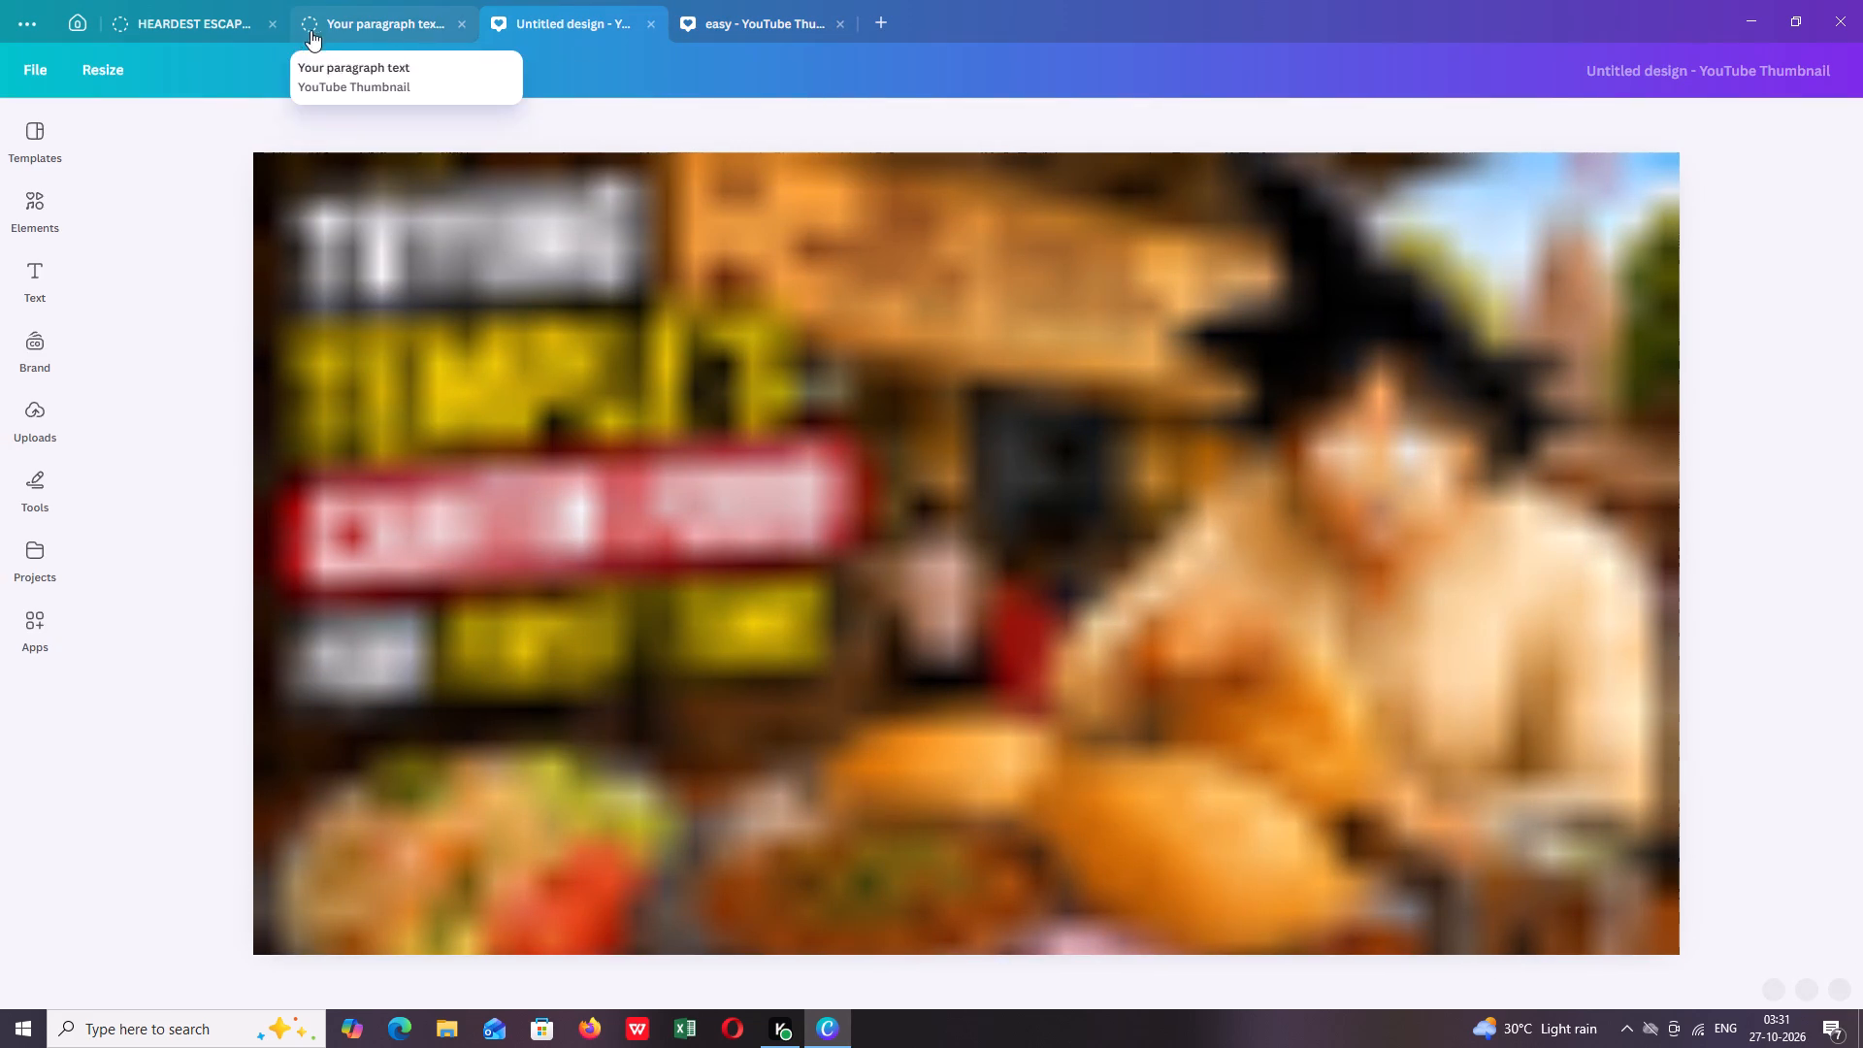
Close the open "HEARDEST ESCAP..." and "Your paragraph text" designs.
click(270, 22)
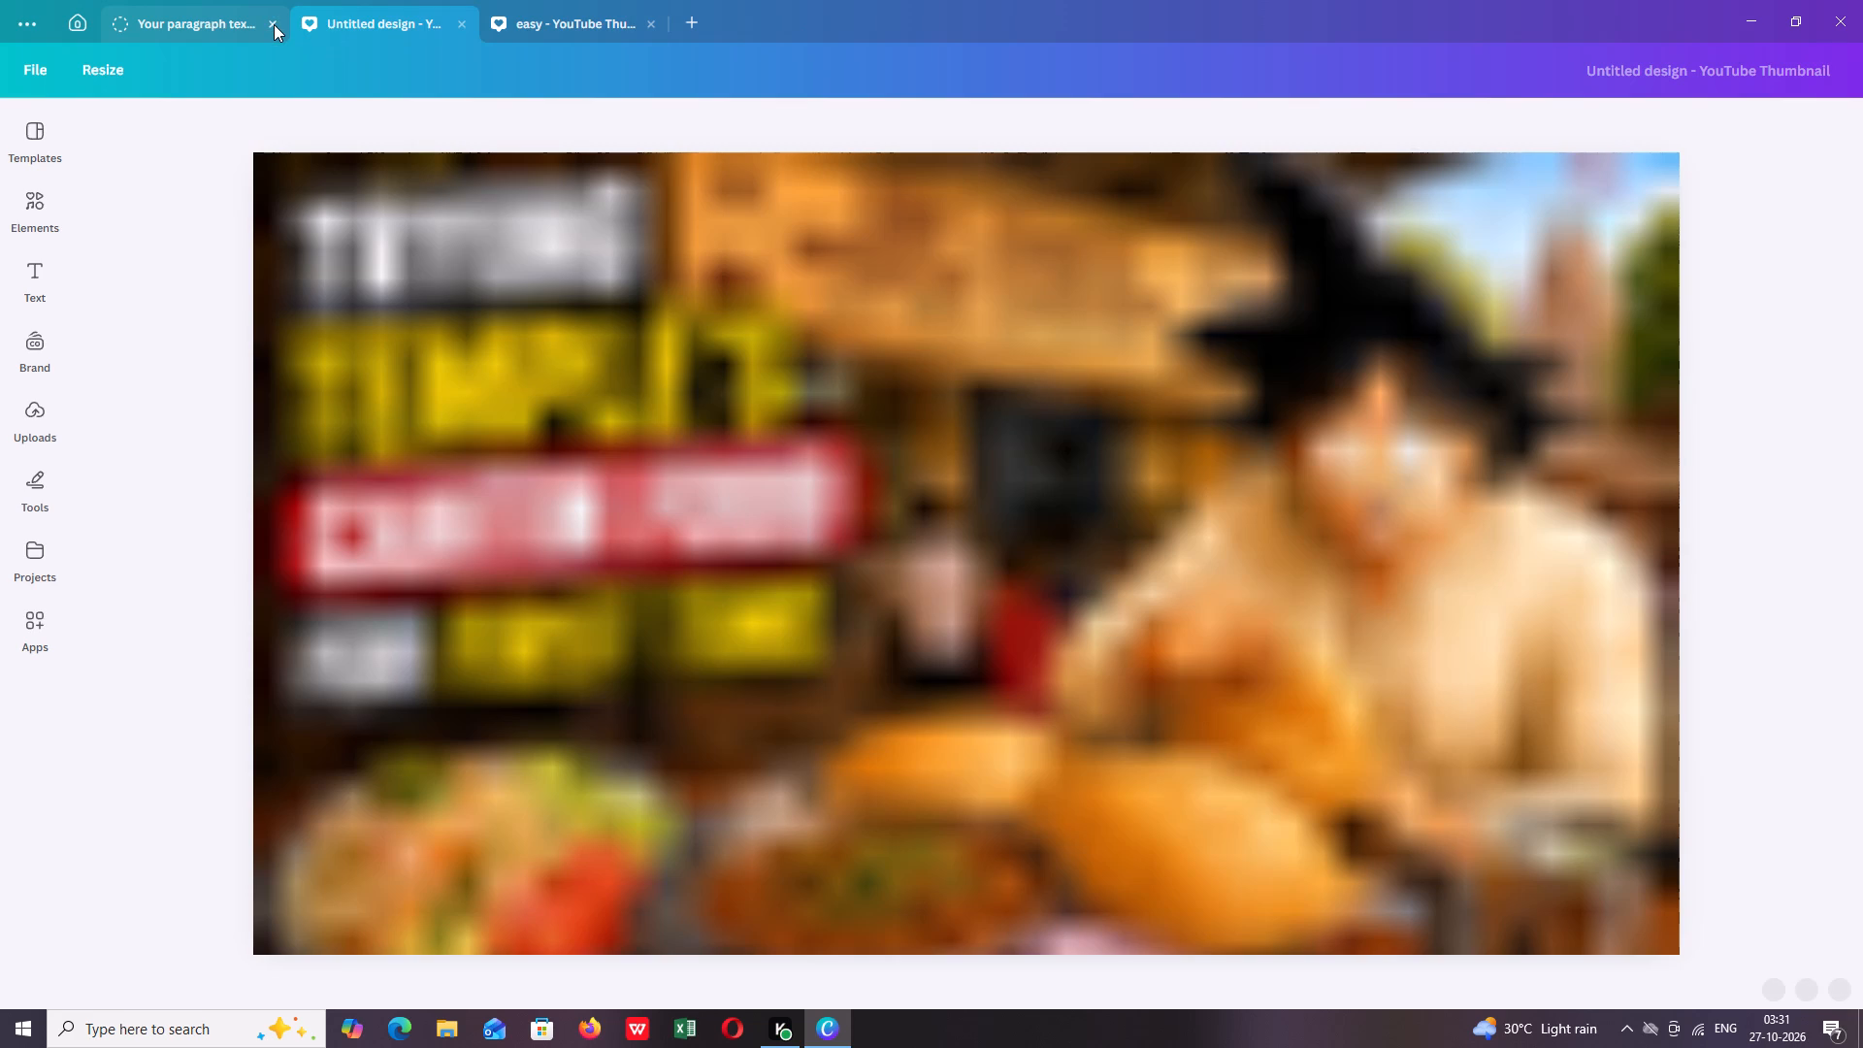
click(274, 24)
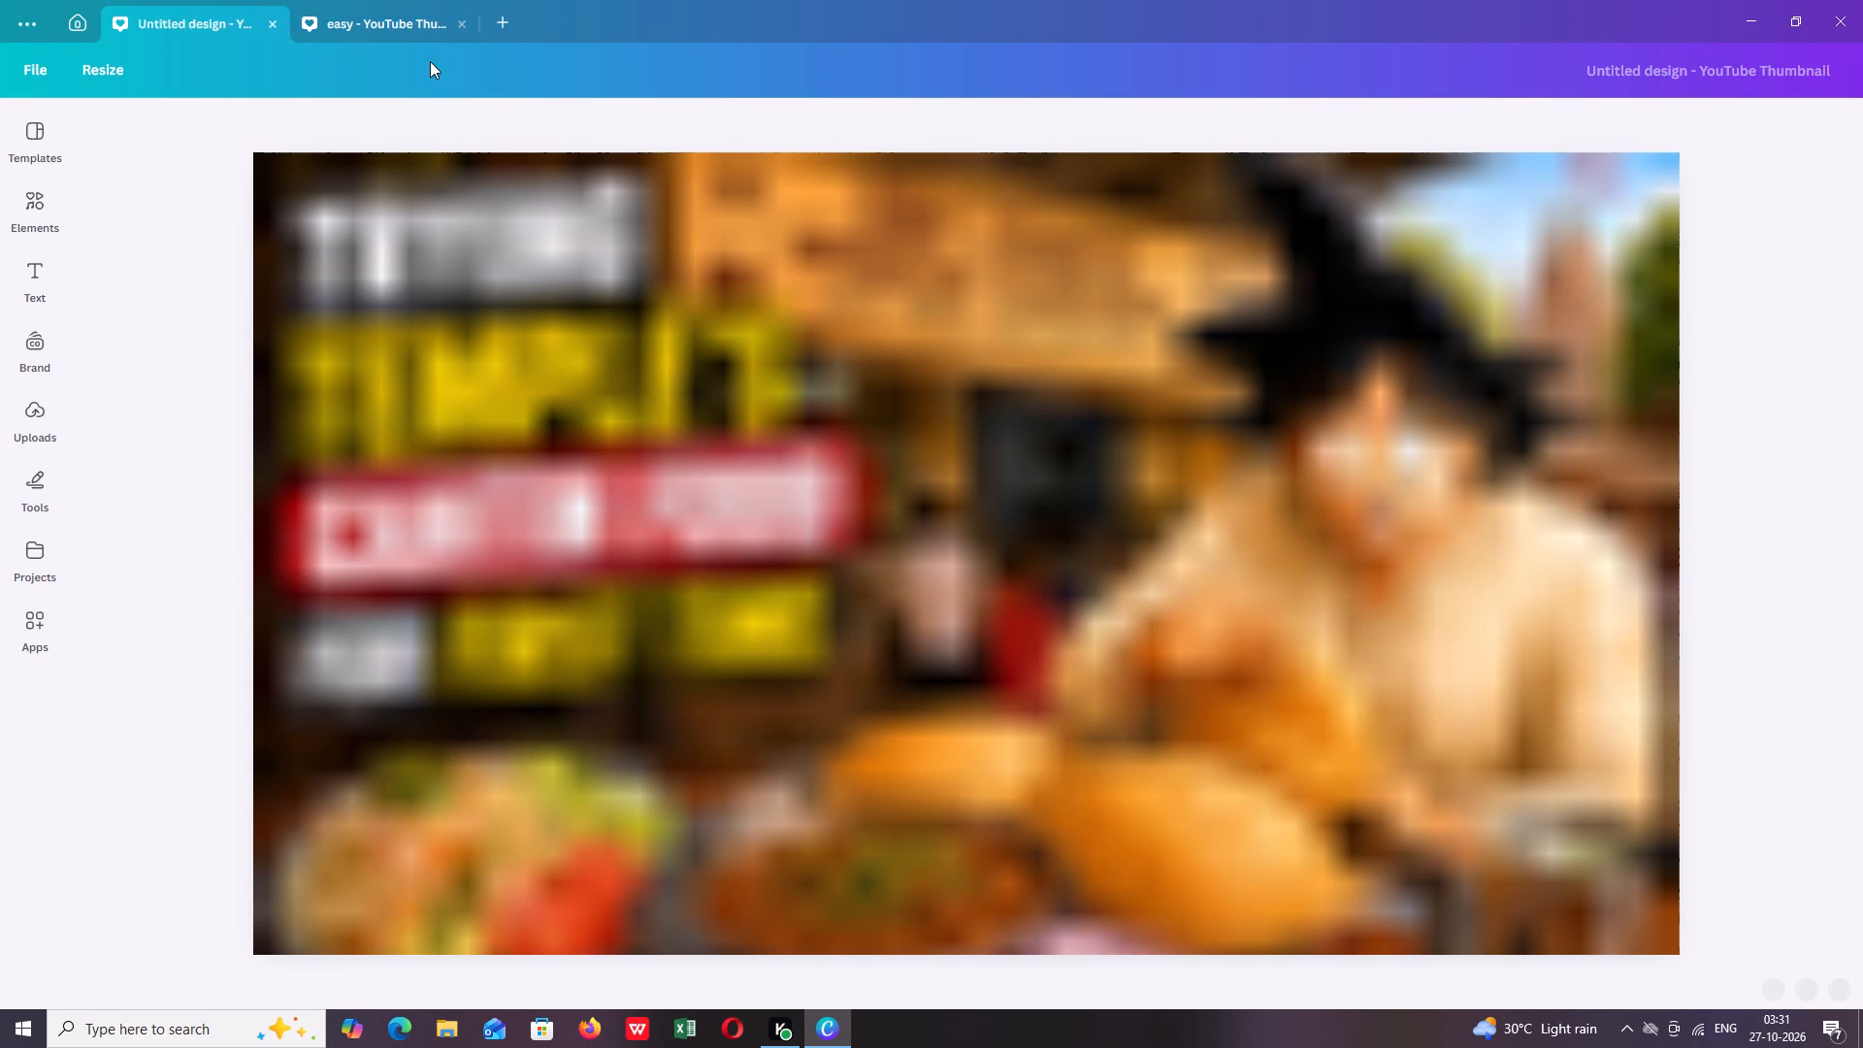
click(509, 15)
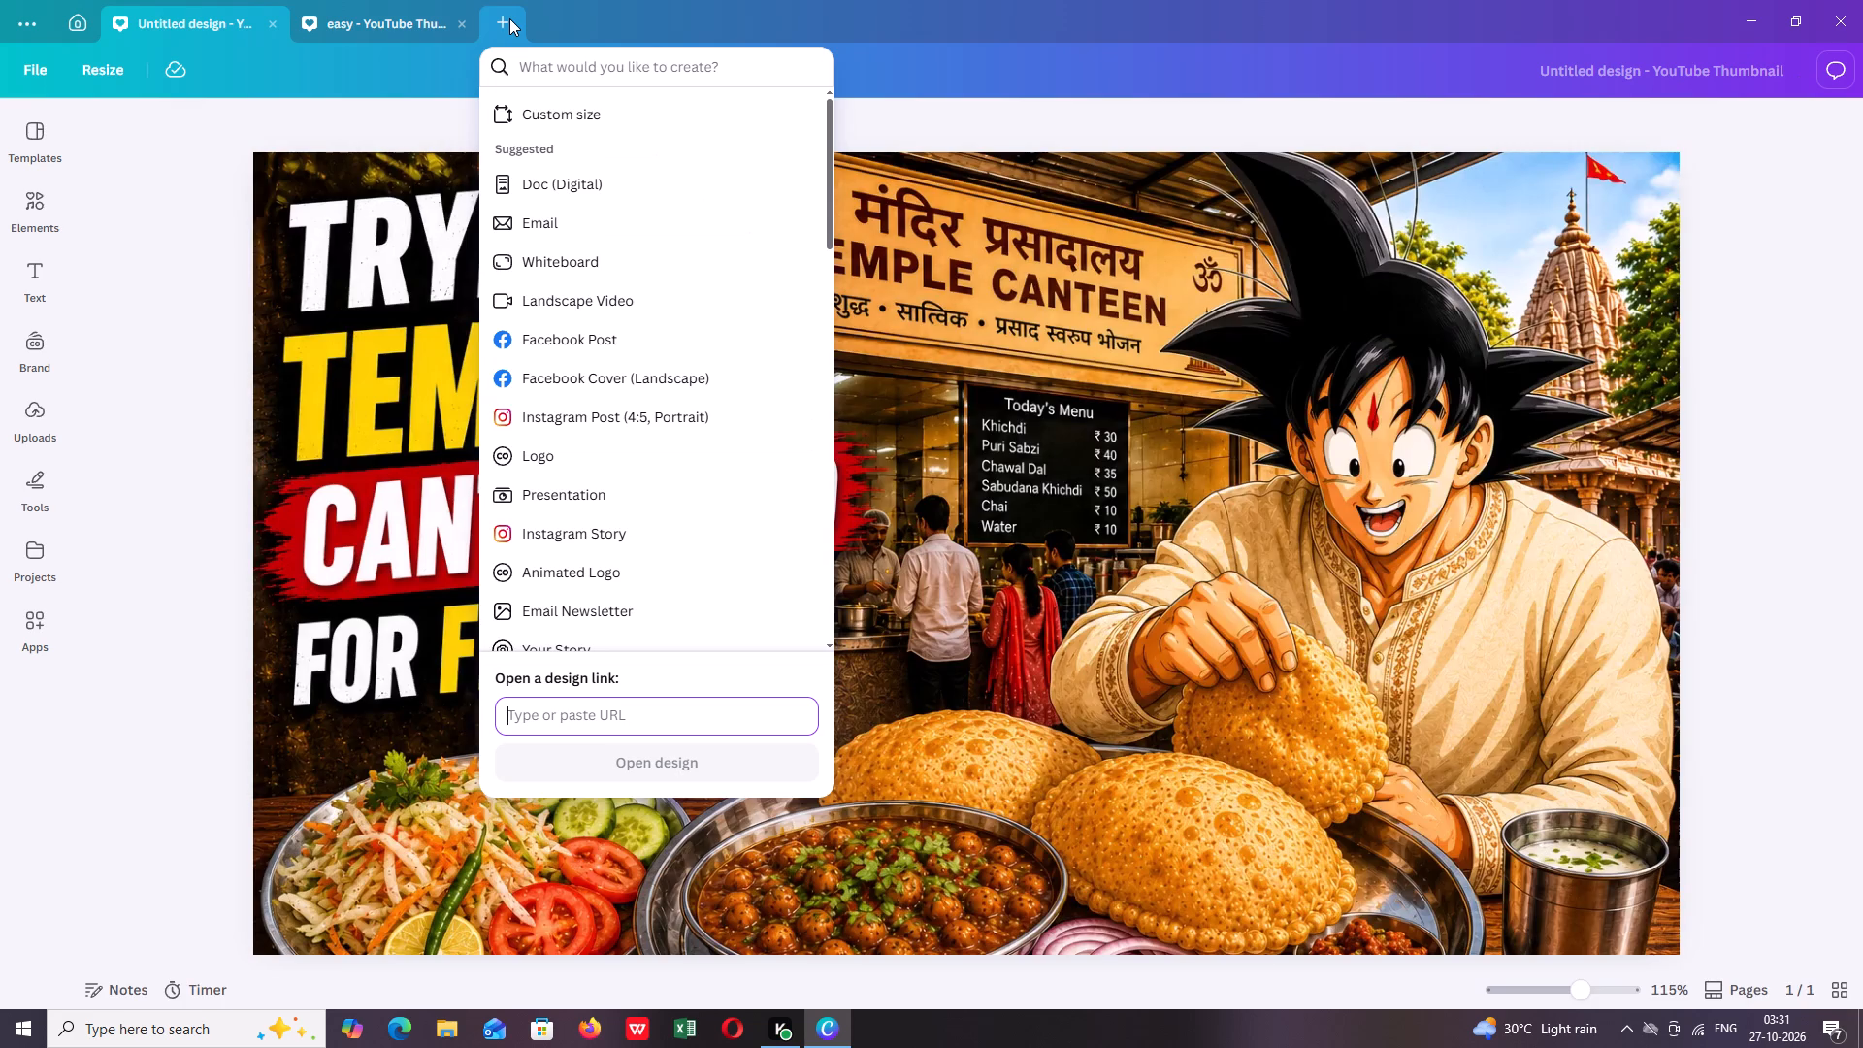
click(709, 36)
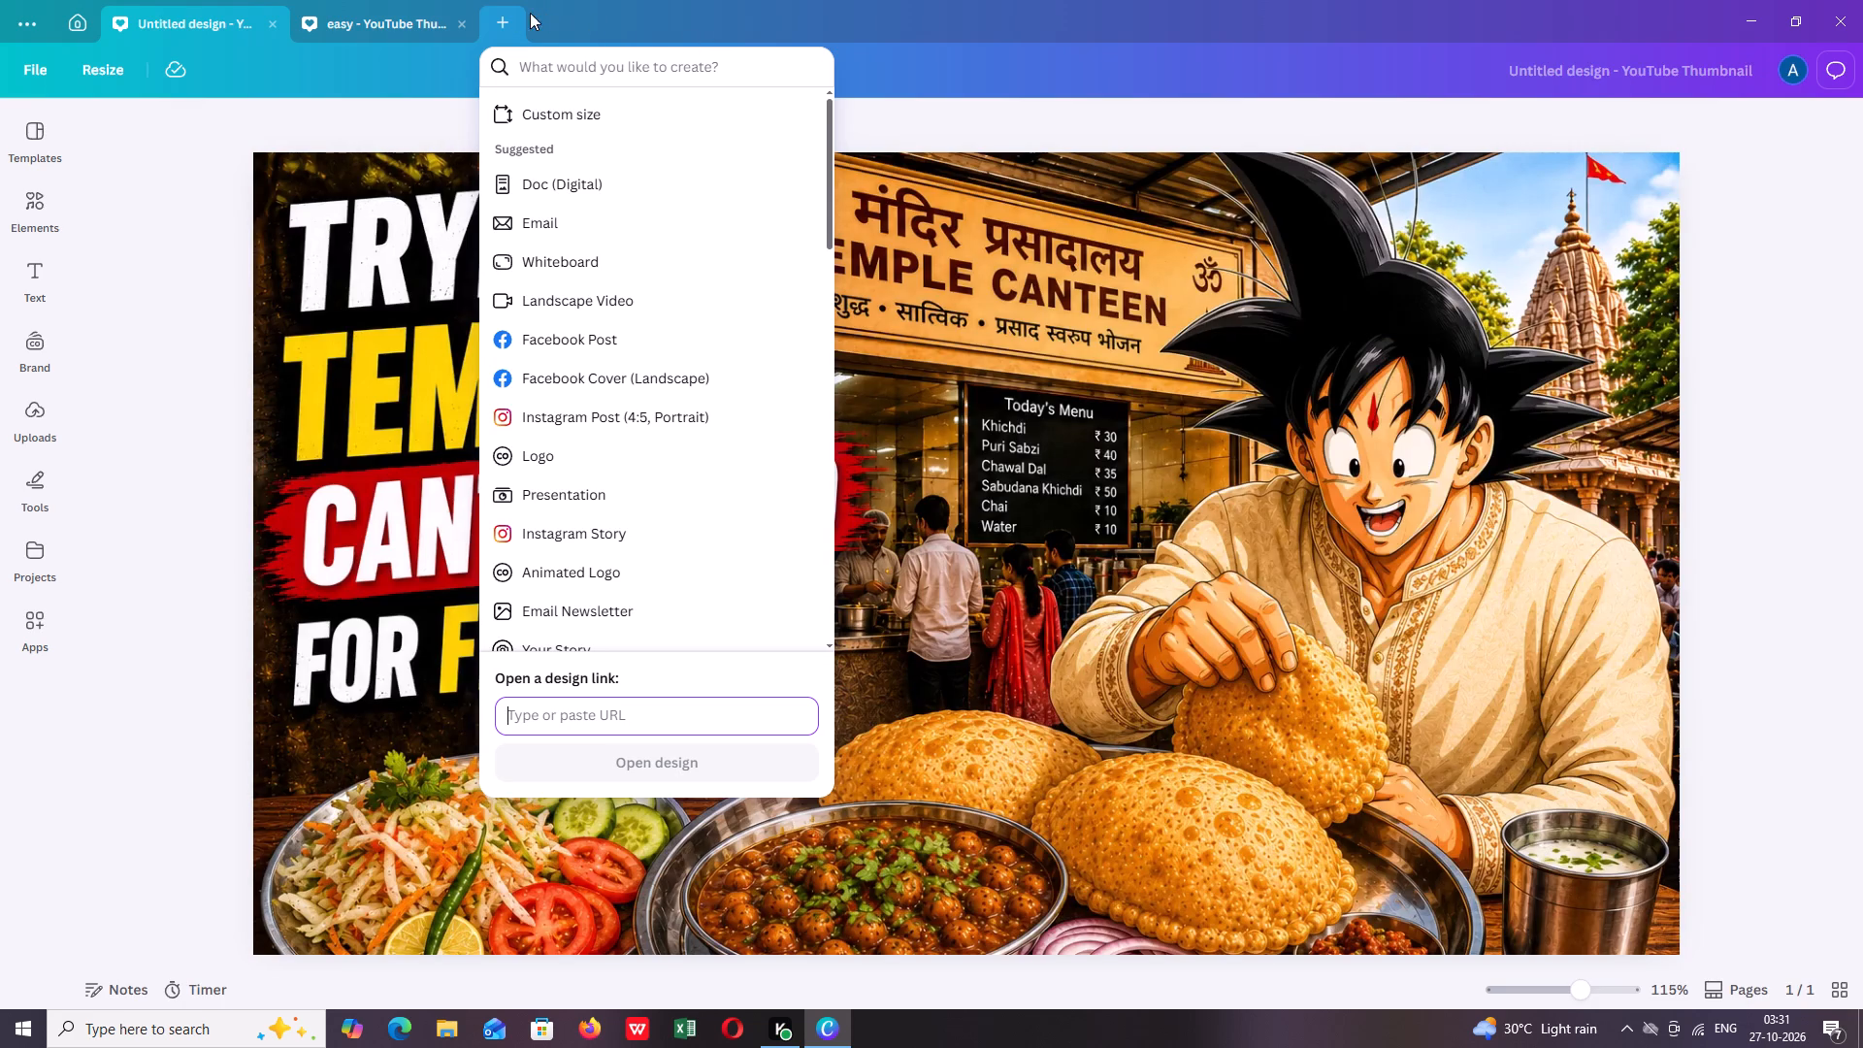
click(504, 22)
Delete the three kunai images from the "easy" YouTube thumbnail design.
click(387, 21)
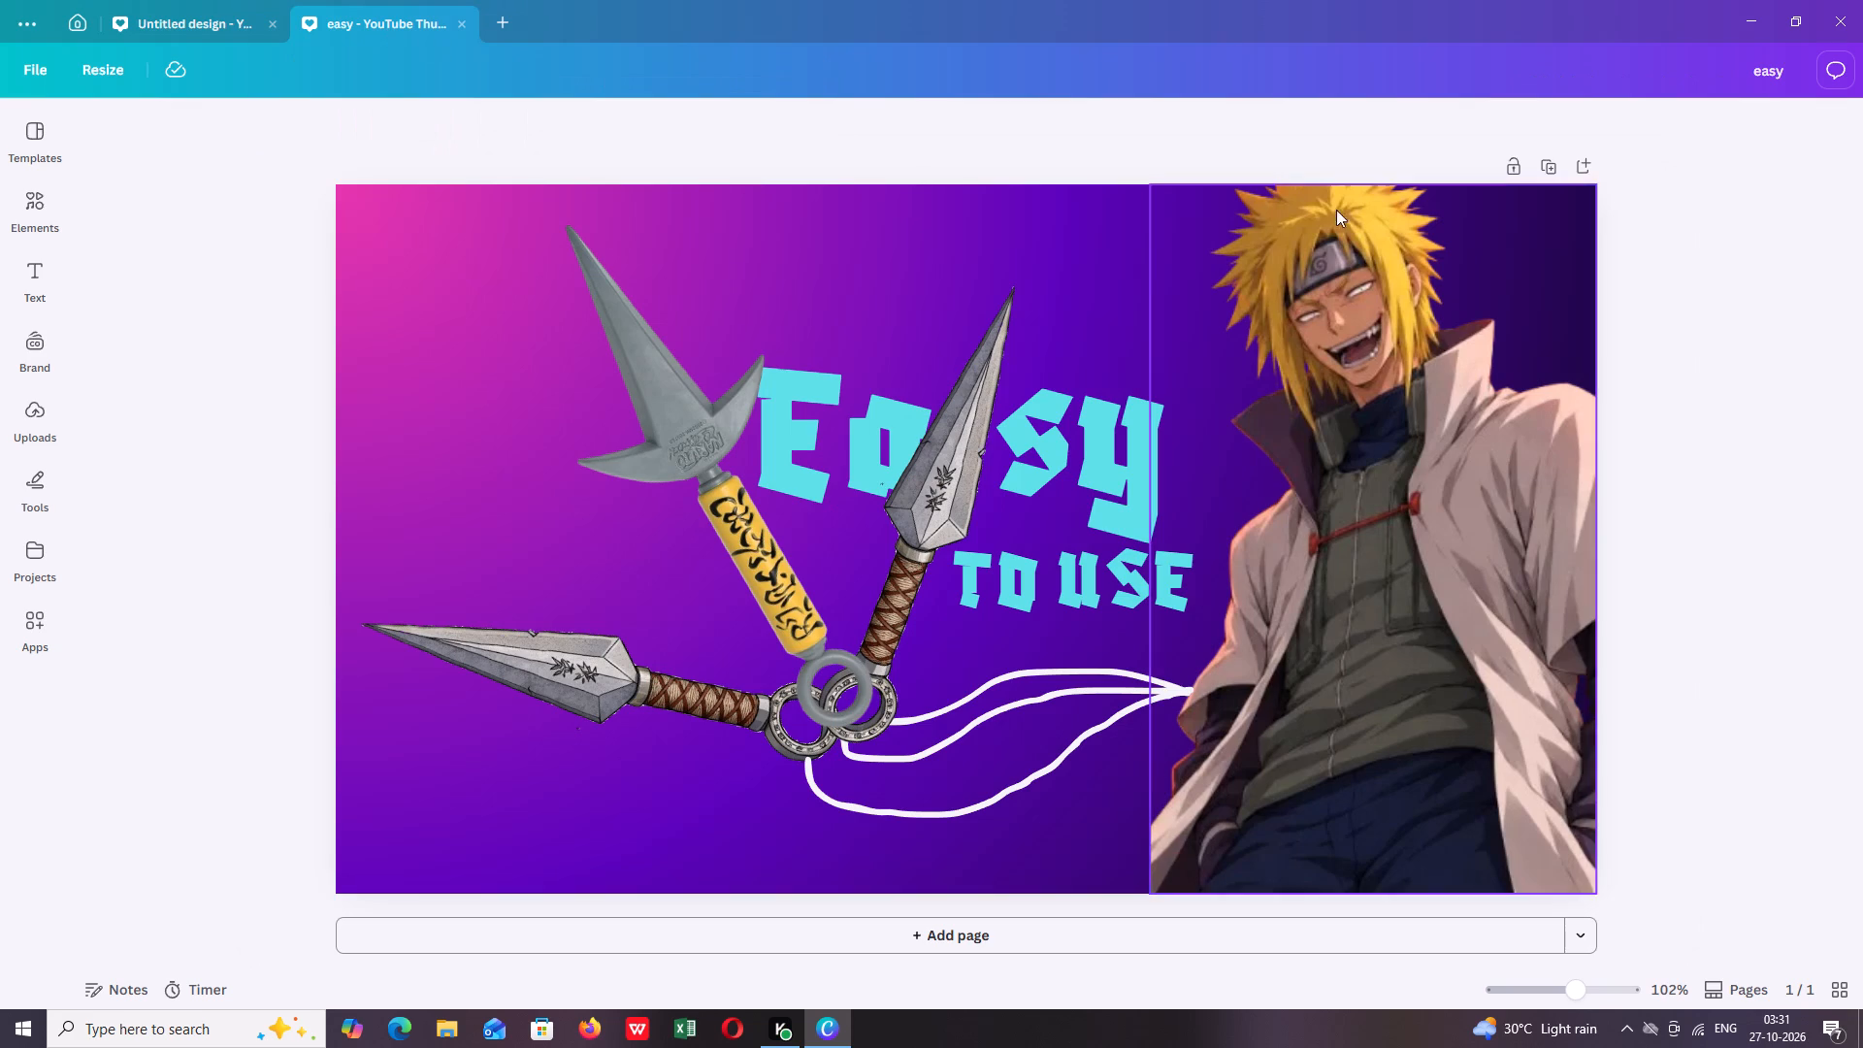
click(971, 426)
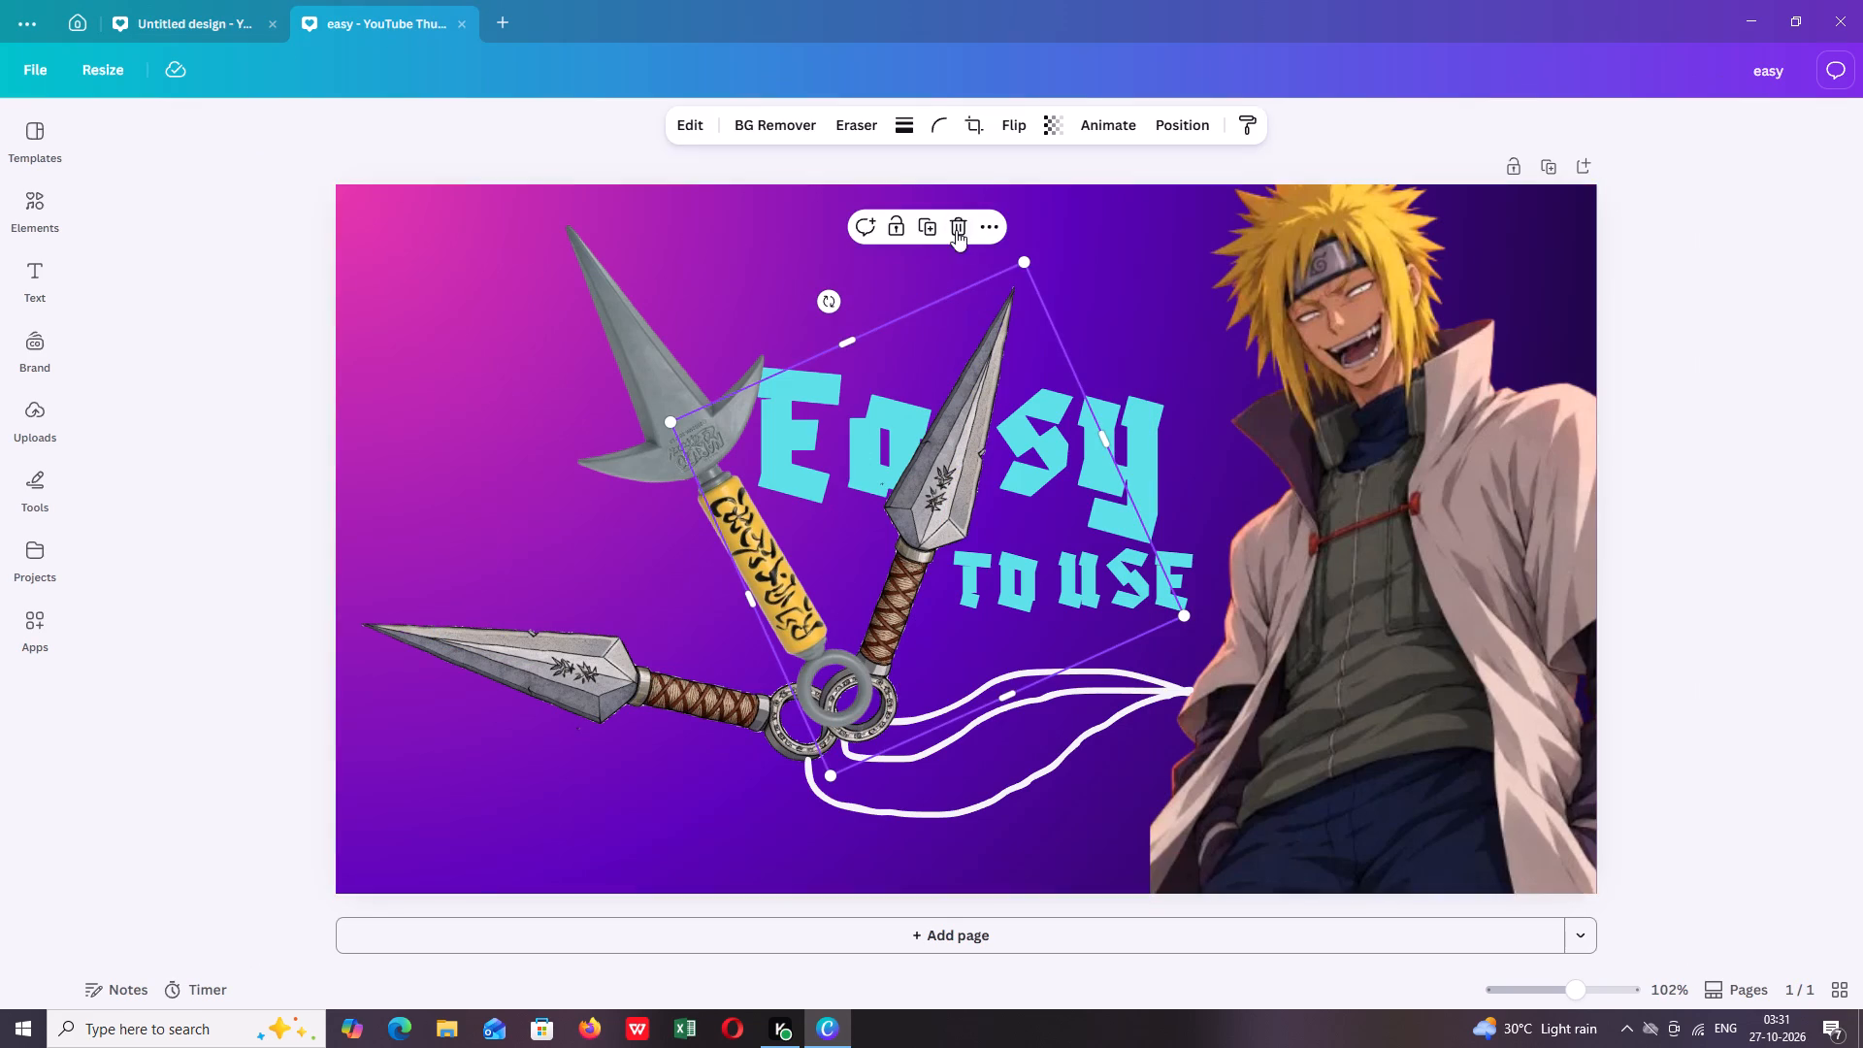
click(957, 229)
click(710, 390)
click(744, 175)
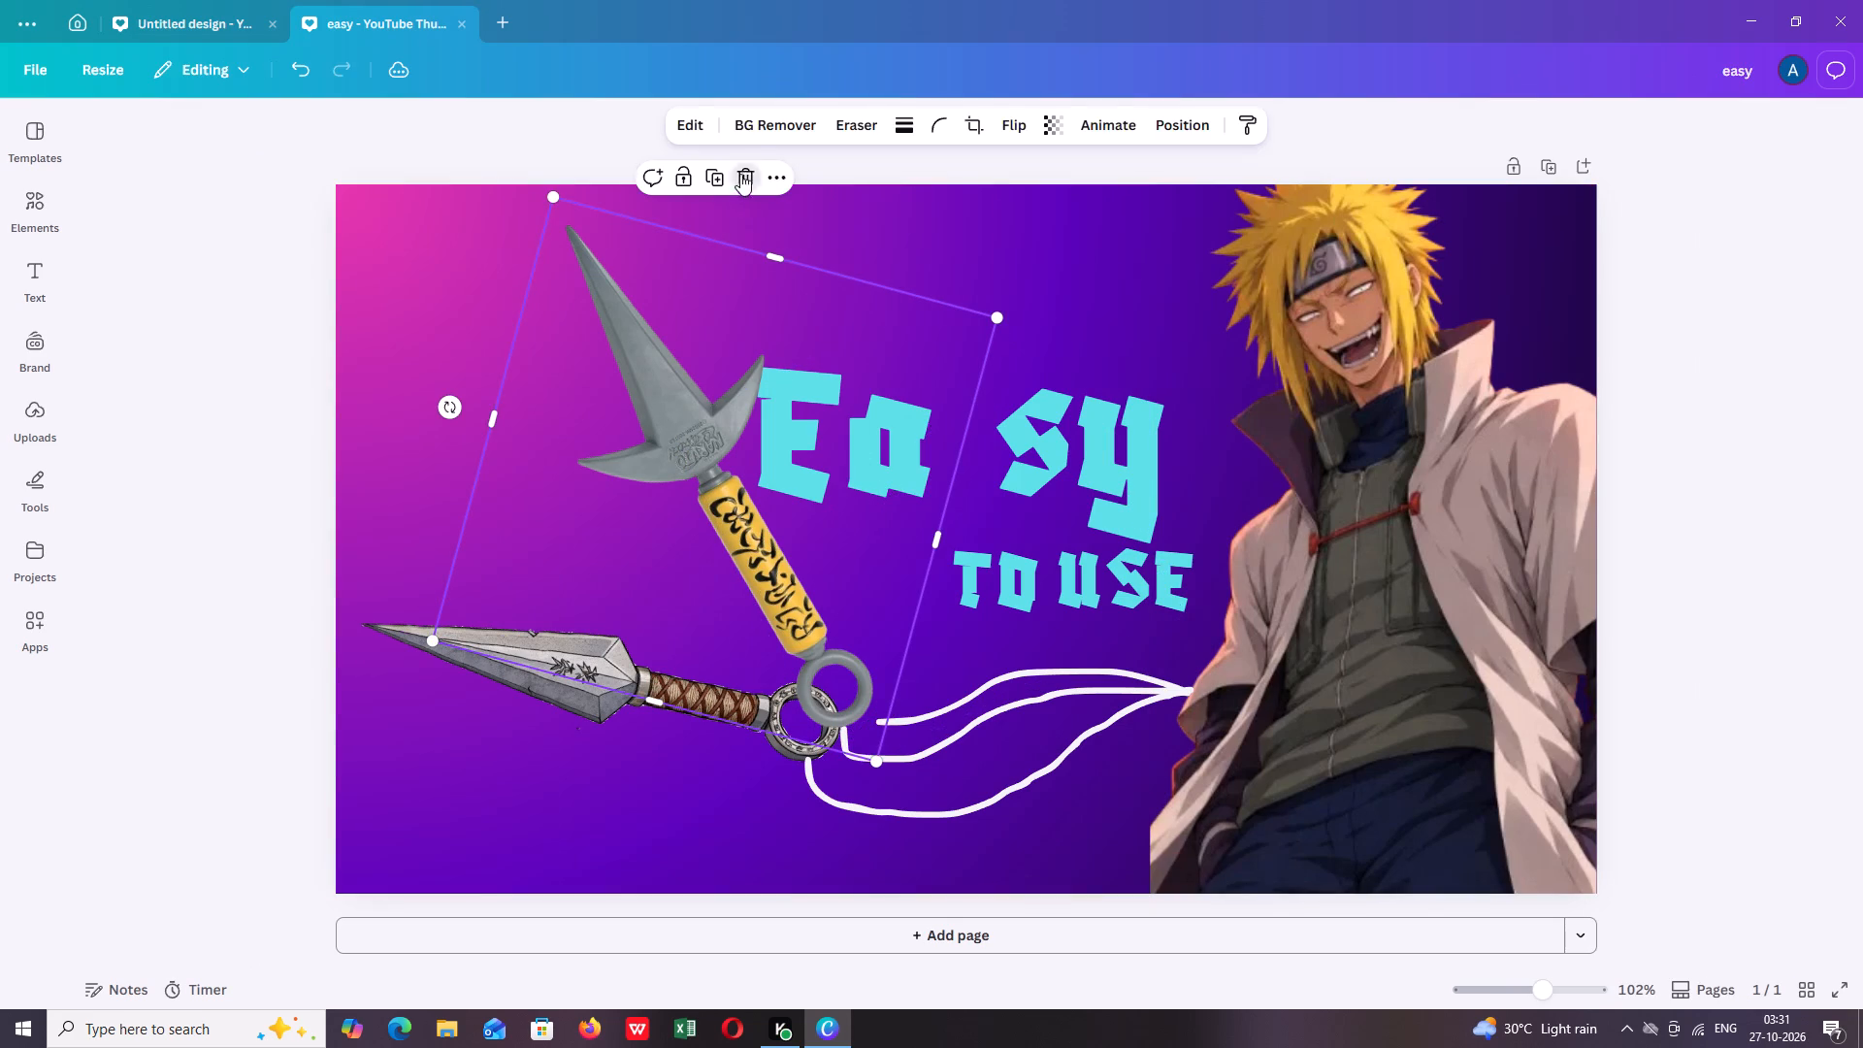
click(622, 668)
click(639, 363)
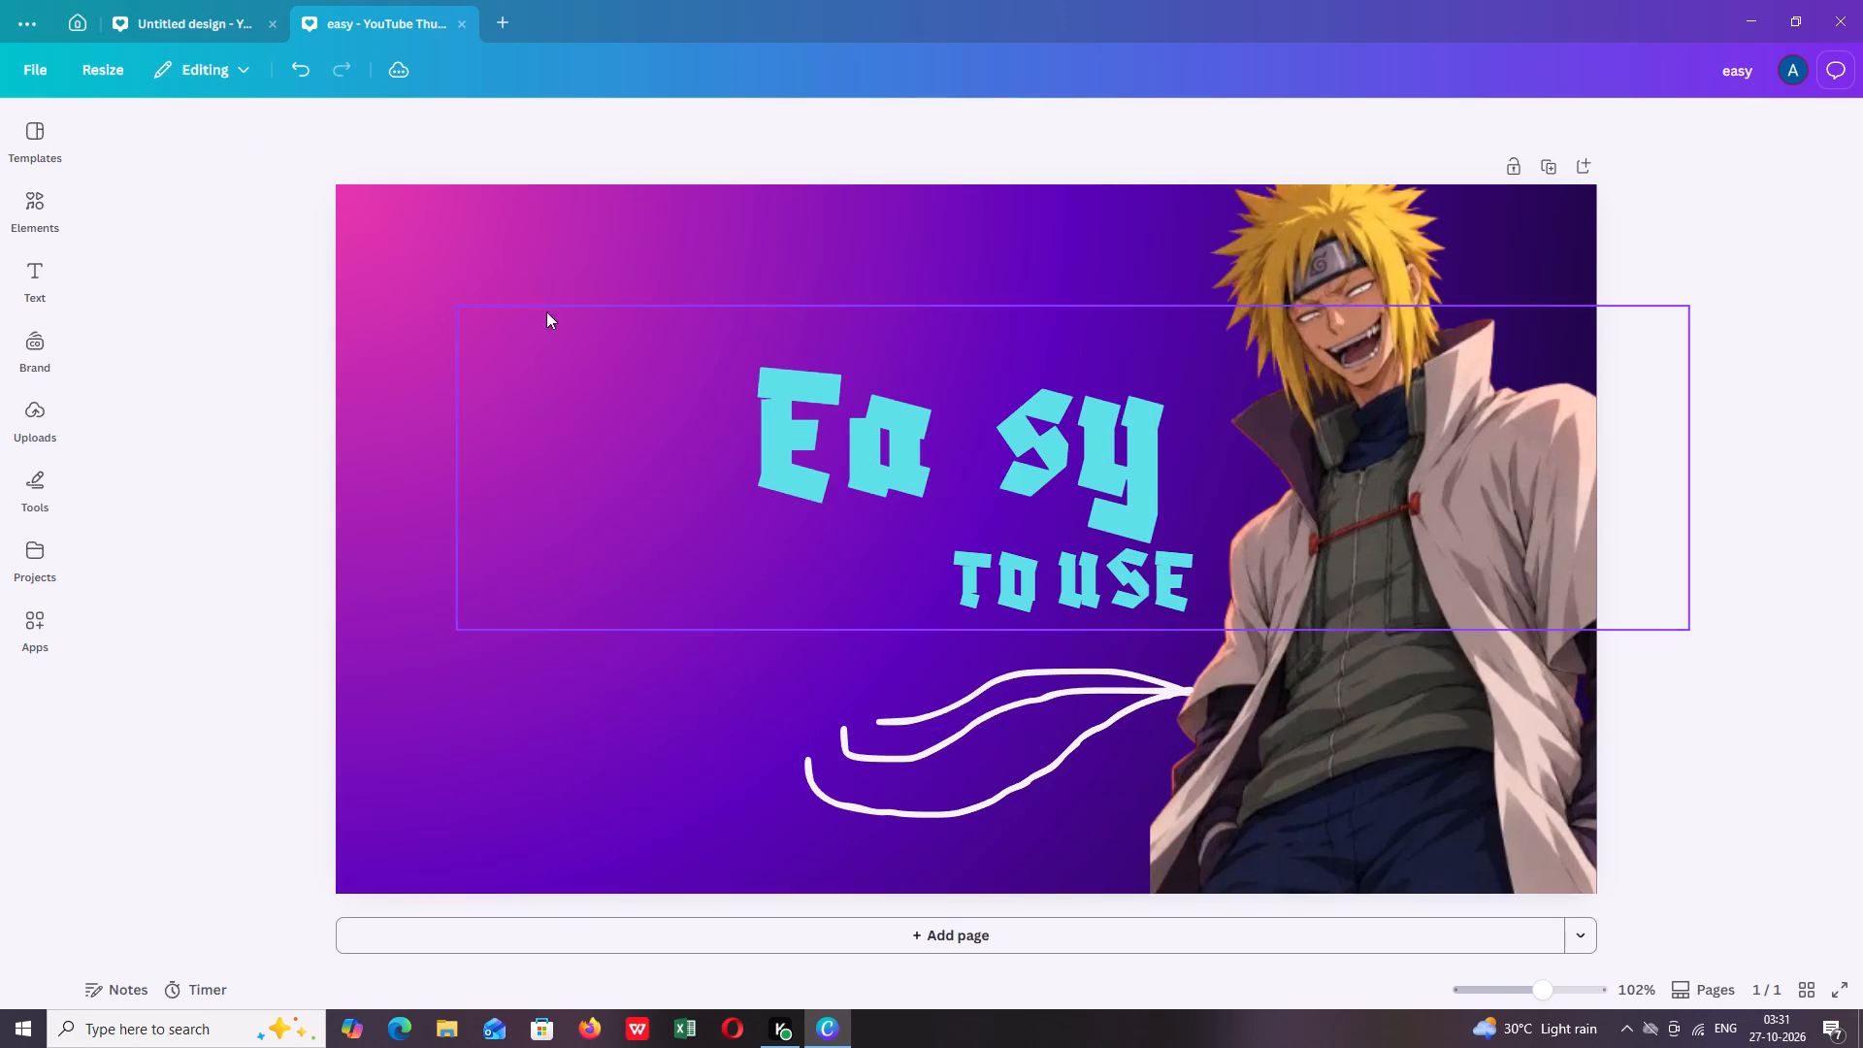
Clear the rest of the page by deleting the "Easy" and "TO USE" text, white lines, anime character and gradient background.
drag(432, 224, 1688, 875)
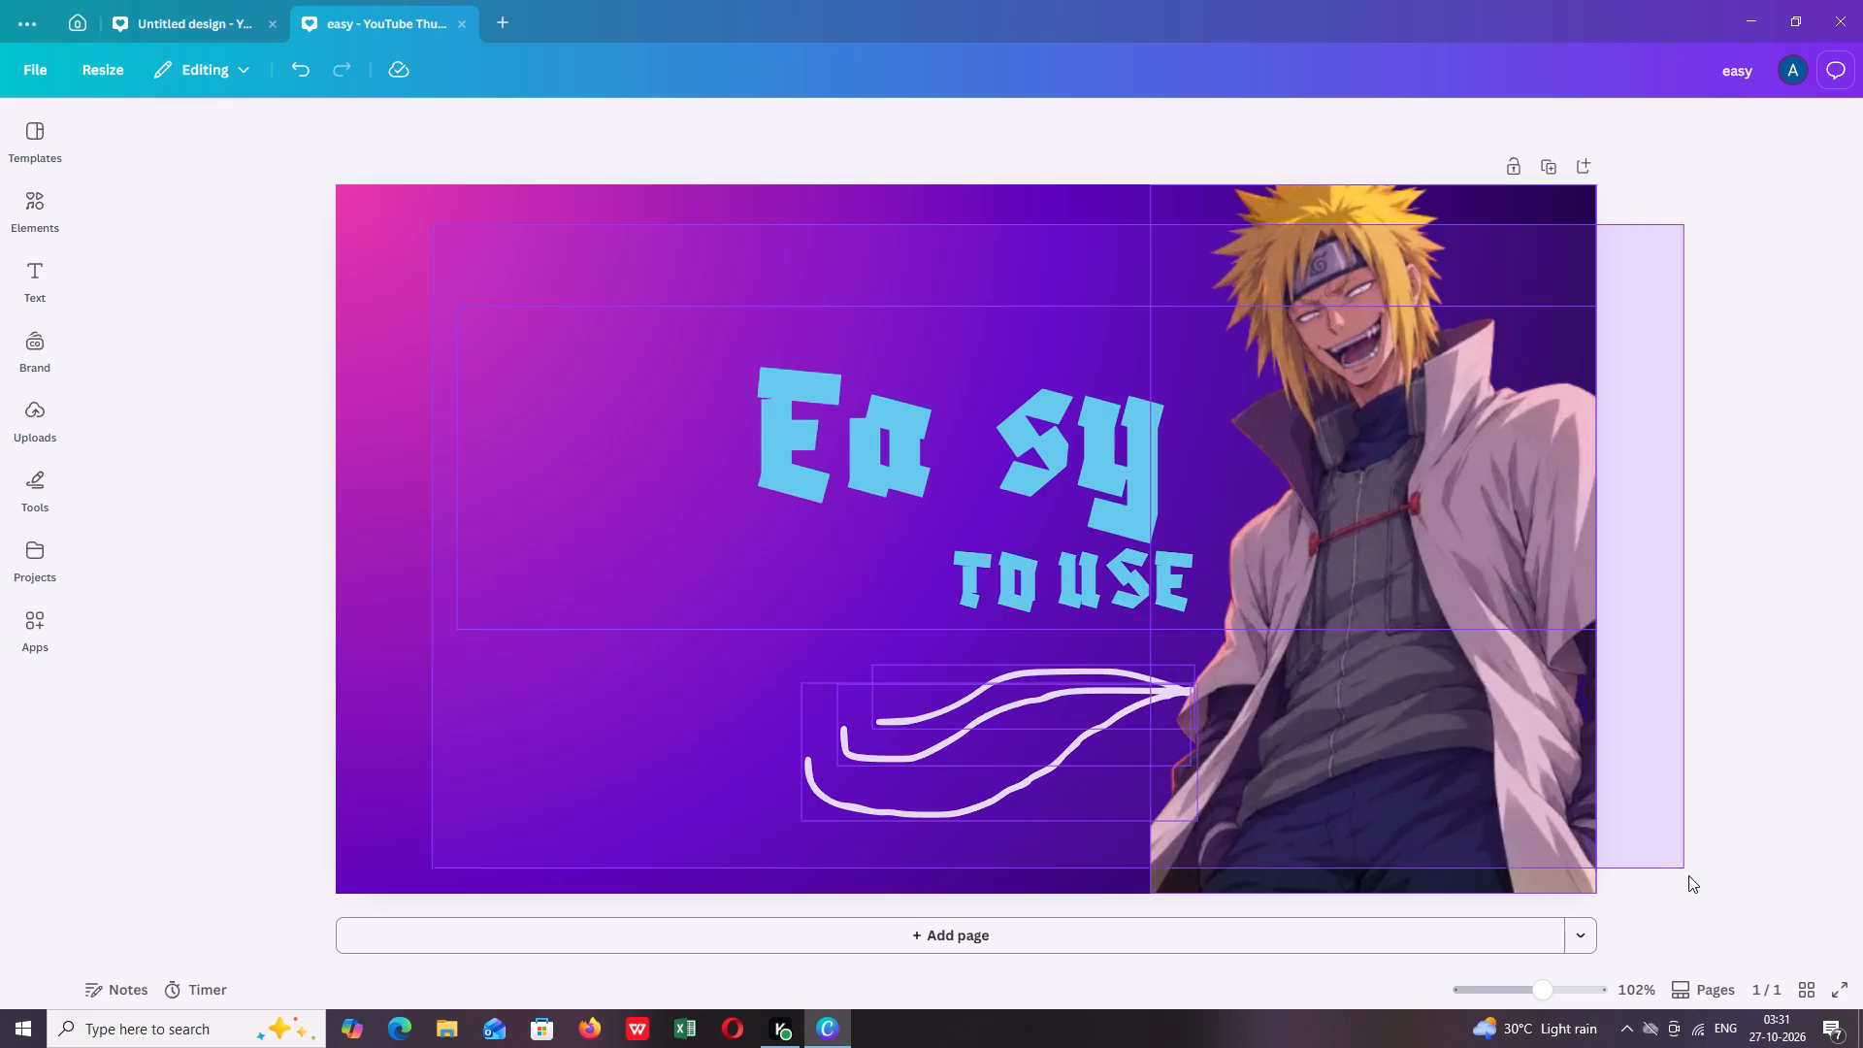
drag(1688, 875, 1693, 890)
key(Delete)
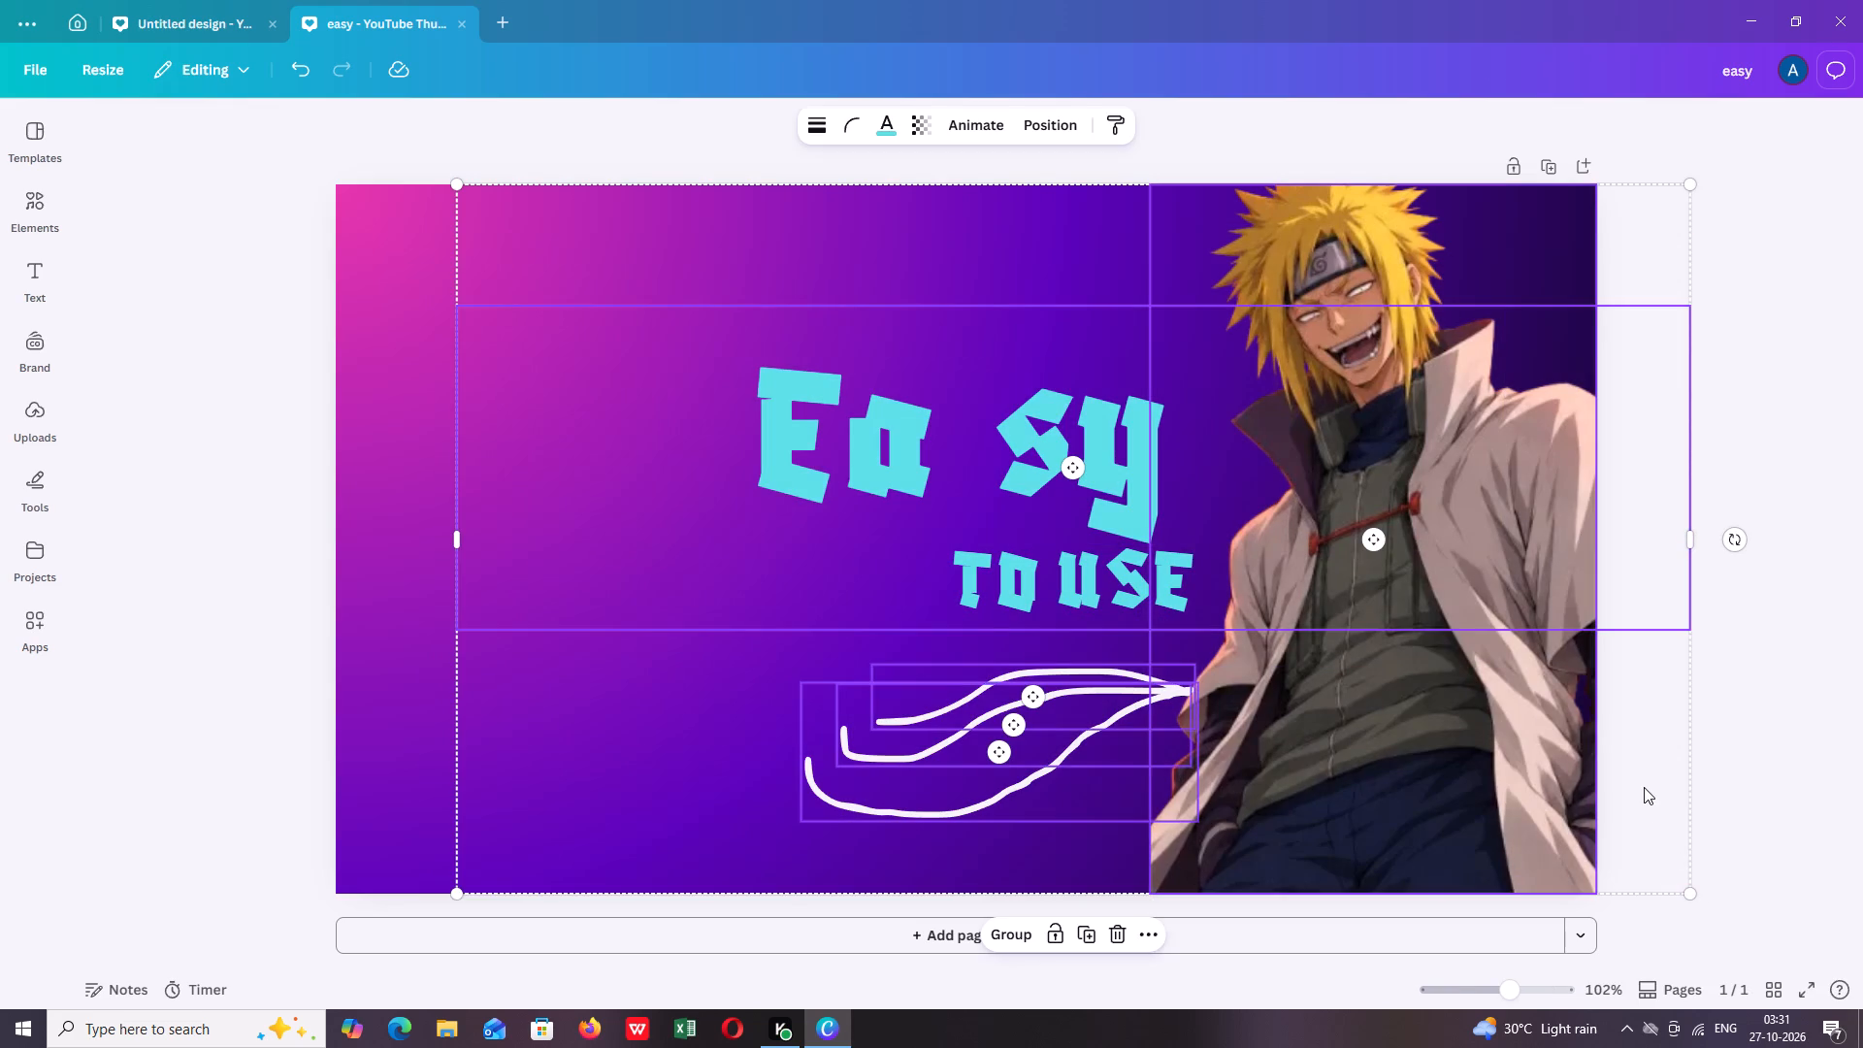
click(605, 389)
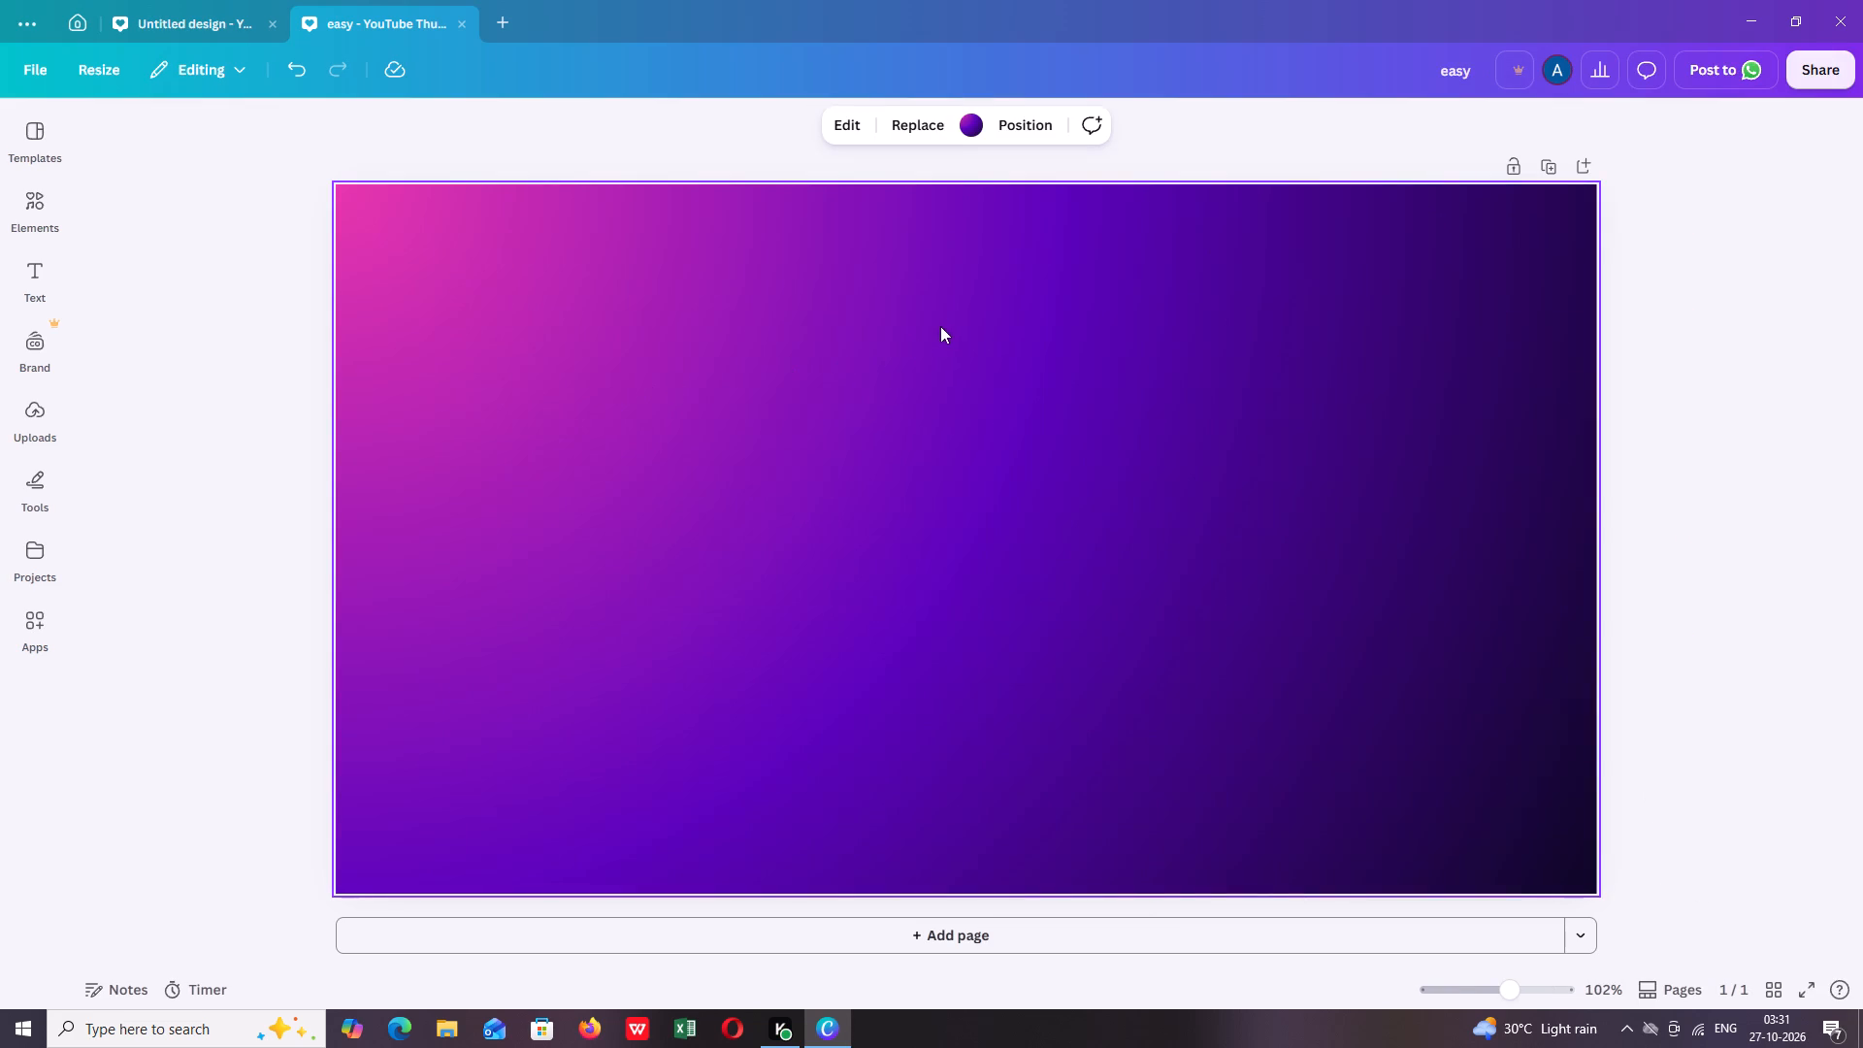
key(Delete)
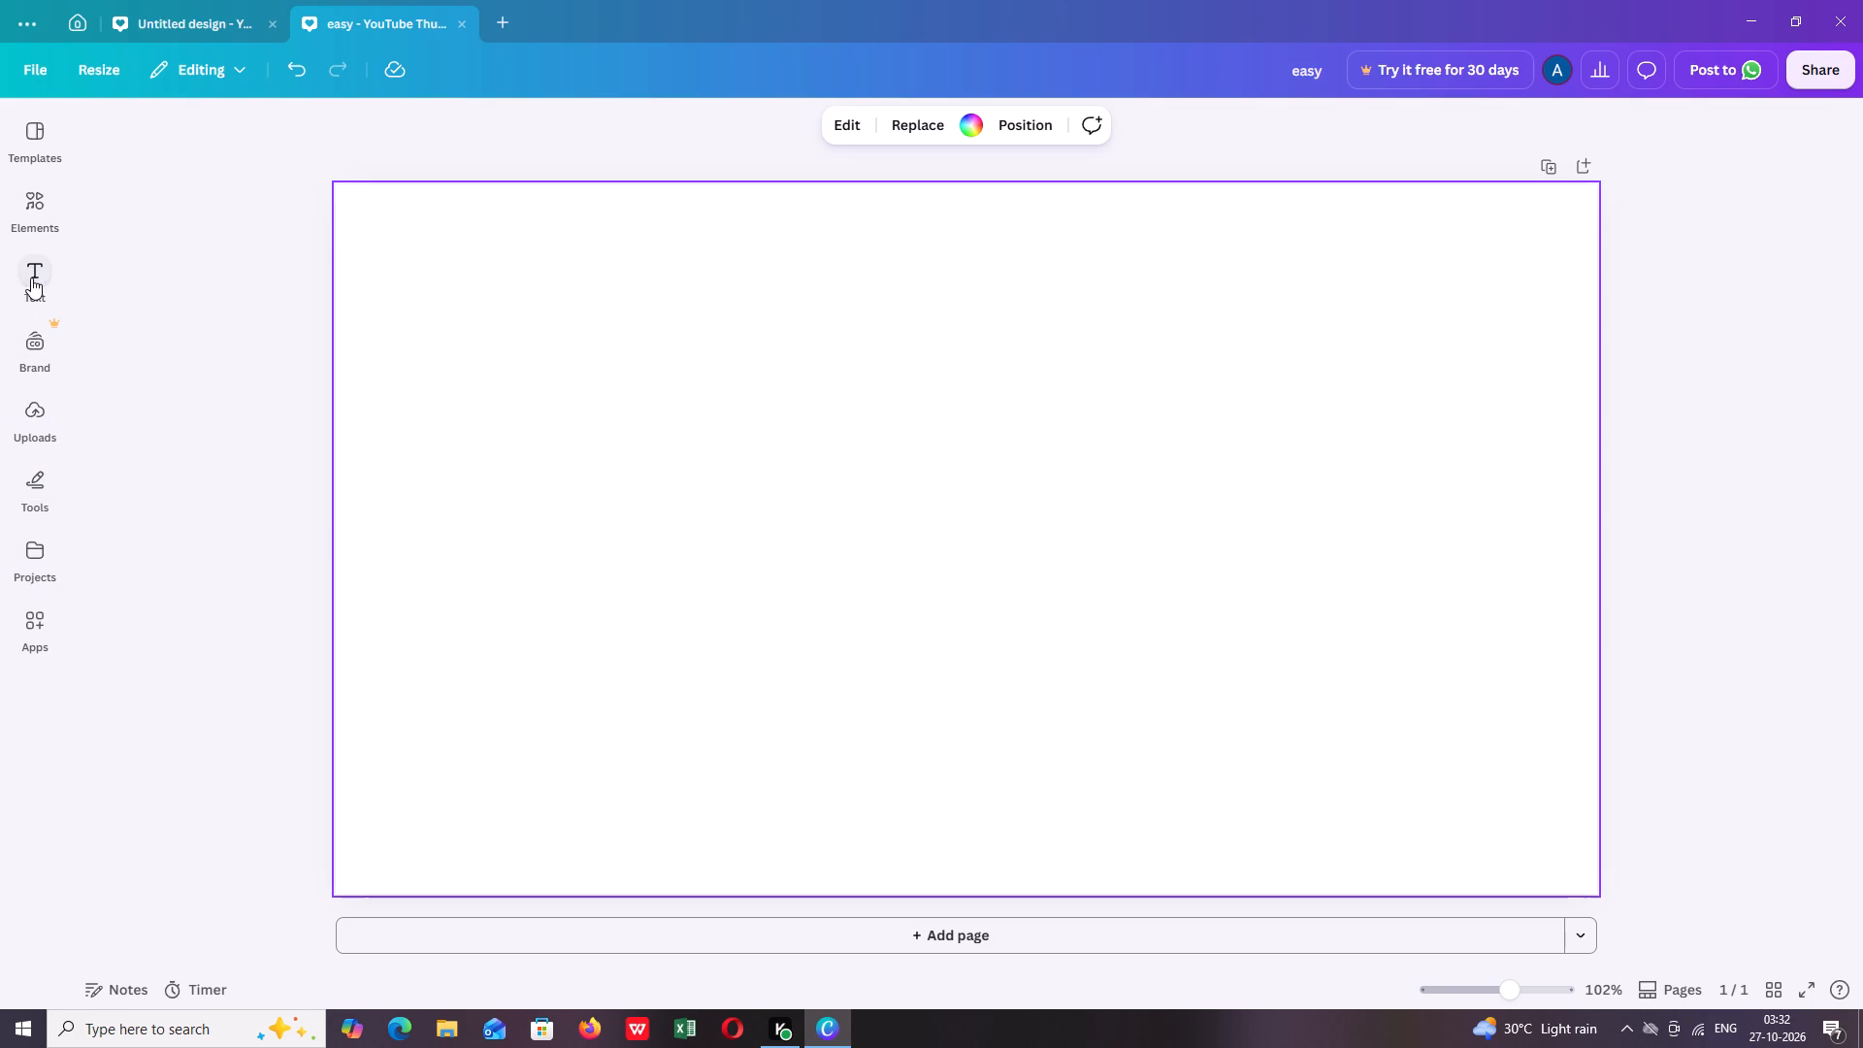
Browse the suggested YouTube thumbnail templates for a suitable design for the blank page.
click(29, 151)
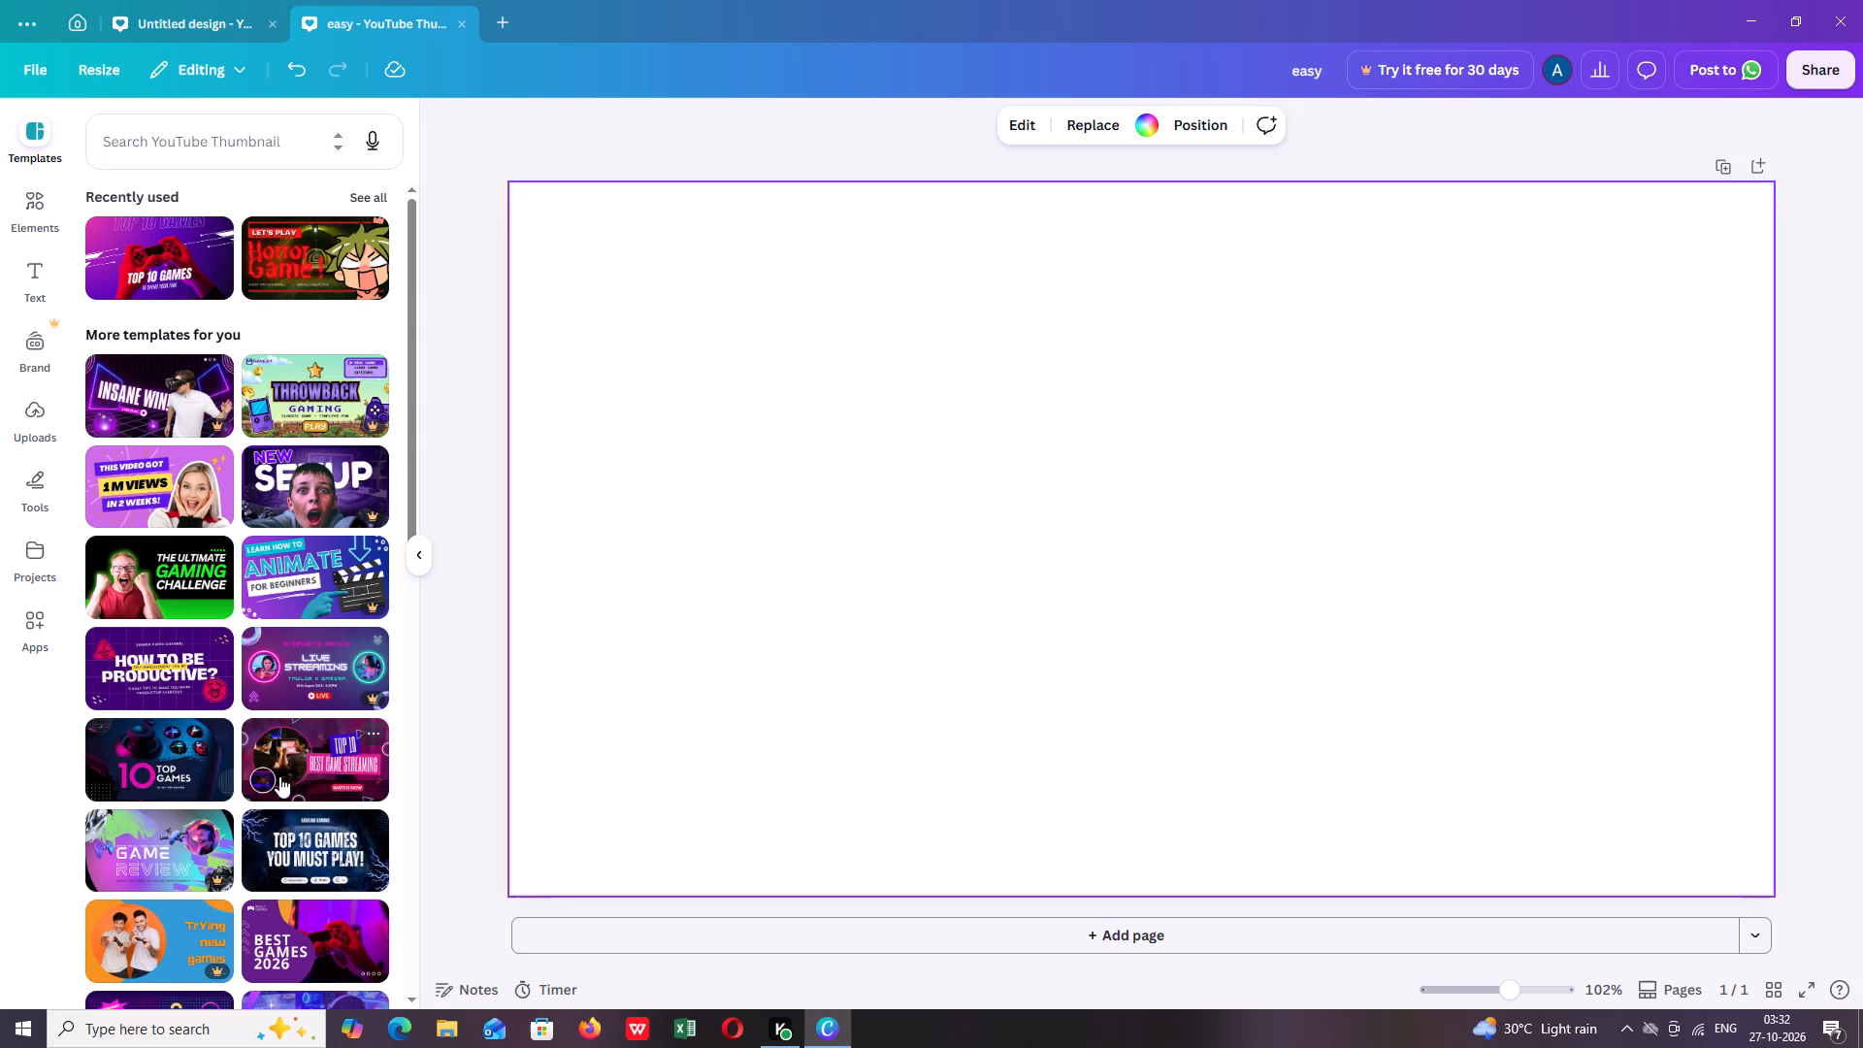
scroll(292, 770, down, 6)
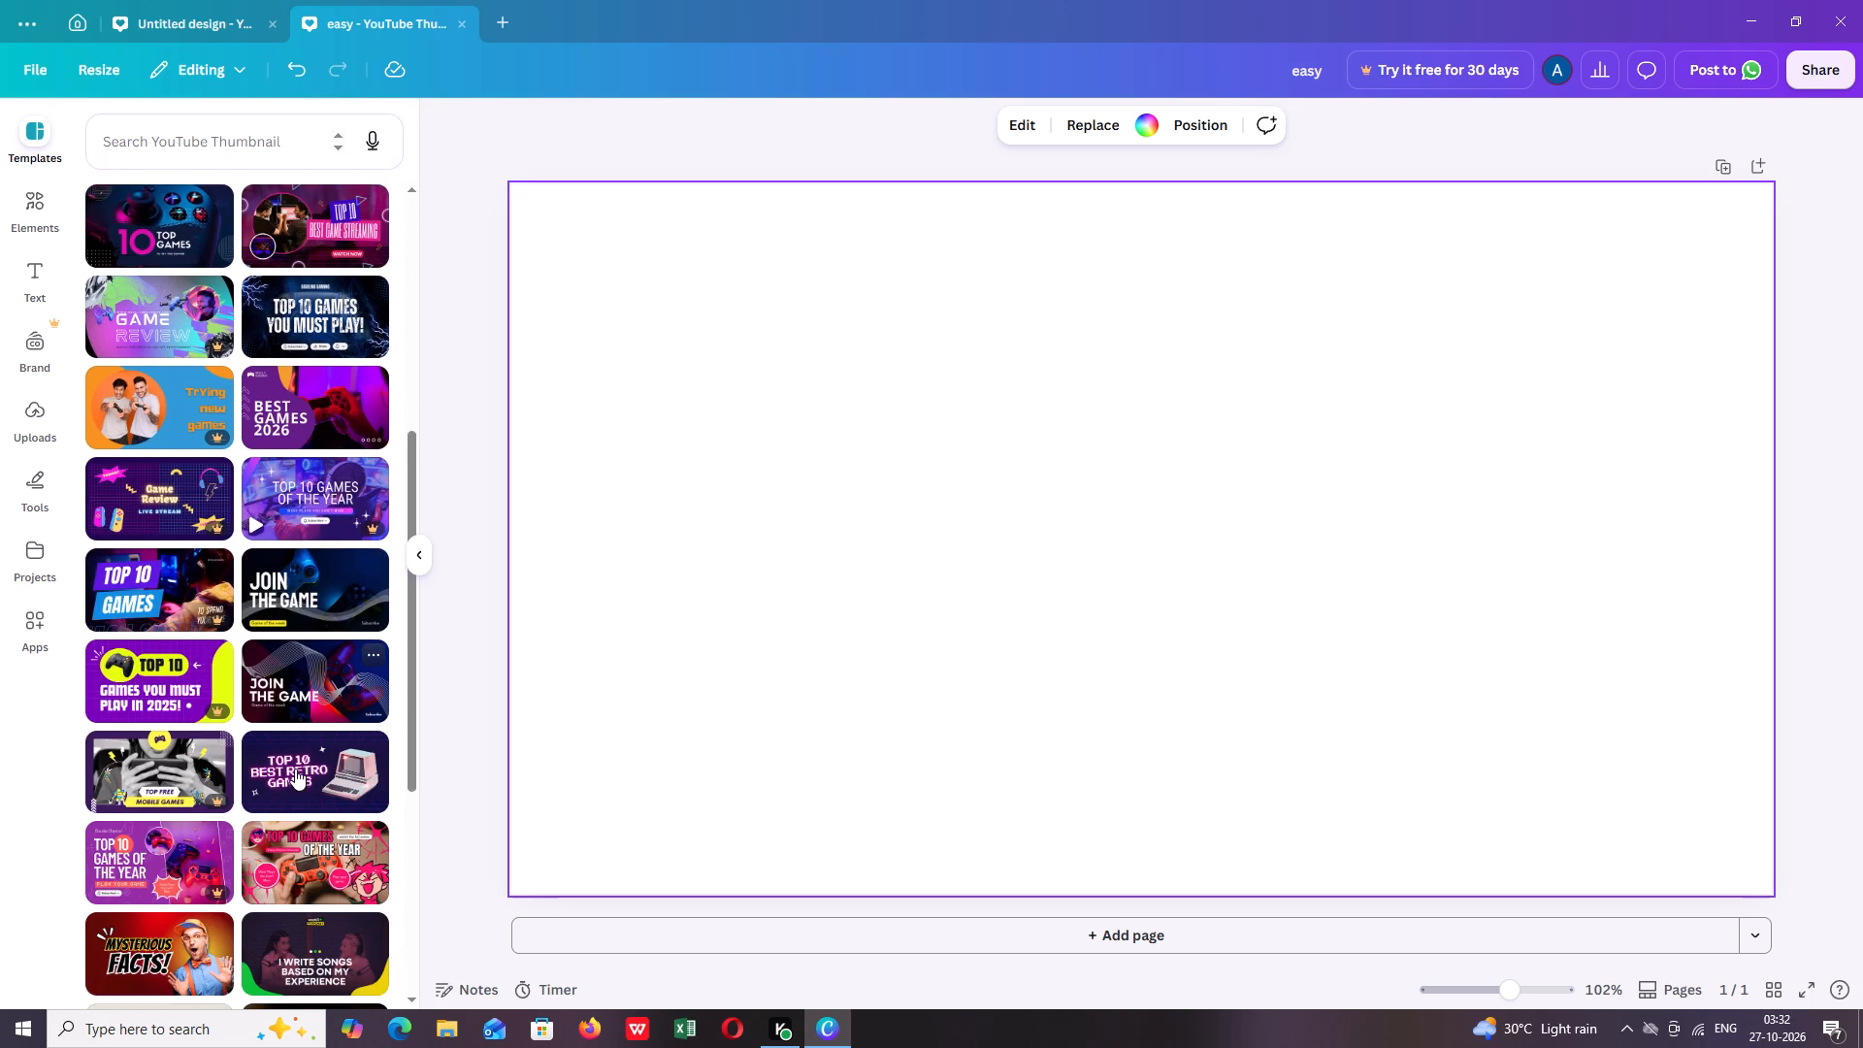
scroll(295, 769, down, 5)
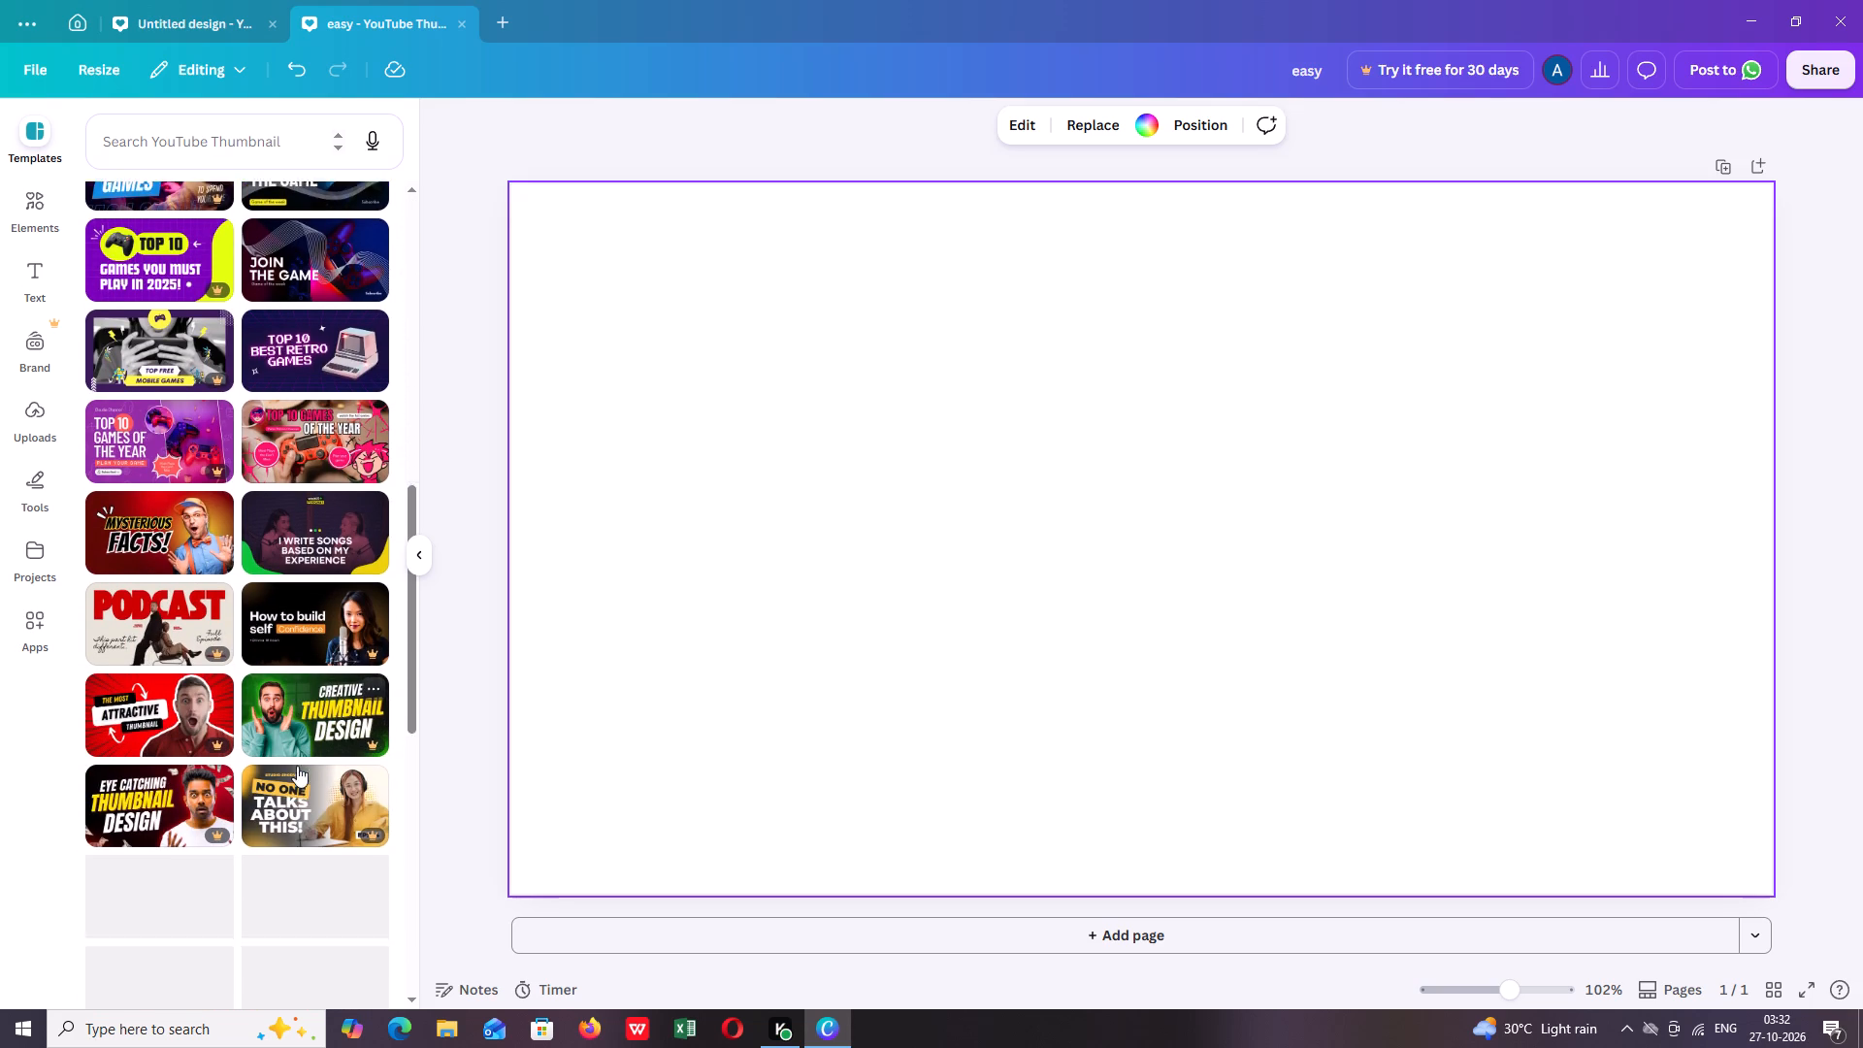
scroll(297, 766, down, 1)
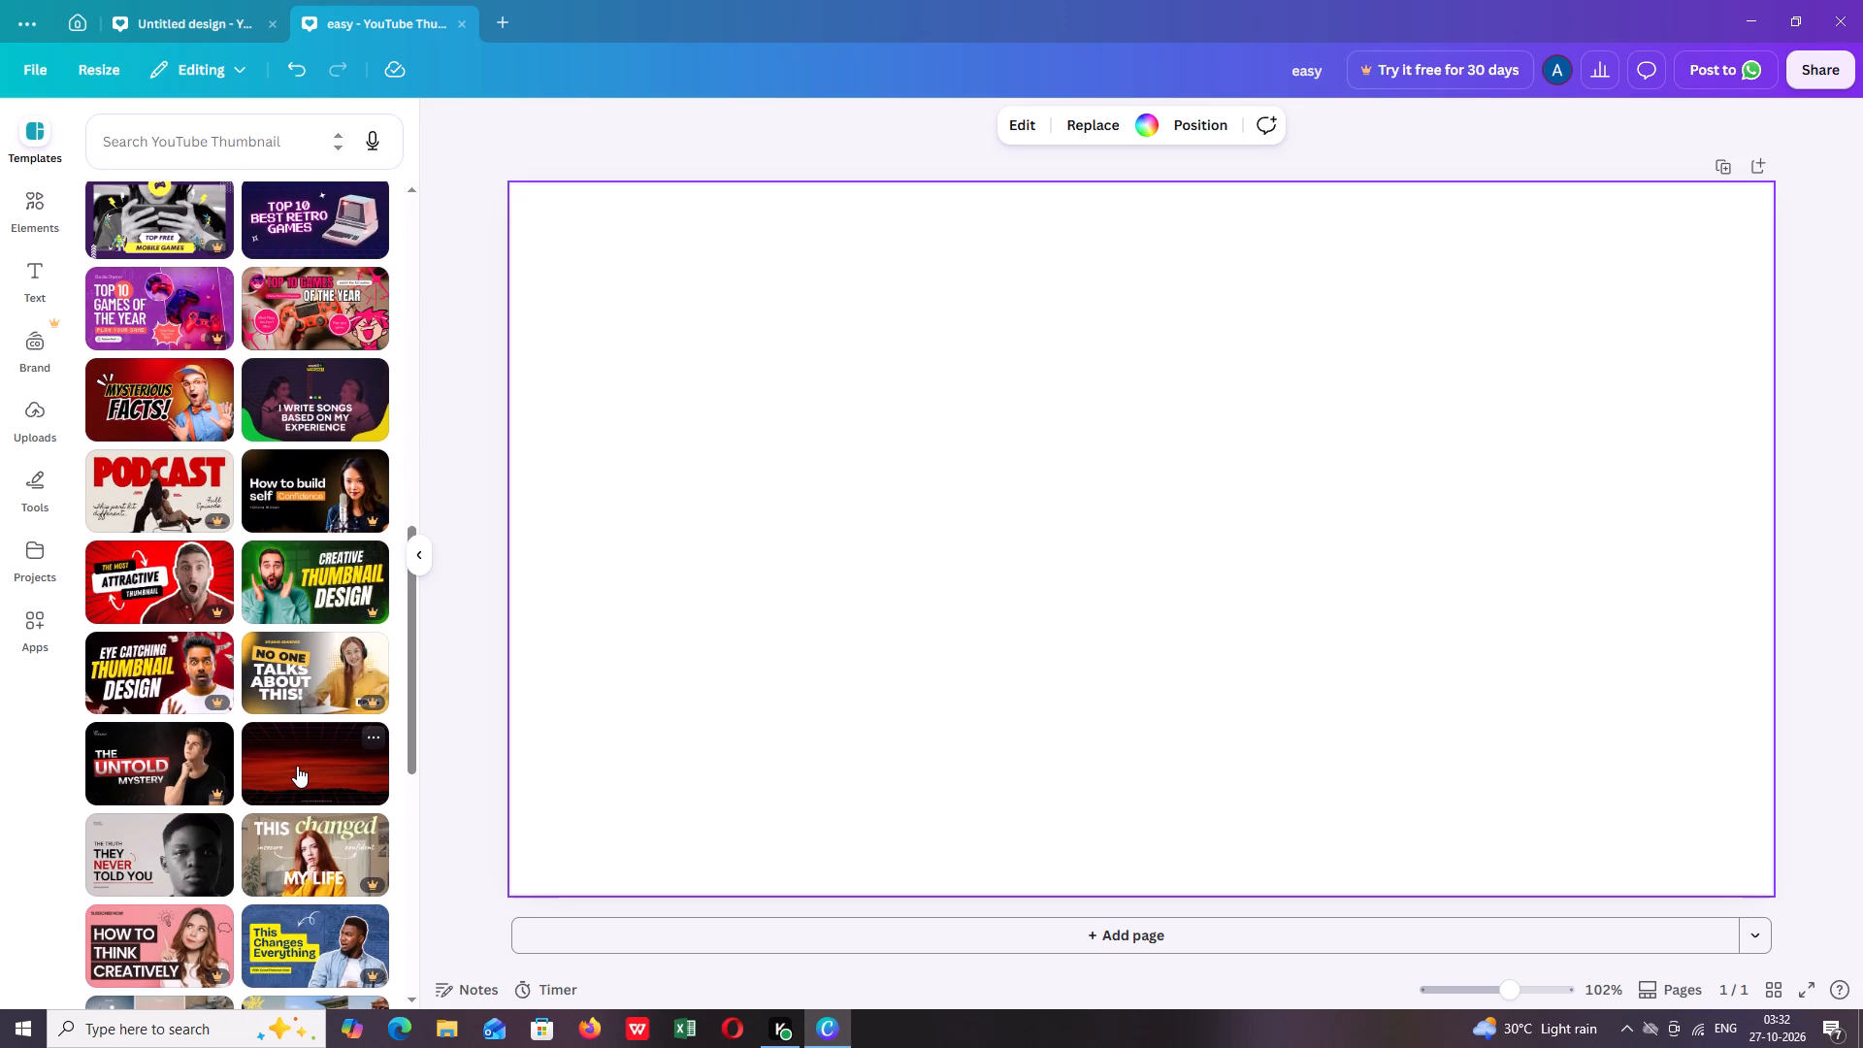
scroll(297, 766, down, 3)
scroll(297, 765, up, 1)
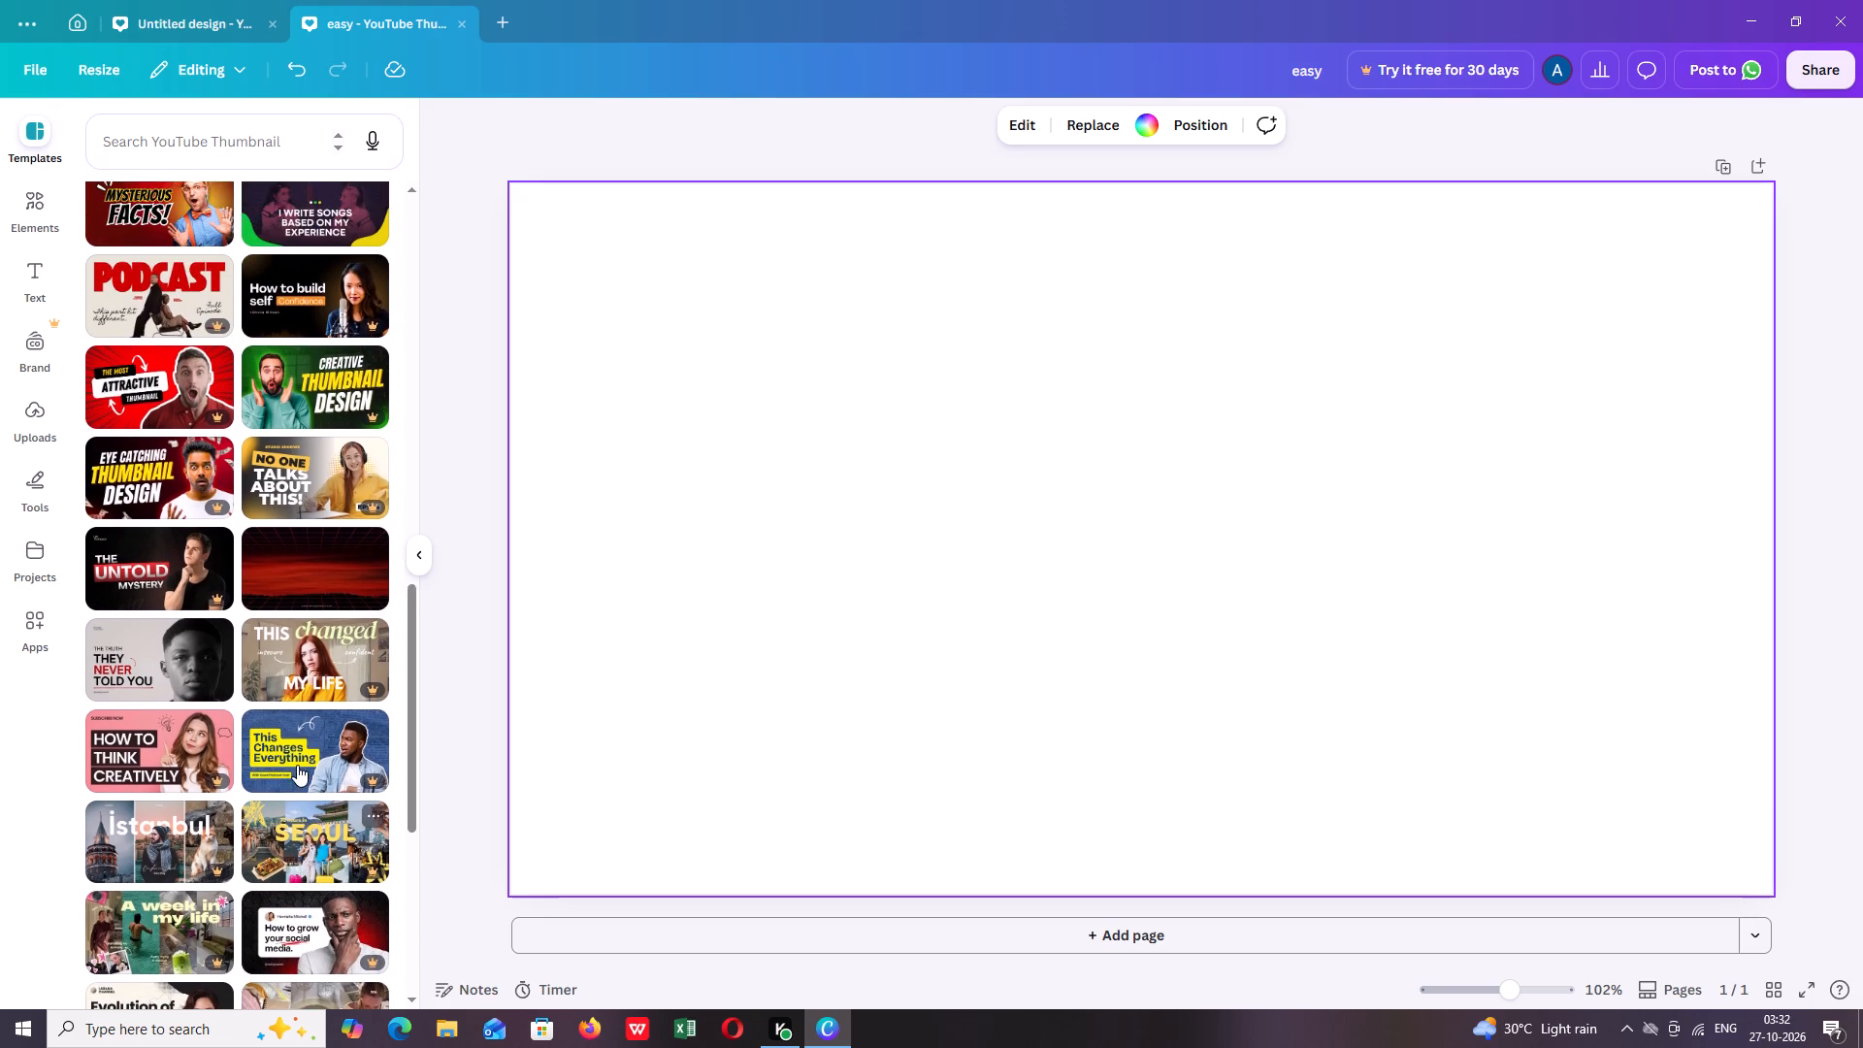
scroll(297, 764, down, 1)
scroll(297, 764, up, 1)
scroll(297, 764, down, 5)
scroll(297, 764, up, 1)
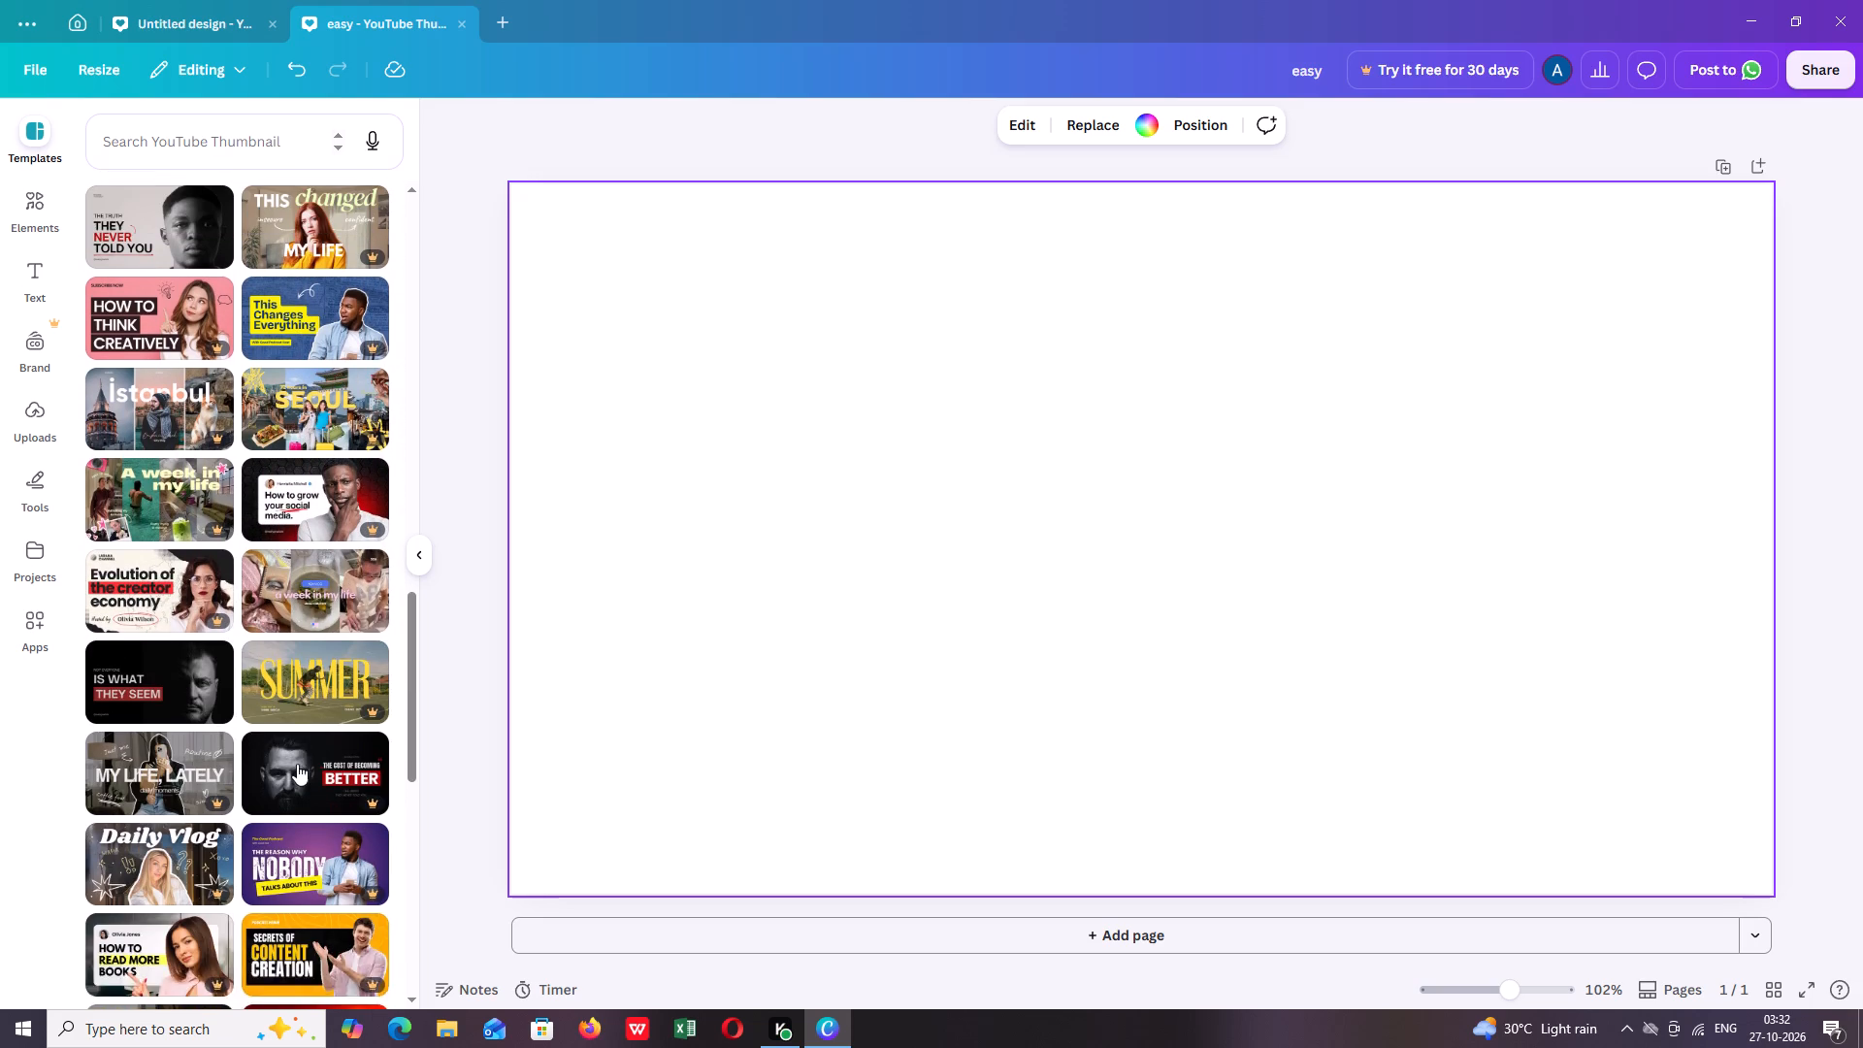
scroll(297, 763, down, 6)
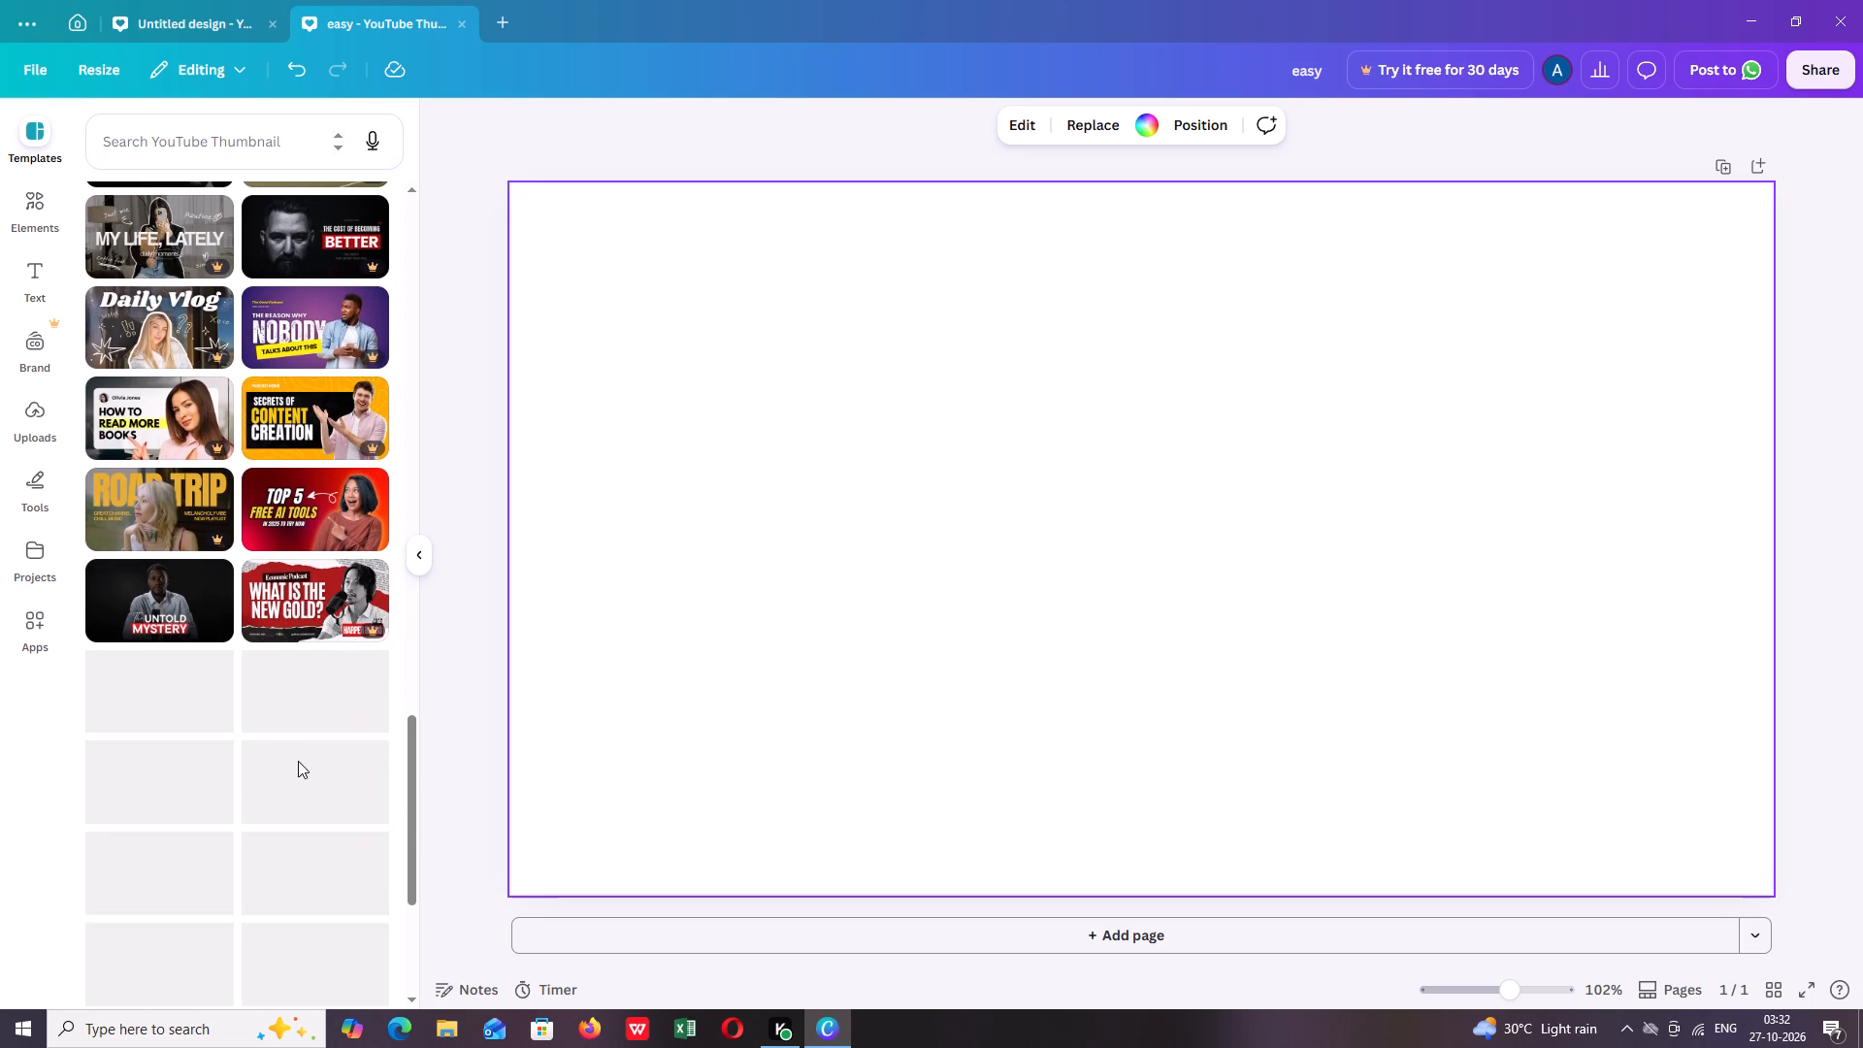
scroll(298, 761, up, 6)
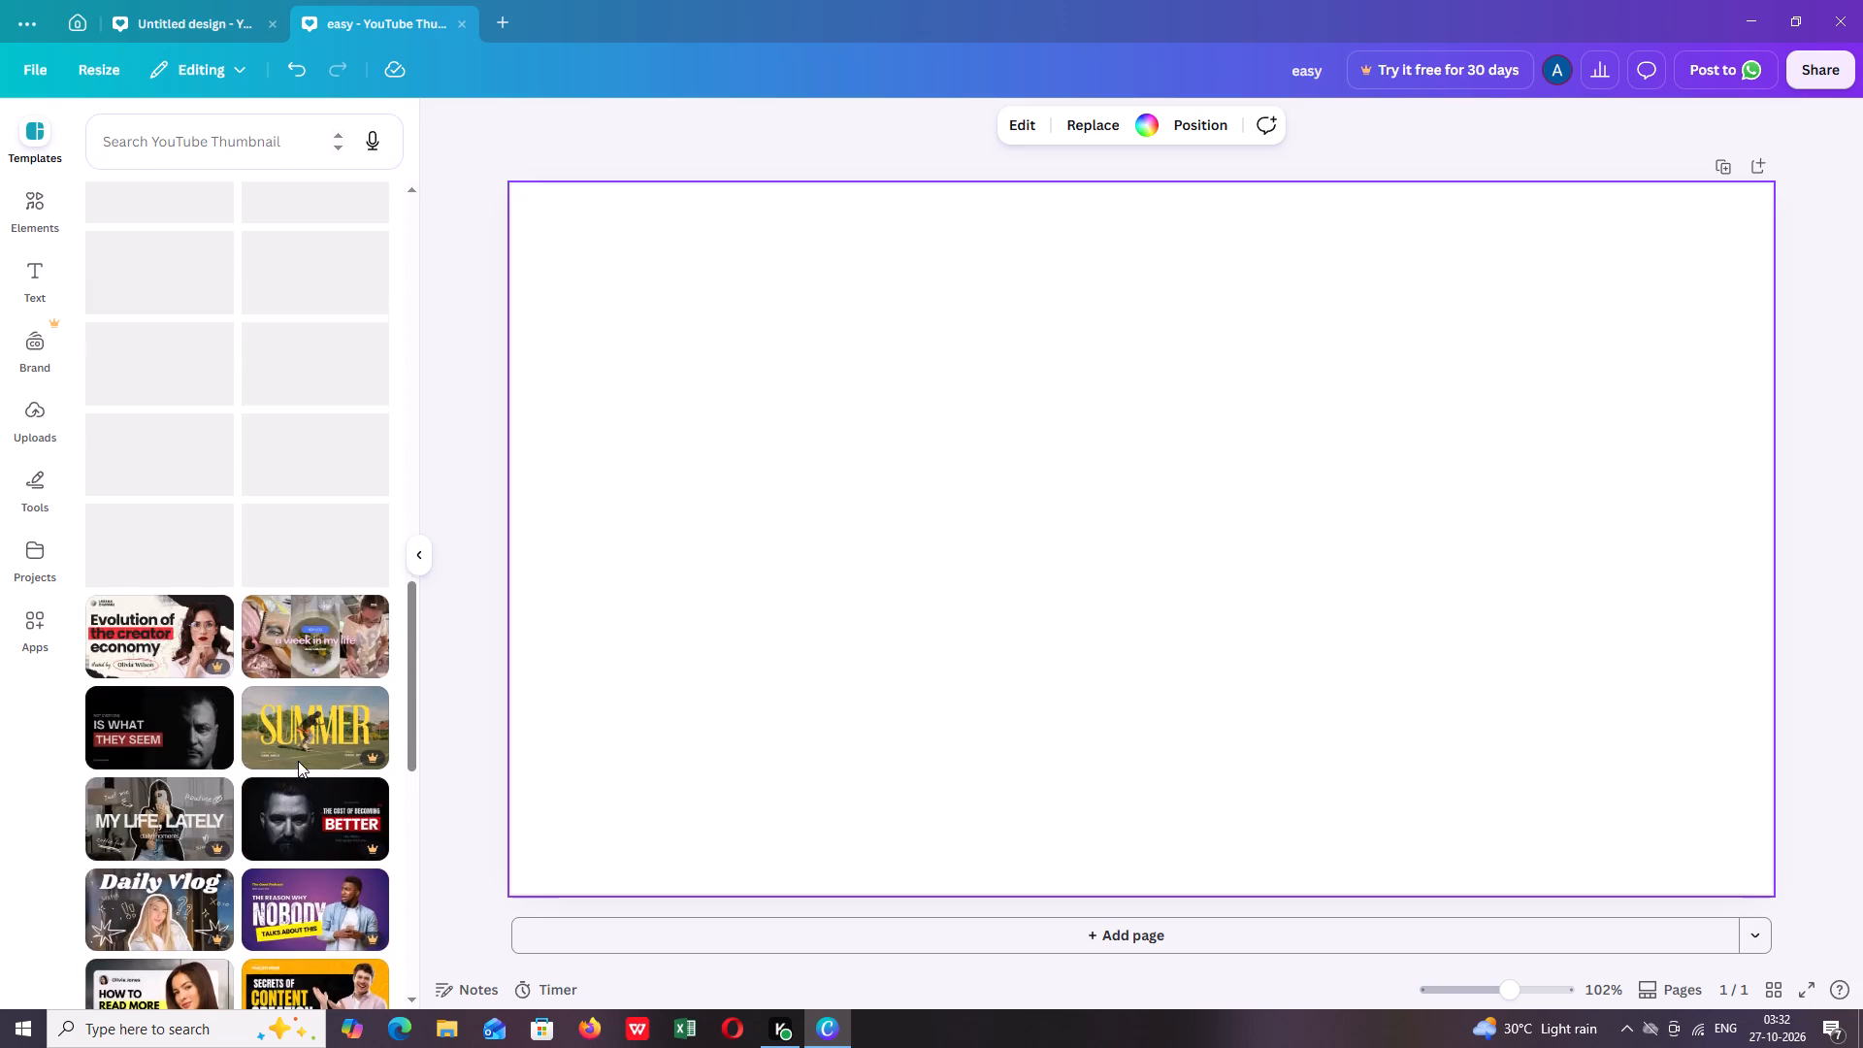
scroll(298, 761, up, 4)
scroll(256, 384, up, 2)
scroll(256, 382, down, 1)
scroll(257, 382, up, 3)
scroll(259, 380, down, 1)
scroll(259, 380, up, 3)
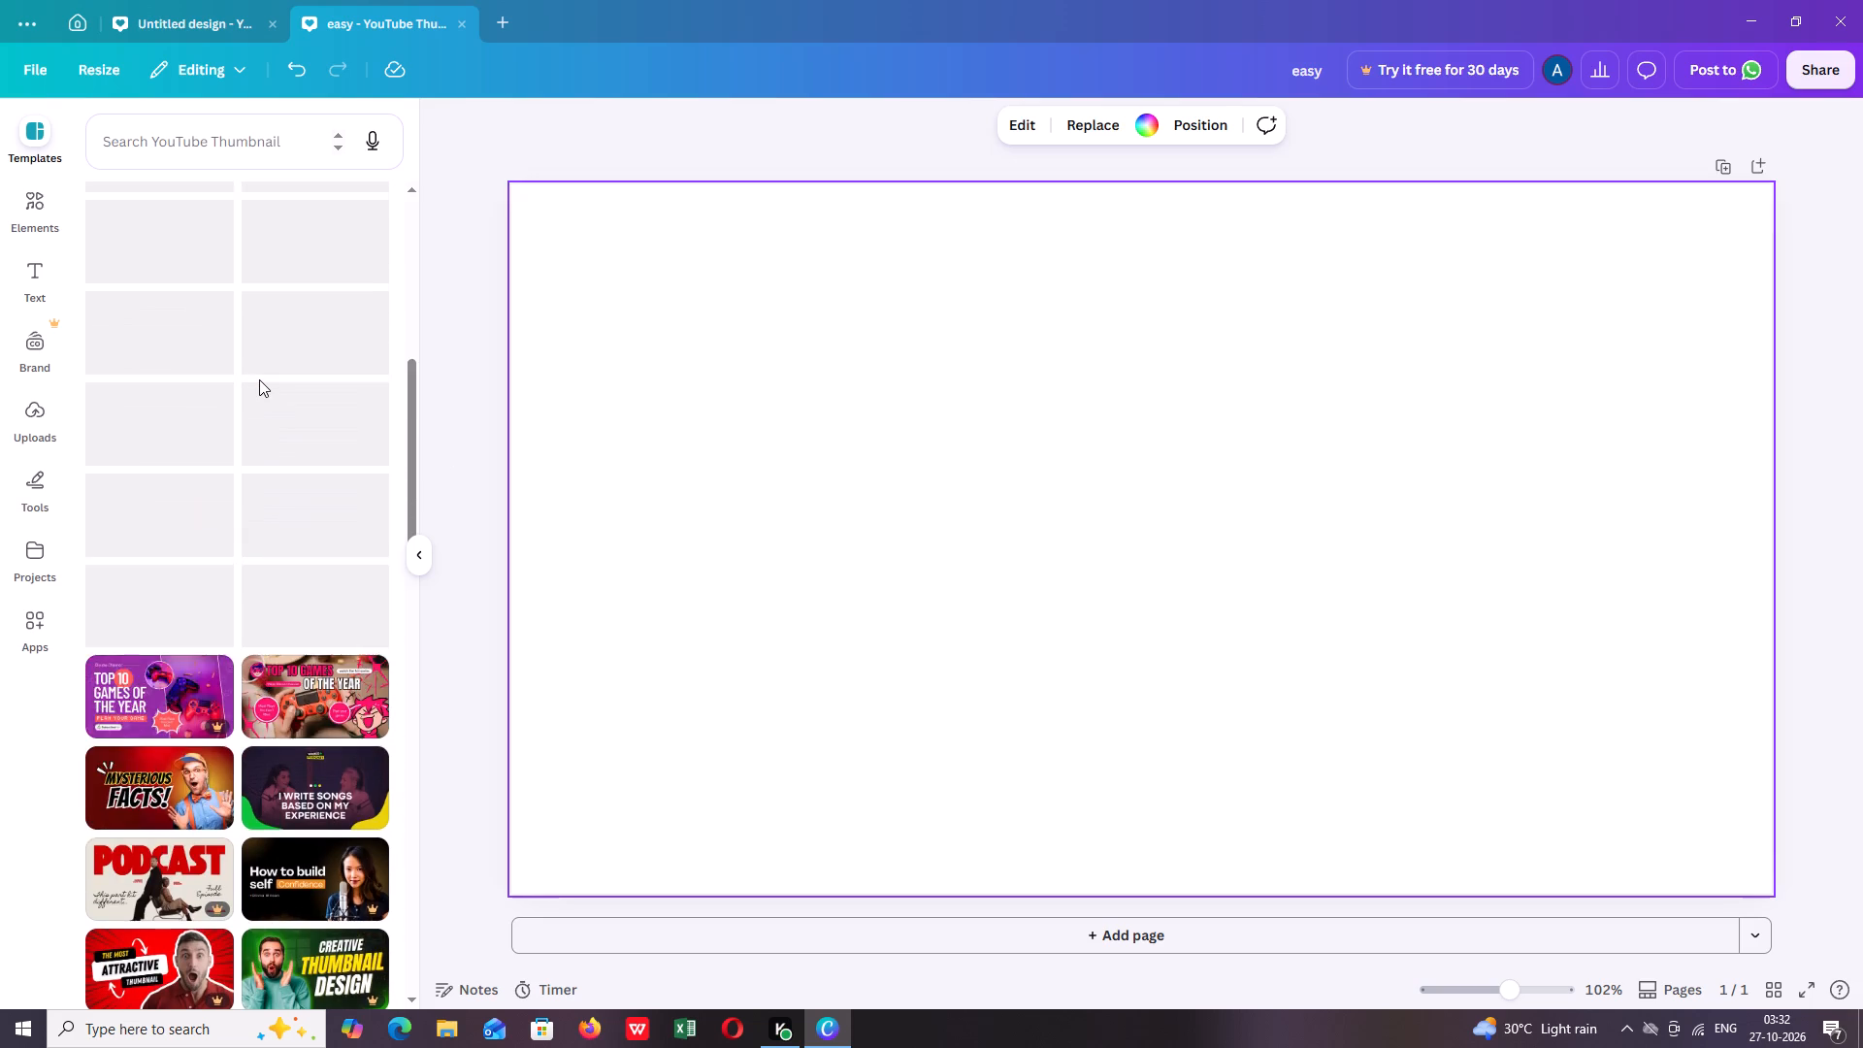
scroll(259, 379, up, 15)
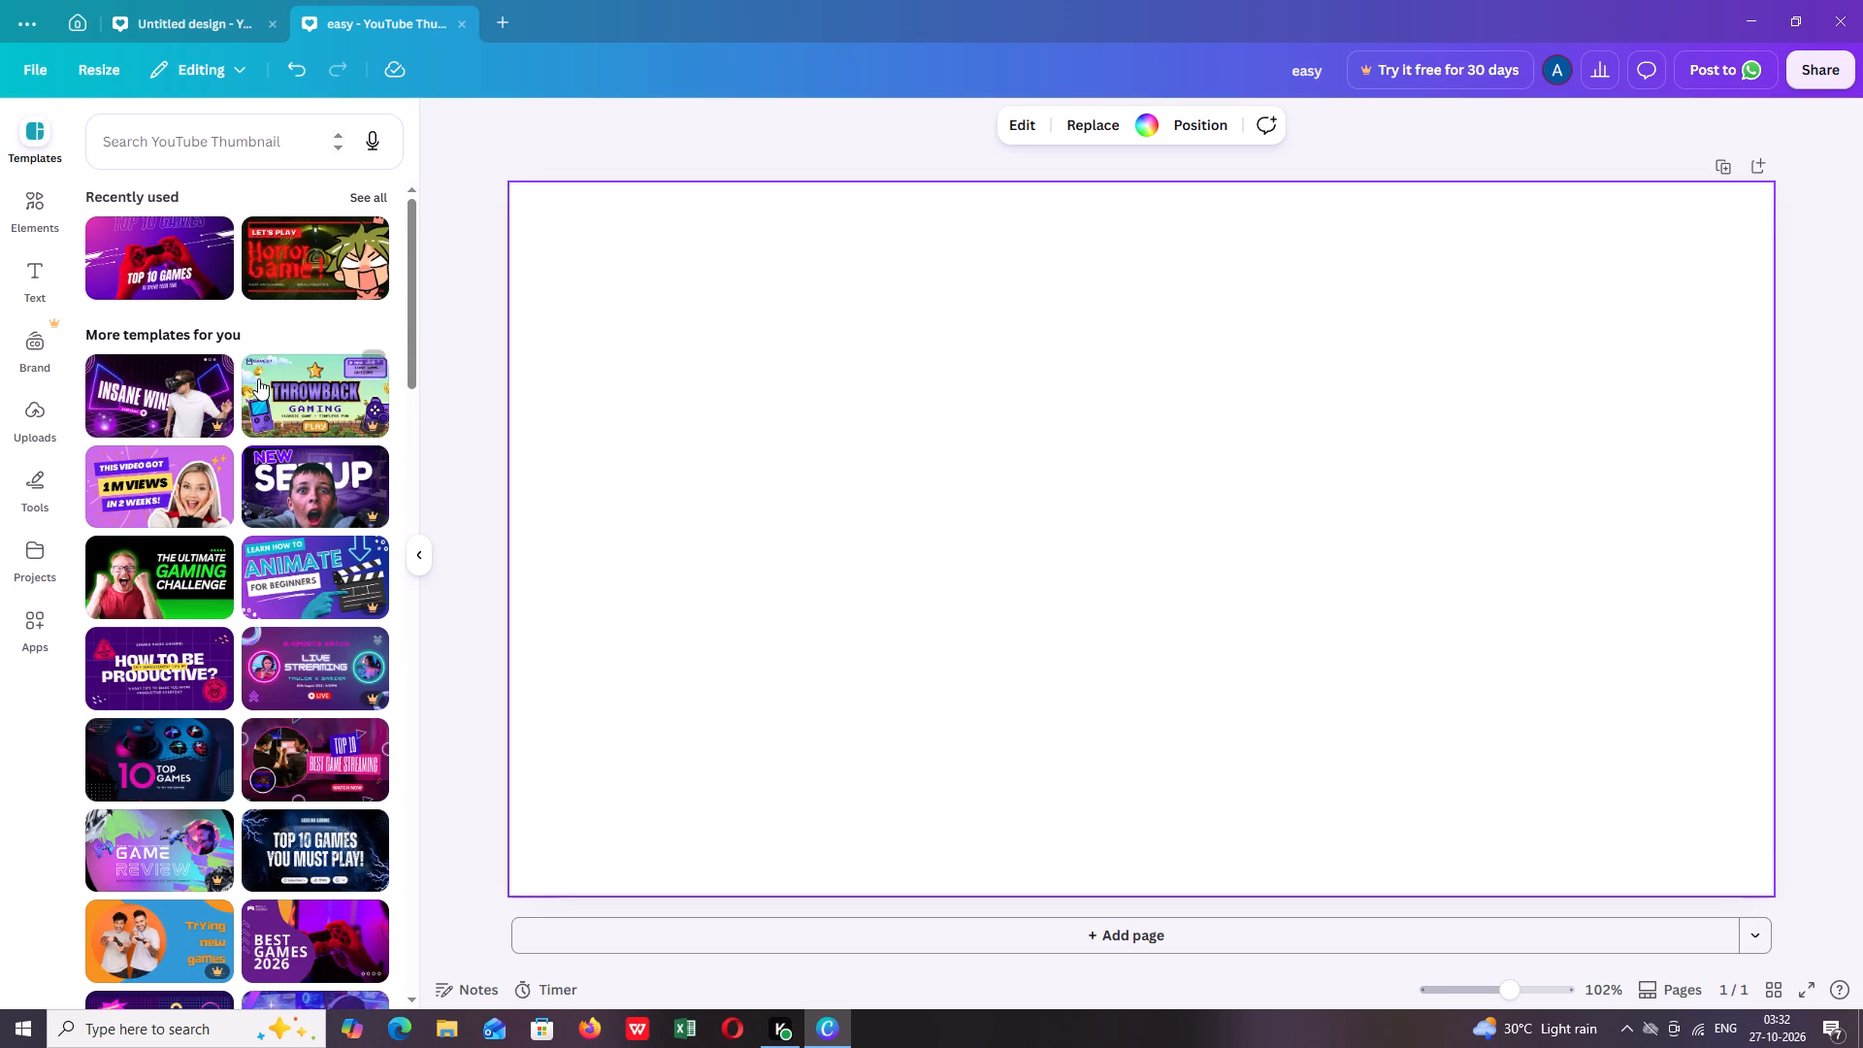
scroll(304, 623, up, 1)
scroll(304, 623, down, 1)
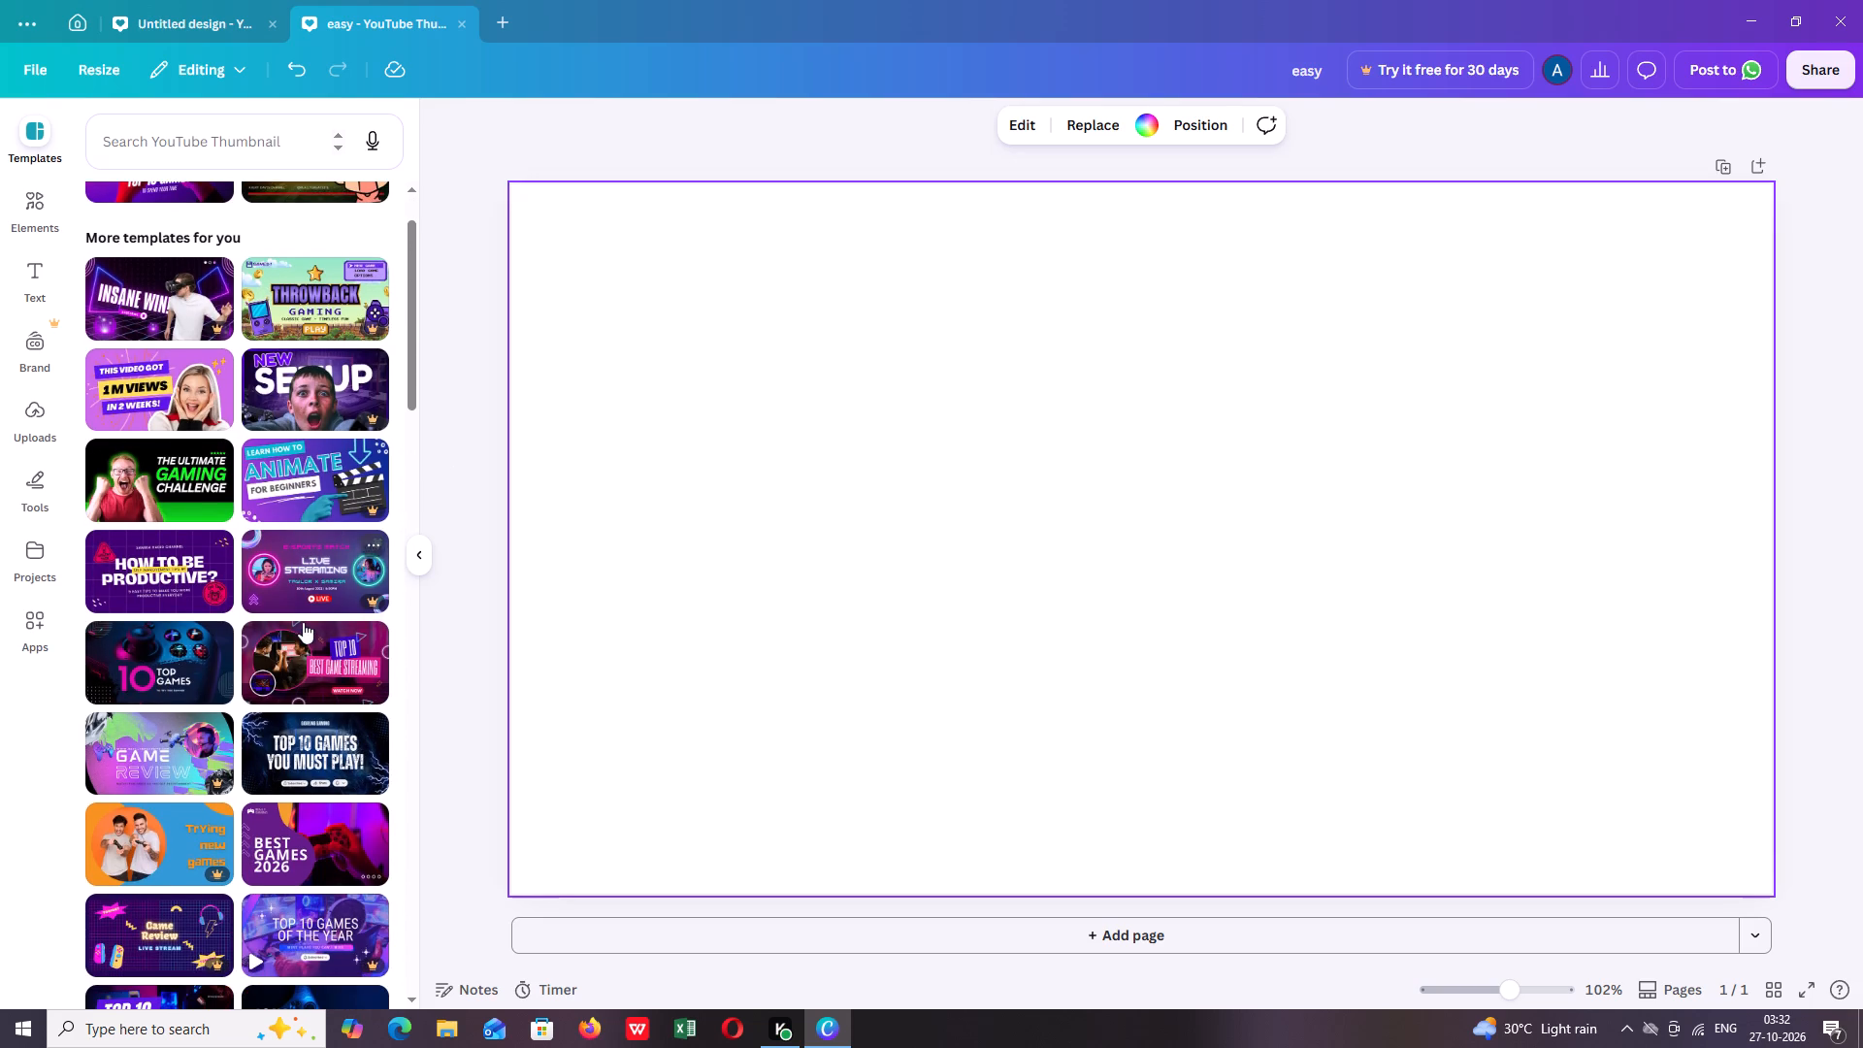
scroll(293, 623, down, 6)
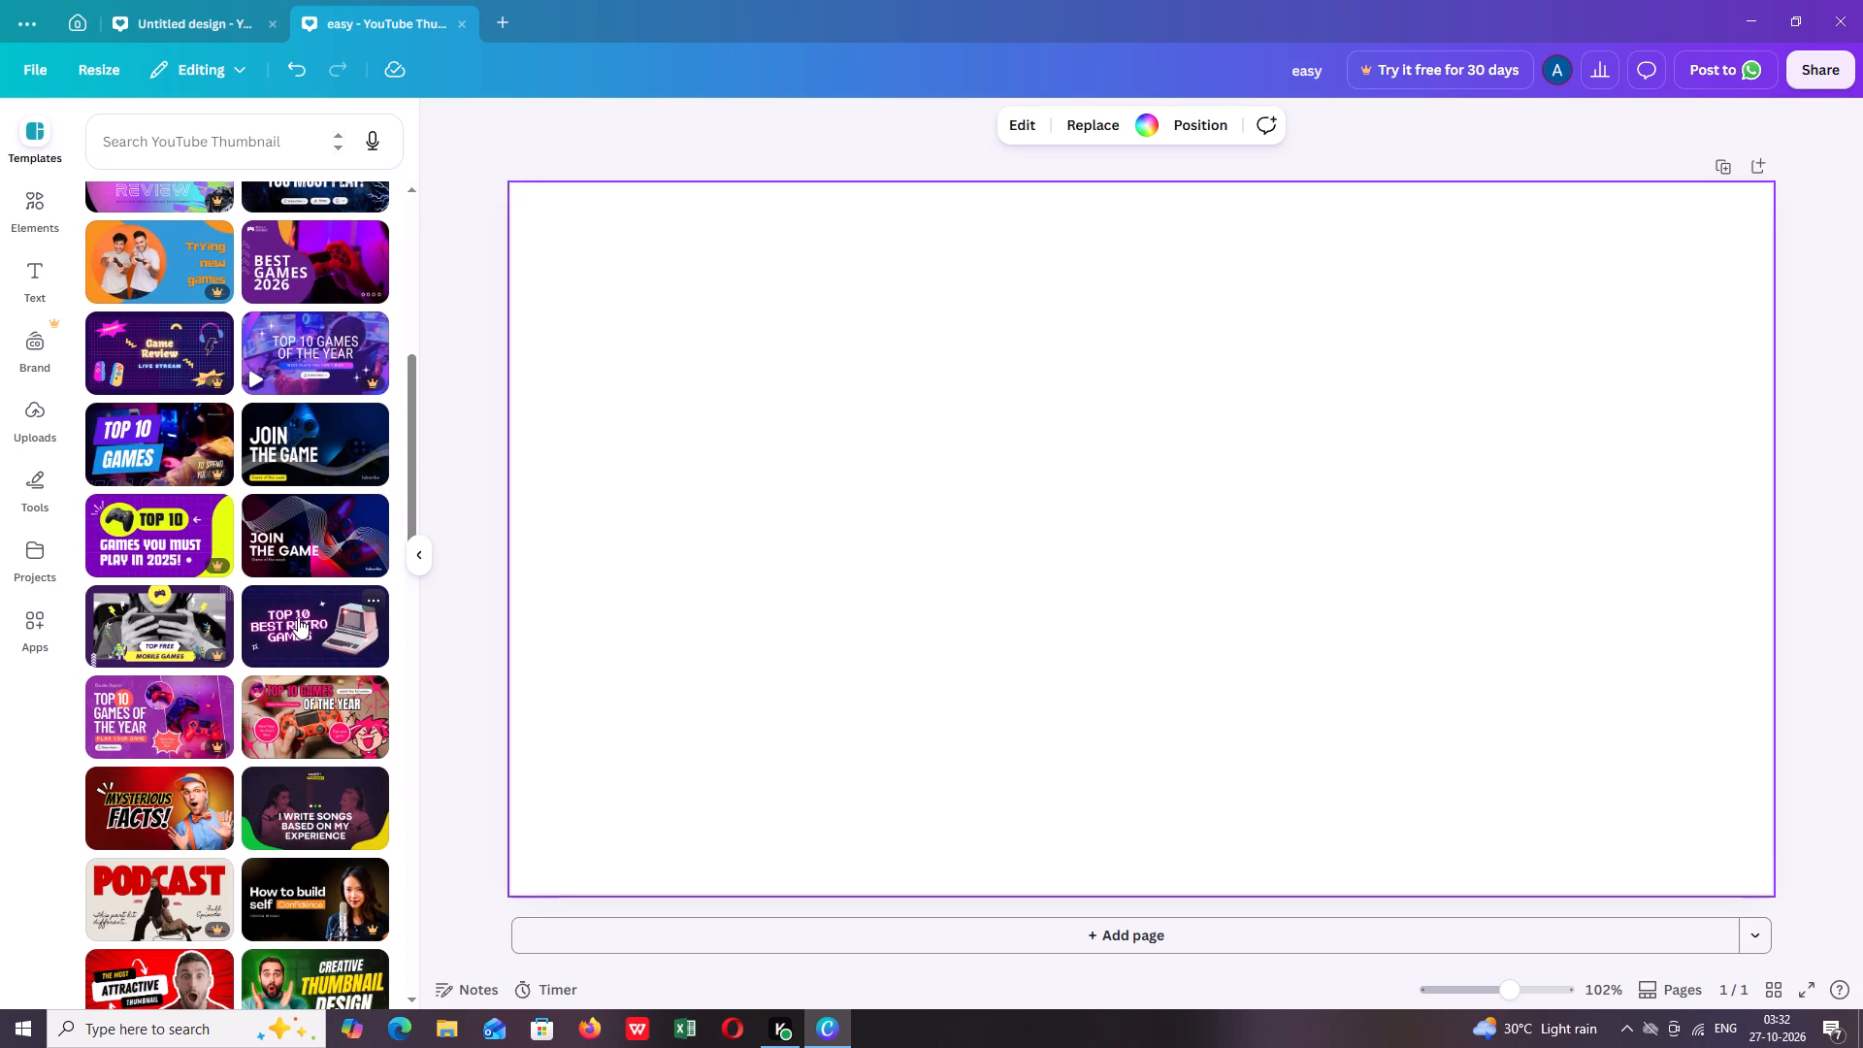
scroll(298, 617, down, 1)
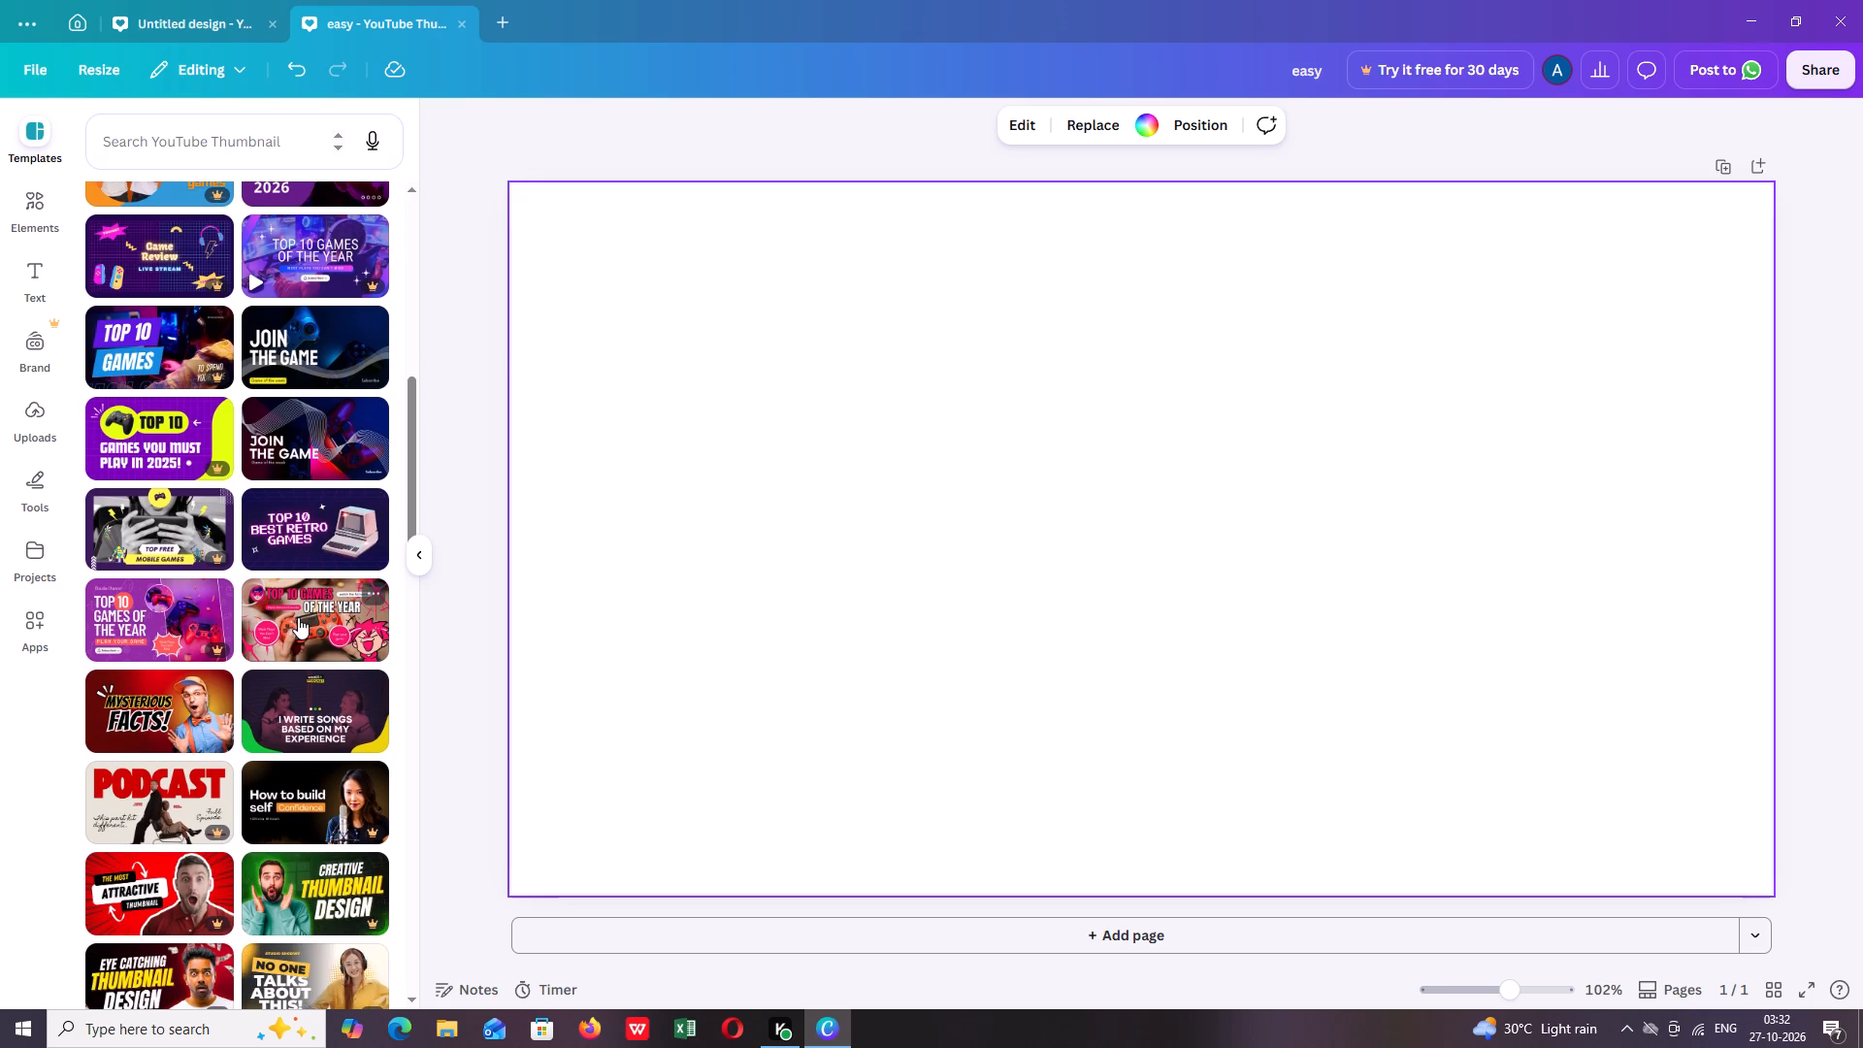
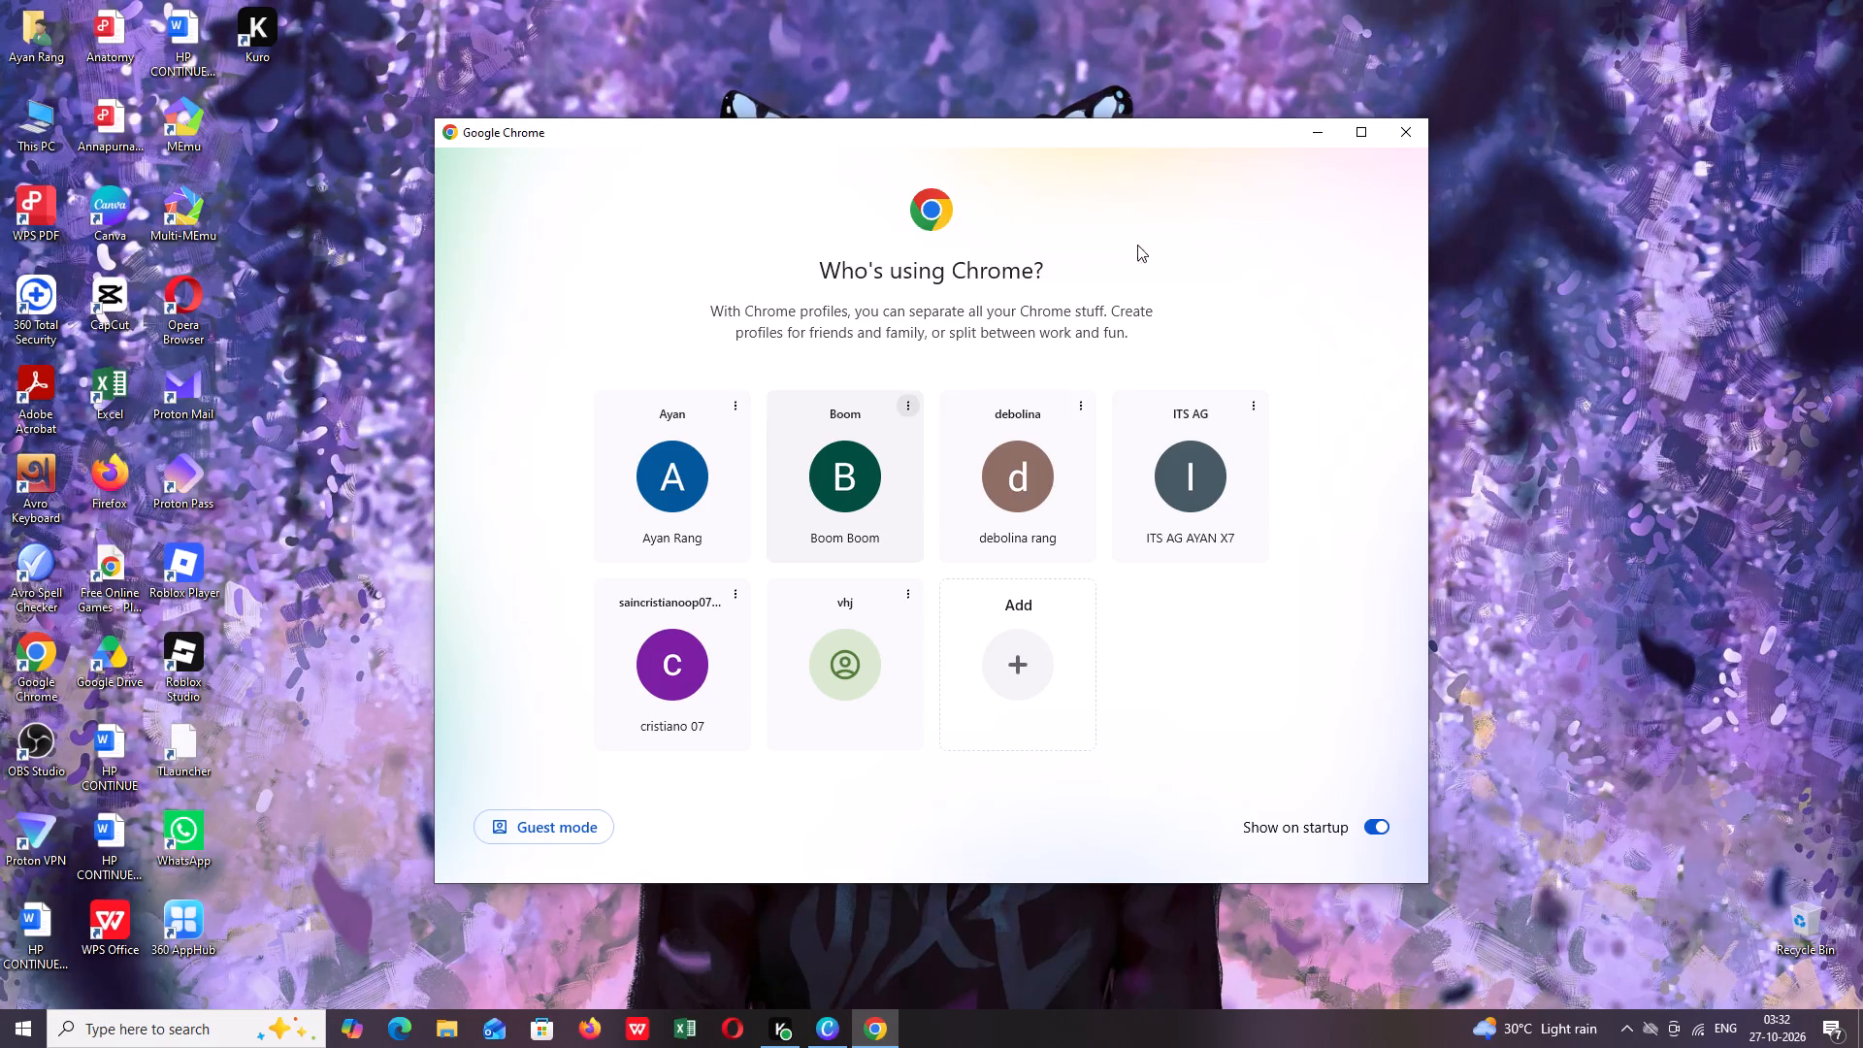
Switch to Google Chrome and open a browser window with the first listed profile.
click(715, 483)
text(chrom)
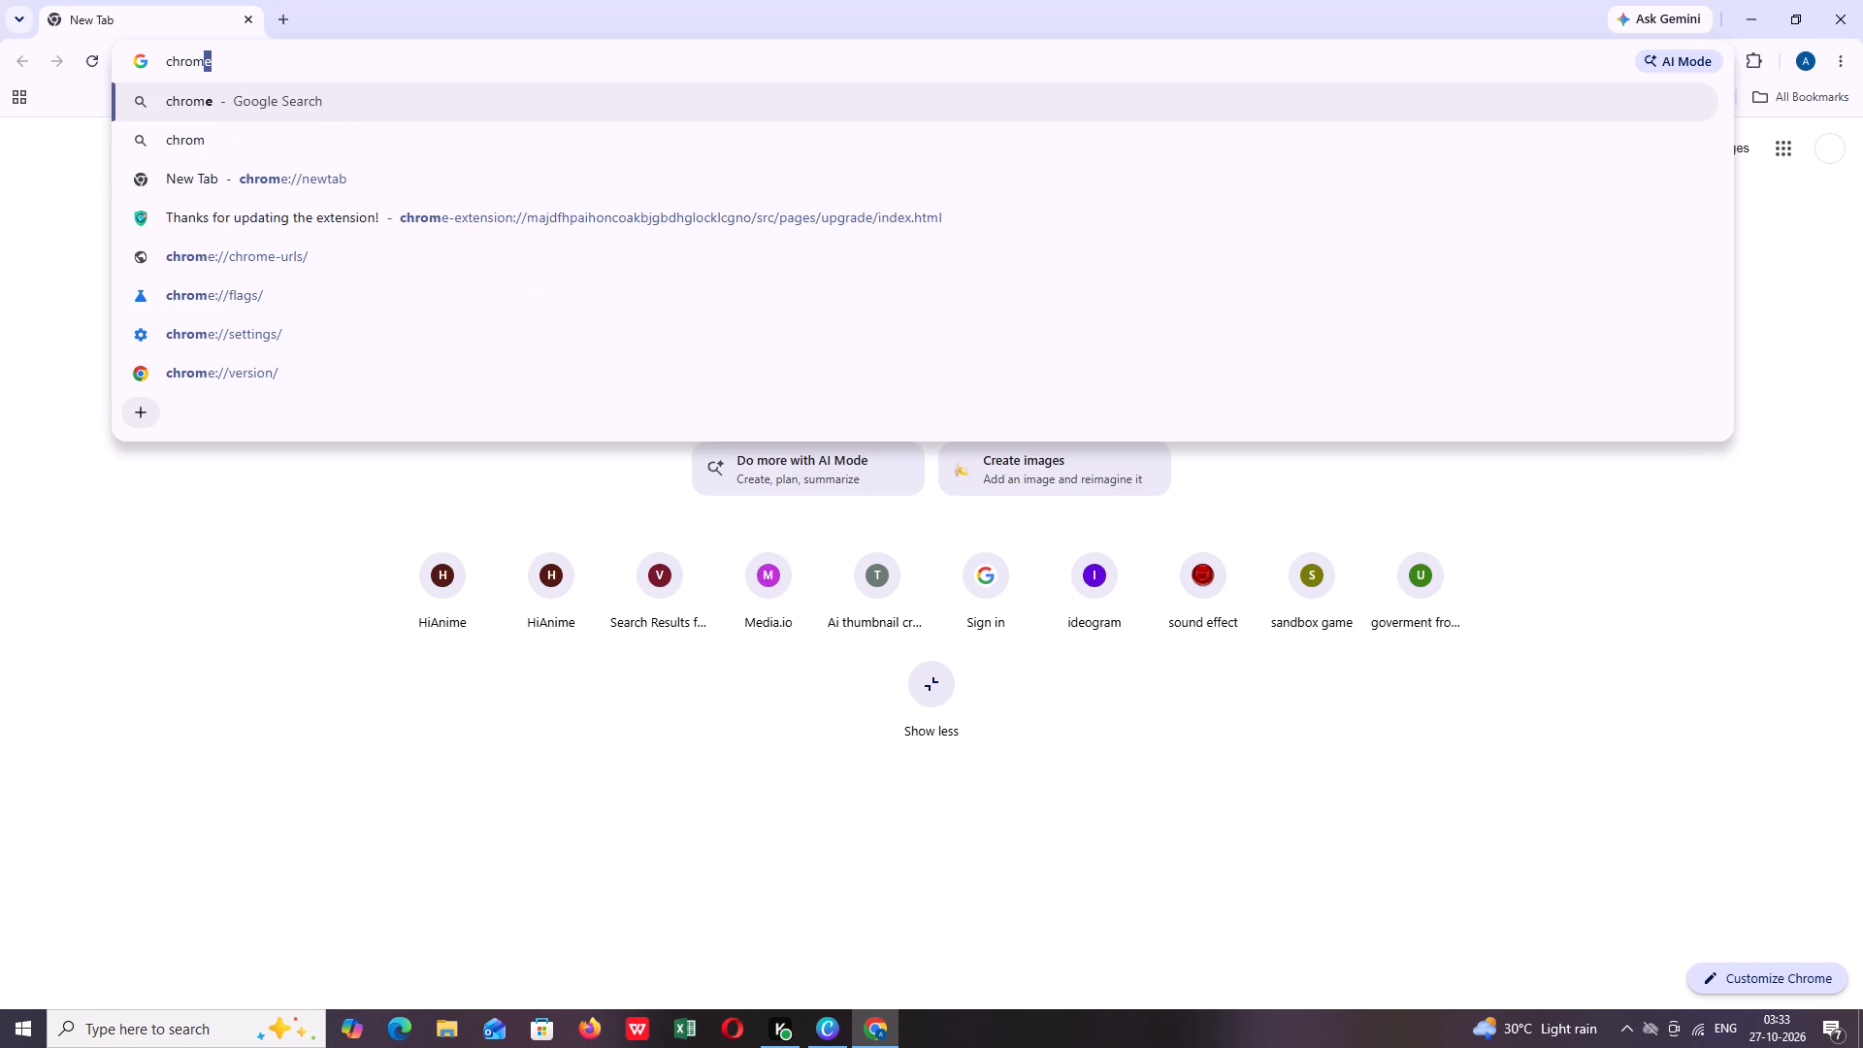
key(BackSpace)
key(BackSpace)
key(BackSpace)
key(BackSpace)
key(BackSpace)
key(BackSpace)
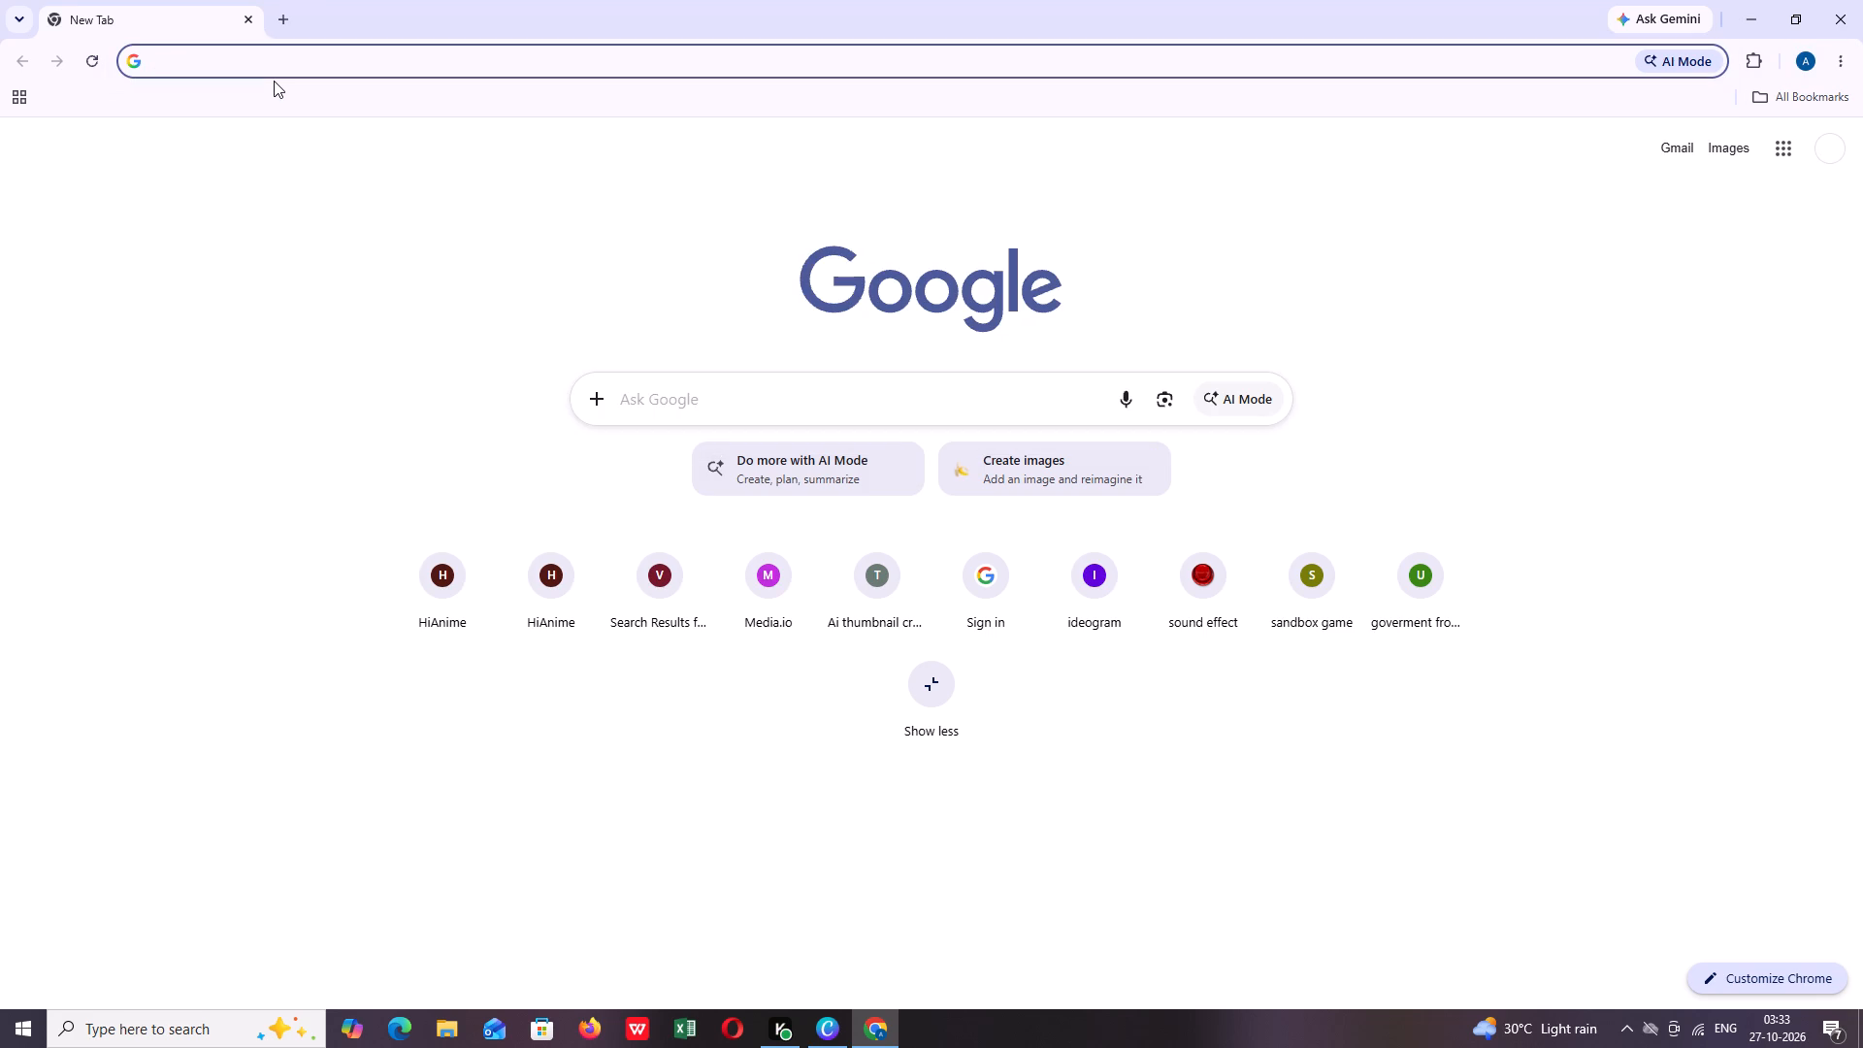
Search Google Images for "naruto paper photoframe craft", dismissing the notifications that pop up.
text(nar)
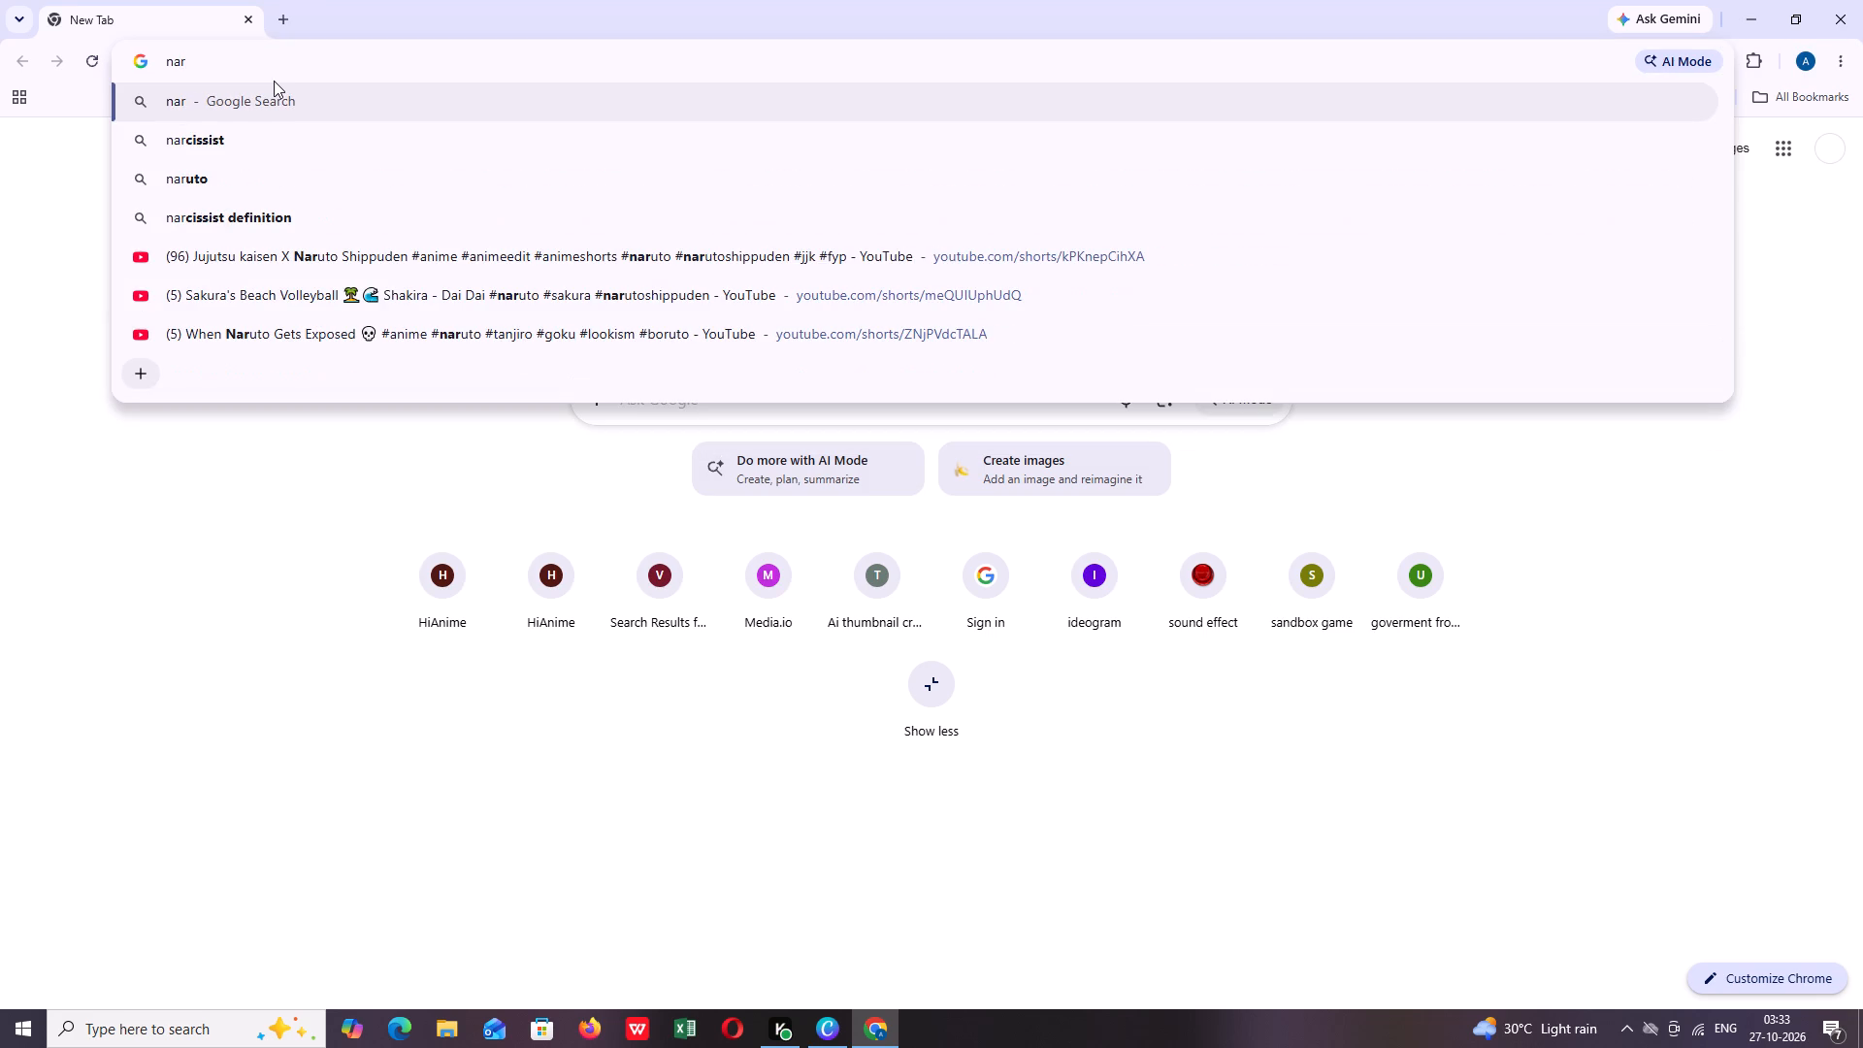
text(uto)
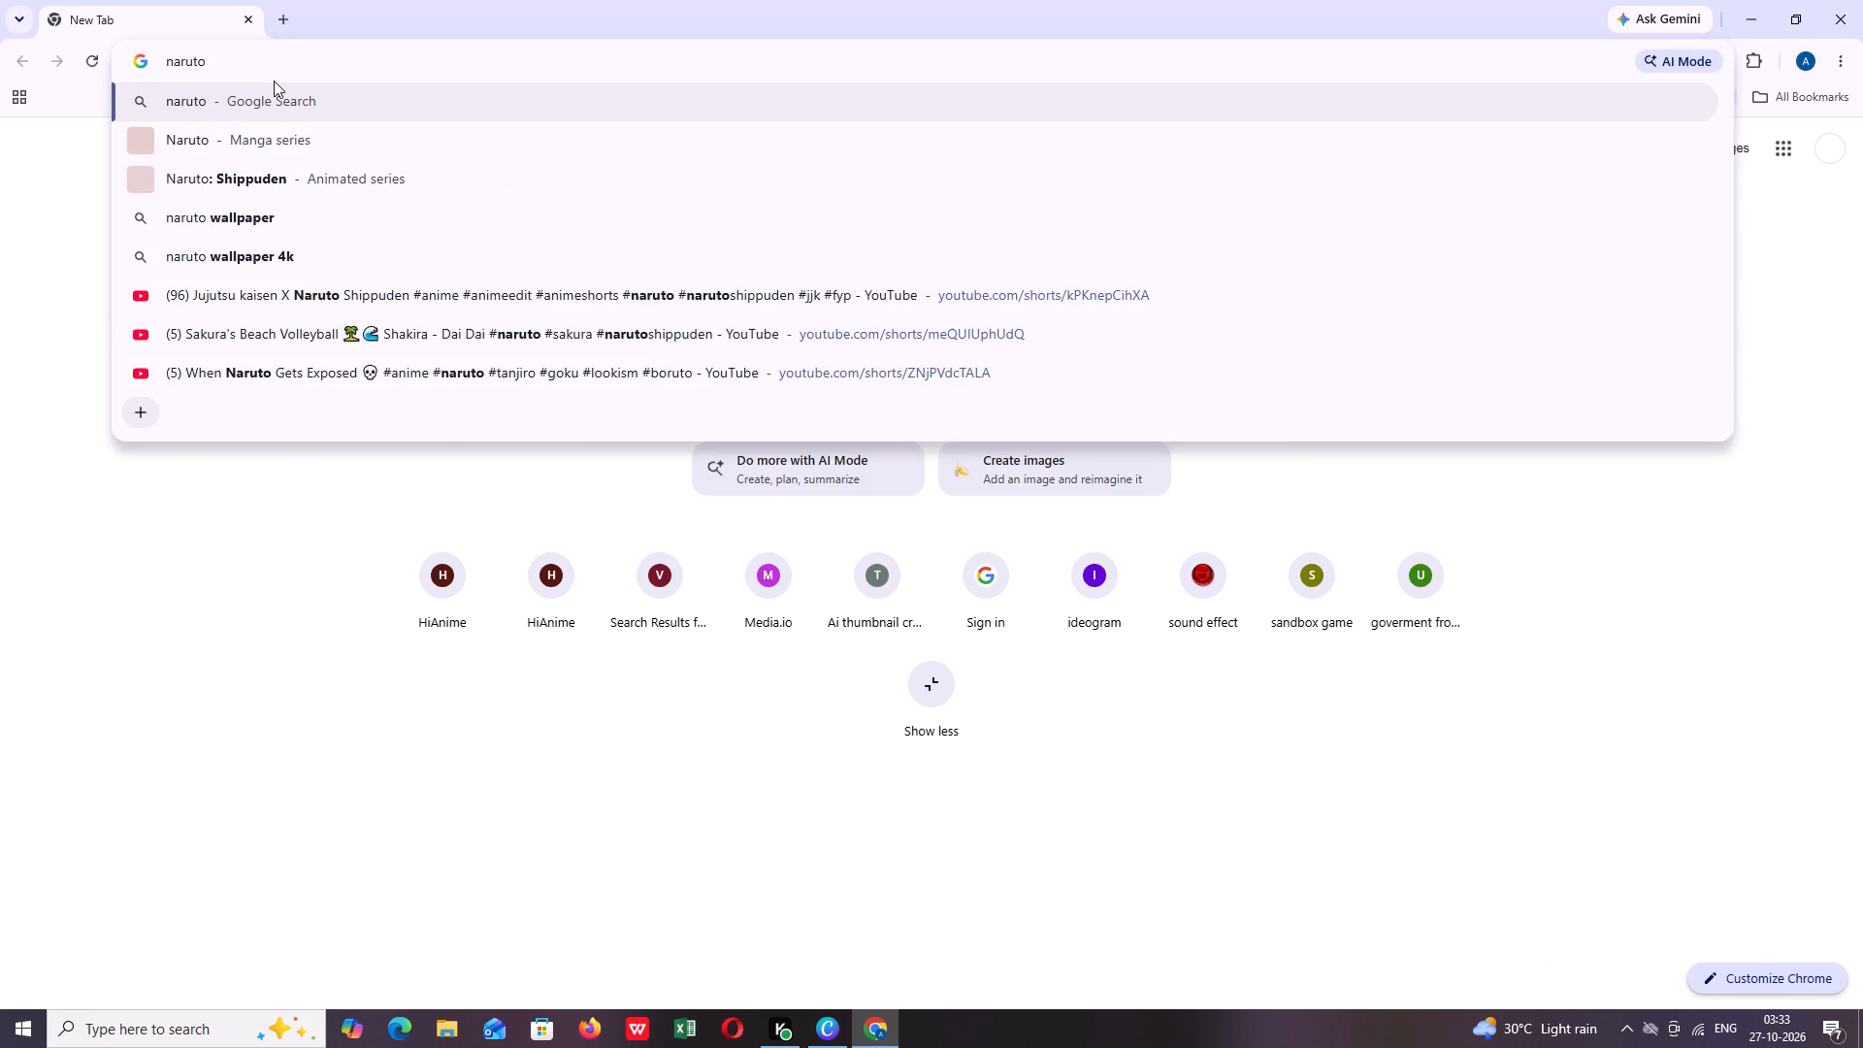
key(space)
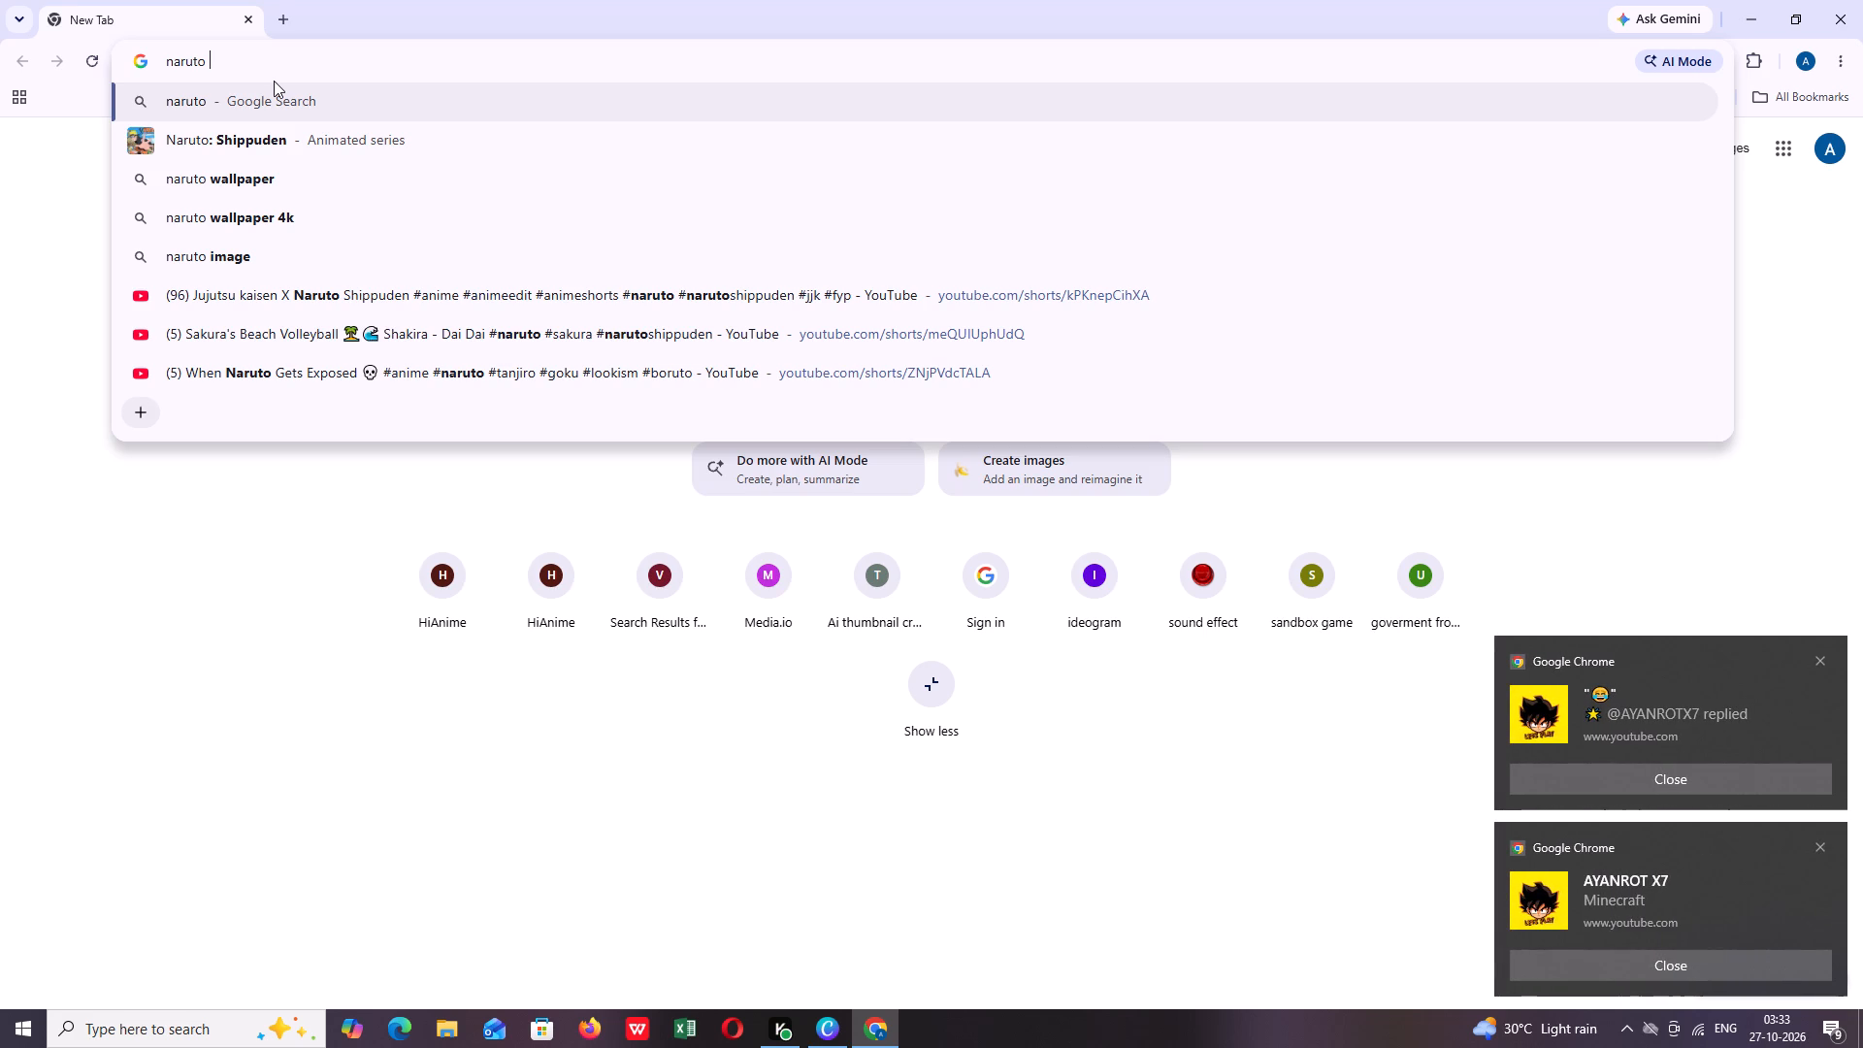
click(1820, 663)
click(1824, 845)
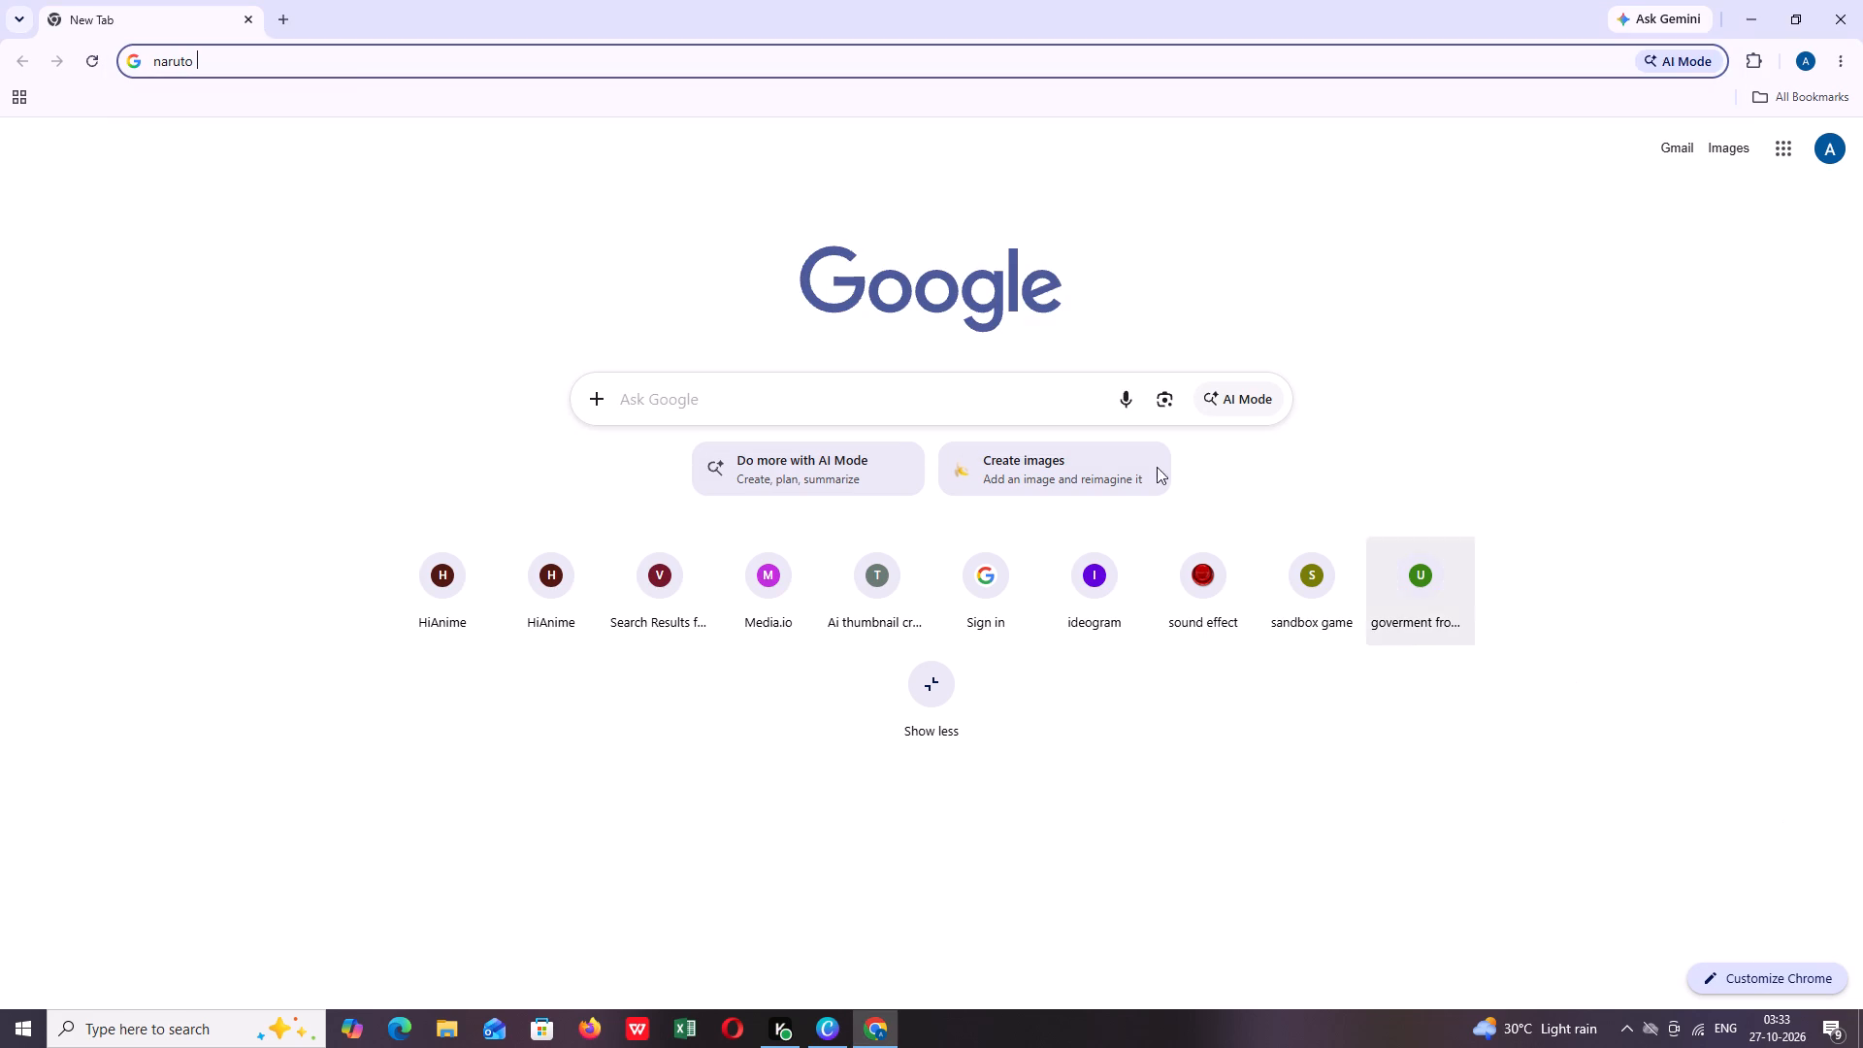
text(pa)
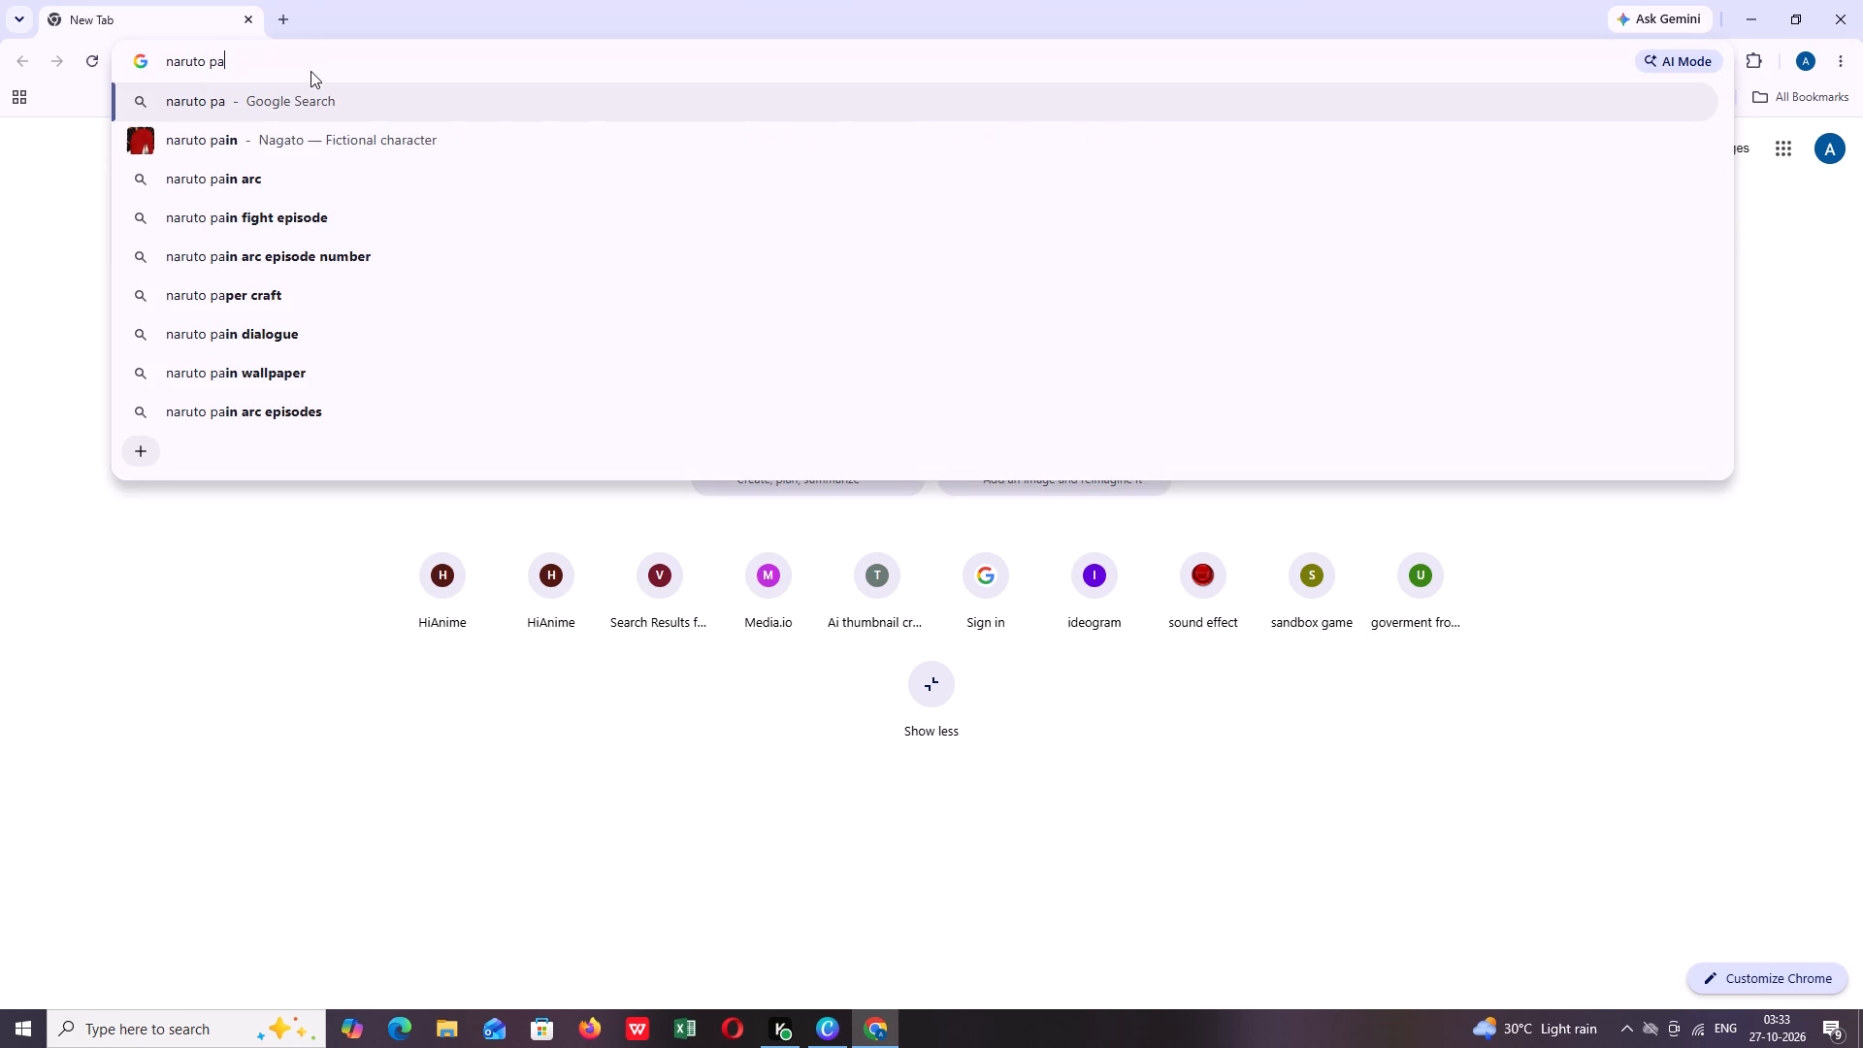
text(per)
key(space)
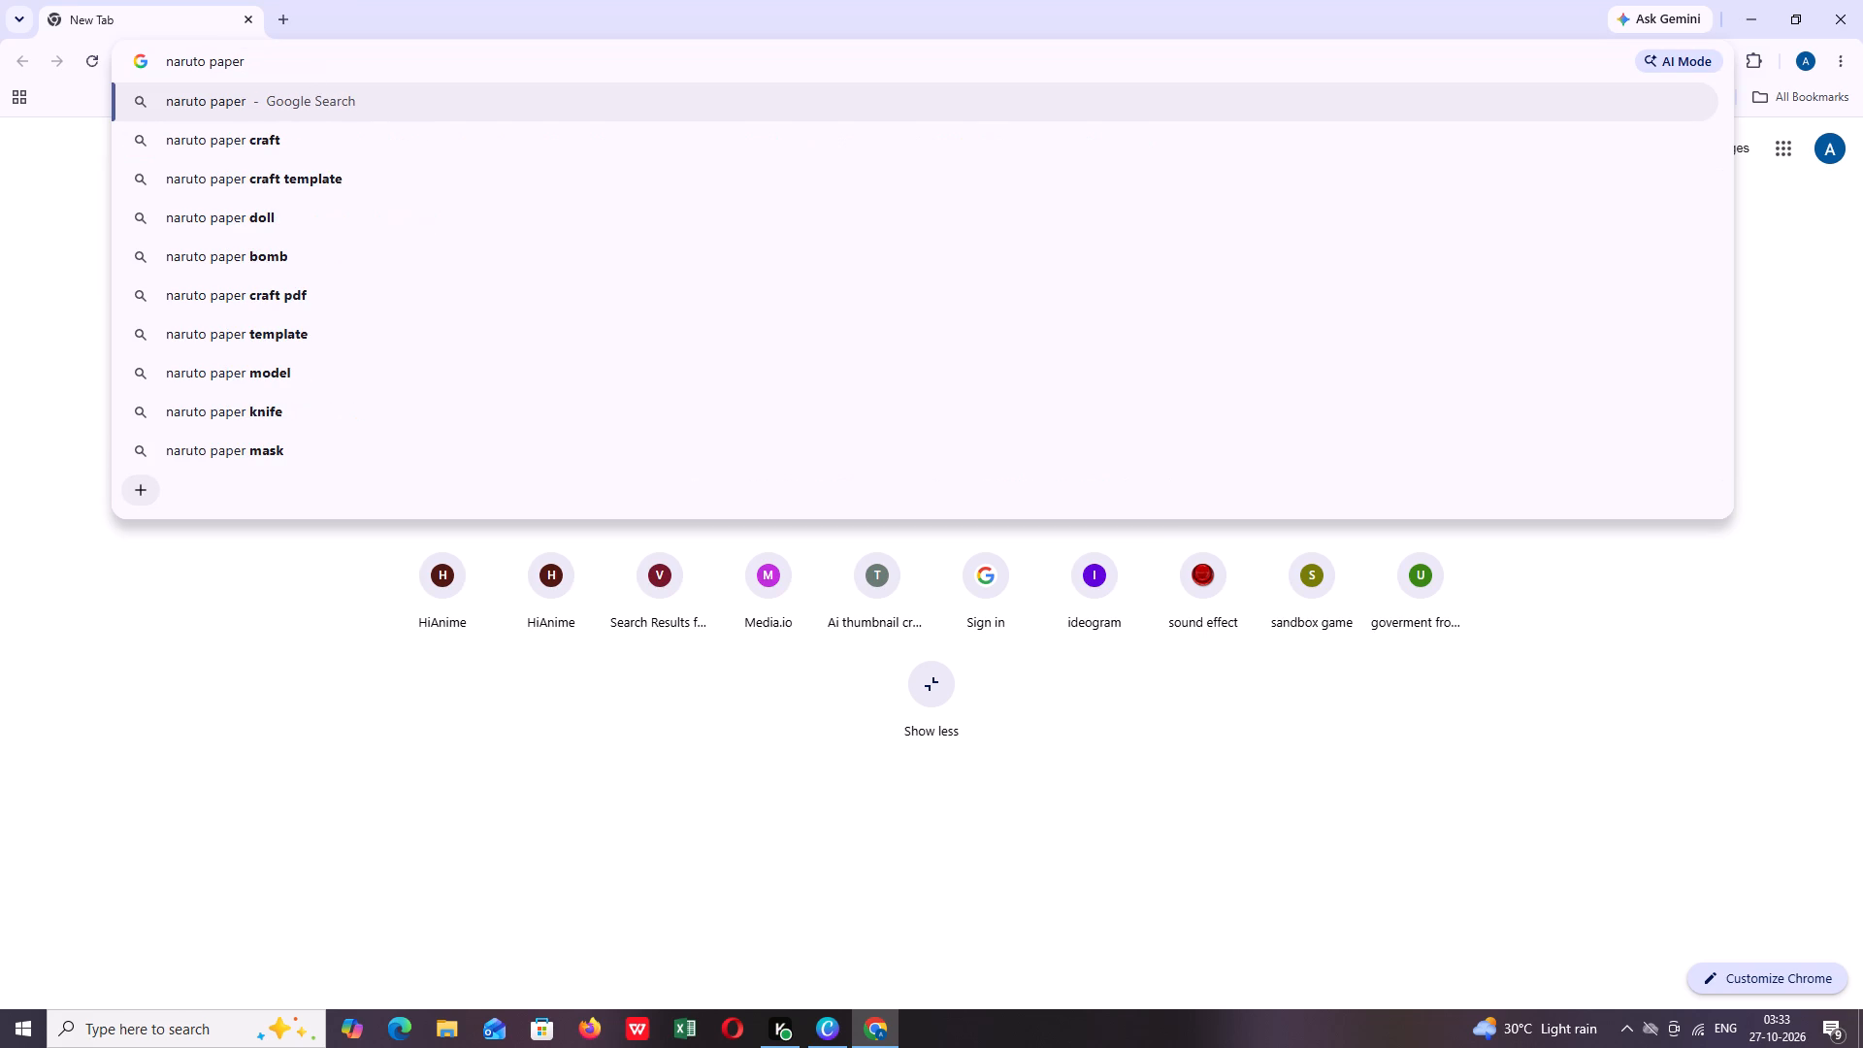
text(photoframe craft)
key(Return)
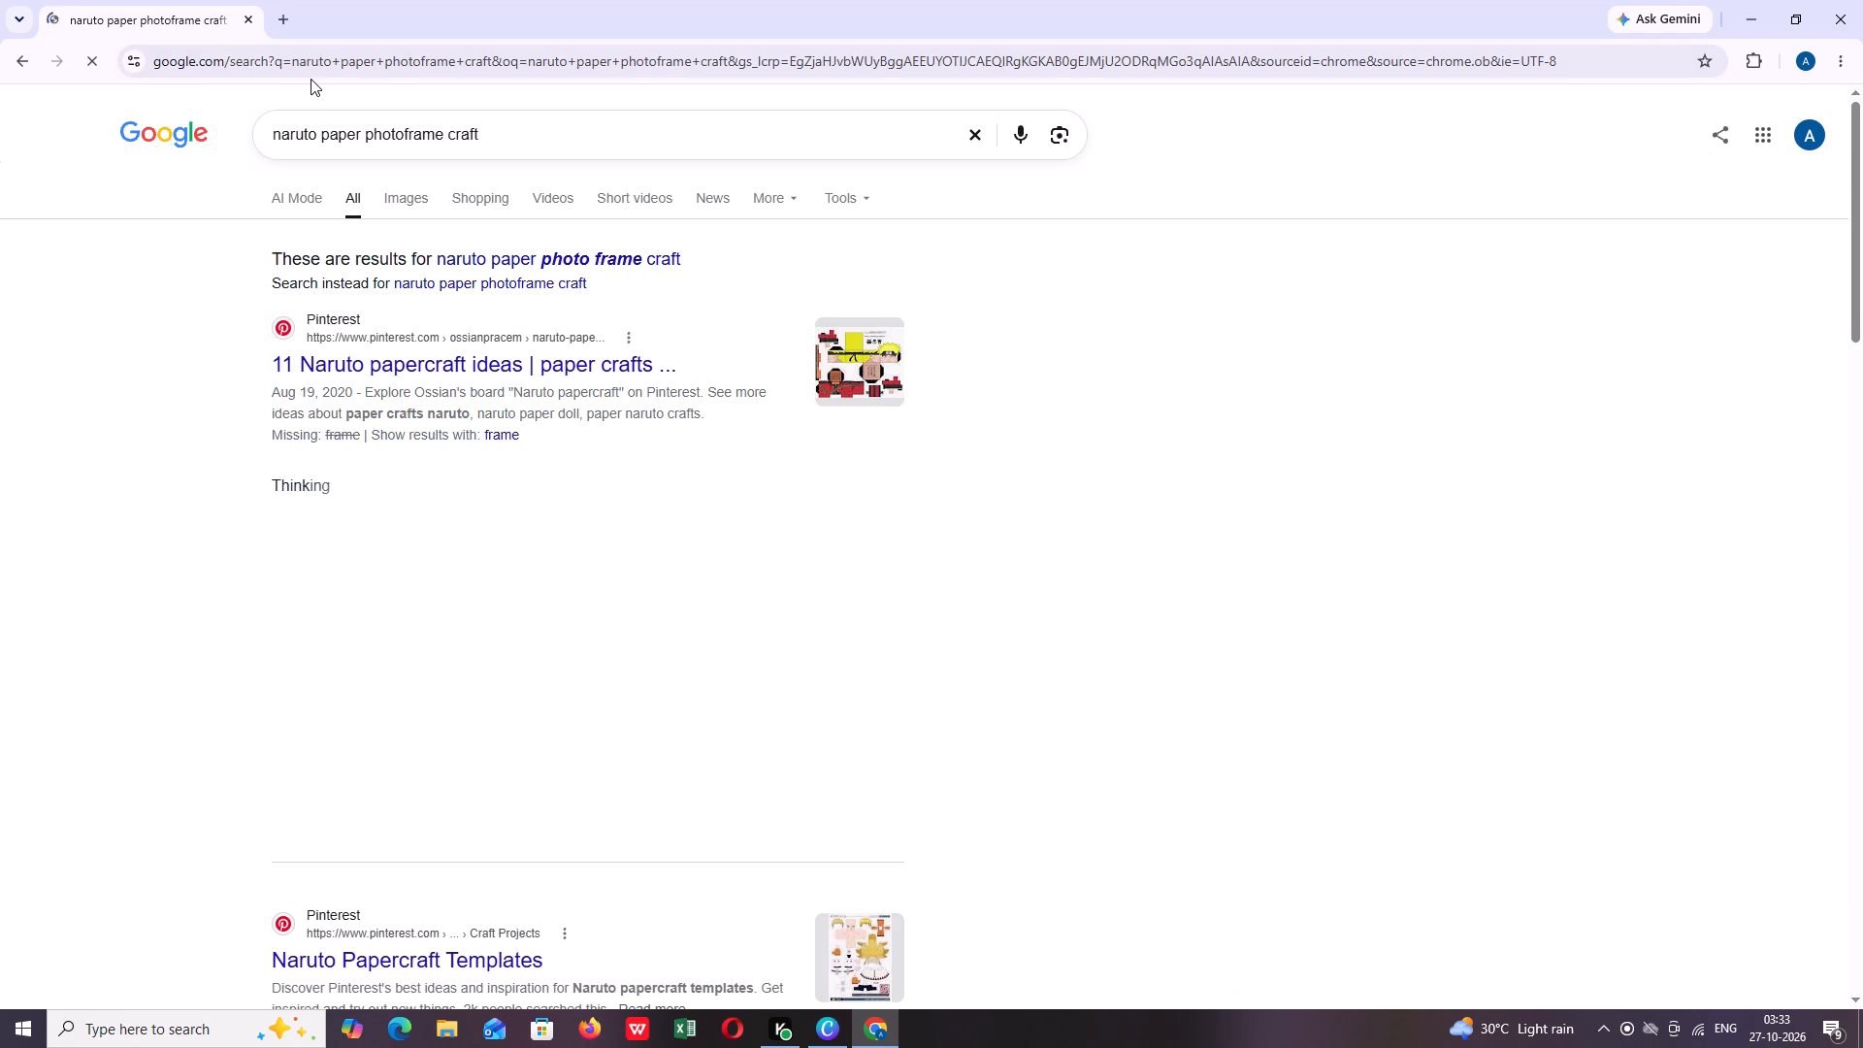
click(399, 185)
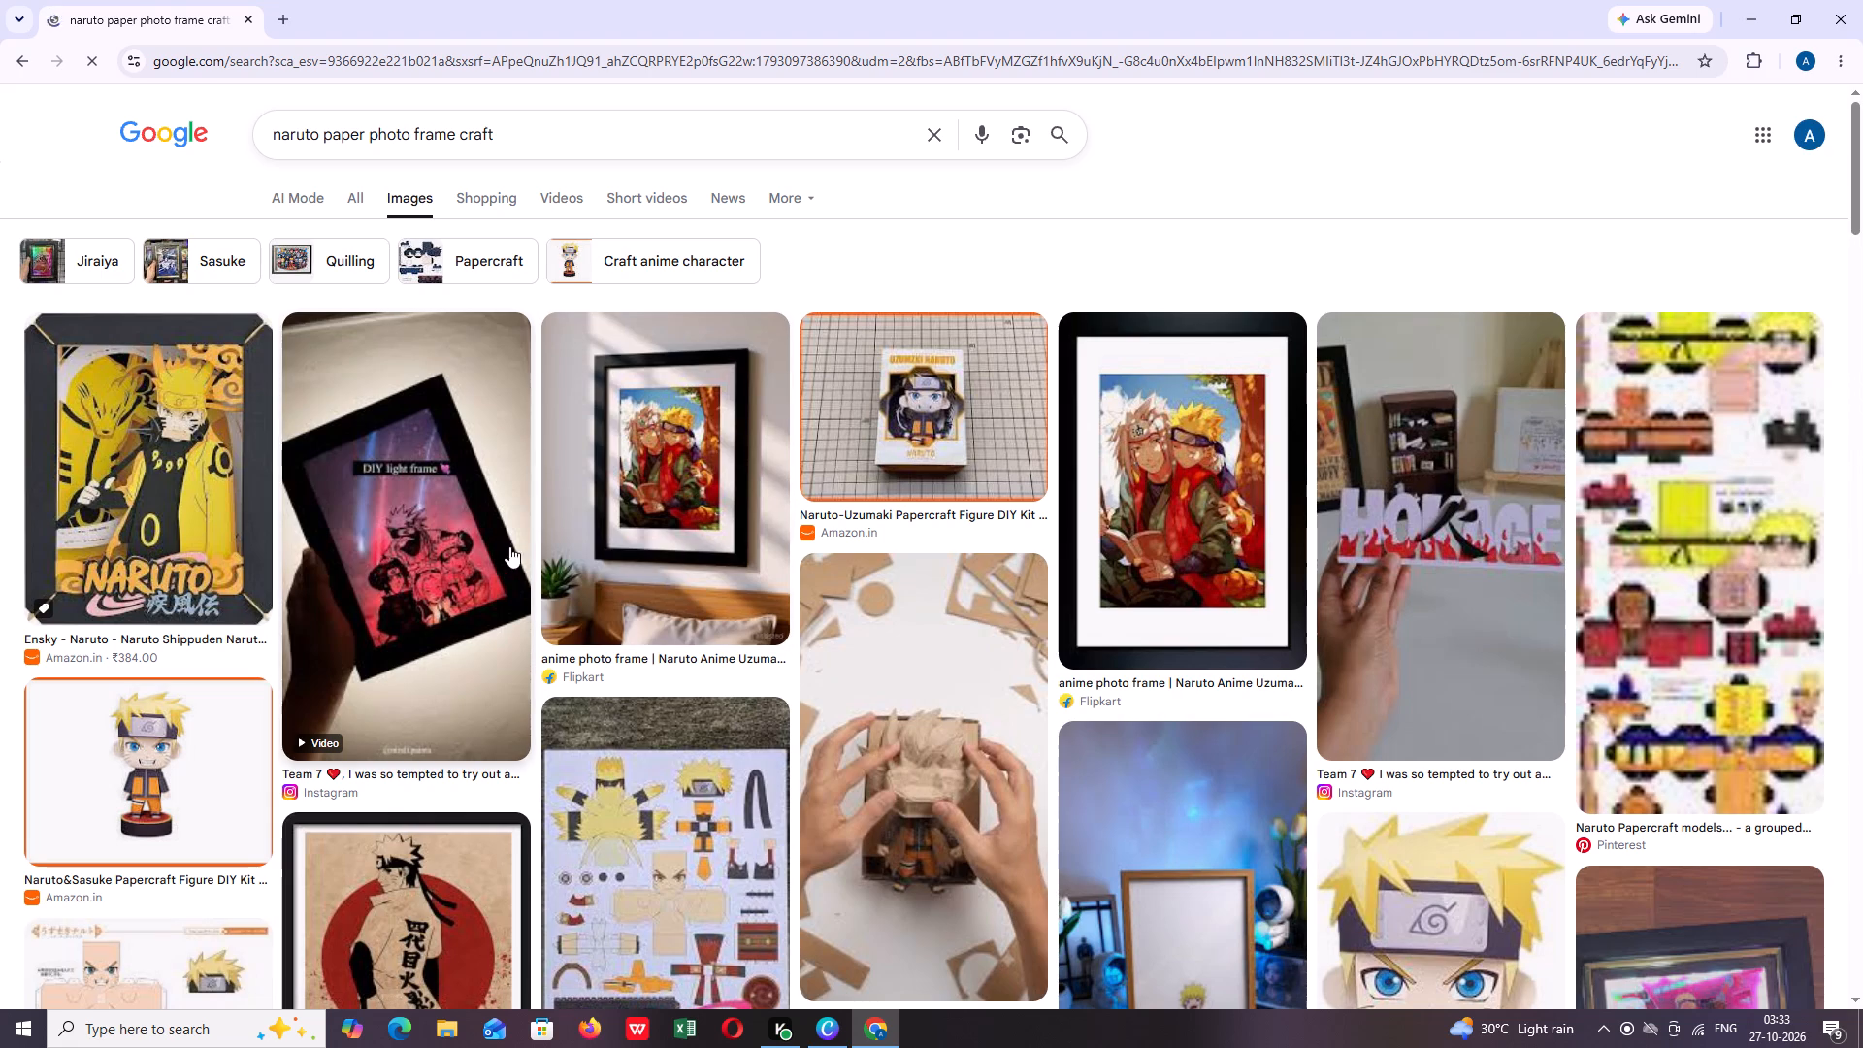
Browse the Naruto paper photo frame image results for pictures that could suit the thumbnail.
scroll(1039, 573, down, 3)
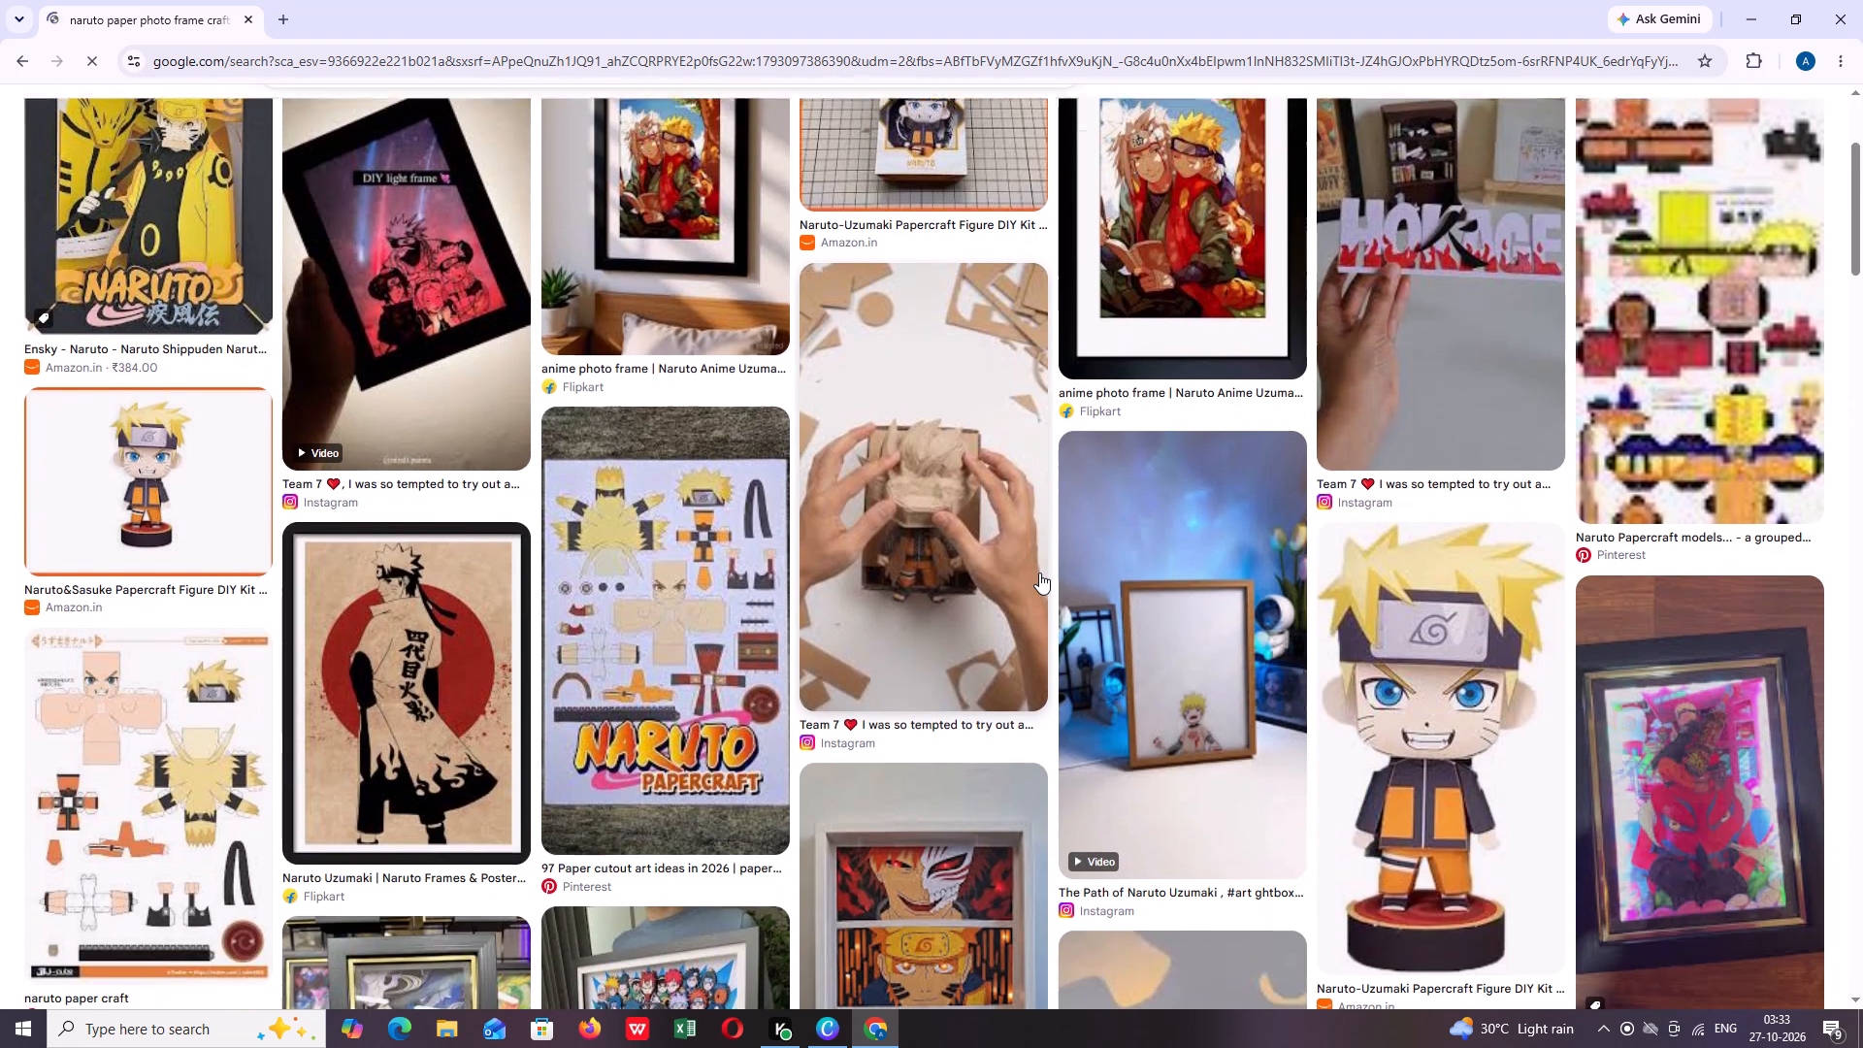
scroll(1220, 641, down, 3)
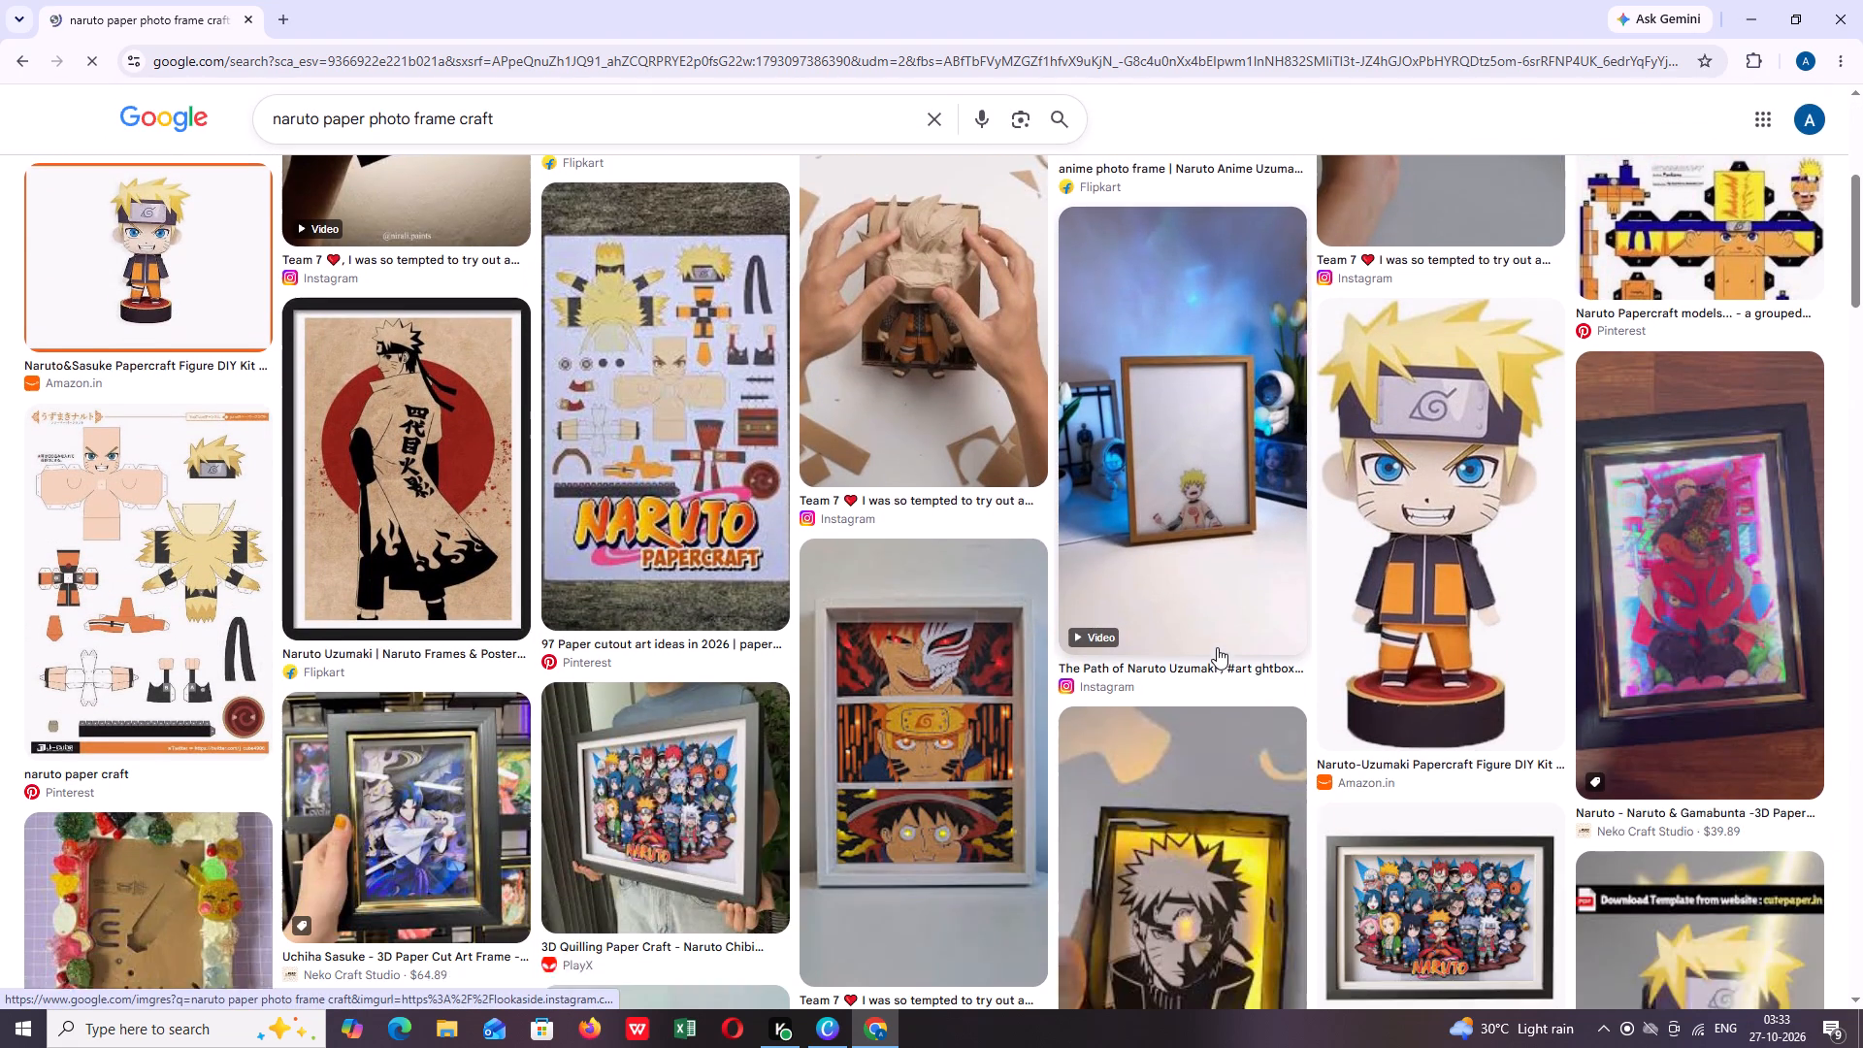
scroll(1216, 648, down, 1)
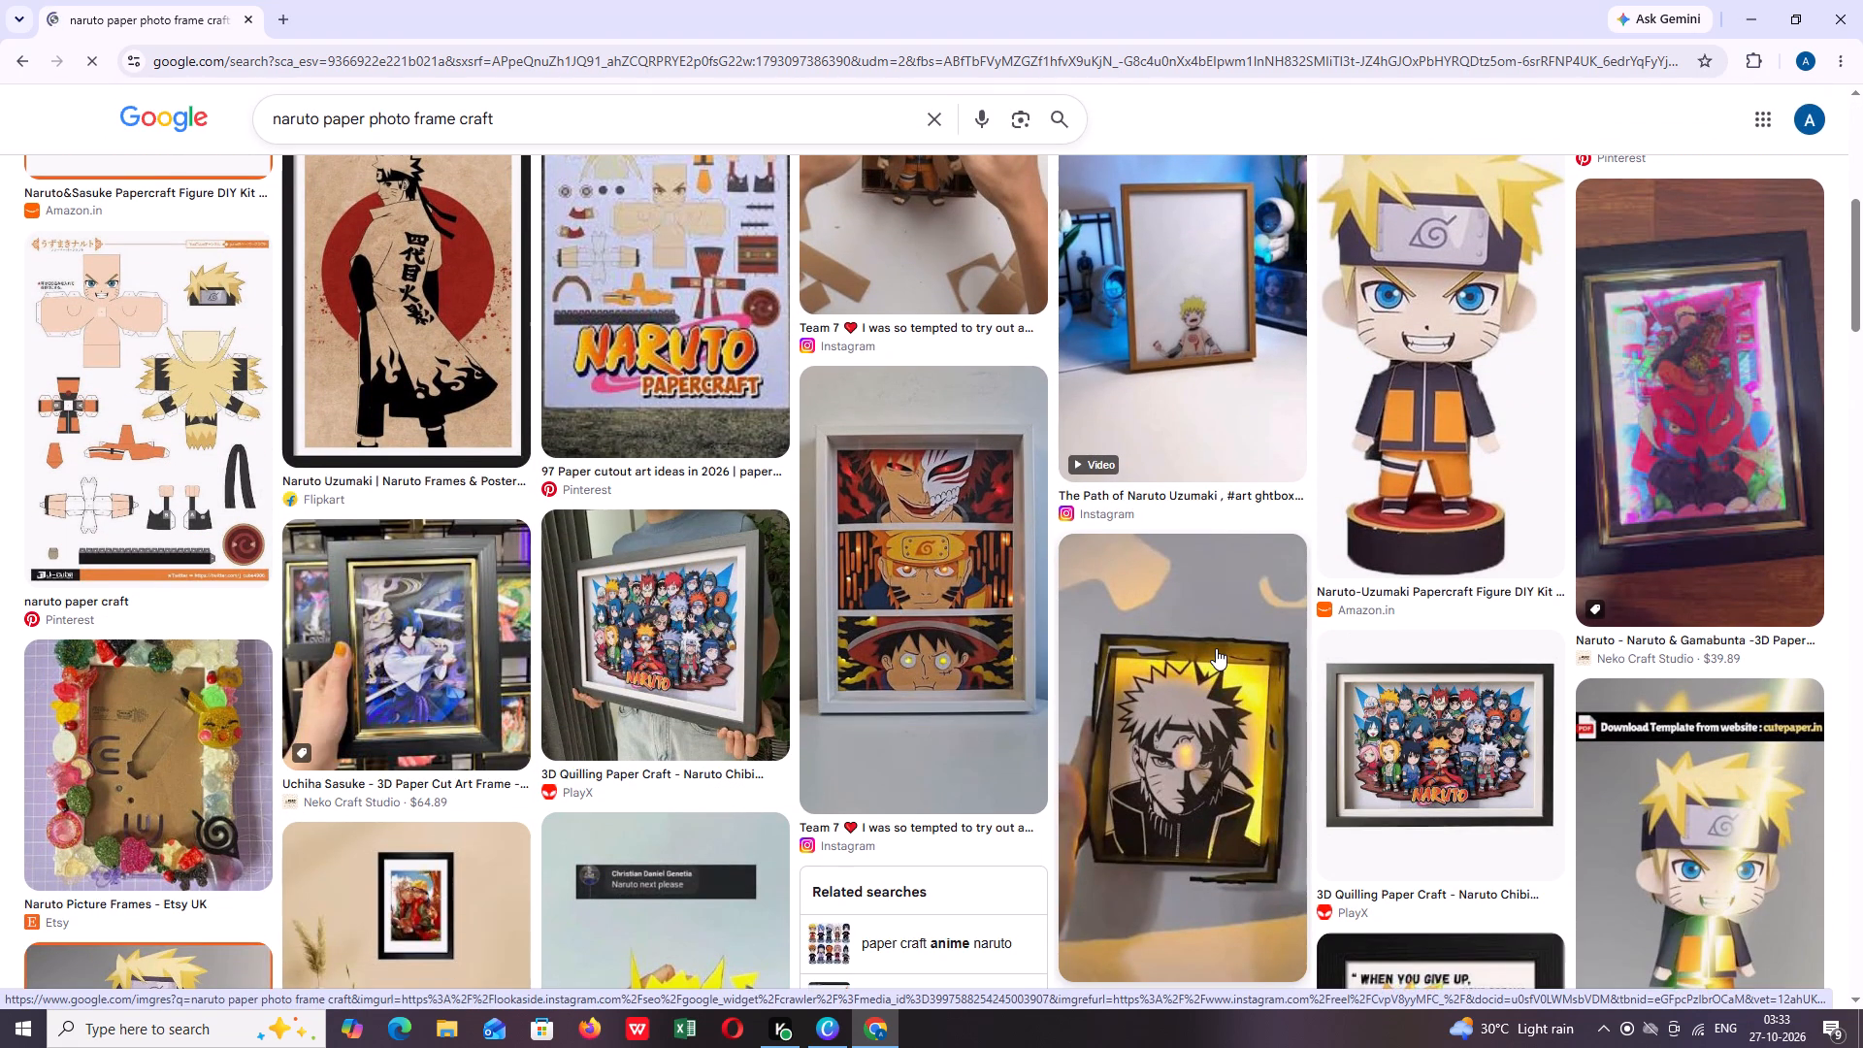
scroll(1216, 648, down, 3)
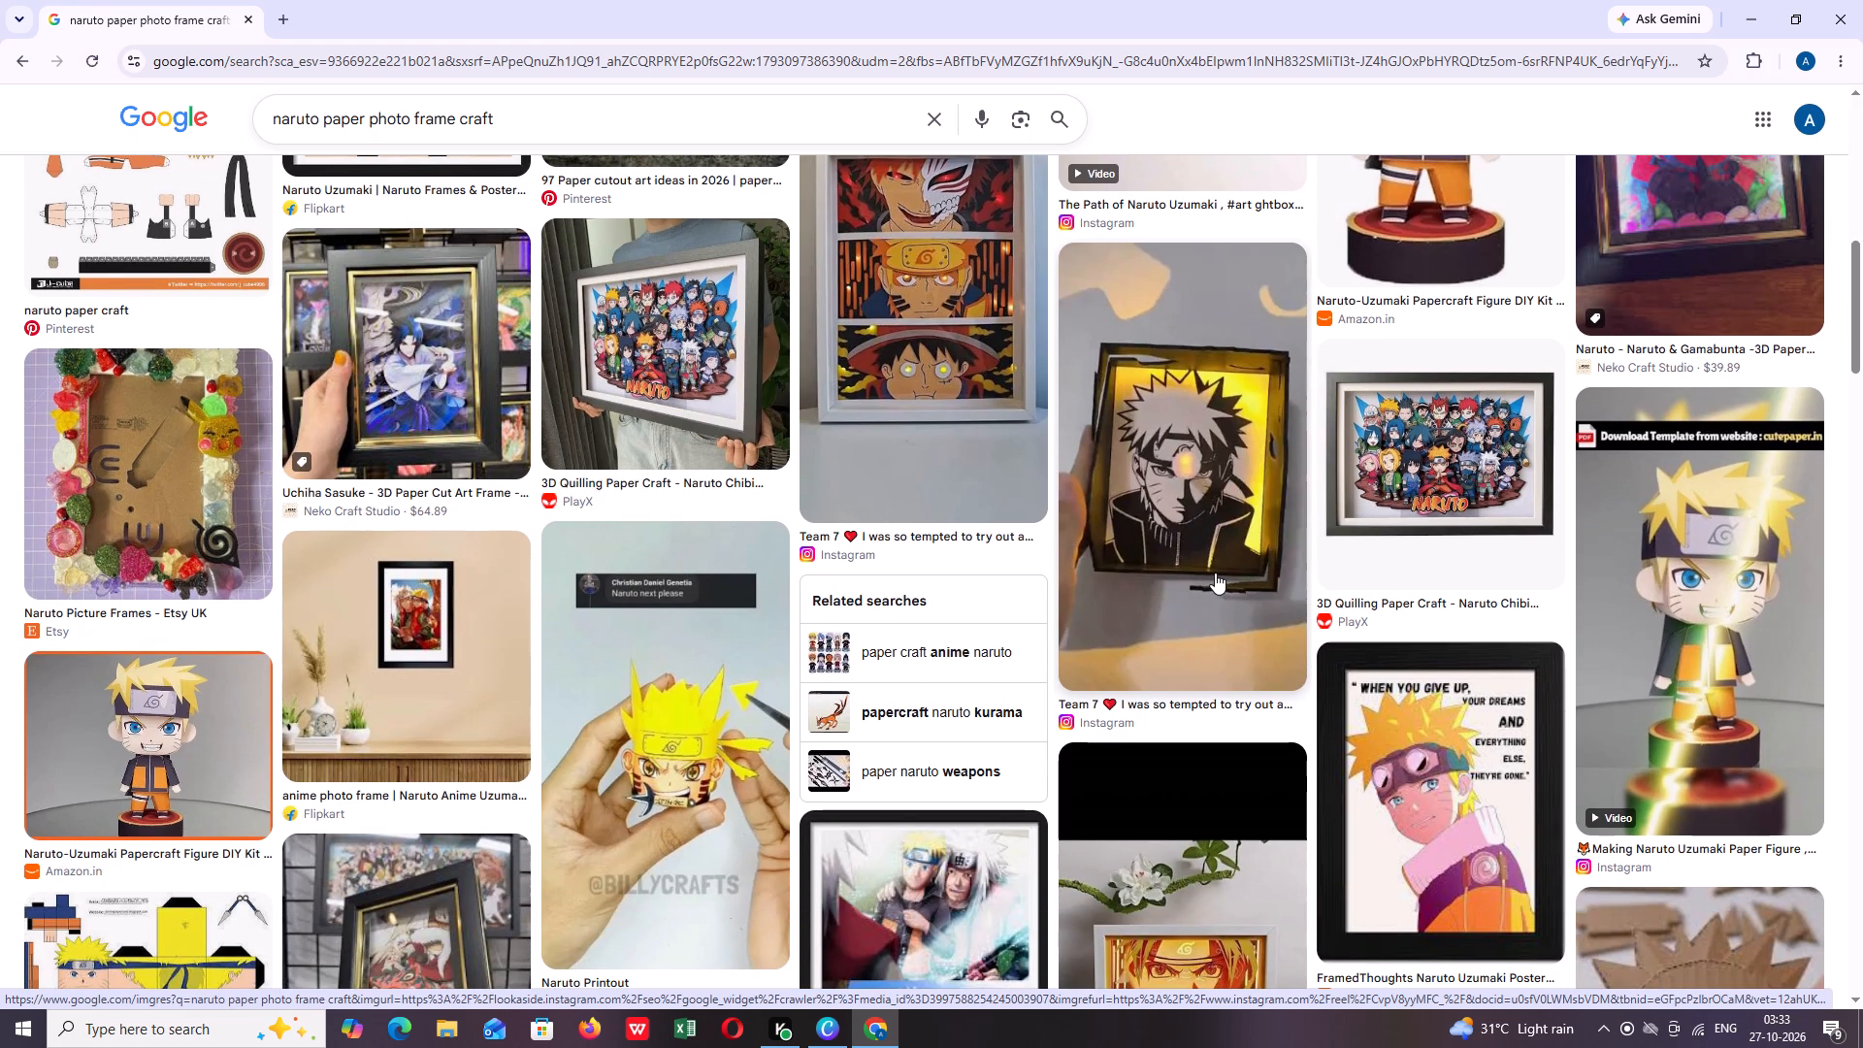
scroll(1212, 584, down, 3)
scroll(1211, 583, up, 1)
scroll(1211, 583, down, 1)
scroll(1211, 583, up, 1)
scroll(1211, 583, down, 5)
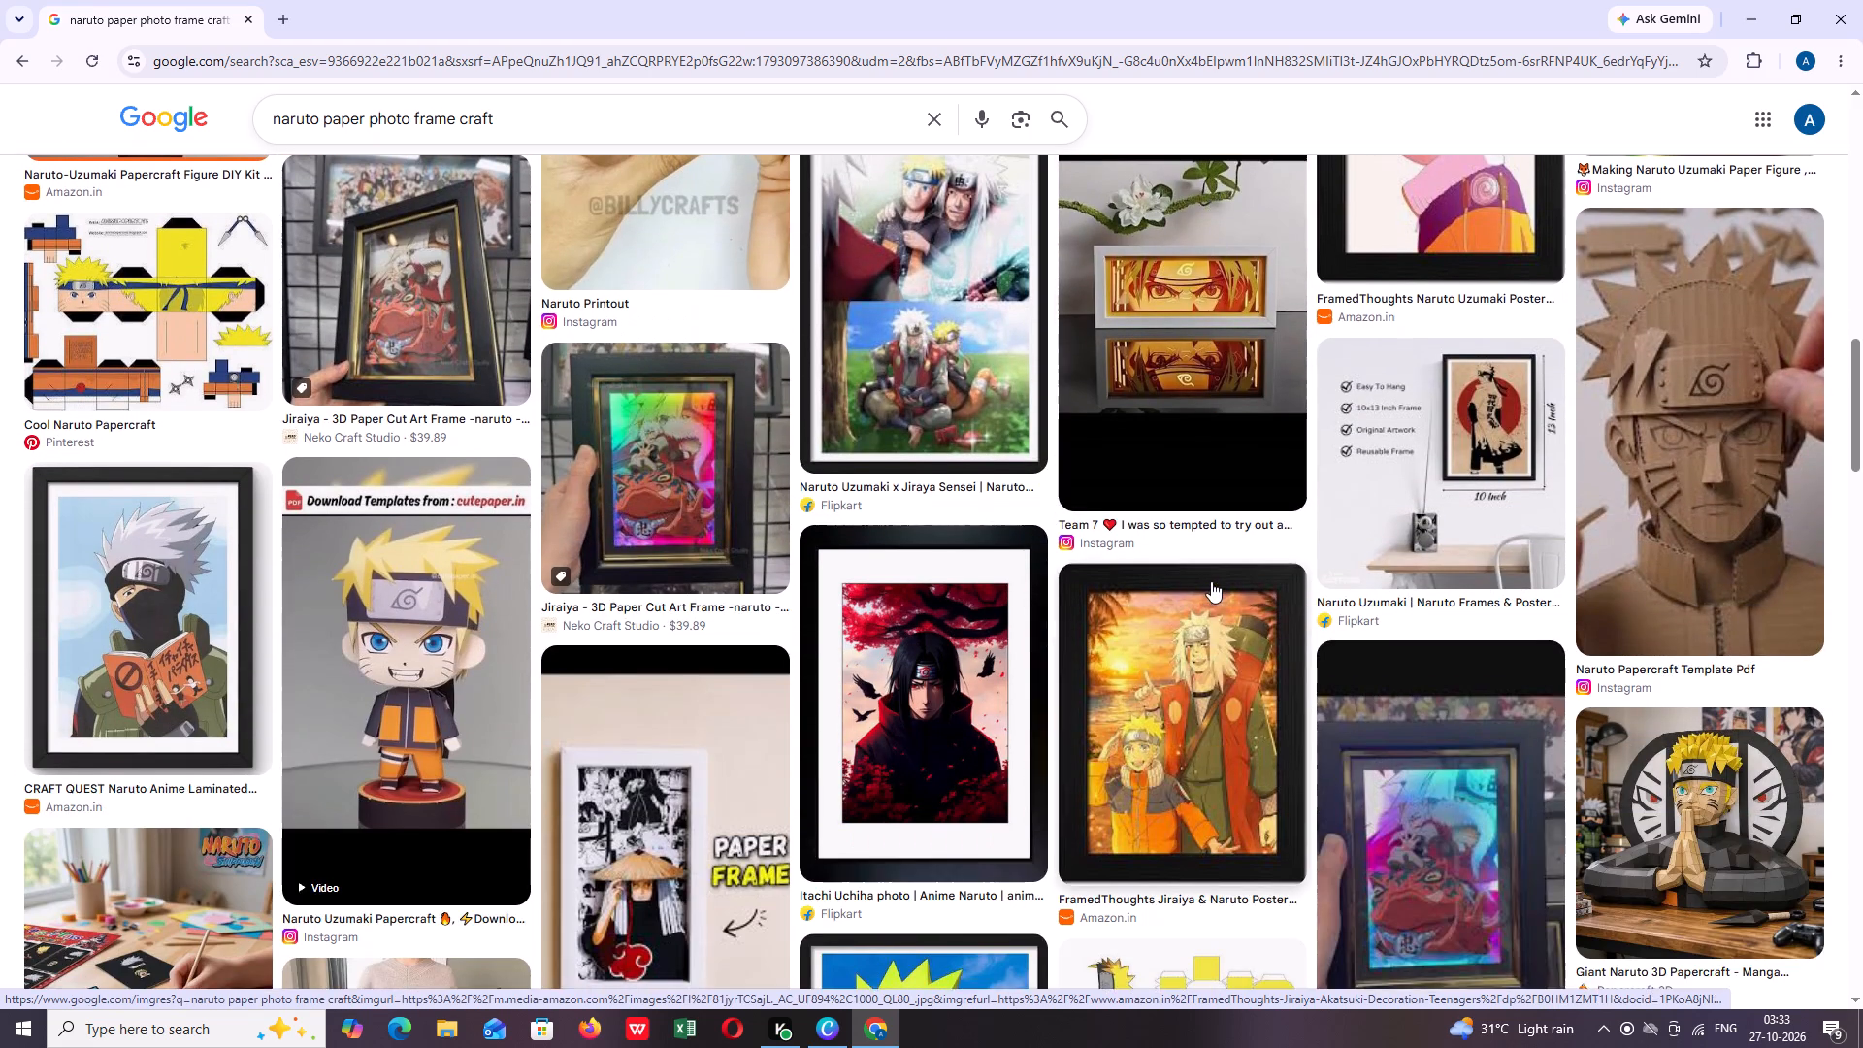
scroll(1211, 581, down, 3)
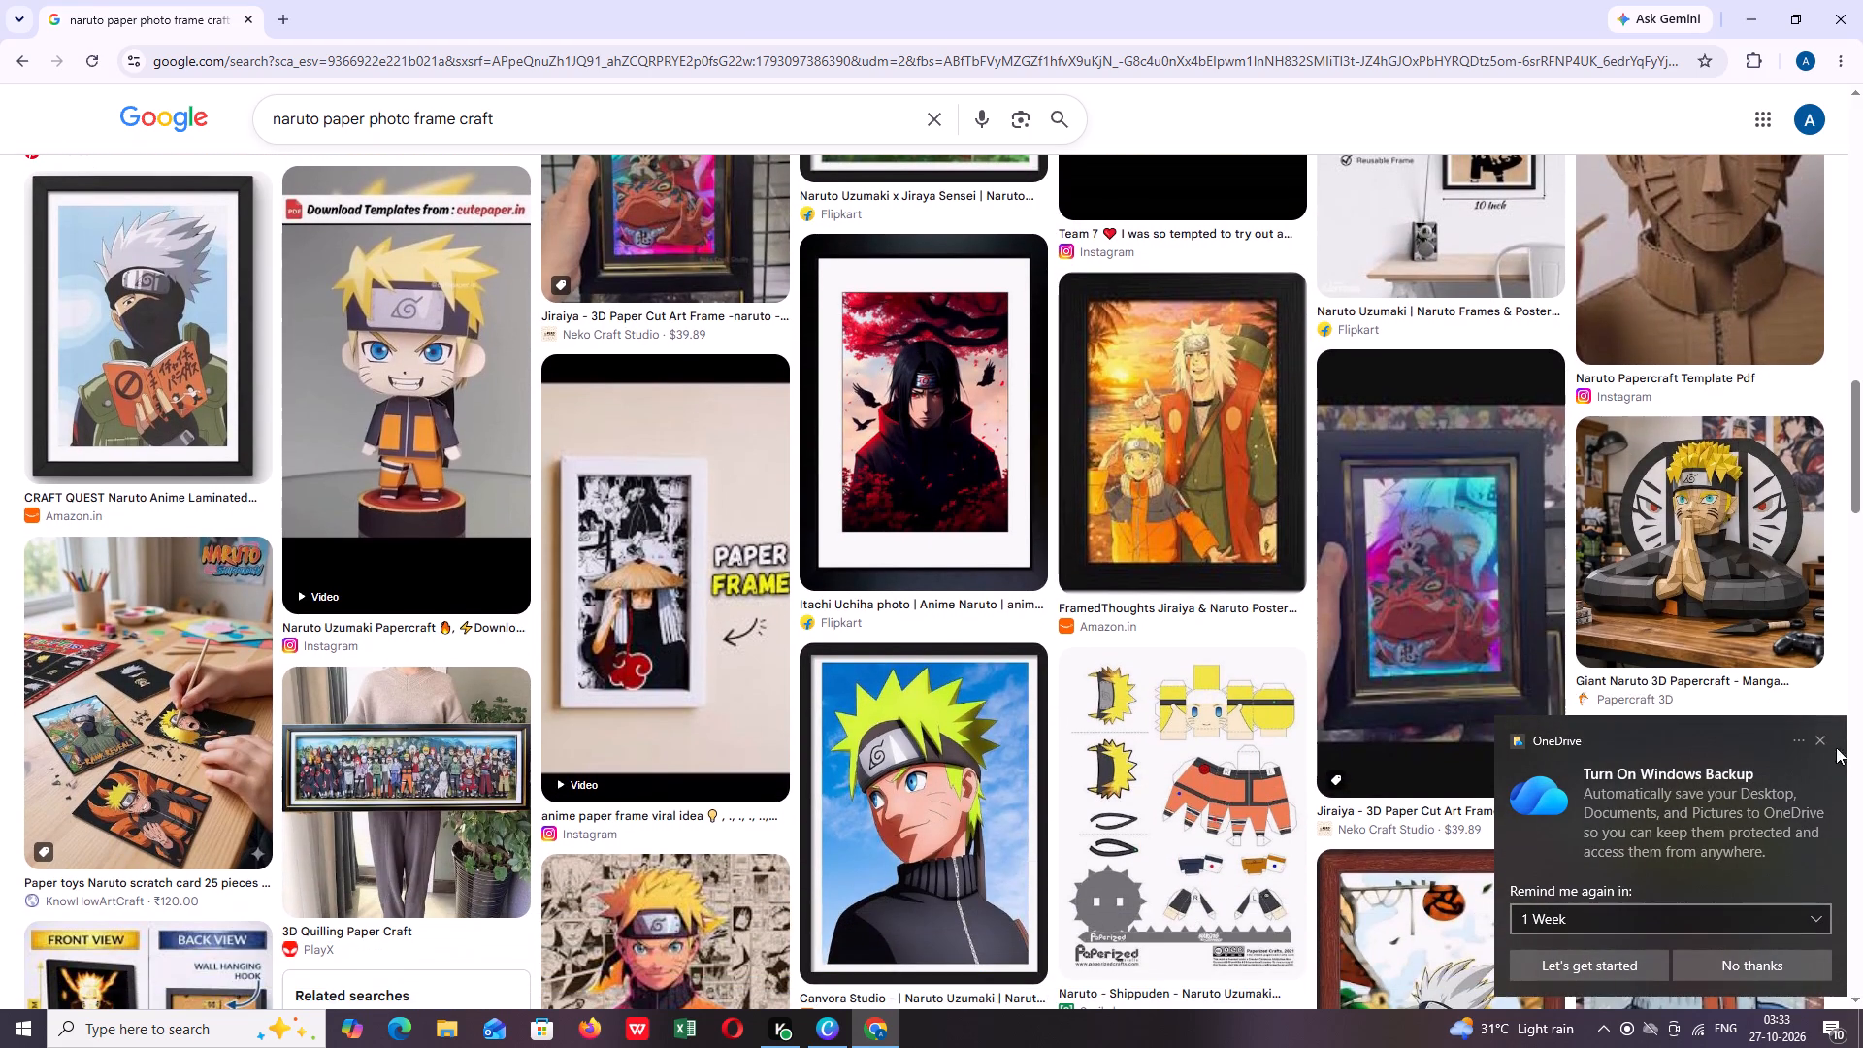
click(1820, 736)
scroll(914, 646, down, 5)
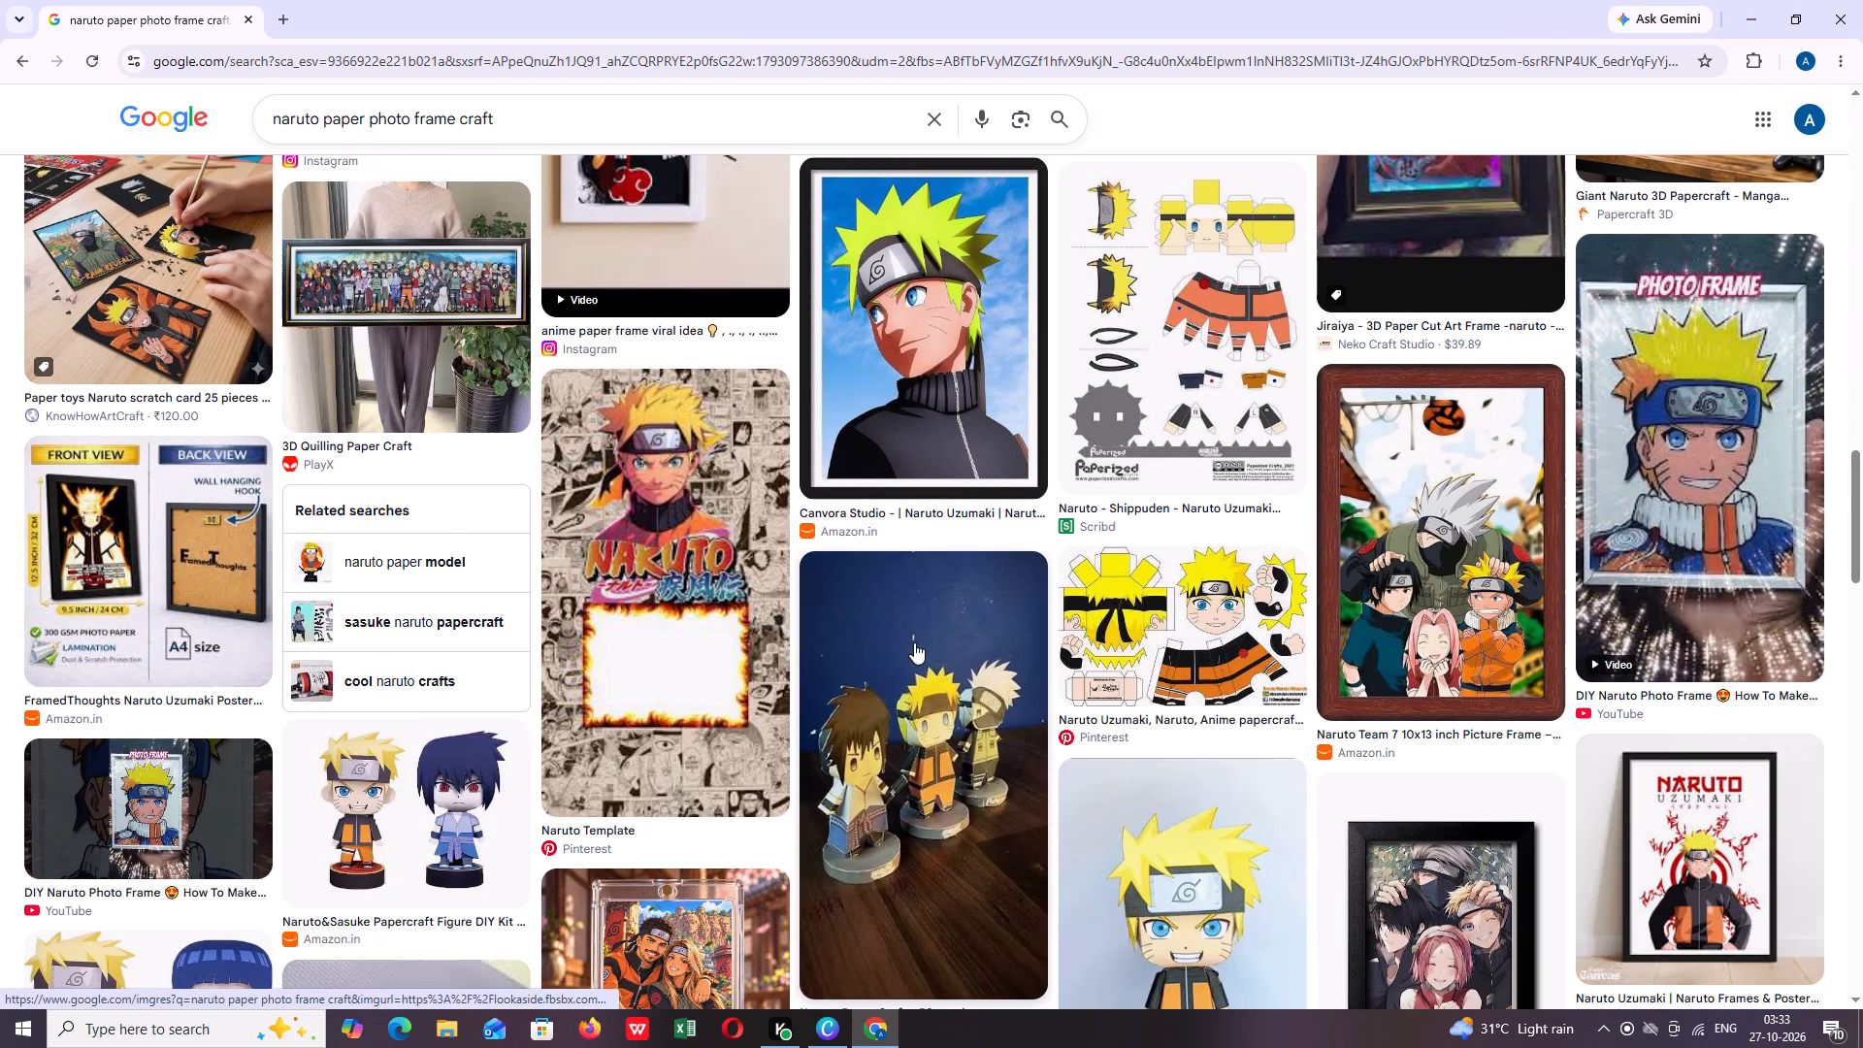
scroll(914, 642, down, 8)
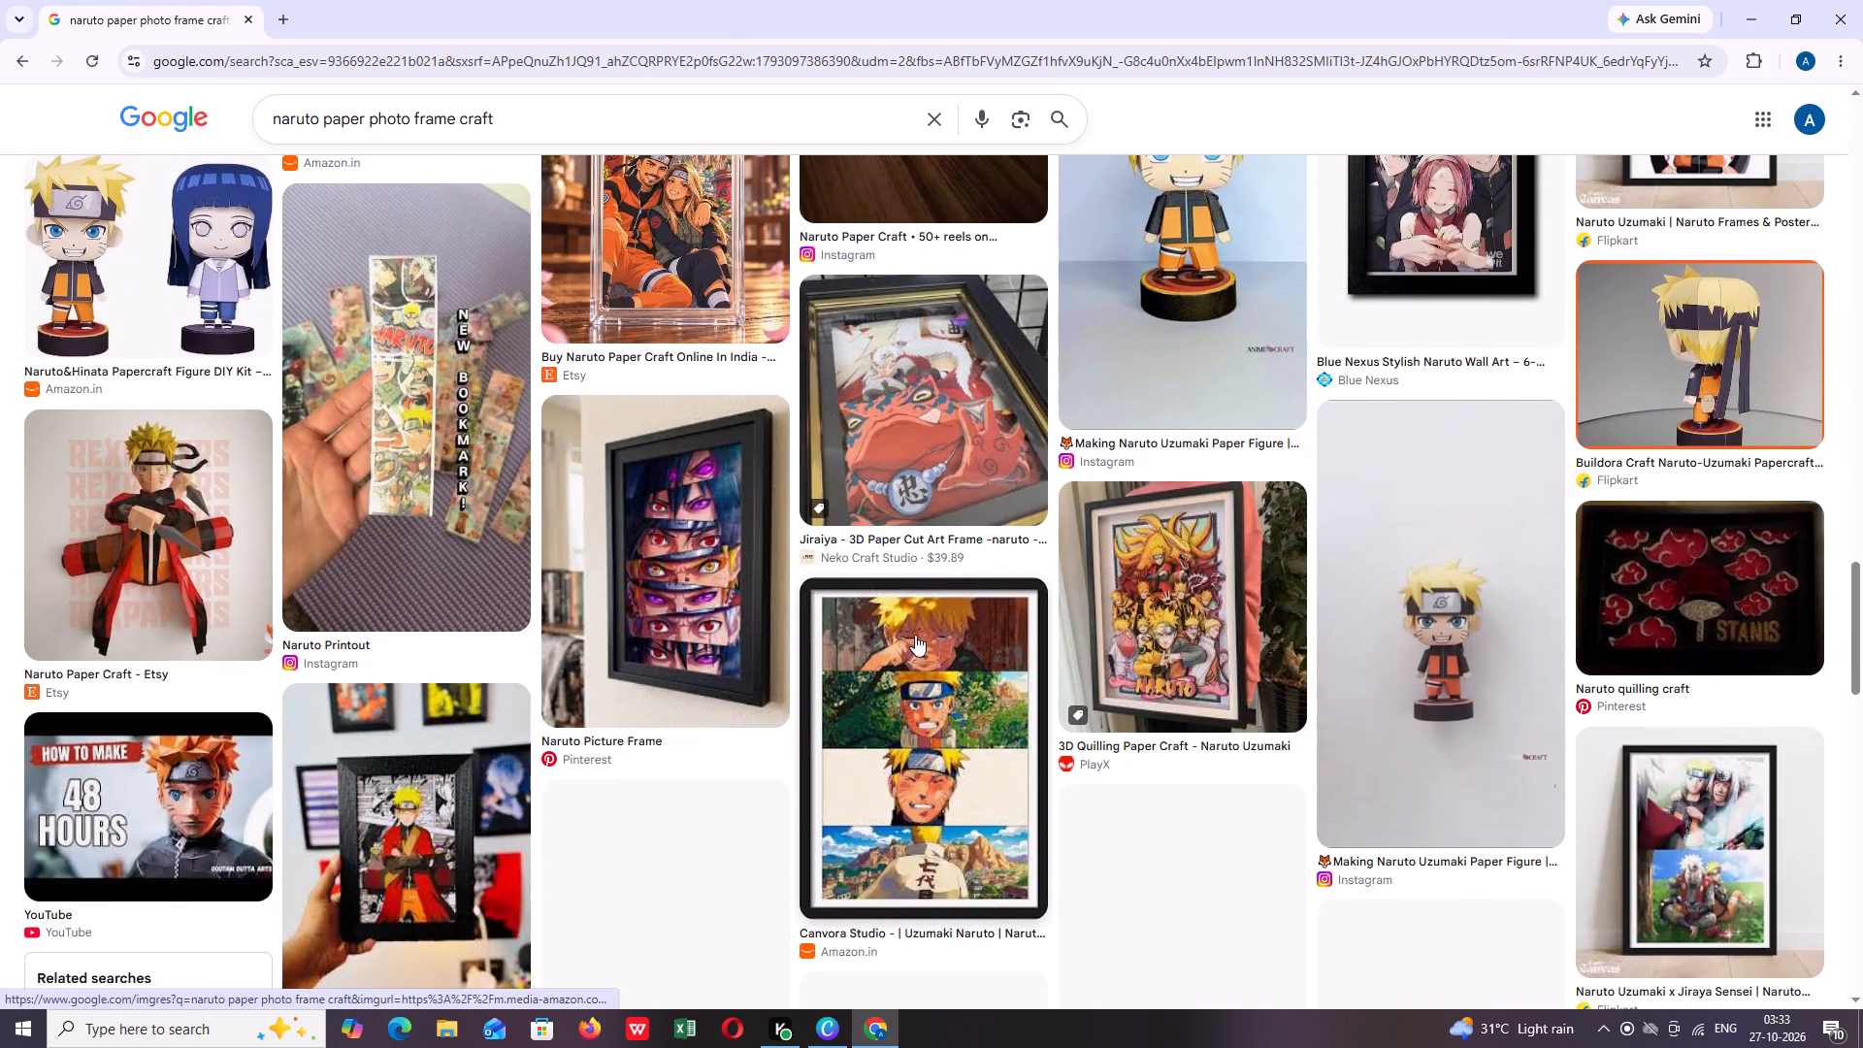
scroll(915, 634, up, 3)
scroll(915, 634, down, 1)
scroll(915, 634, up, 14)
Search Google Images for "free fire india" in a new browser tab.
click(281, 29)
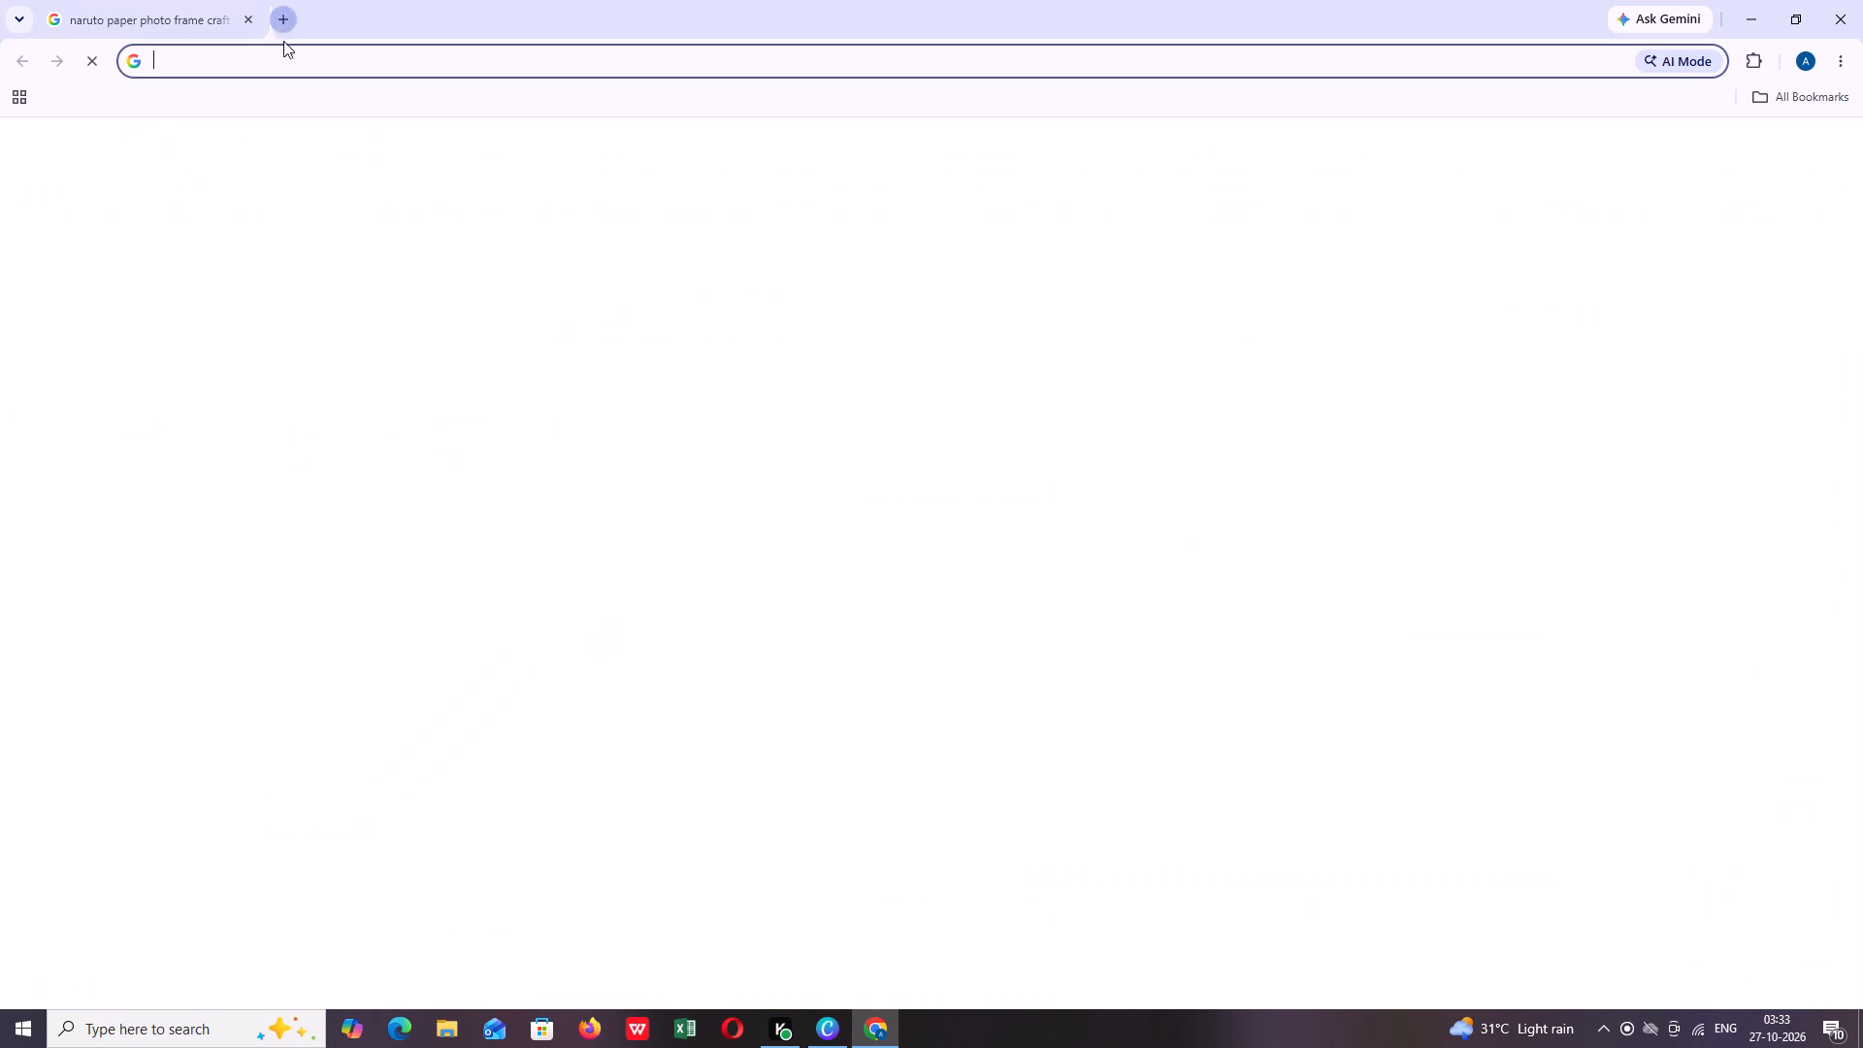
text(free)
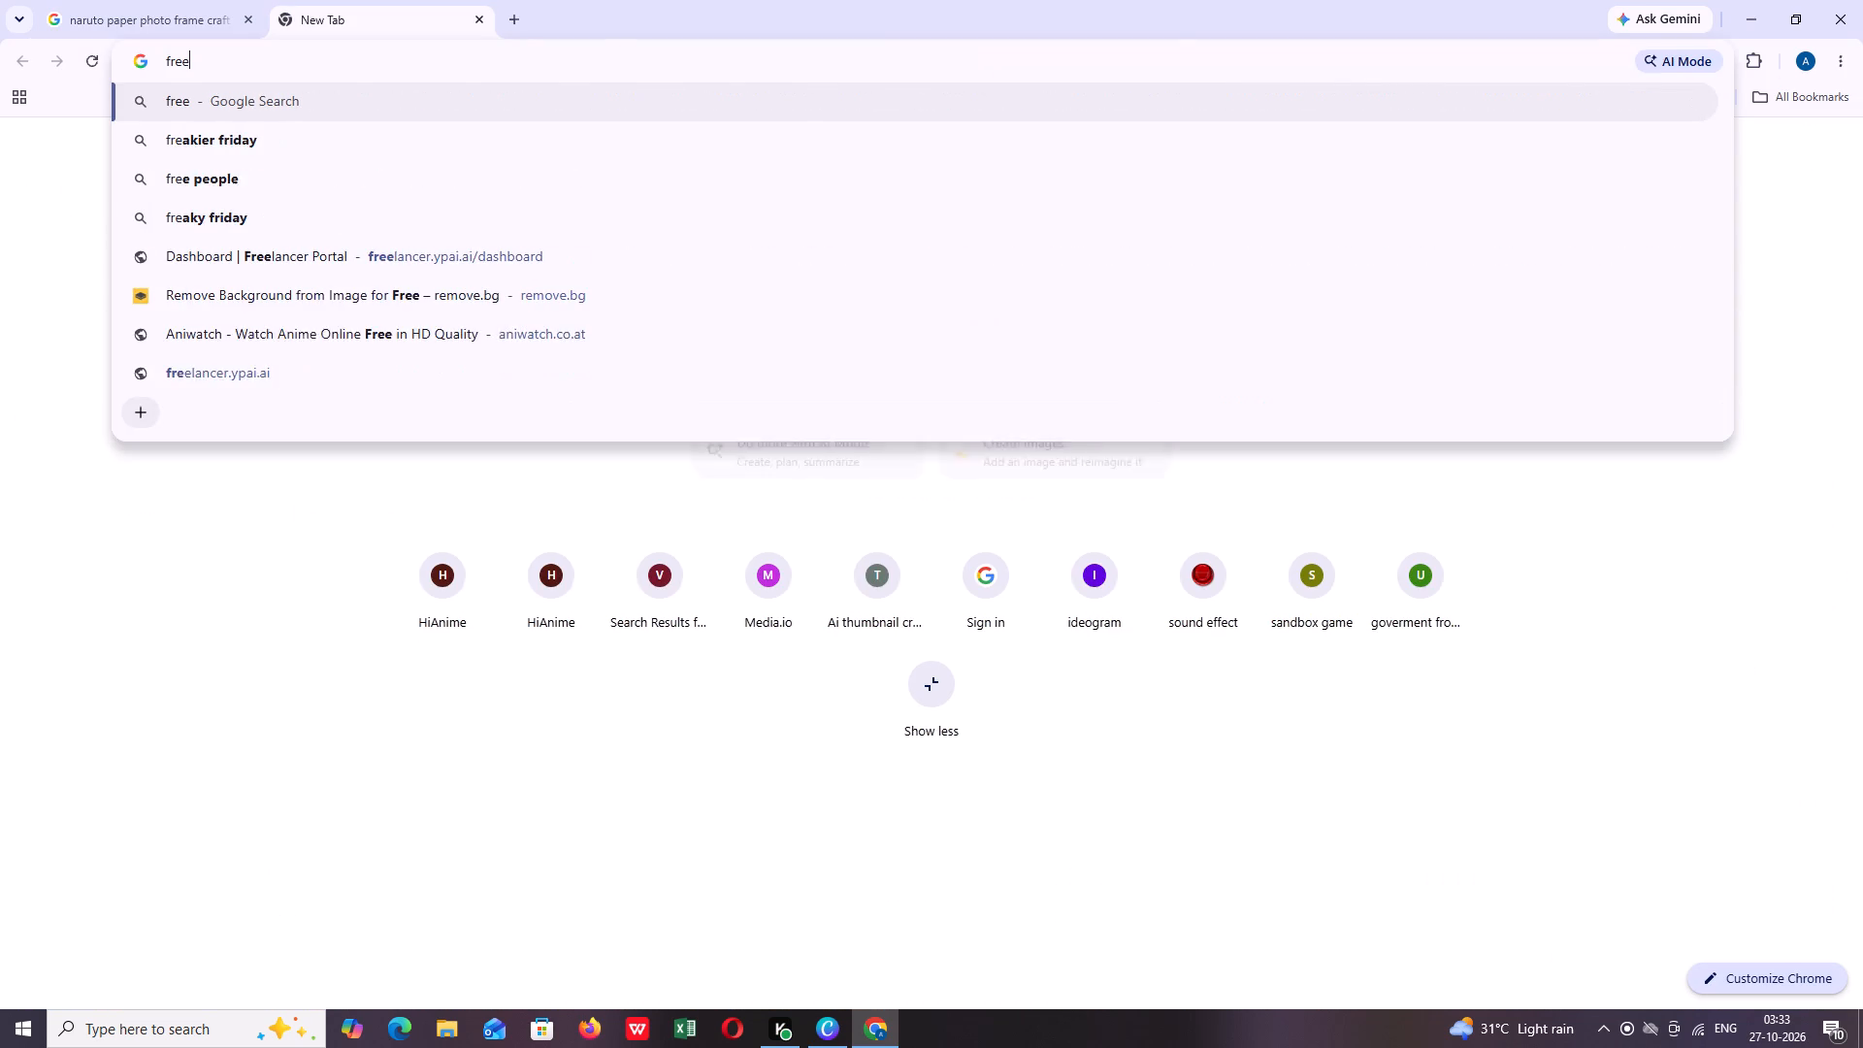
key(space)
text(fire in)
text(dia)
click(274, 150)
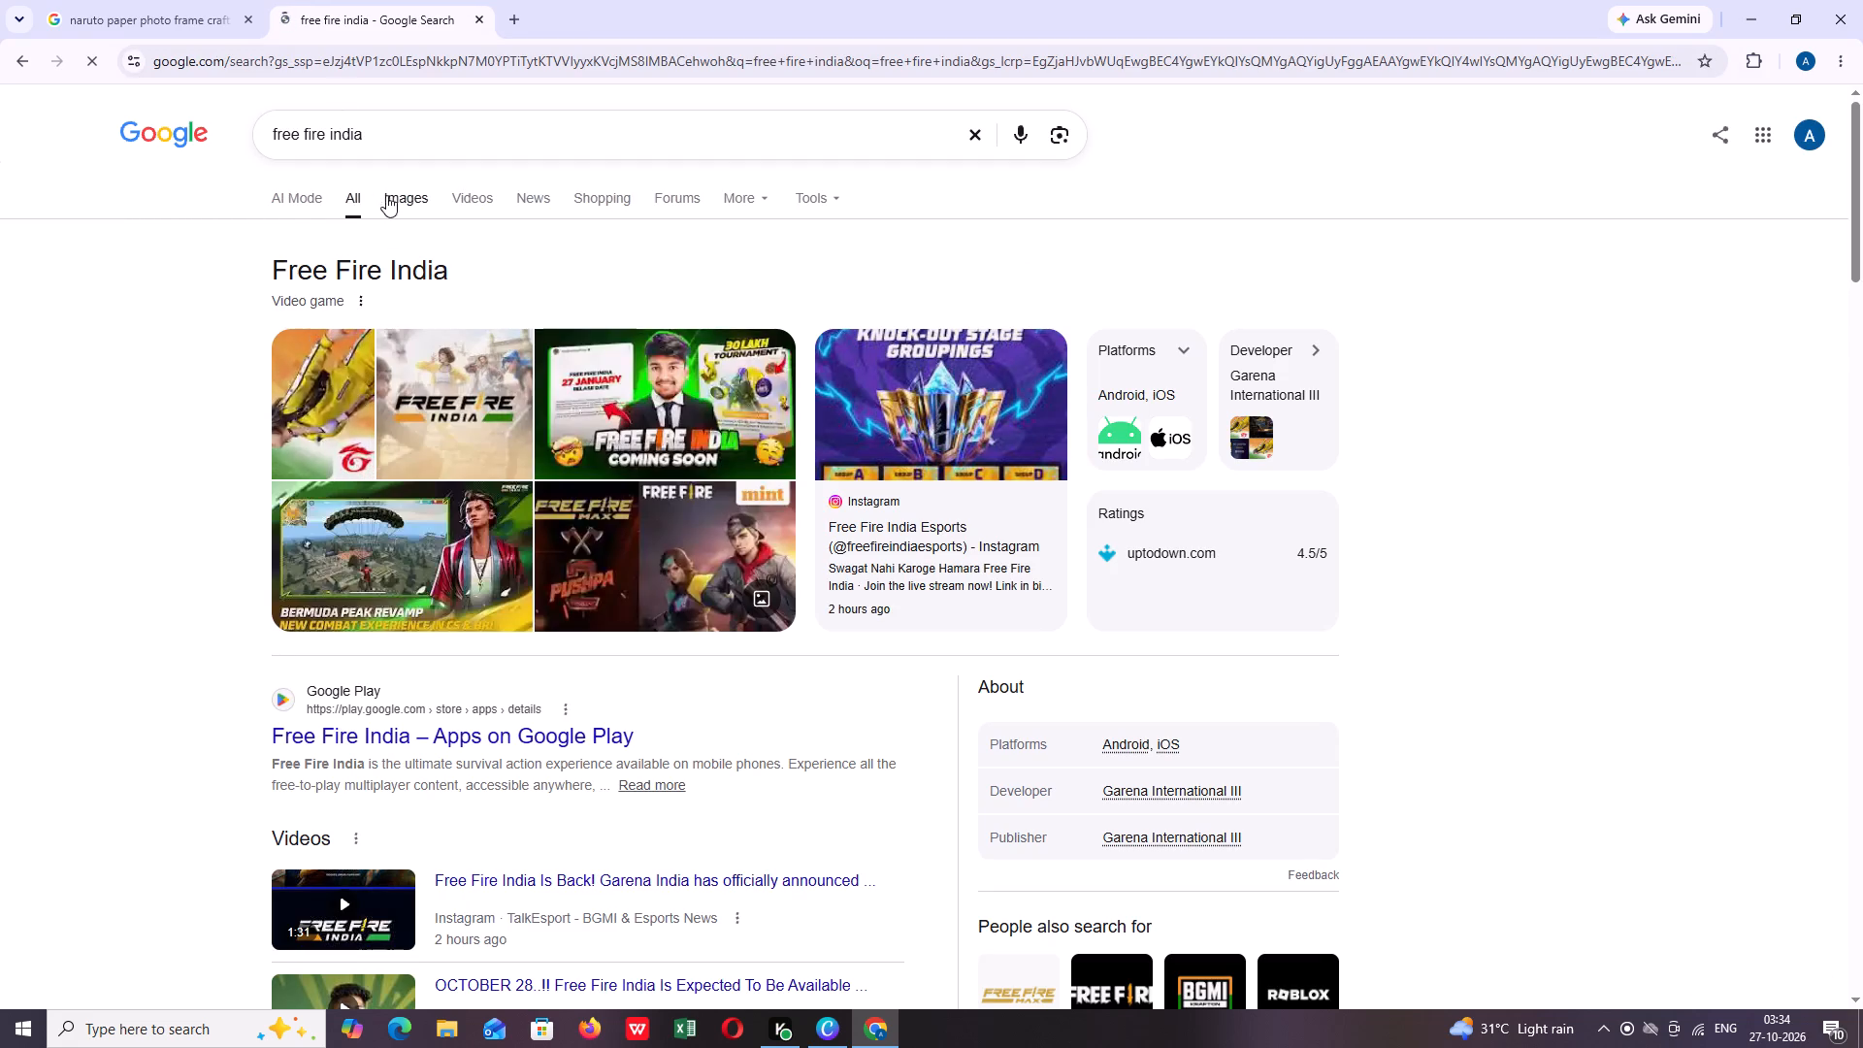
click(390, 195)
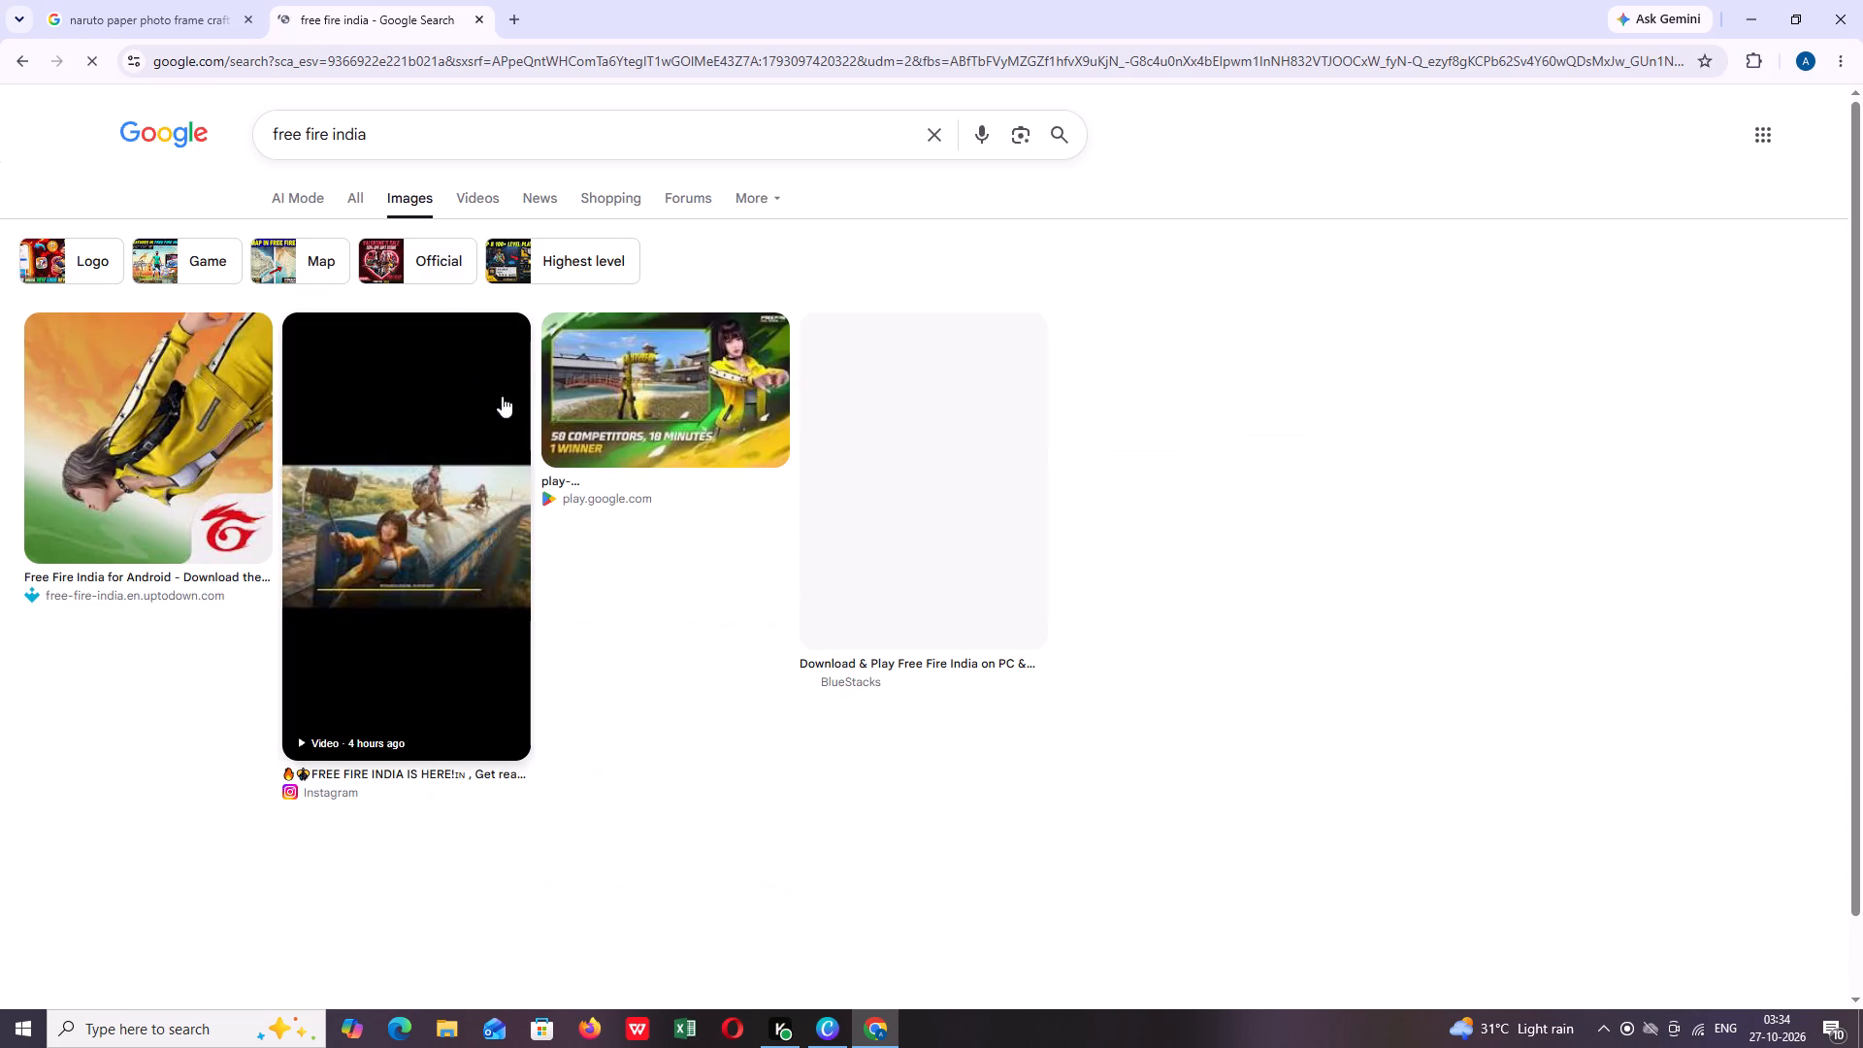
Save the Uptodown Free Fire India image of the upside-down character in a yellow jacket to the computer.
click(184, 417)
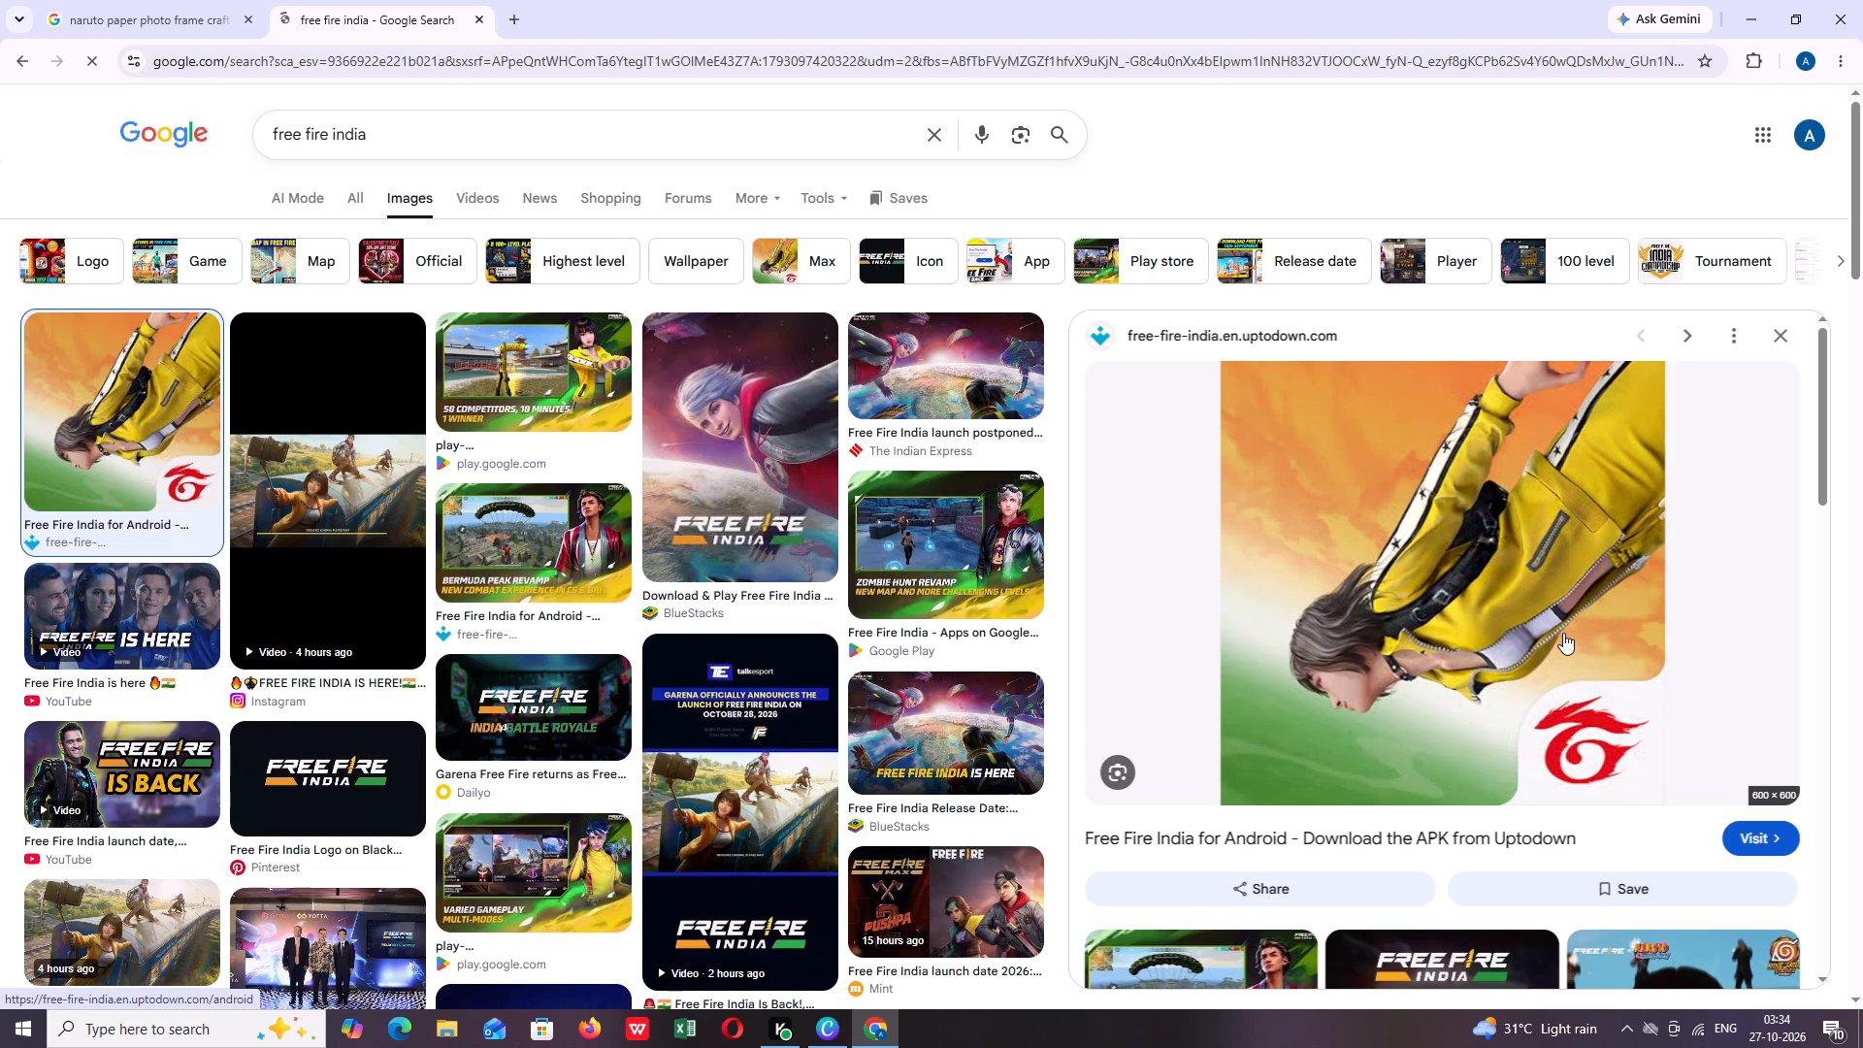
right_click(1545, 550)
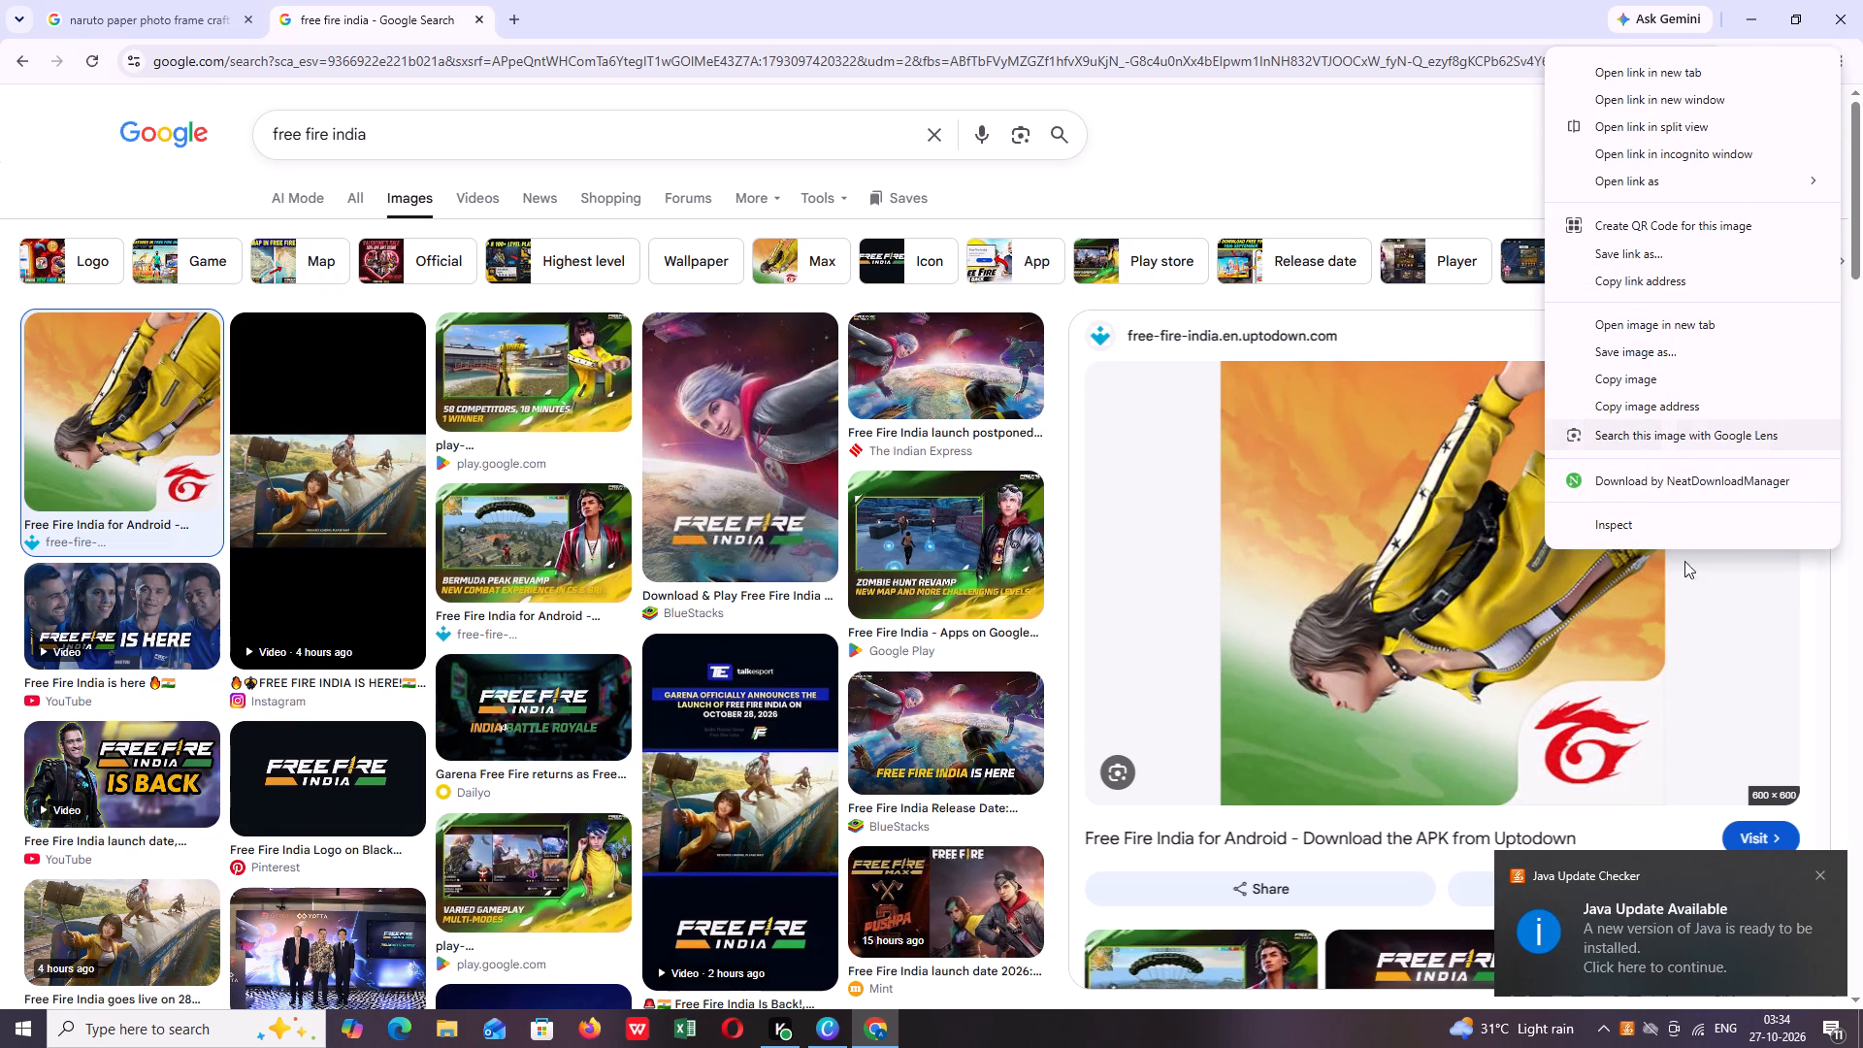
click(1660, 358)
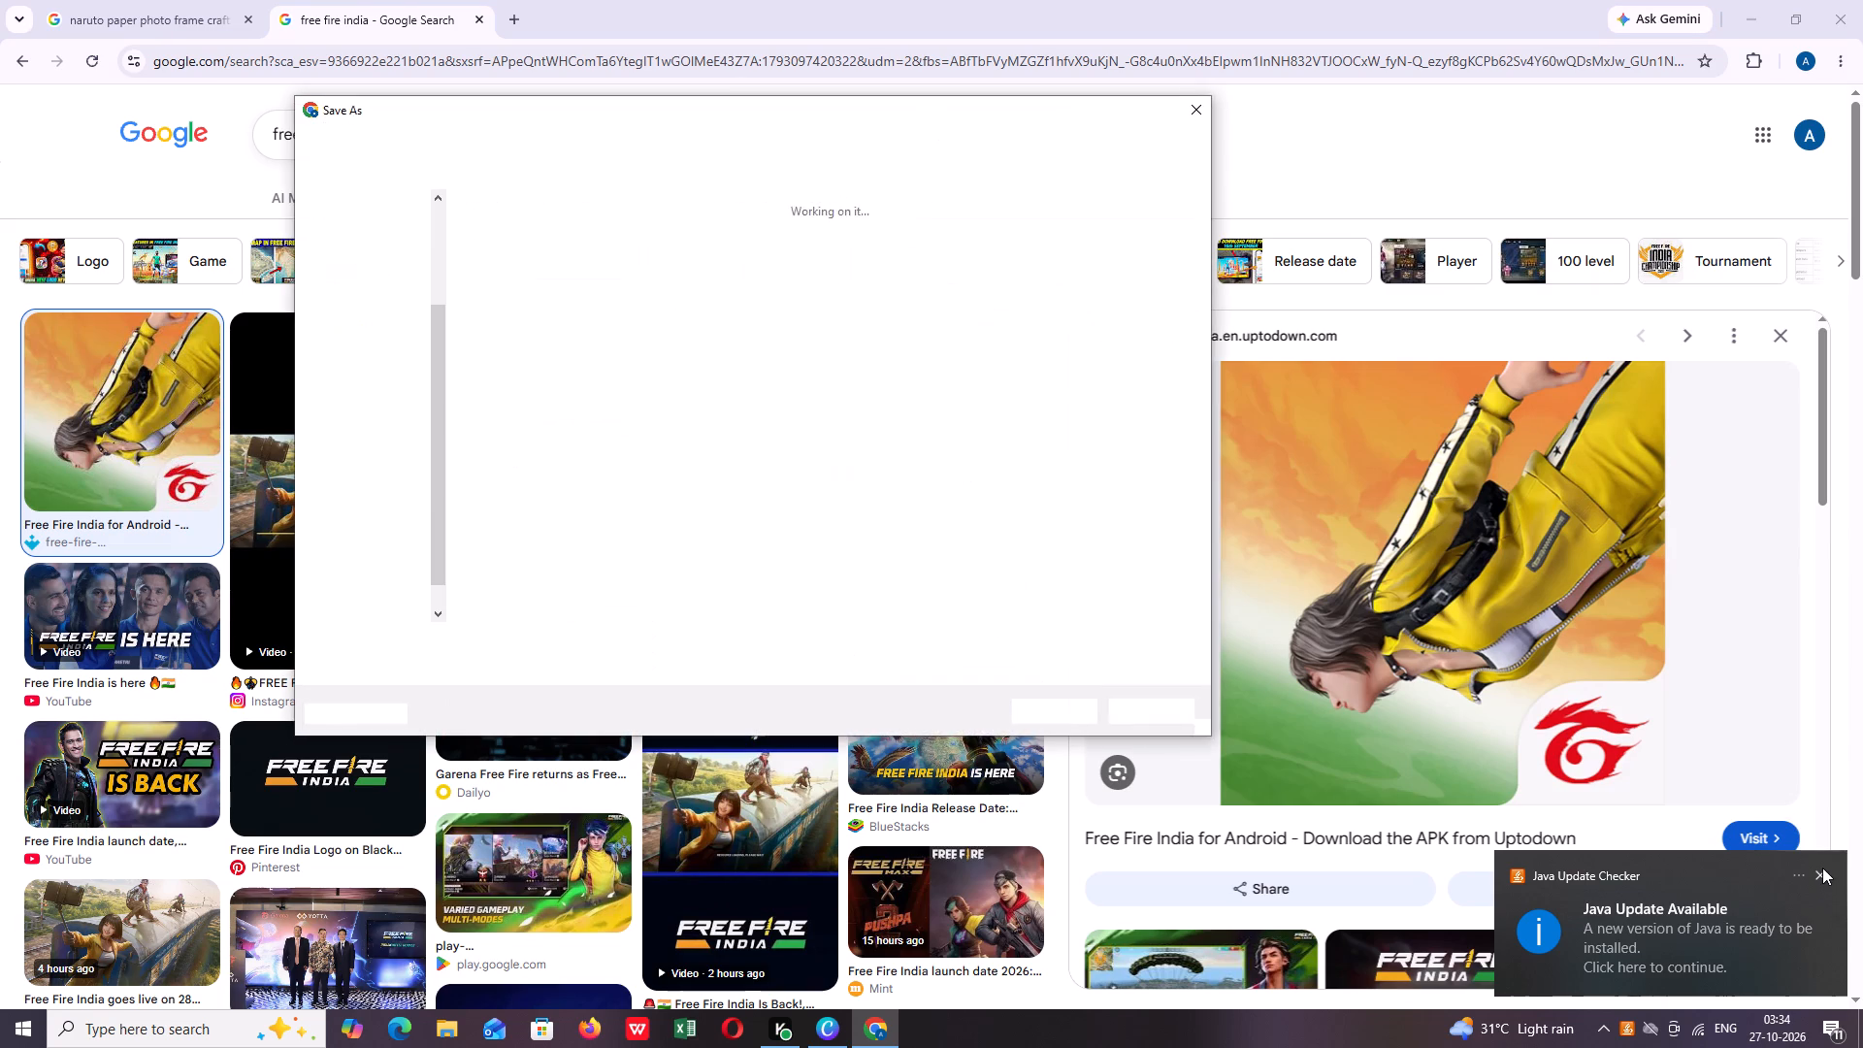
click(1822, 868)
click(1065, 710)
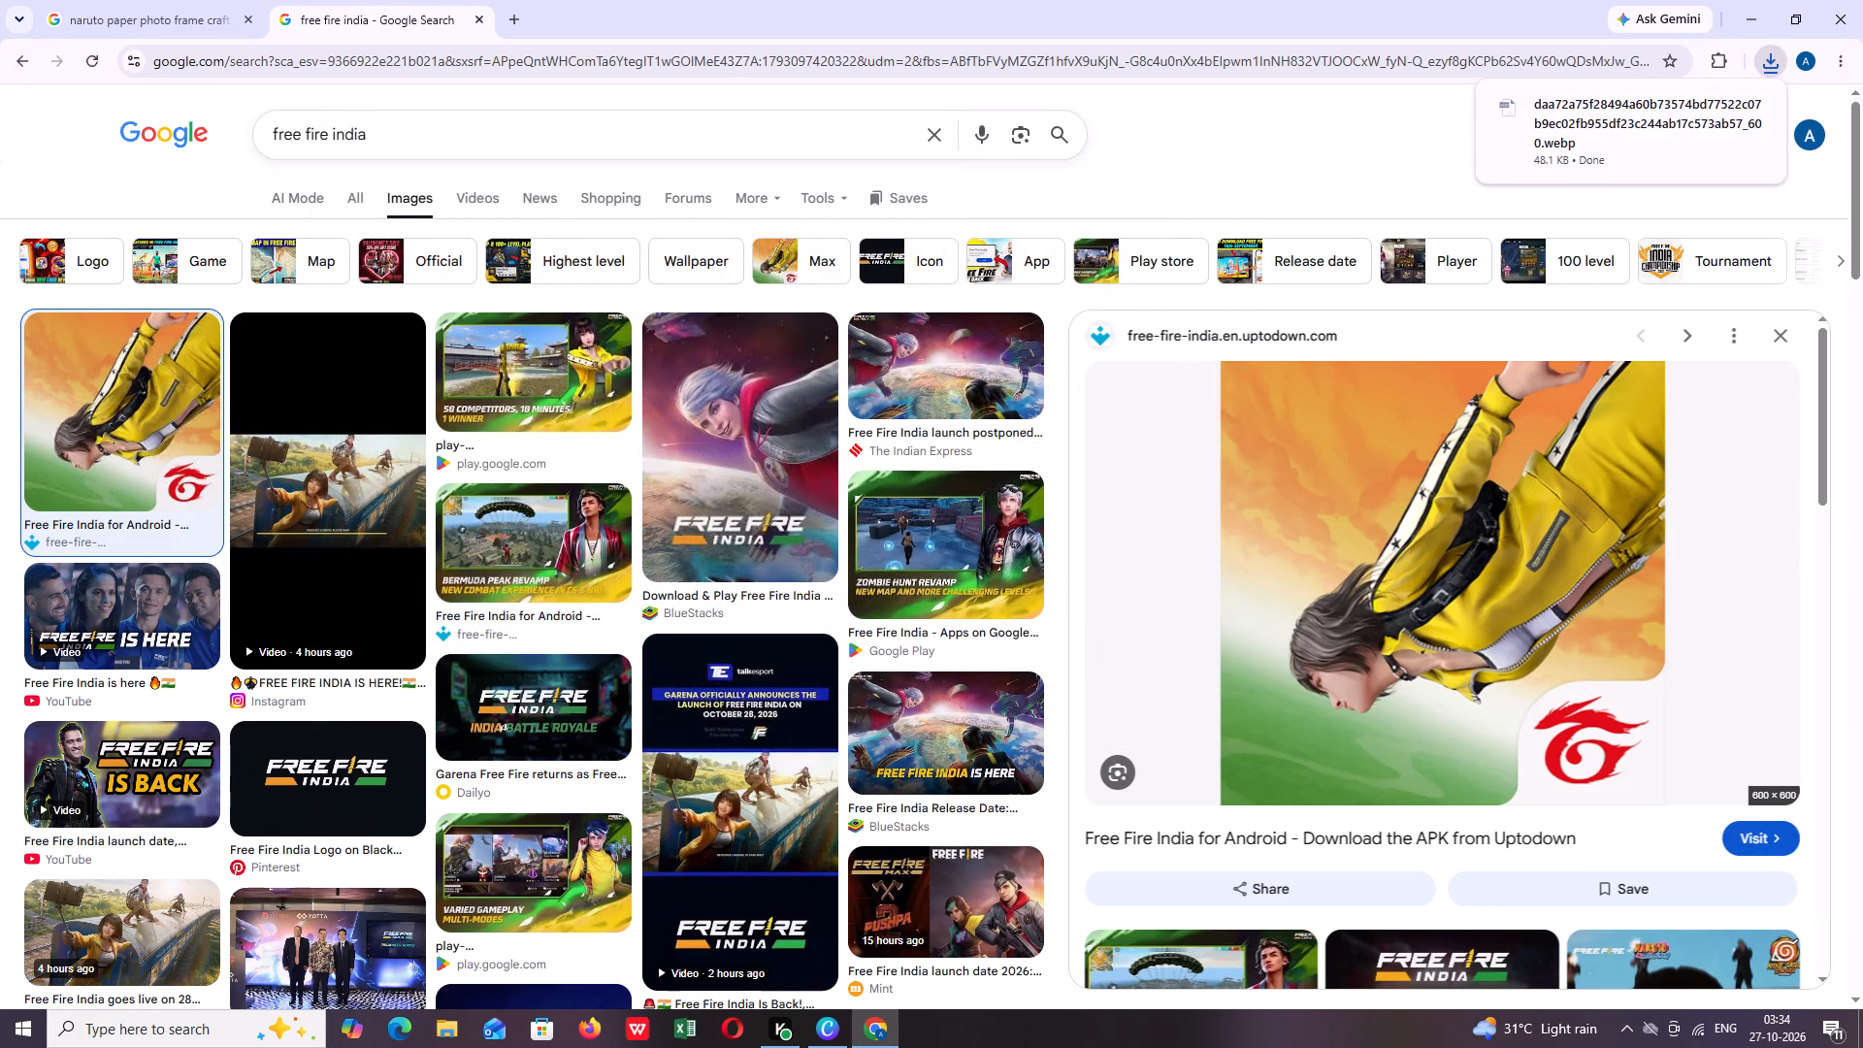
Replace the image search query with "loyad thumbs up" and run the search.
click(637, 131)
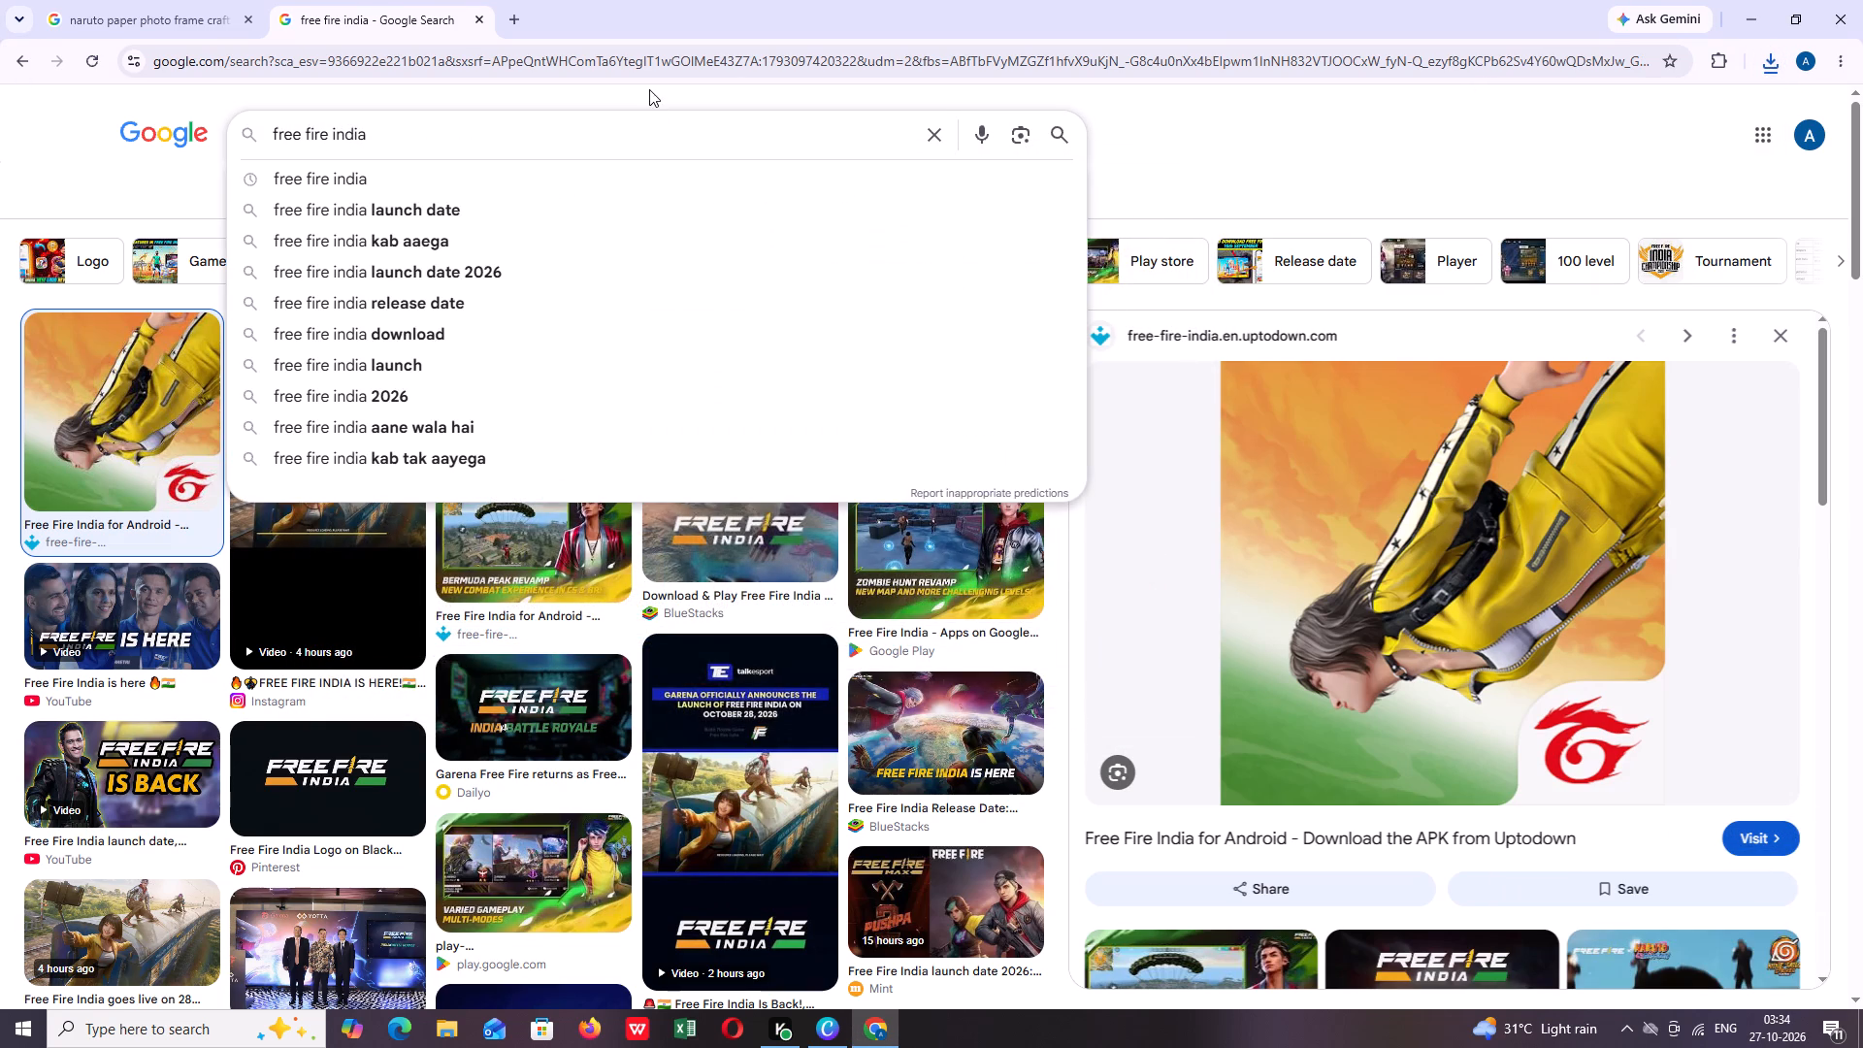
key(BackSpace)
key(BackSpace)
key(BackSpace)
key(BackSpace)
key(BackSpace)
key(BackSpace)
key(BackSpace)
key(BackSpace)
key(BackSpace)
key(BackSpace)
key(BackSpace)
key(BackSpace)
key(BackSpace)
key(BackSpace)
key(BackSpace)
key(BackSpace)
key(BackSpace)
key(BackSpace)
key(BackSpace)
key(BackSpace)
text(loyad)
key(space)
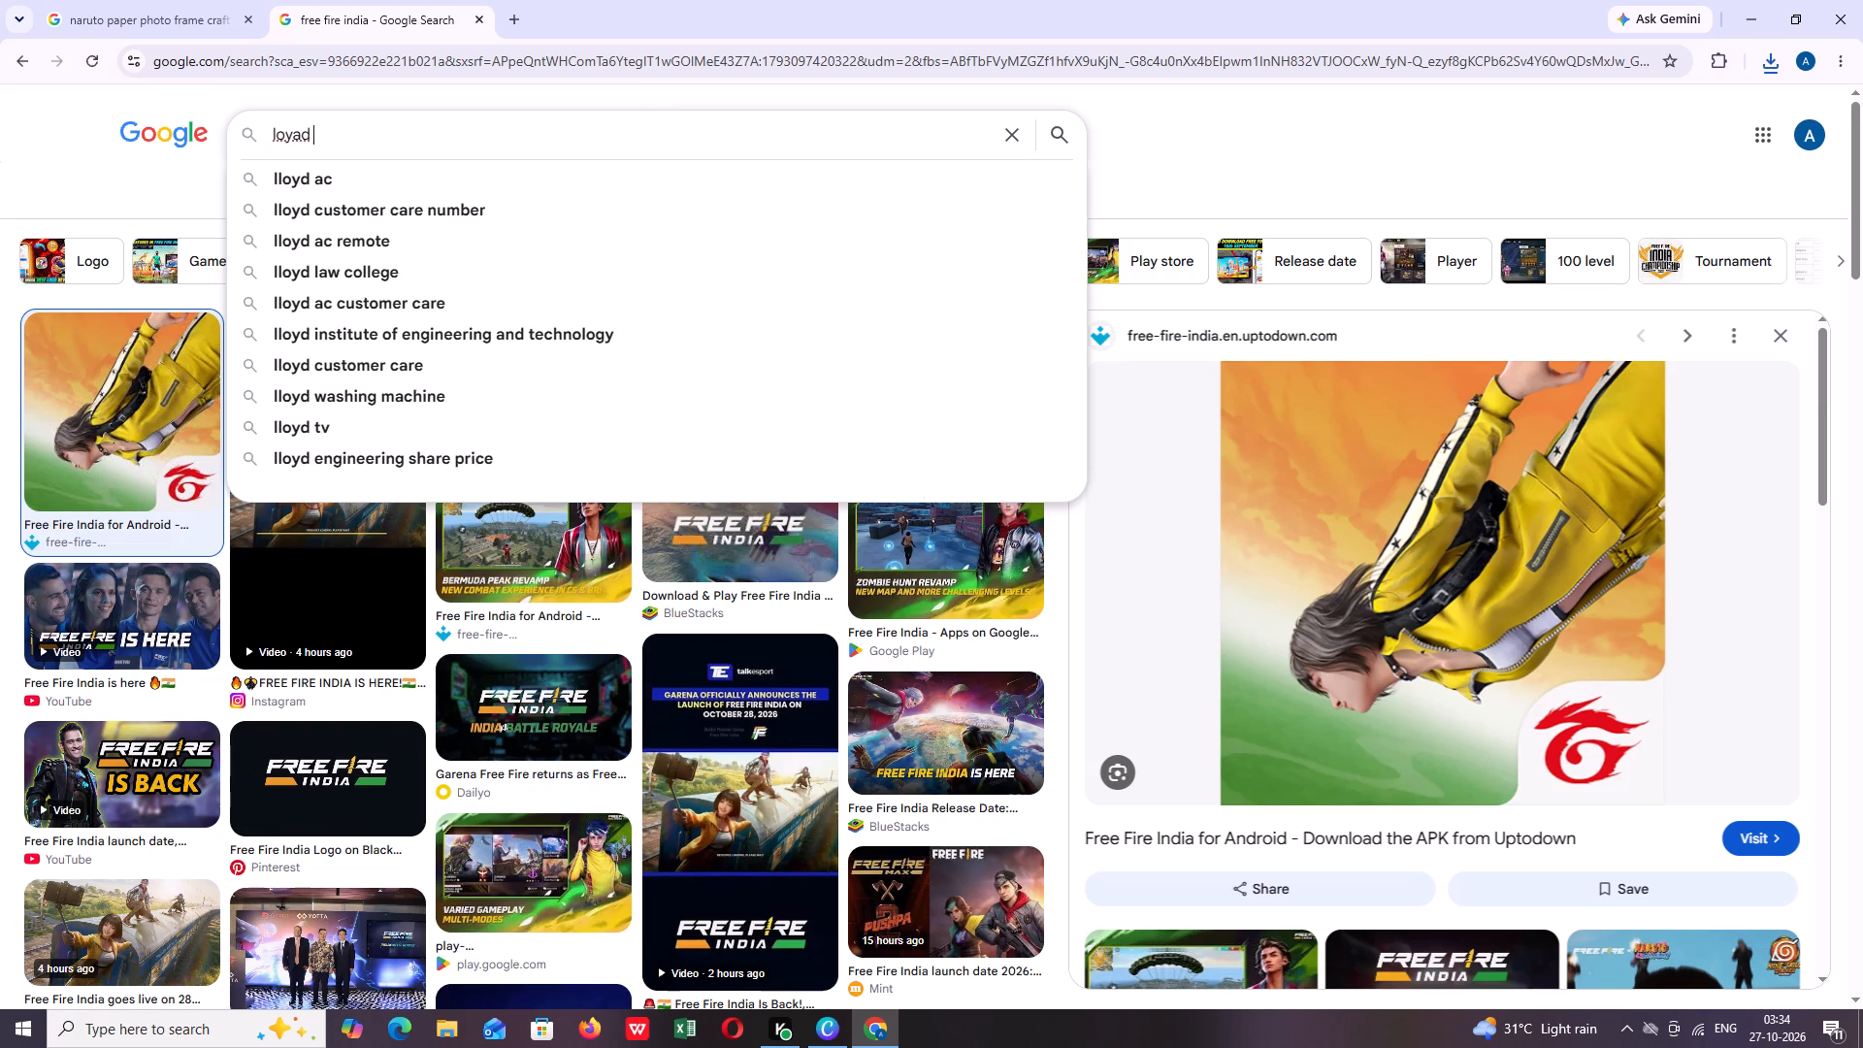
text(tgh)
key(BackSpace)
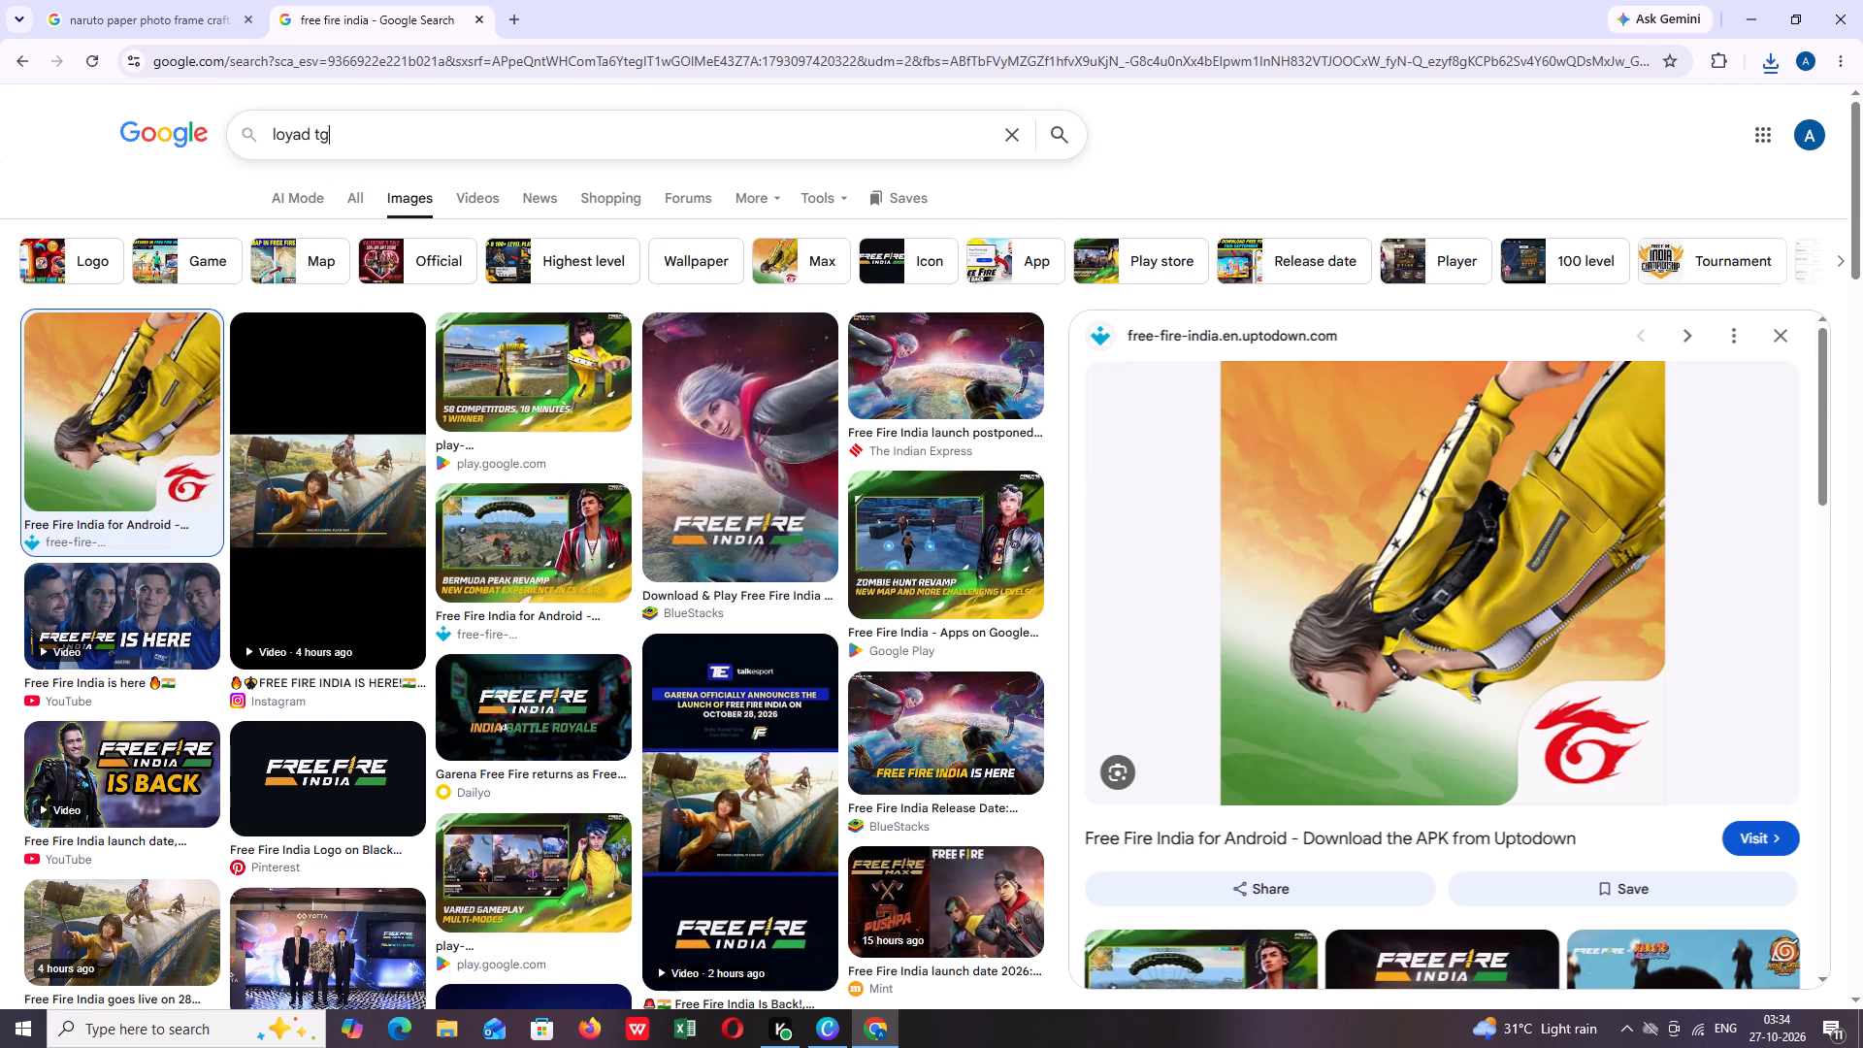
key(BackSpace)
text(hu)
key(m)
key(p)
key(BackSpace)
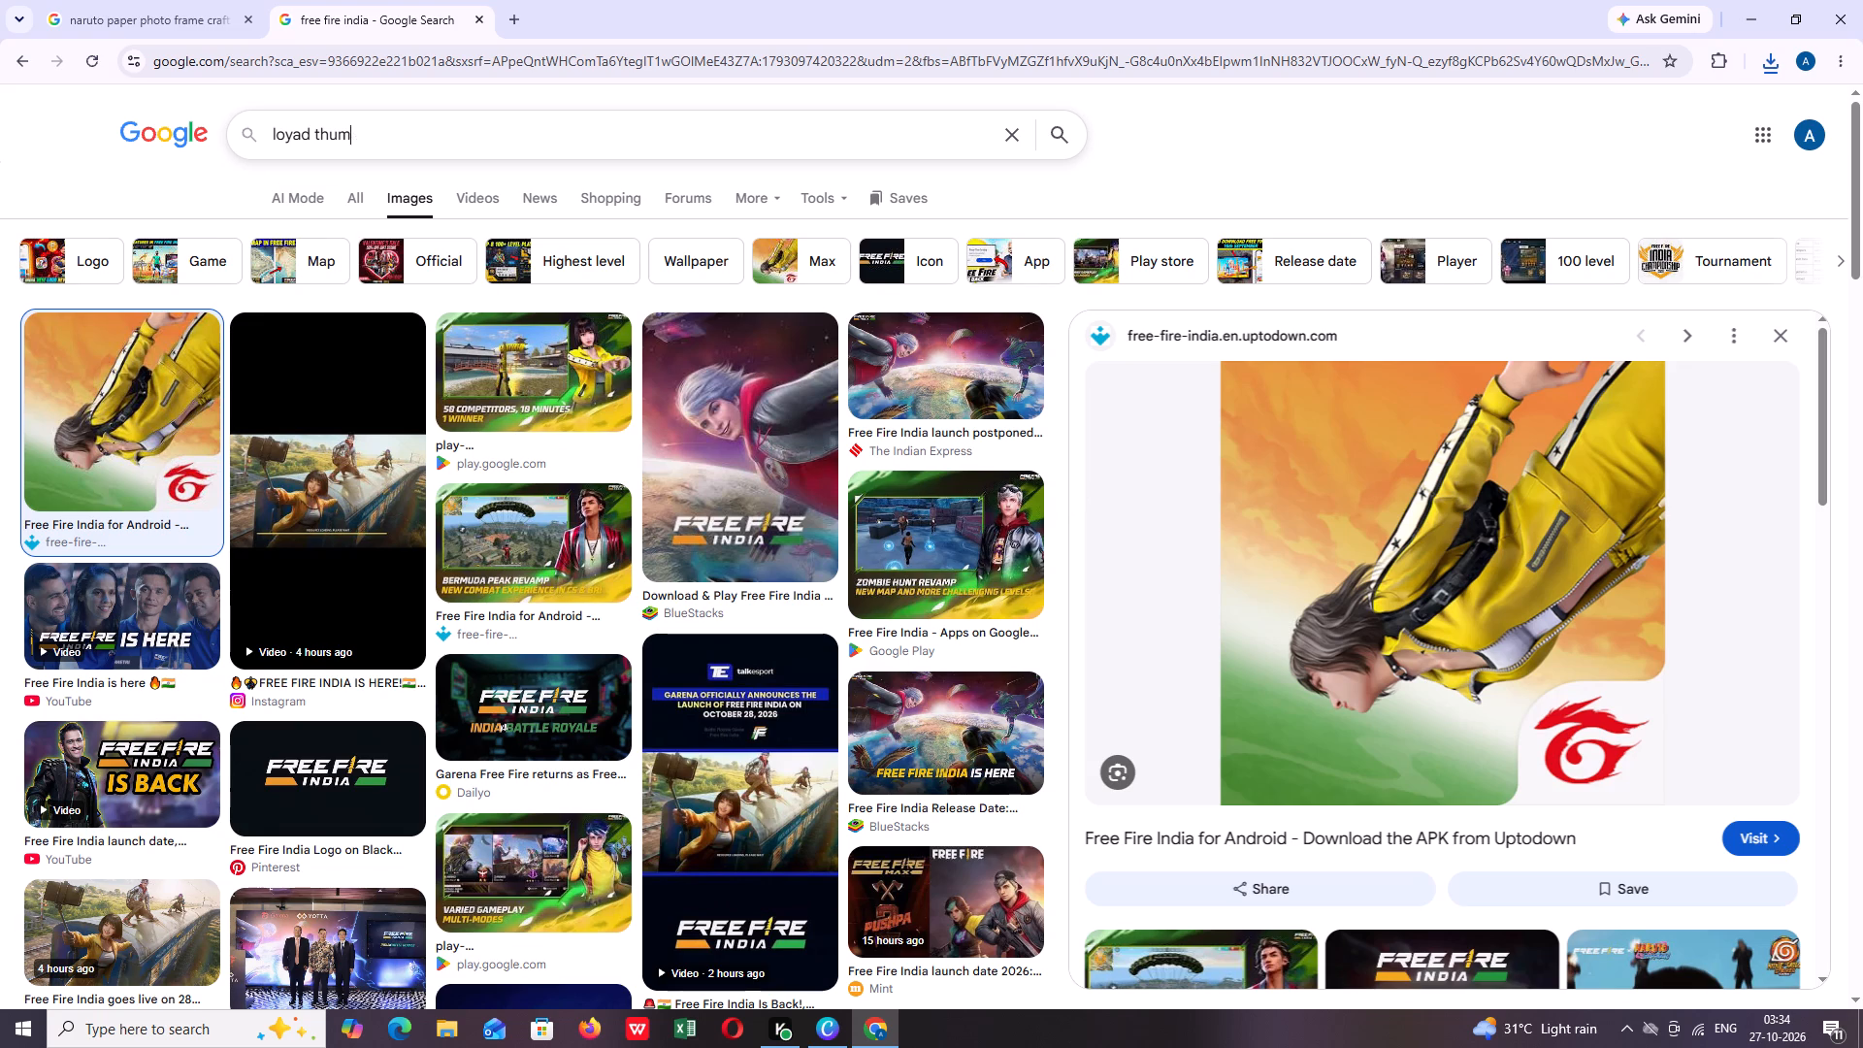
text(bs up e)
key(BackSpace)
key(Return)
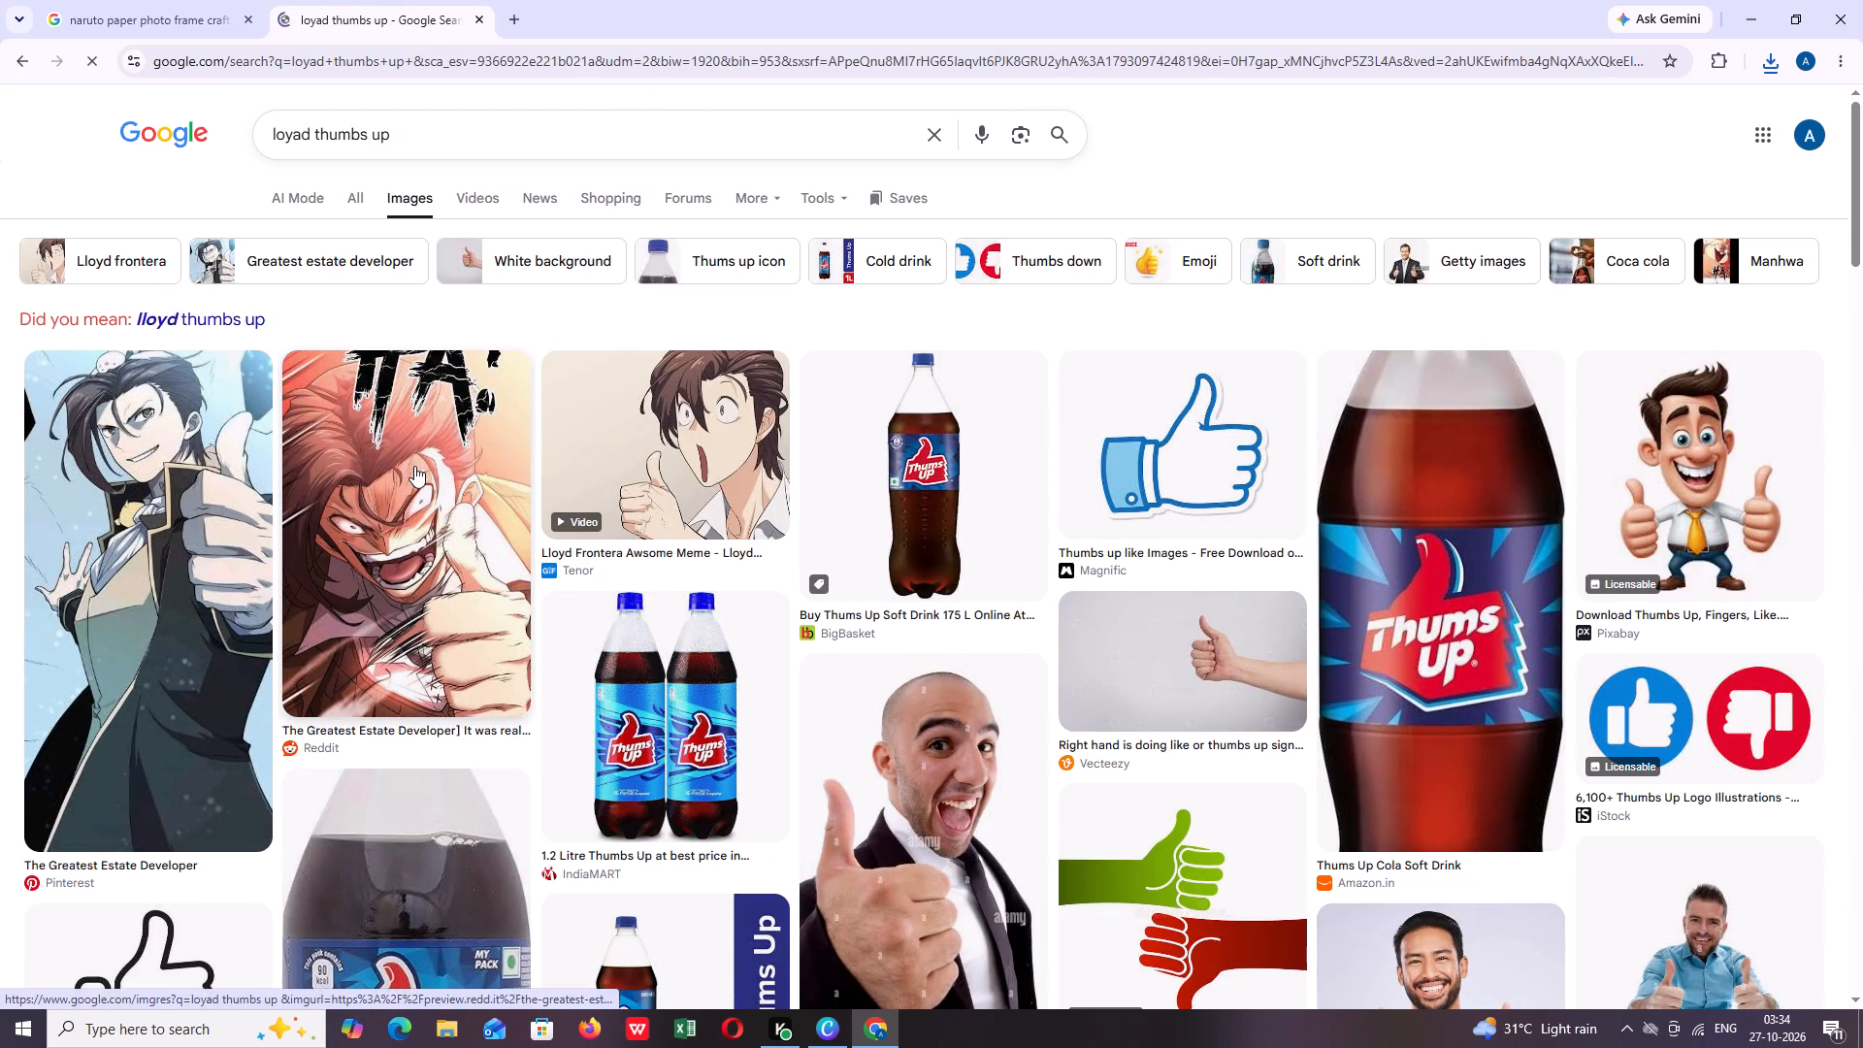
Look over the image results and rerun the search with the suggested spelling "lloyd thumbs up".
scroll(710, 484, down, 8)
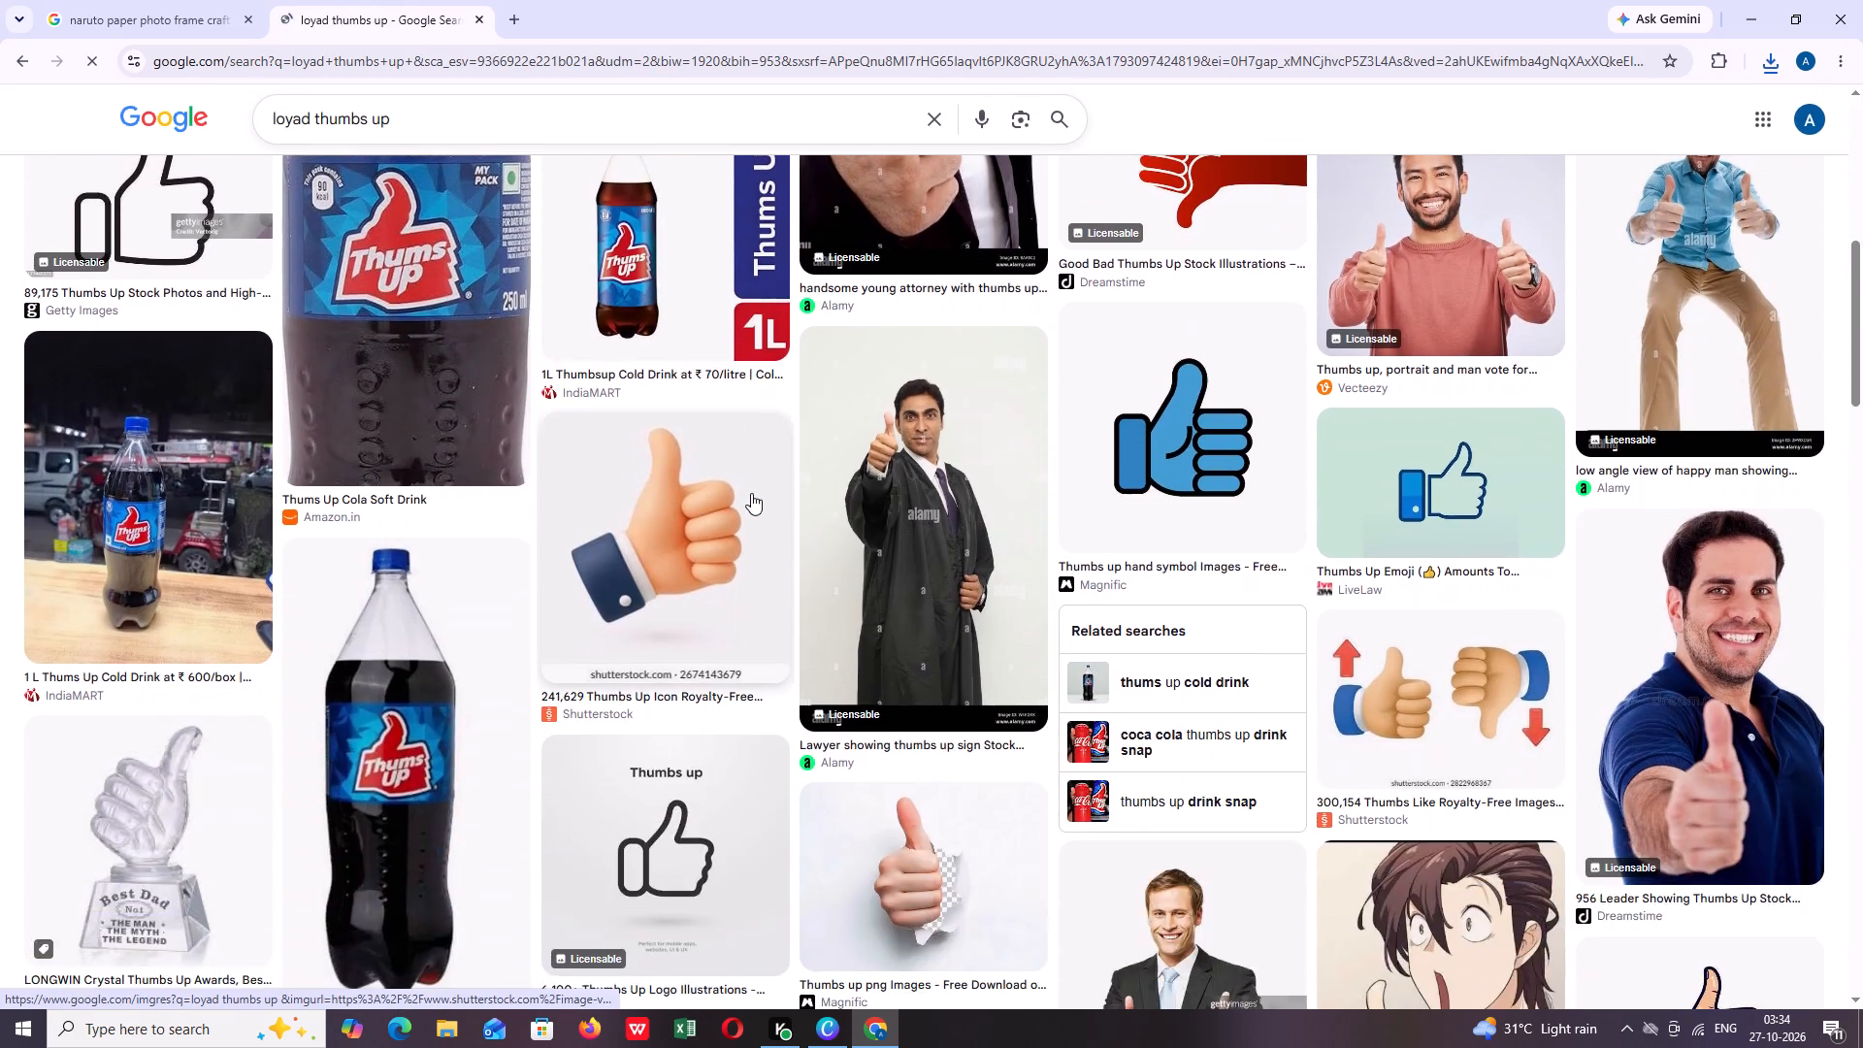
scroll(751, 493, up, 12)
click(473, 139)
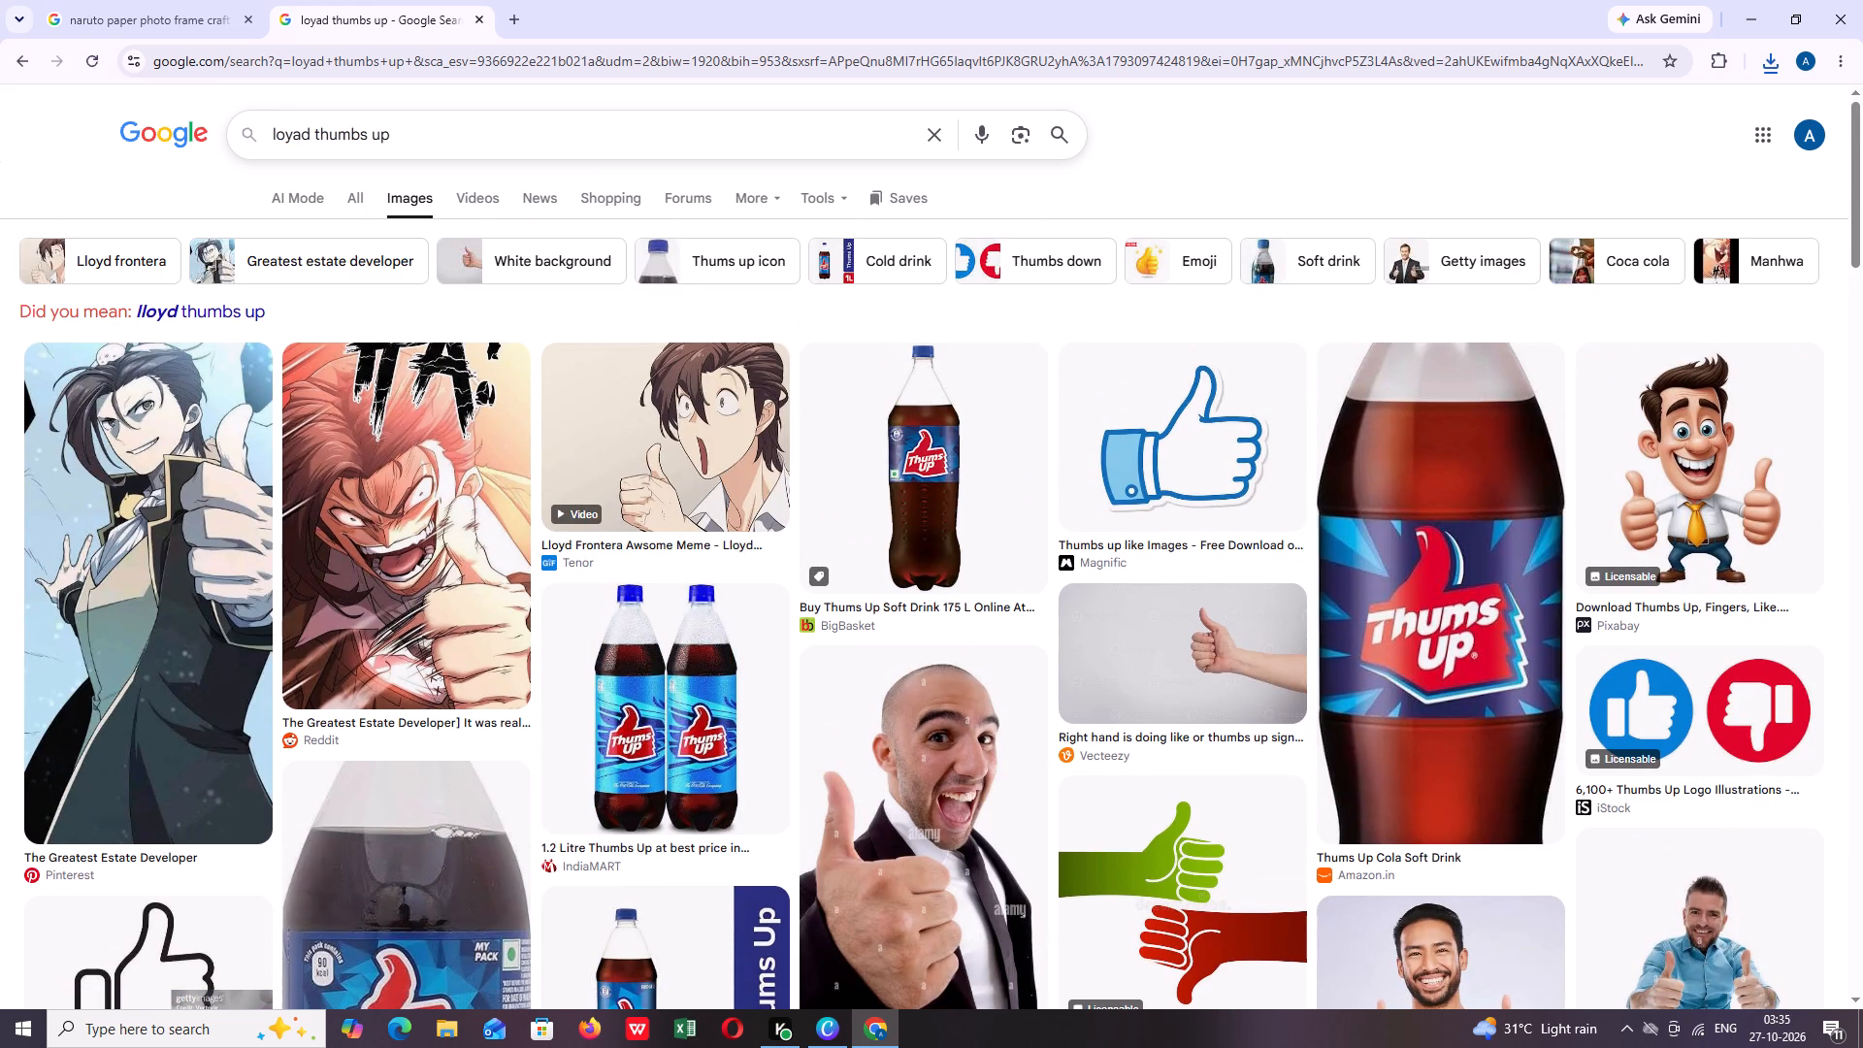
click(219, 309)
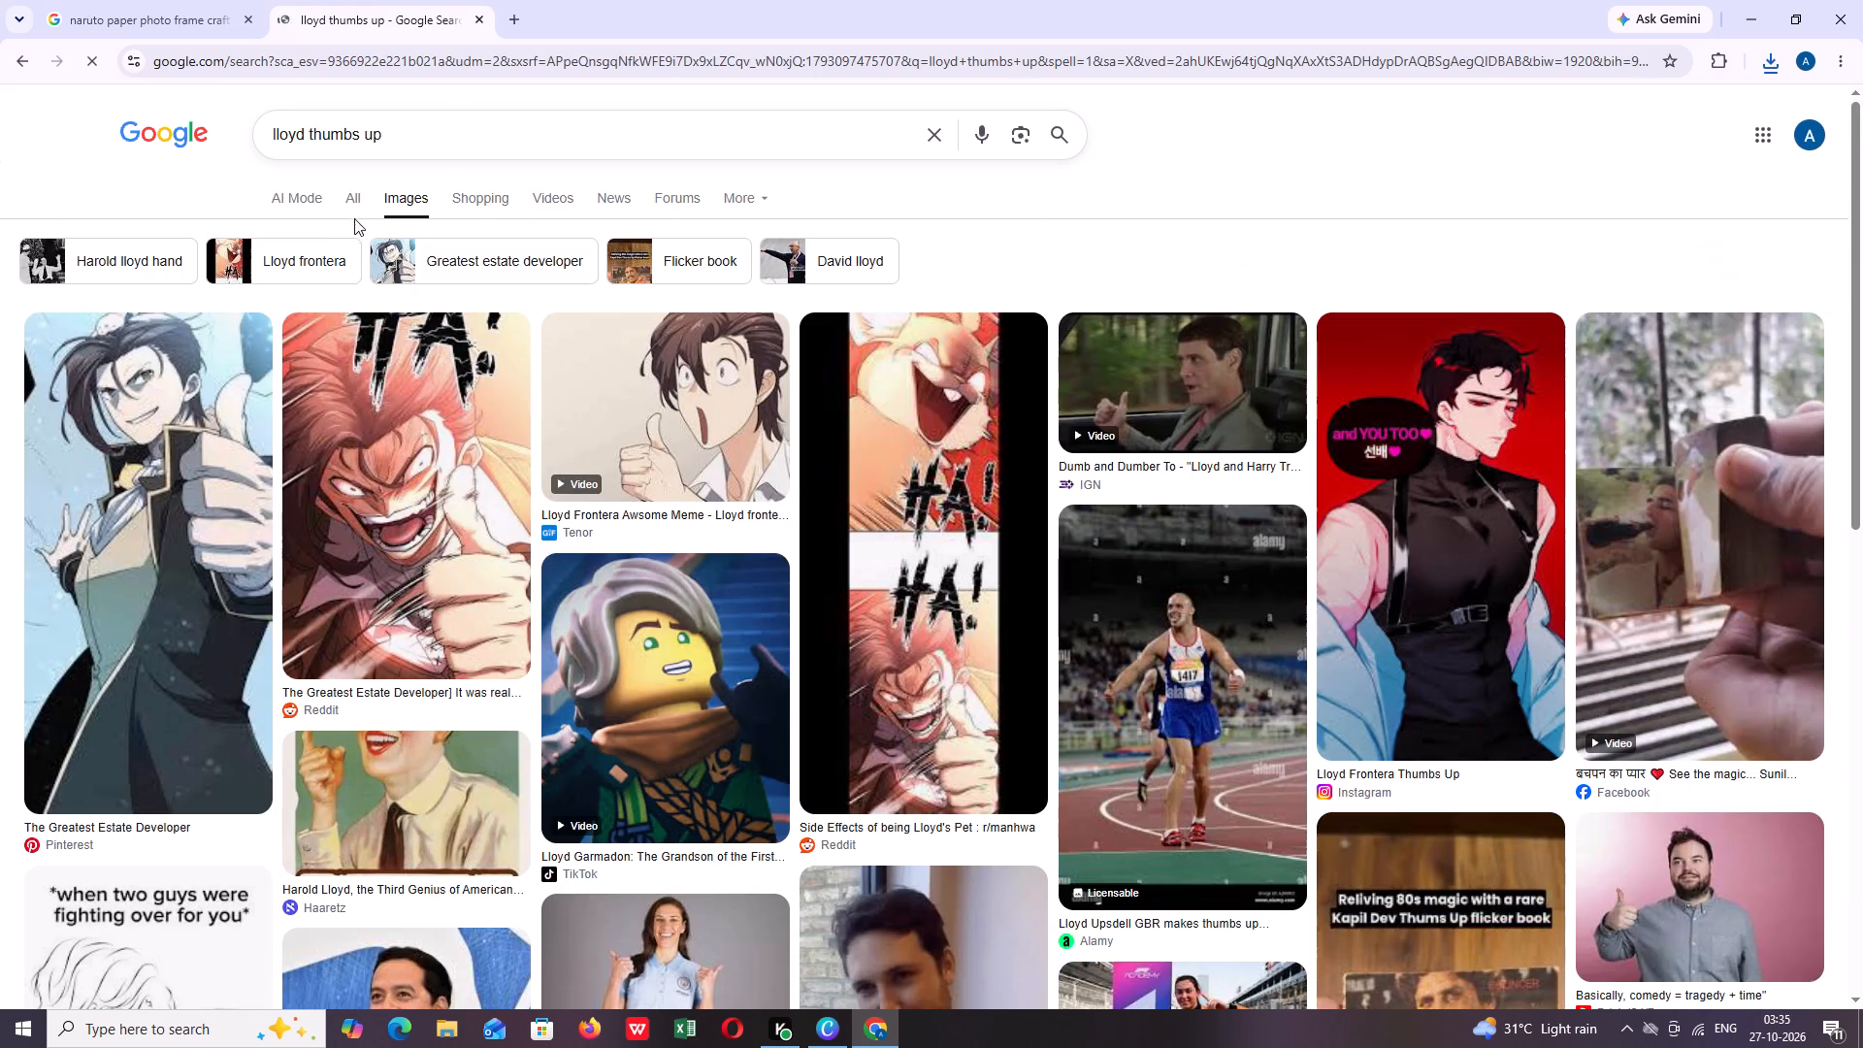
Open the Reddit image of the red-haired "The Greatest Estate Developer" character laughing with a thumbs up.
scroll(804, 525, up, 1)
scroll(842, 550, down, 2)
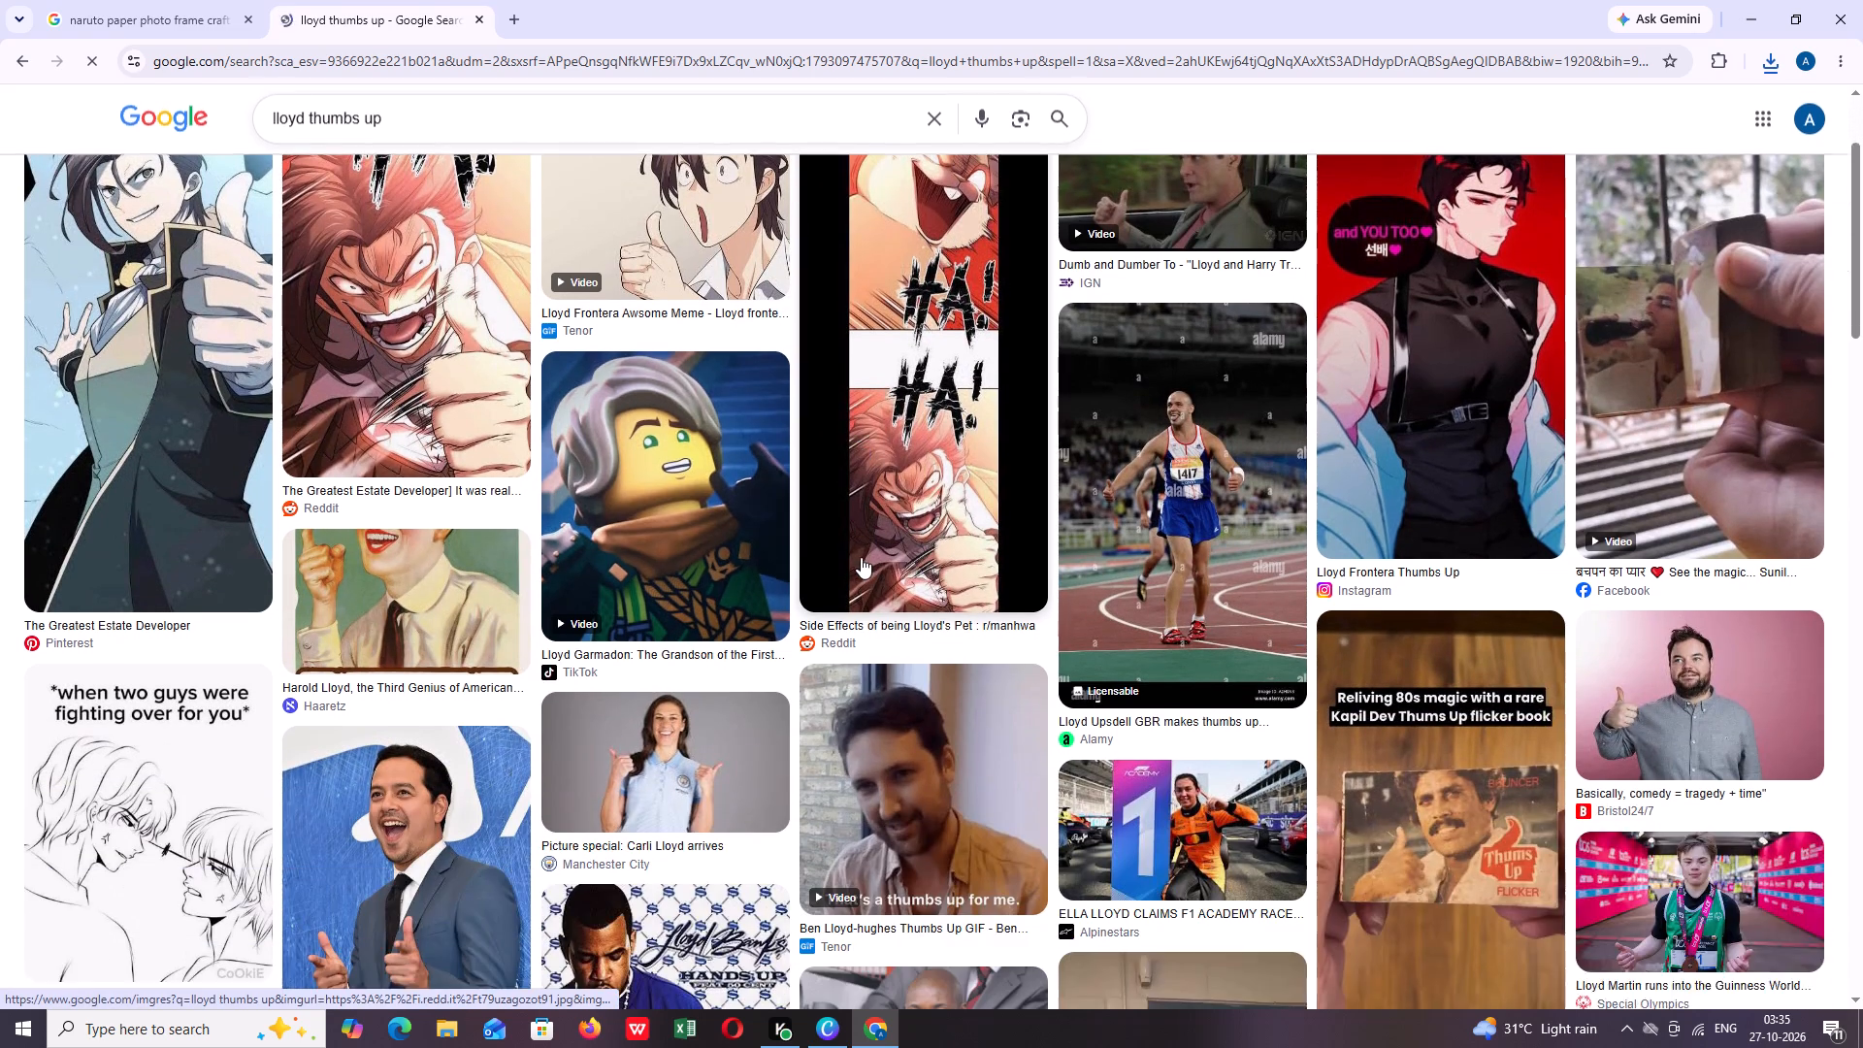
scroll(861, 556, down, 4)
scroll(855, 540, up, 8)
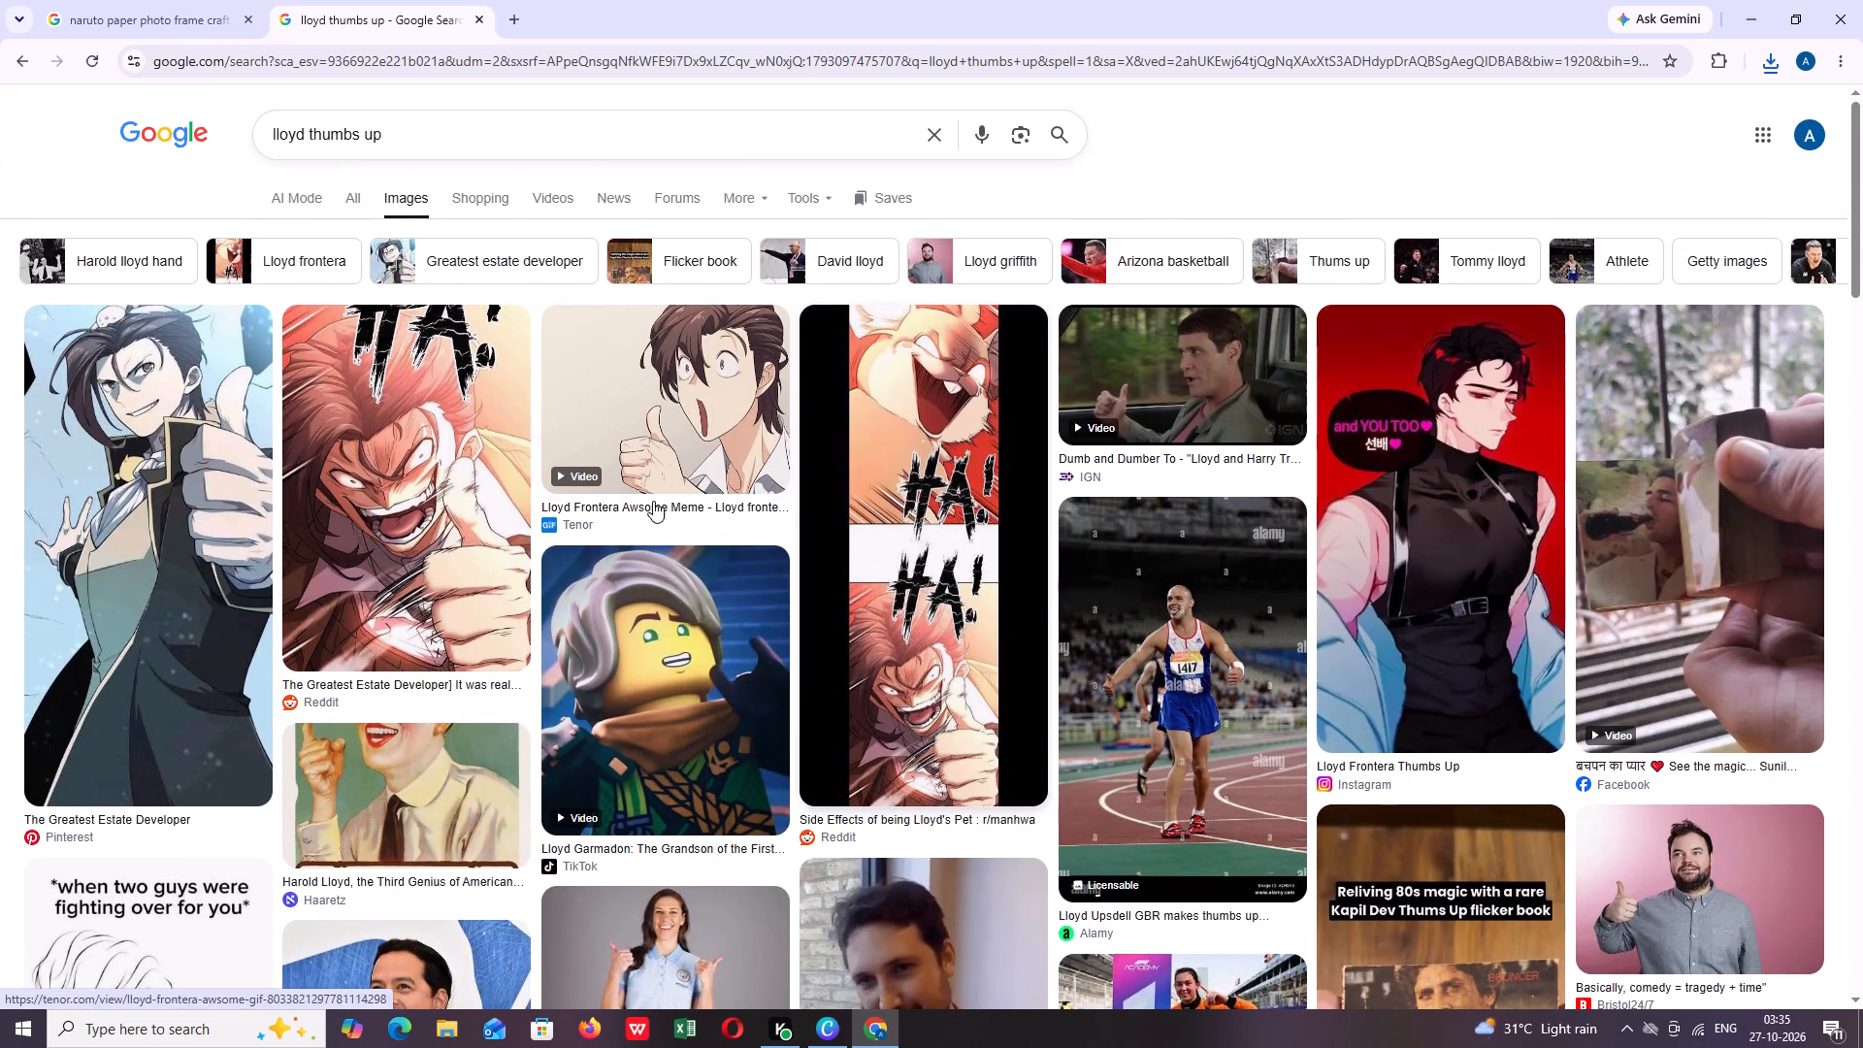
click(439, 449)
Examine the related Lloyd Frontera images under the opened Reddit picture for a better expression or pose.
scroll(1258, 636, down, 1)
scroll(1384, 661, up, 1)
scroll(1400, 664, down, 5)
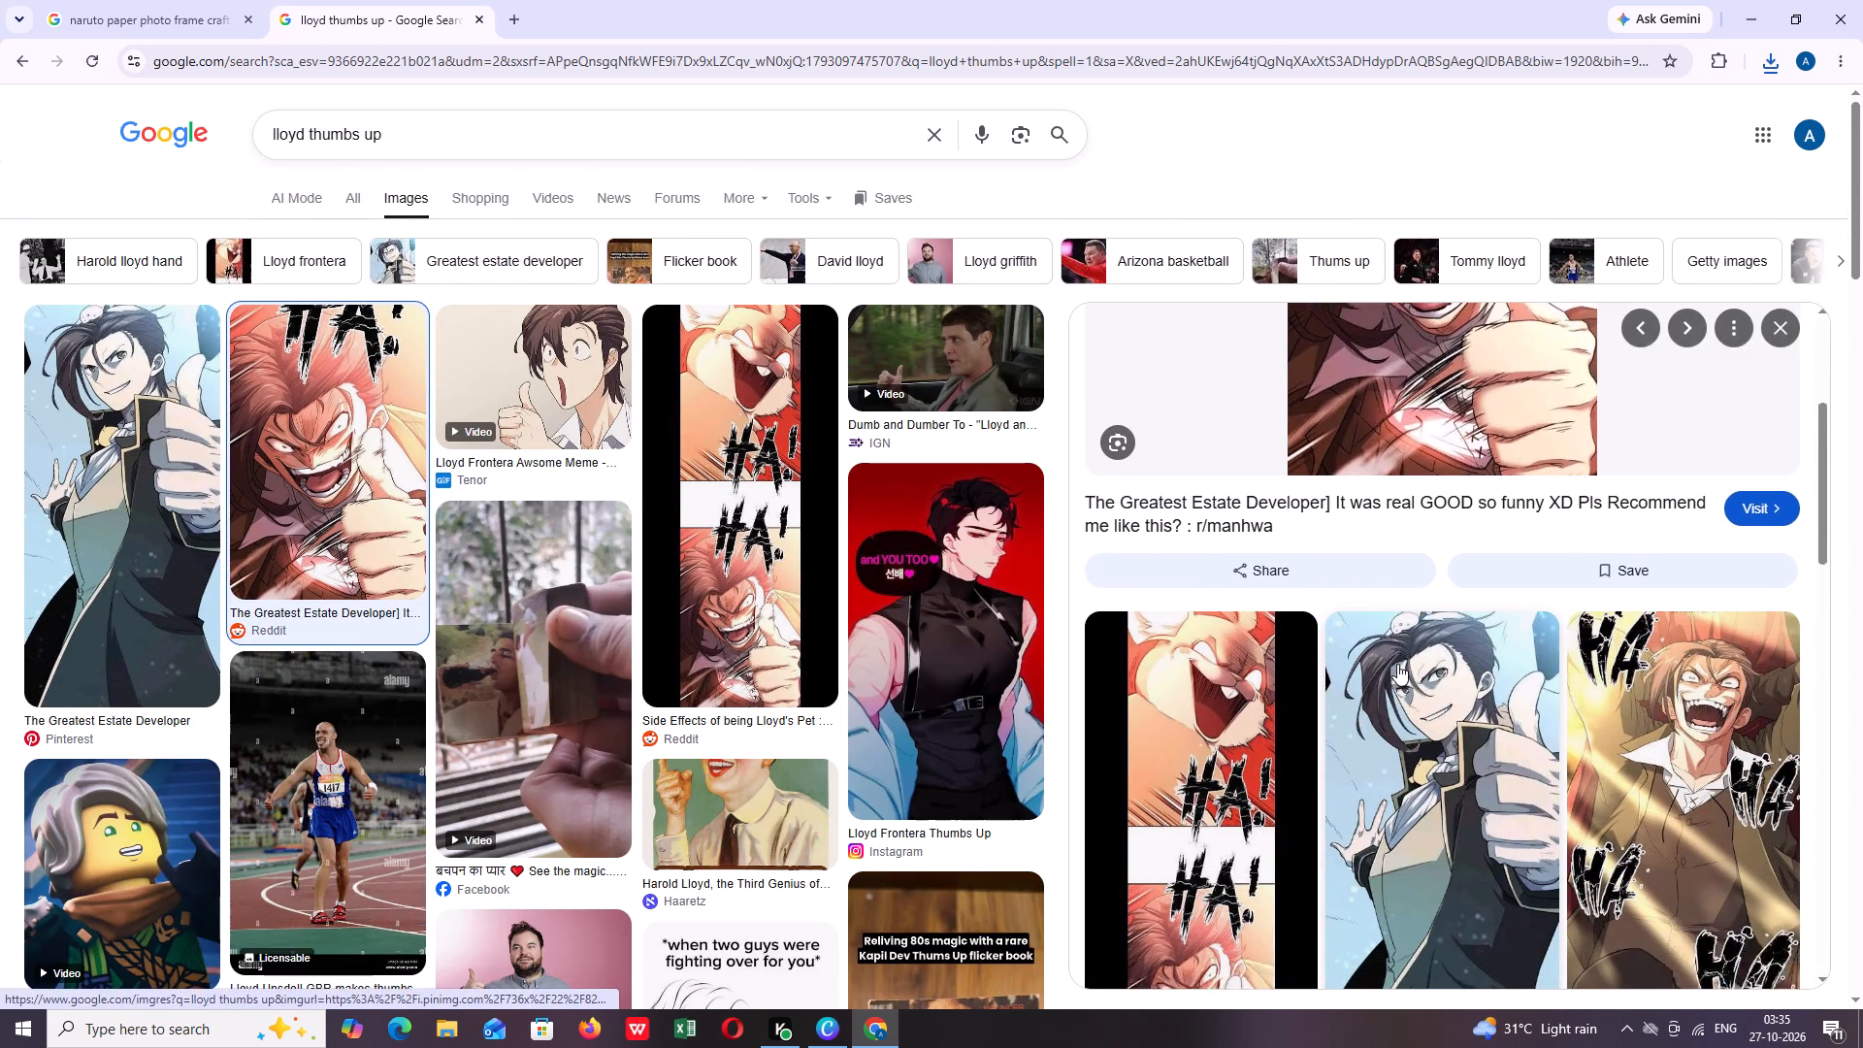
scroll(1397, 664, down, 5)
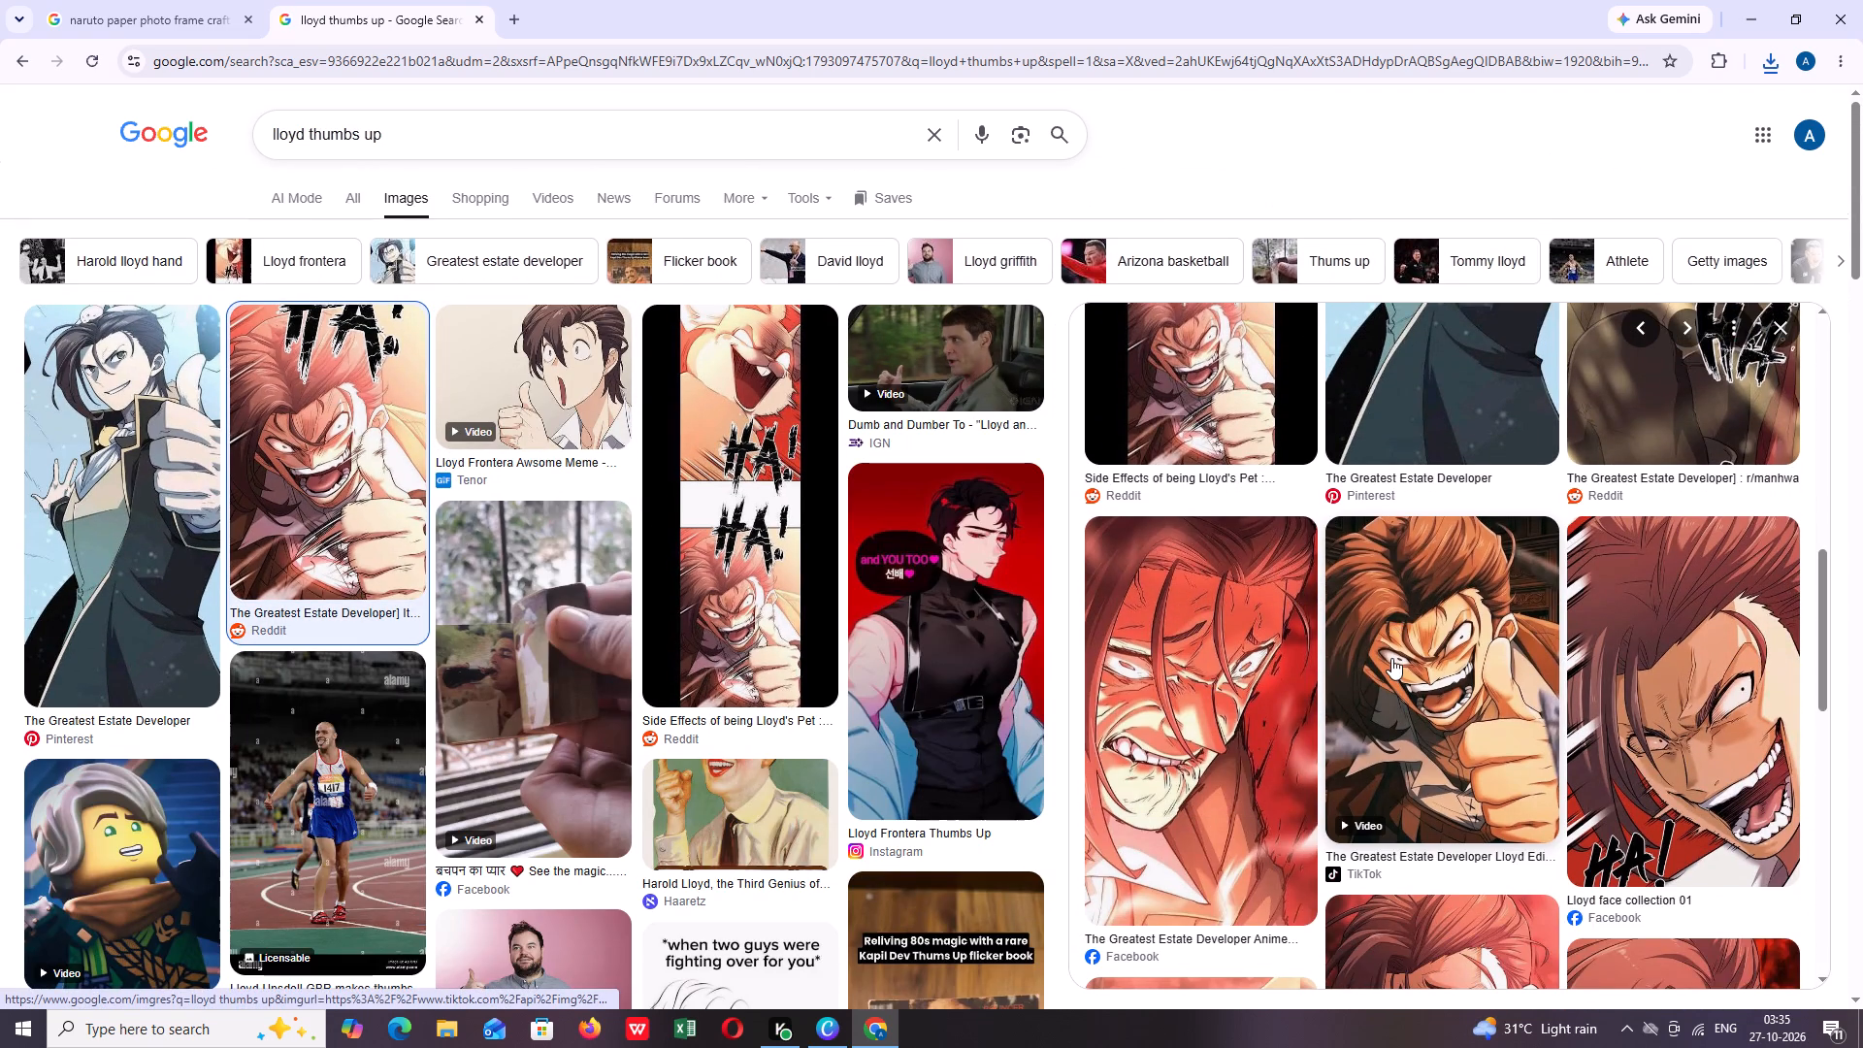
scroll(1391, 658, down, 4)
scroll(1534, 695, down, 2)
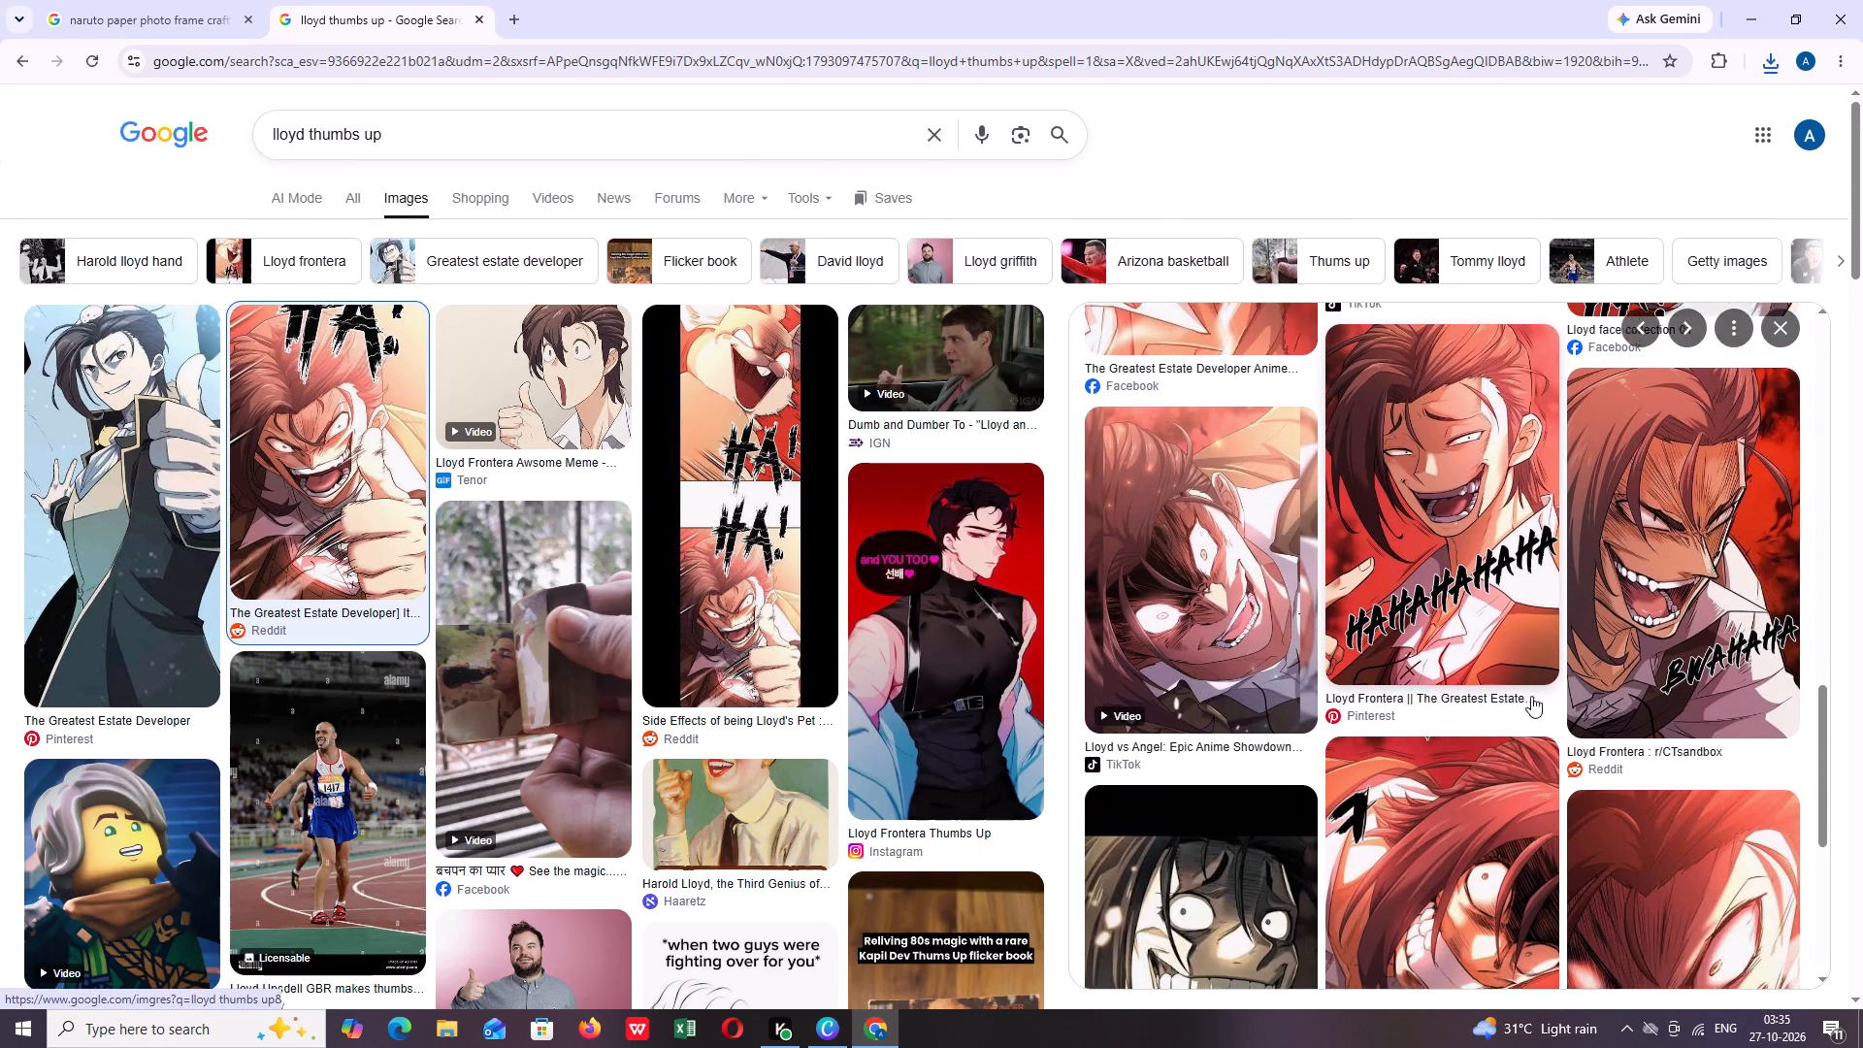
scroll(1511, 686, down, 3)
scroll(1507, 682, up, 1)
scroll(1507, 682, down, 1)
scroll(1508, 677, up, 2)
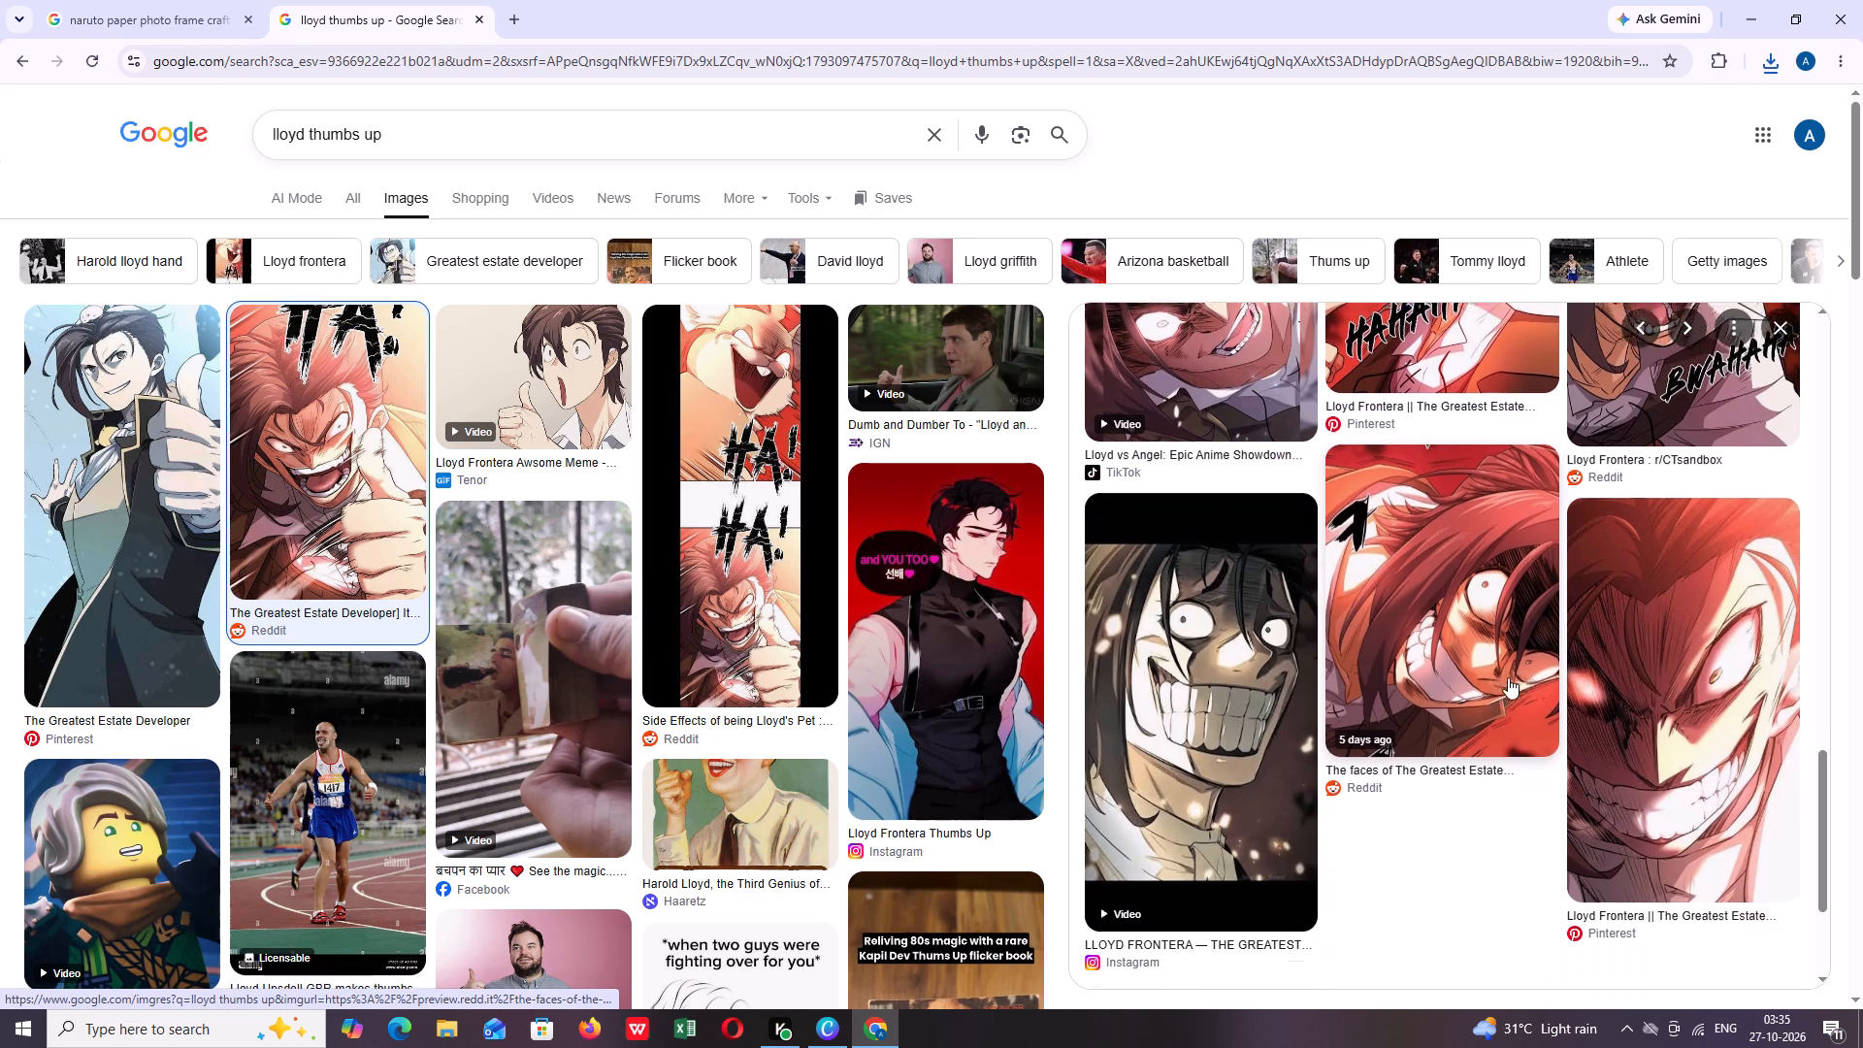
scroll(1508, 677, up, 2)
scroll(1506, 674, down, 8)
scroll(1502, 674, up, 1)
scroll(1501, 674, down, 1)
scroll(1501, 674, up, 1)
scroll(1501, 674, down, 1)
scroll(1500, 673, up, 3)
scroll(1498, 673, down, 1)
scroll(1498, 673, up, 3)
scroll(1497, 670, down, 1)
scroll(1497, 670, up, 5)
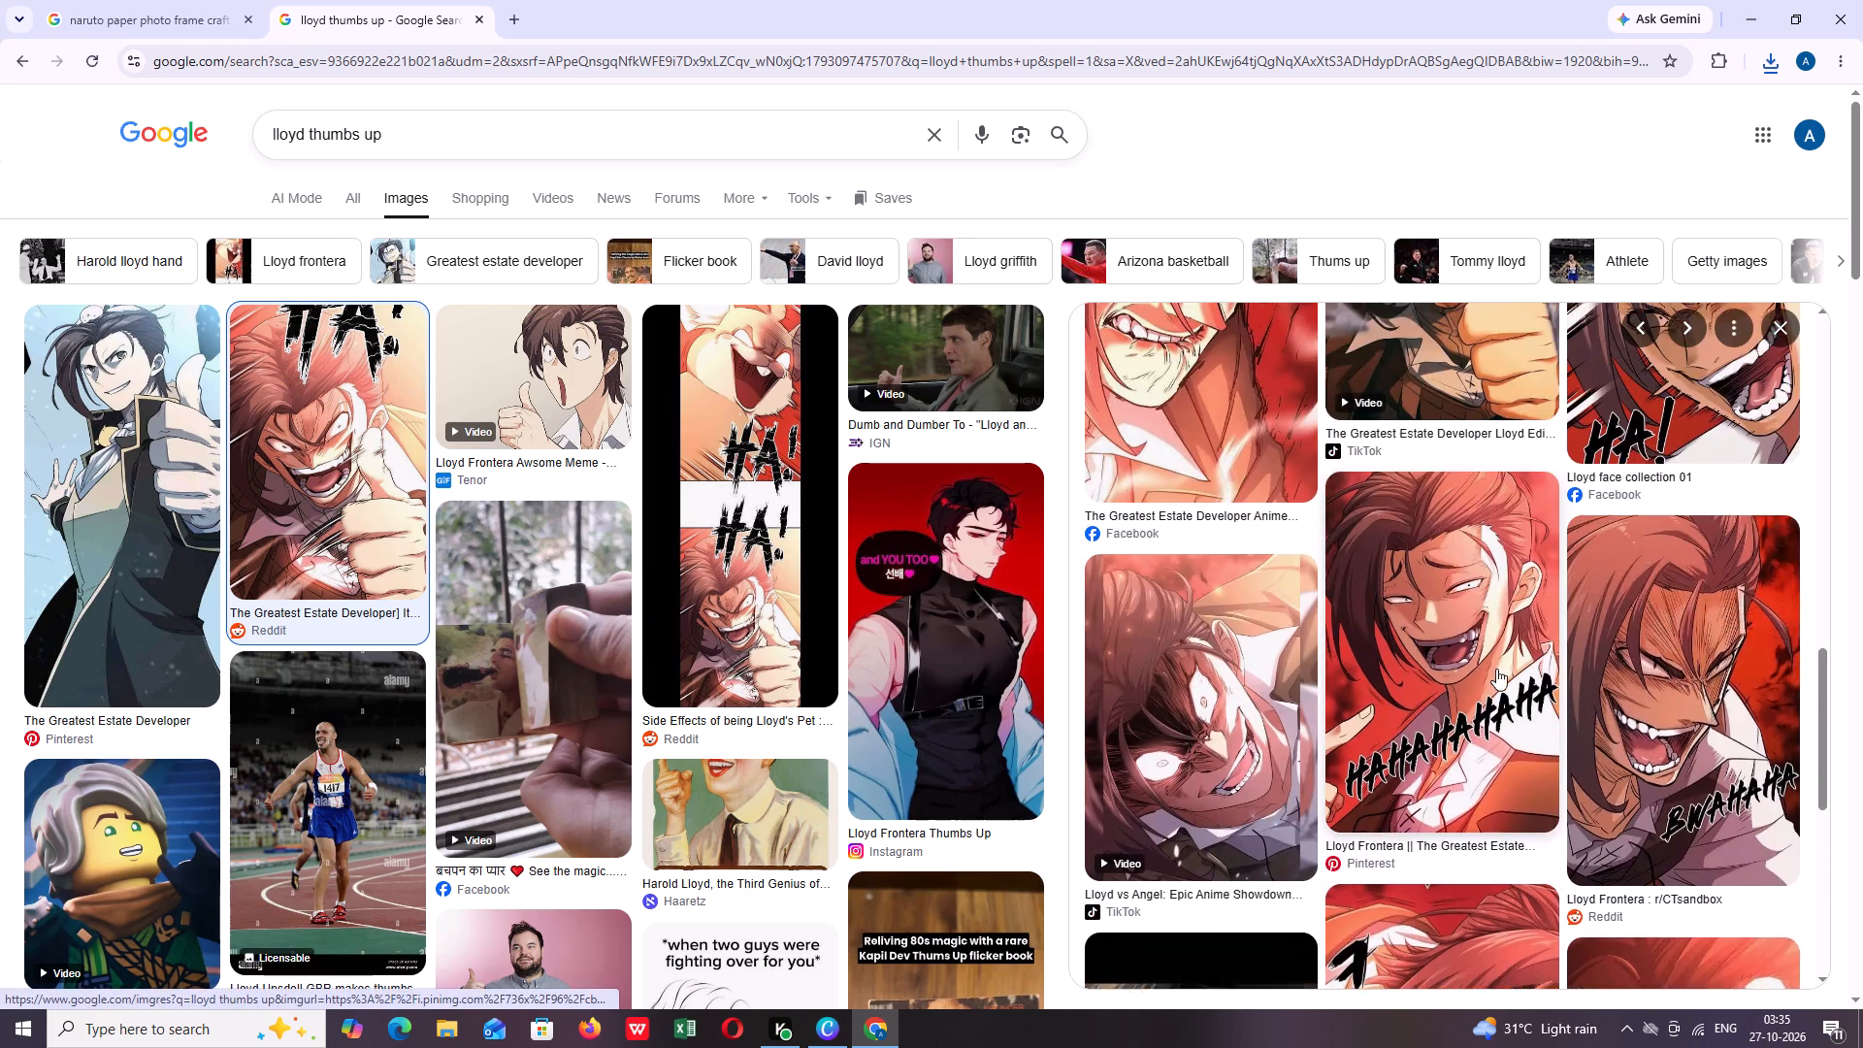
scroll(1496, 669, up, 14)
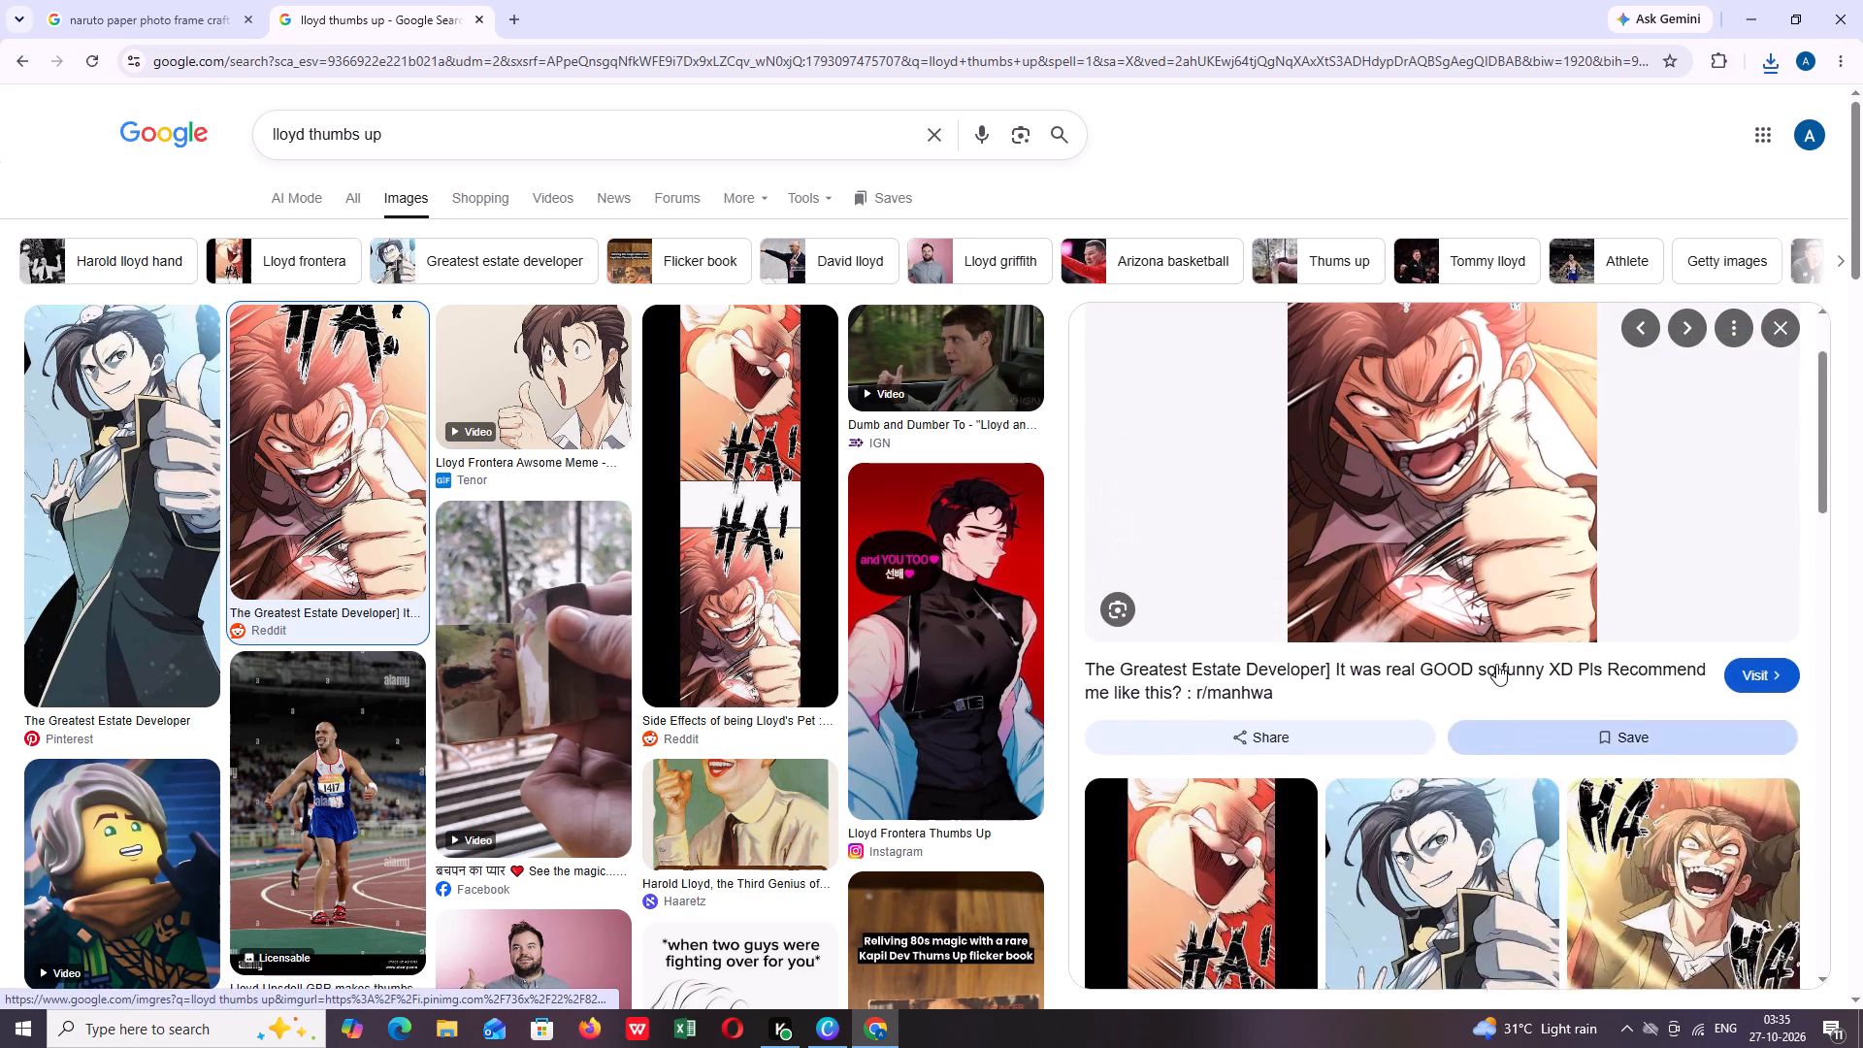
Save the Reddit image of the laughing thumbs-up character to the Pictures folder.
right_click(1469, 606)
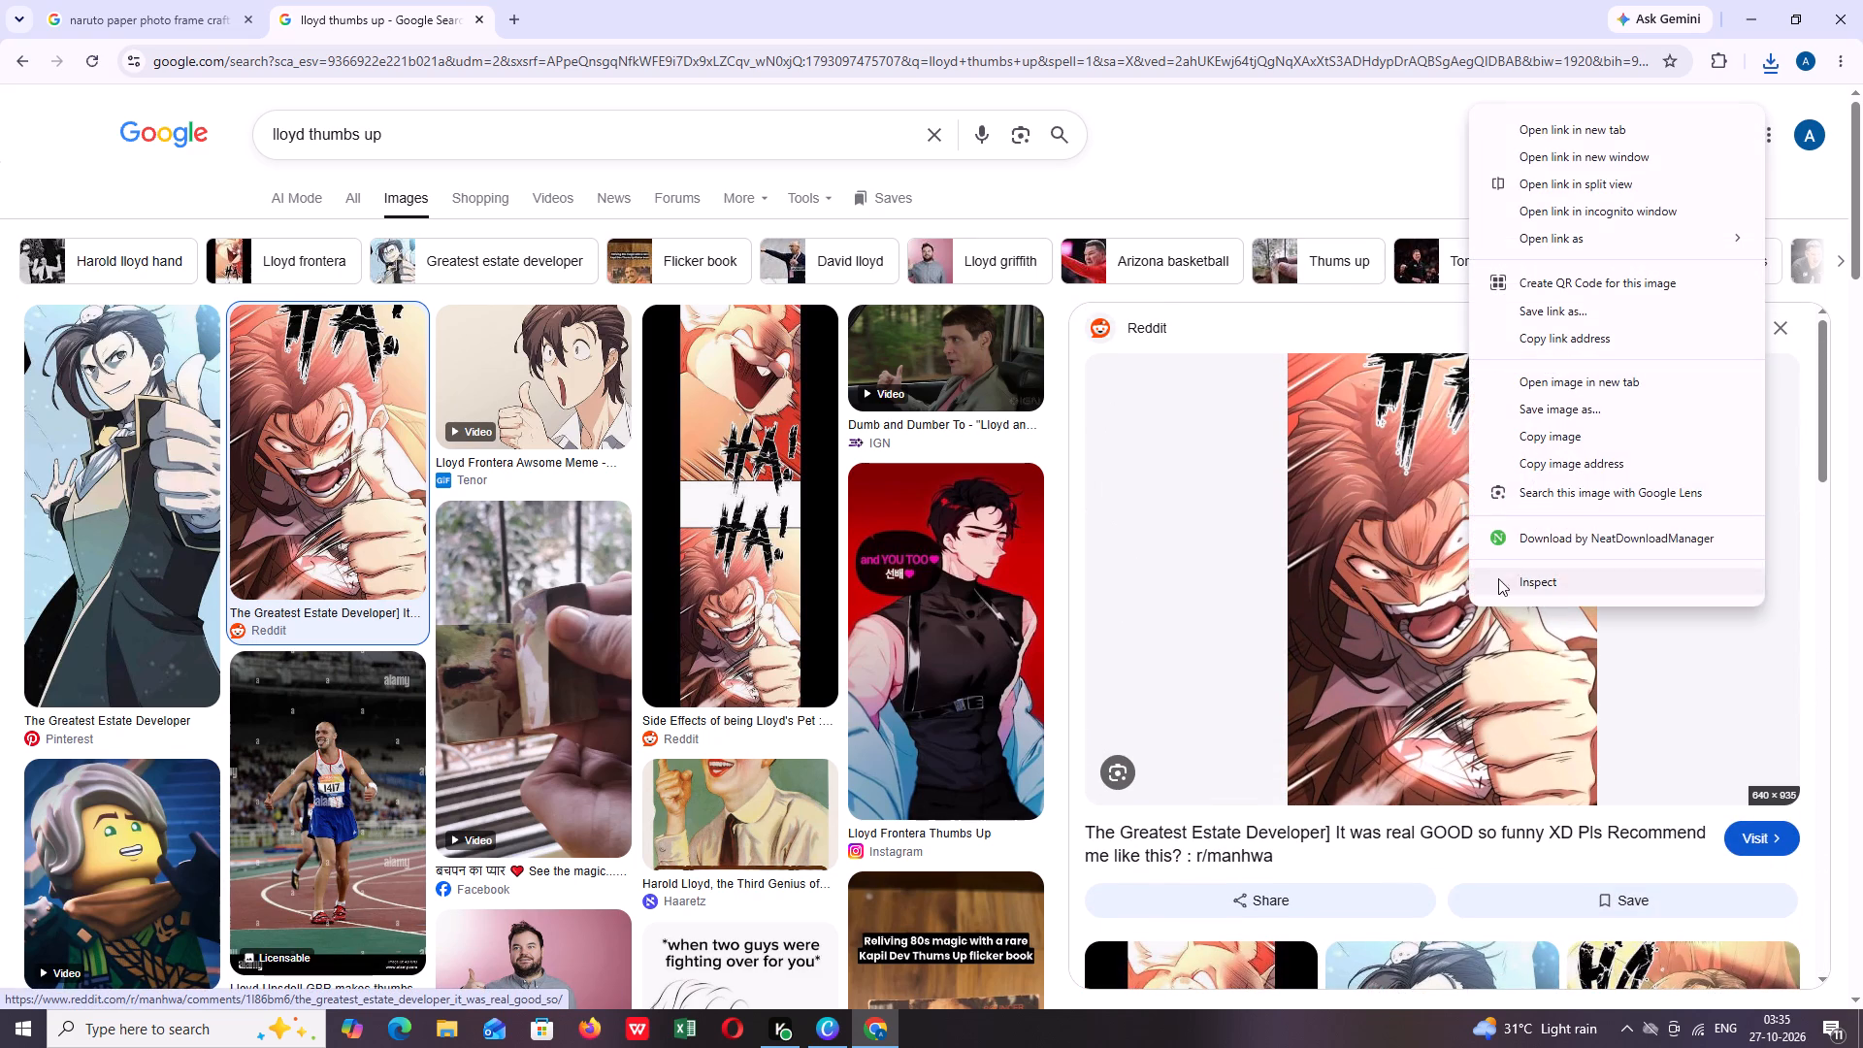
click(1566, 411)
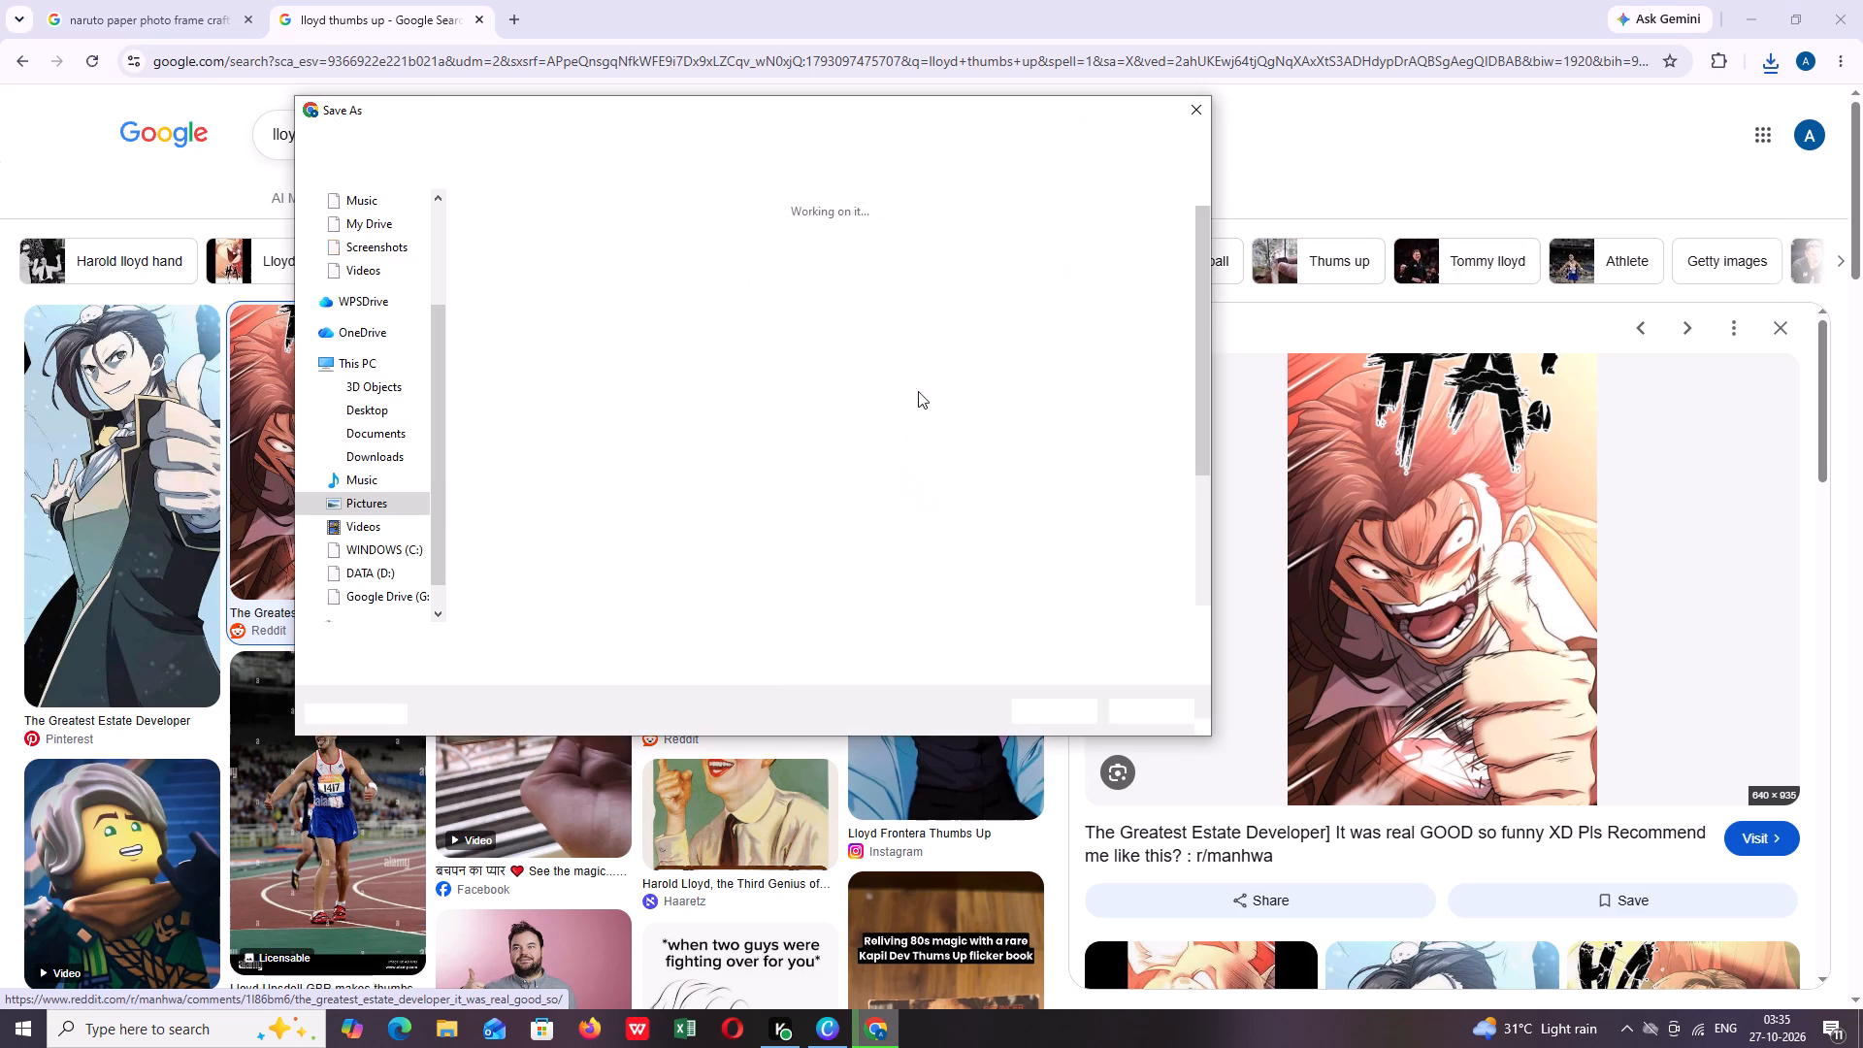
click(1045, 706)
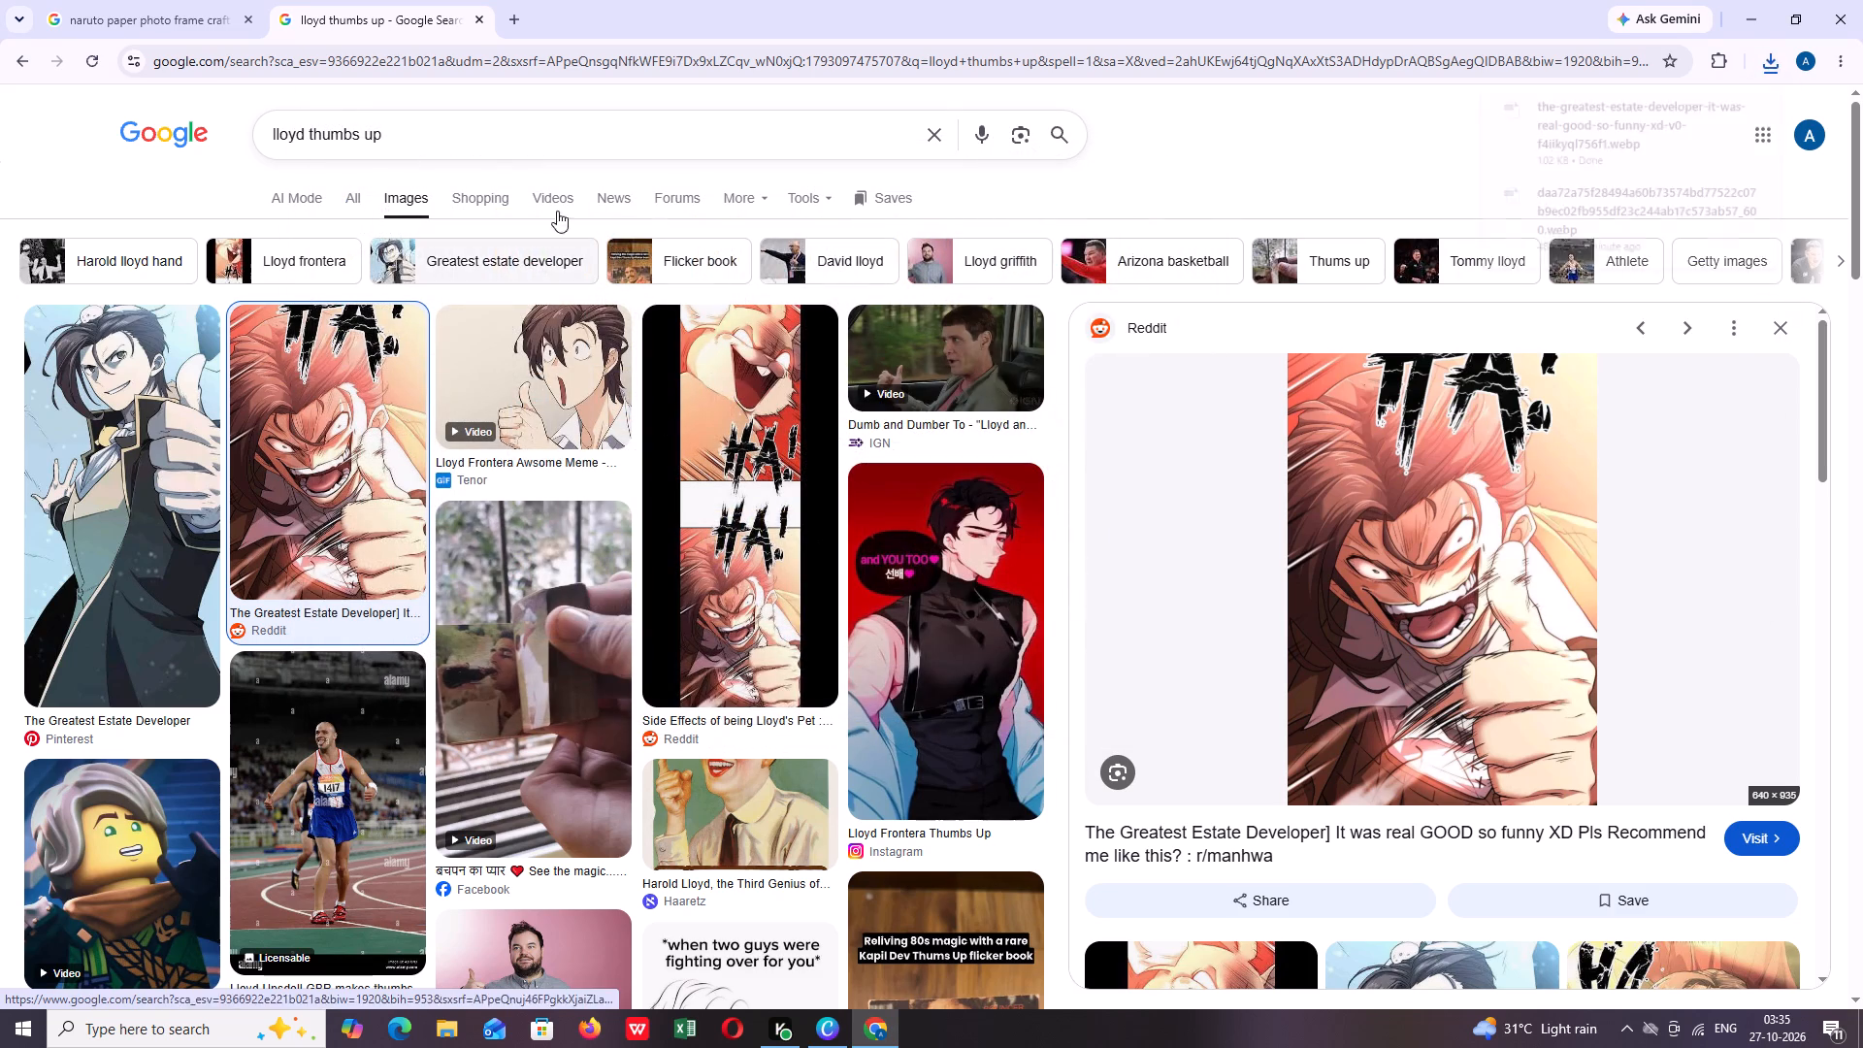
Replace the image search query with "free fire alock character" and run the search.
click(463, 144)
key(BackSpace)
key(BackSpace)
key(BackSpace)
key(BackSpace)
key(BackSpace)
key(BackSpace)
key(BackSpace)
key(BackSpace)
key(BackSpace)
key(BackSpace)
key(BackSpace)
key(BackSpace)
key(BackSpace)
key(BackSpace)
key(BackSpace)
key(BackSpace)
key(BackSpace)
key(BackSpace)
key(BackSpace)
key(BackSpace)
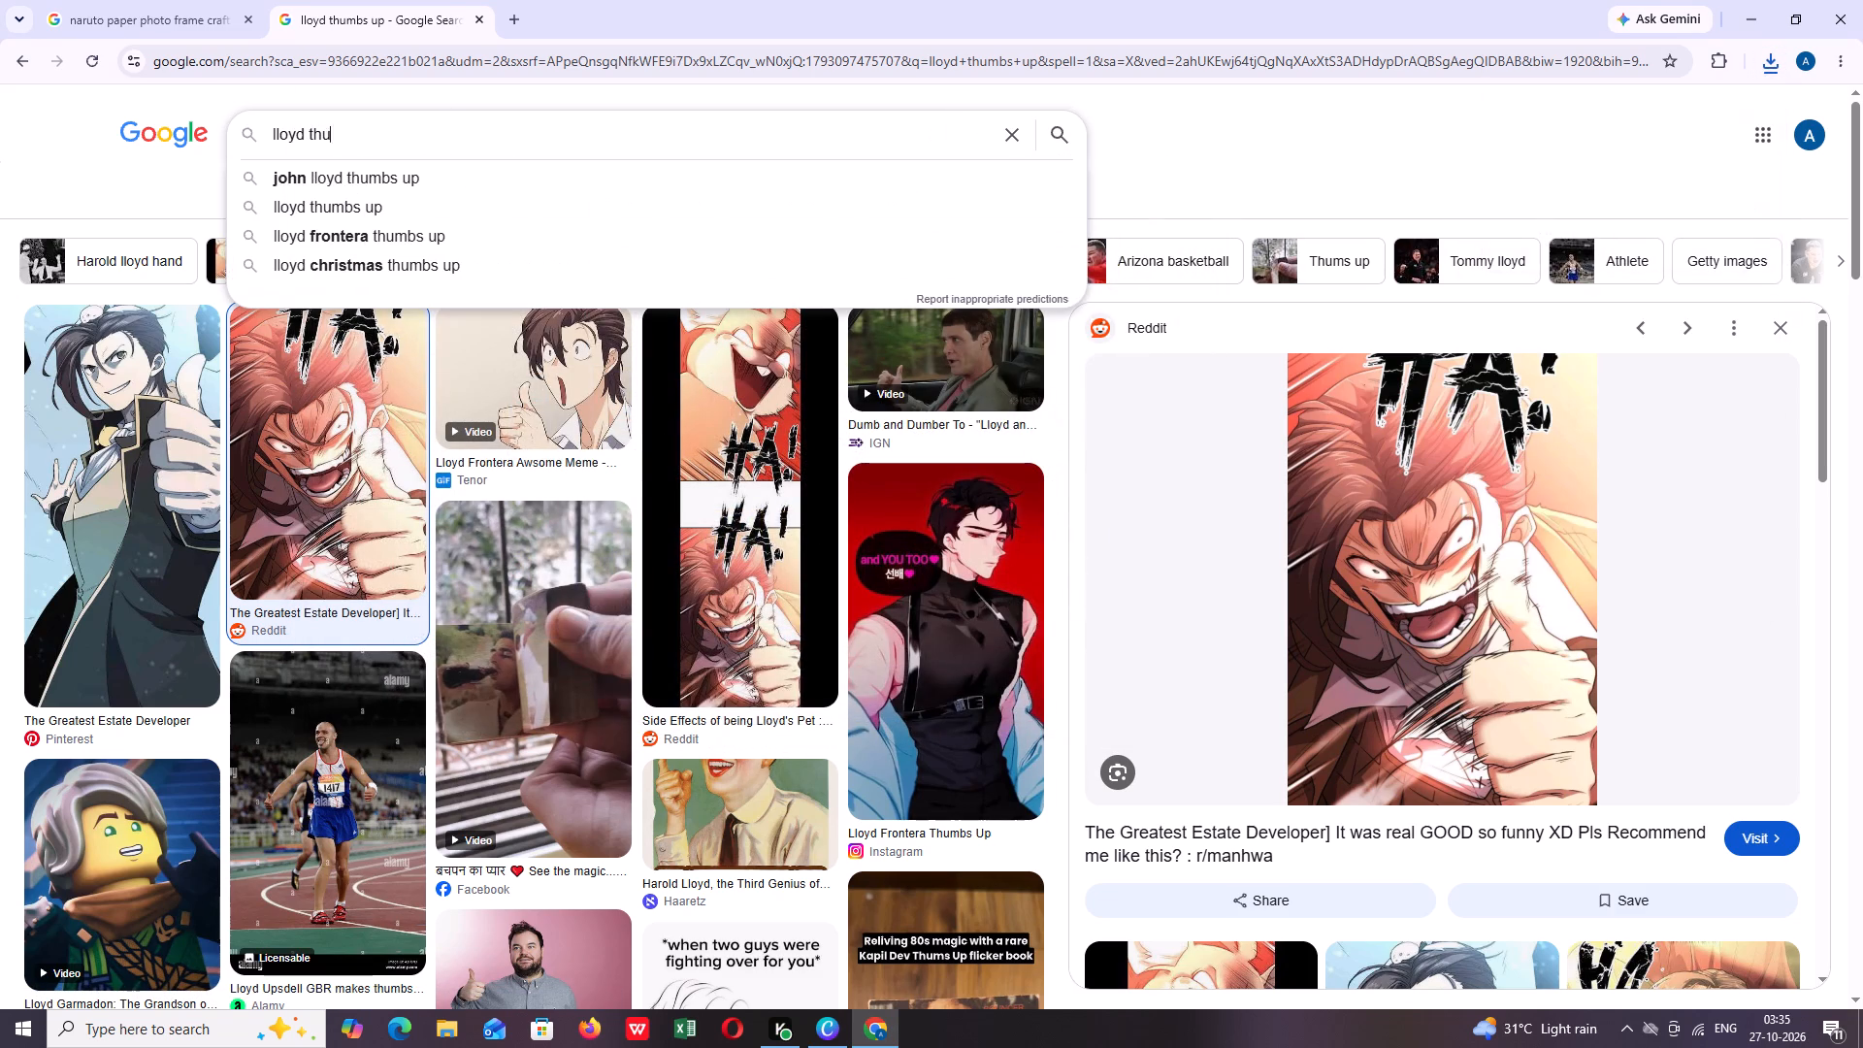
text(free)
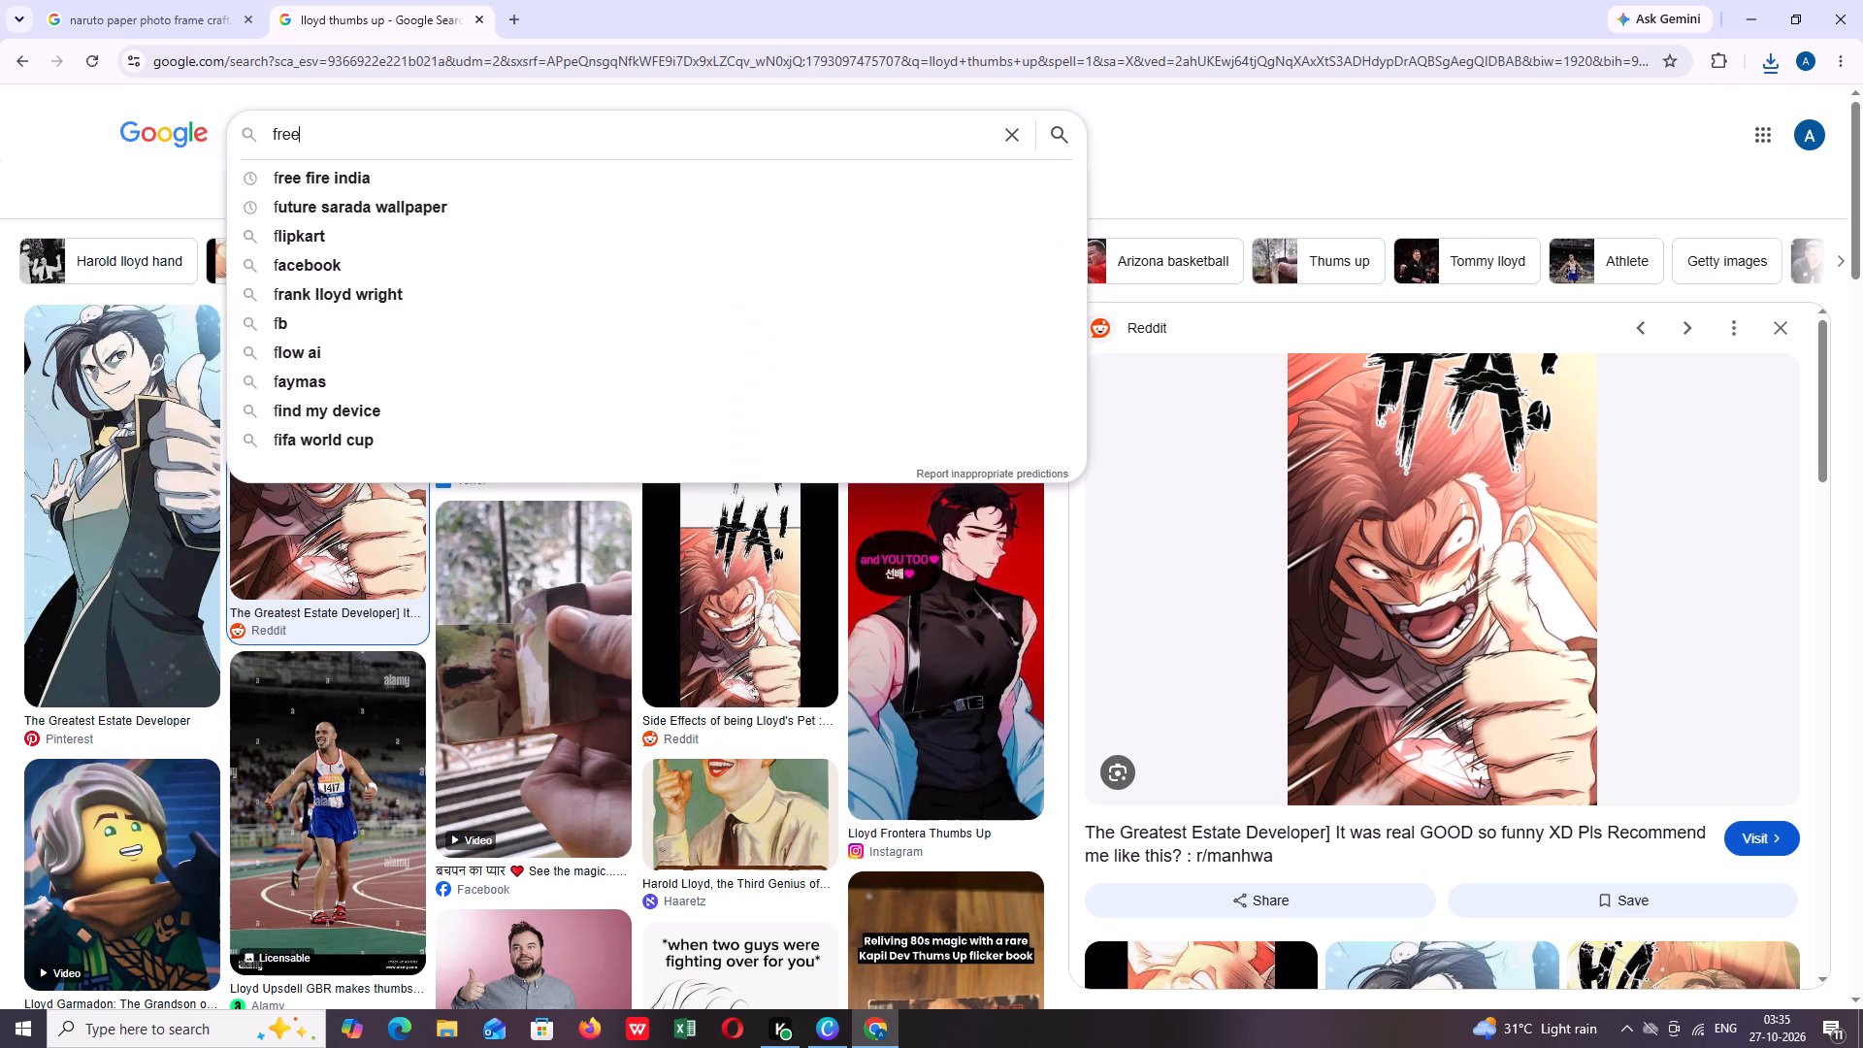
key(space)
key(f)
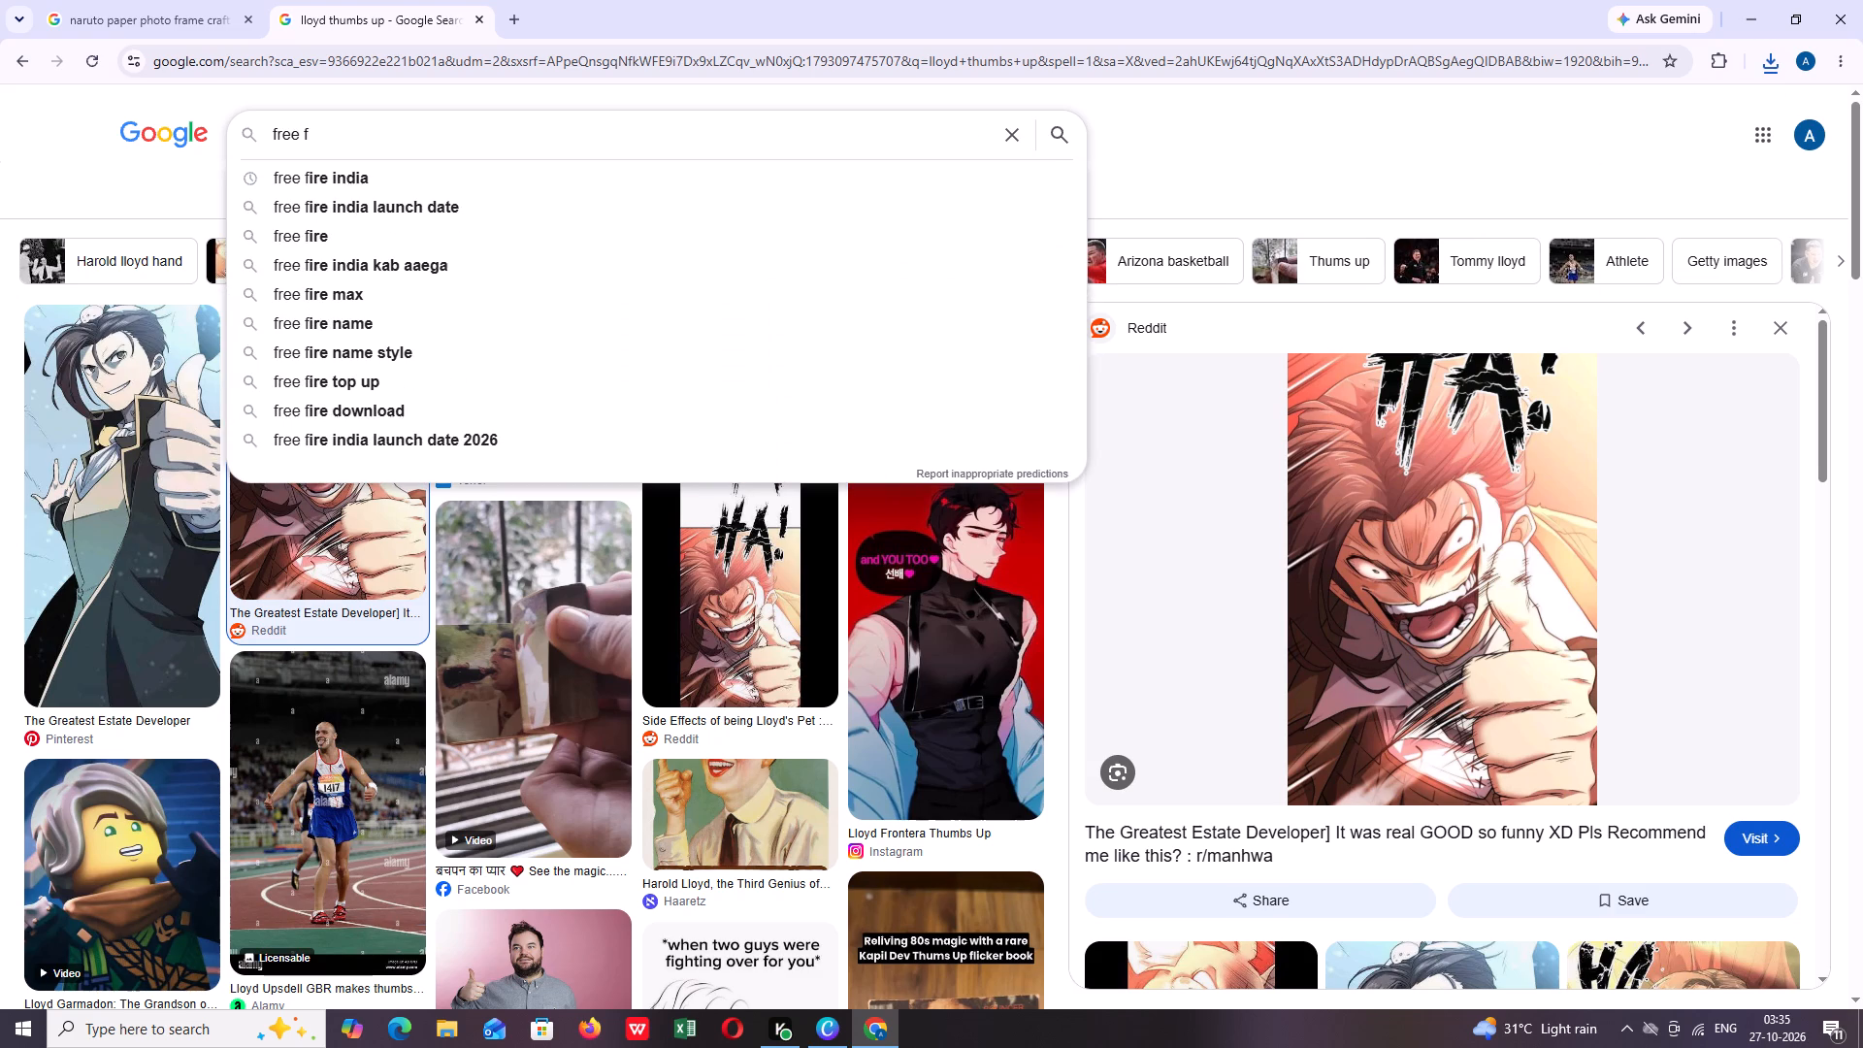
text(ire alock cha)
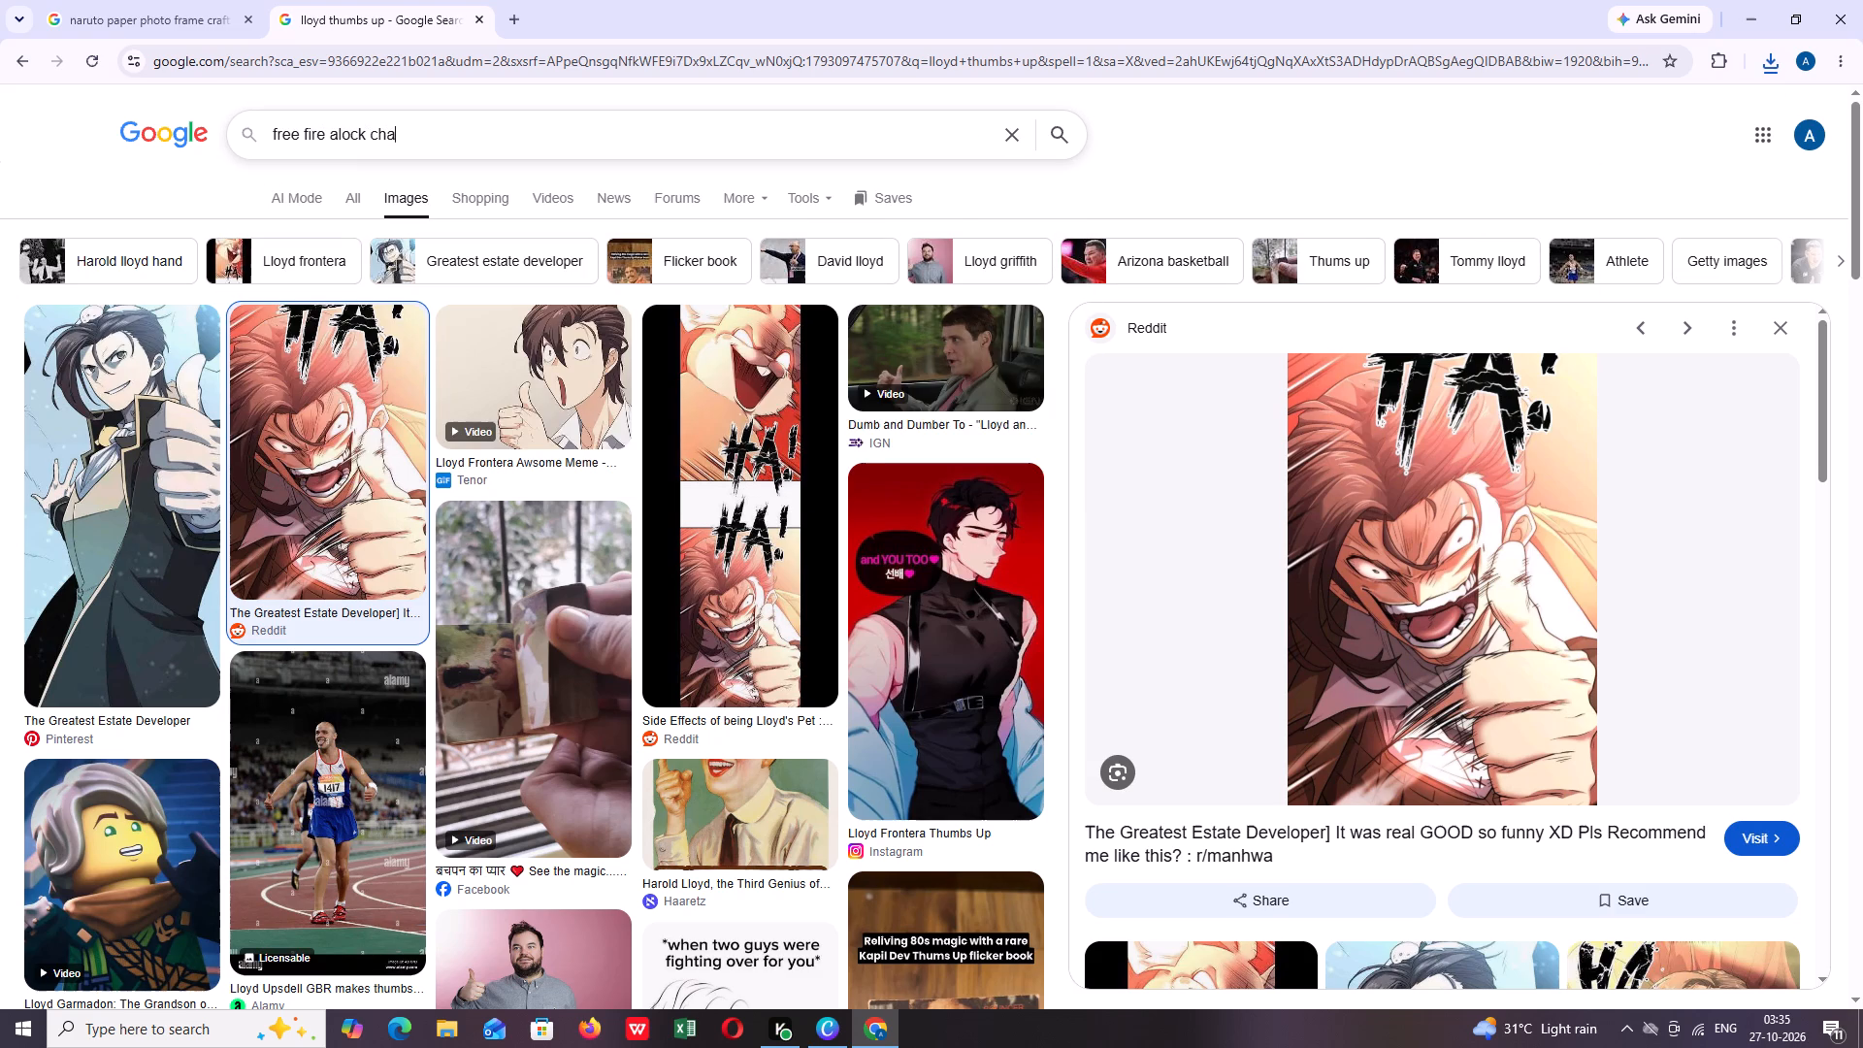
text(racter)
key(Return)
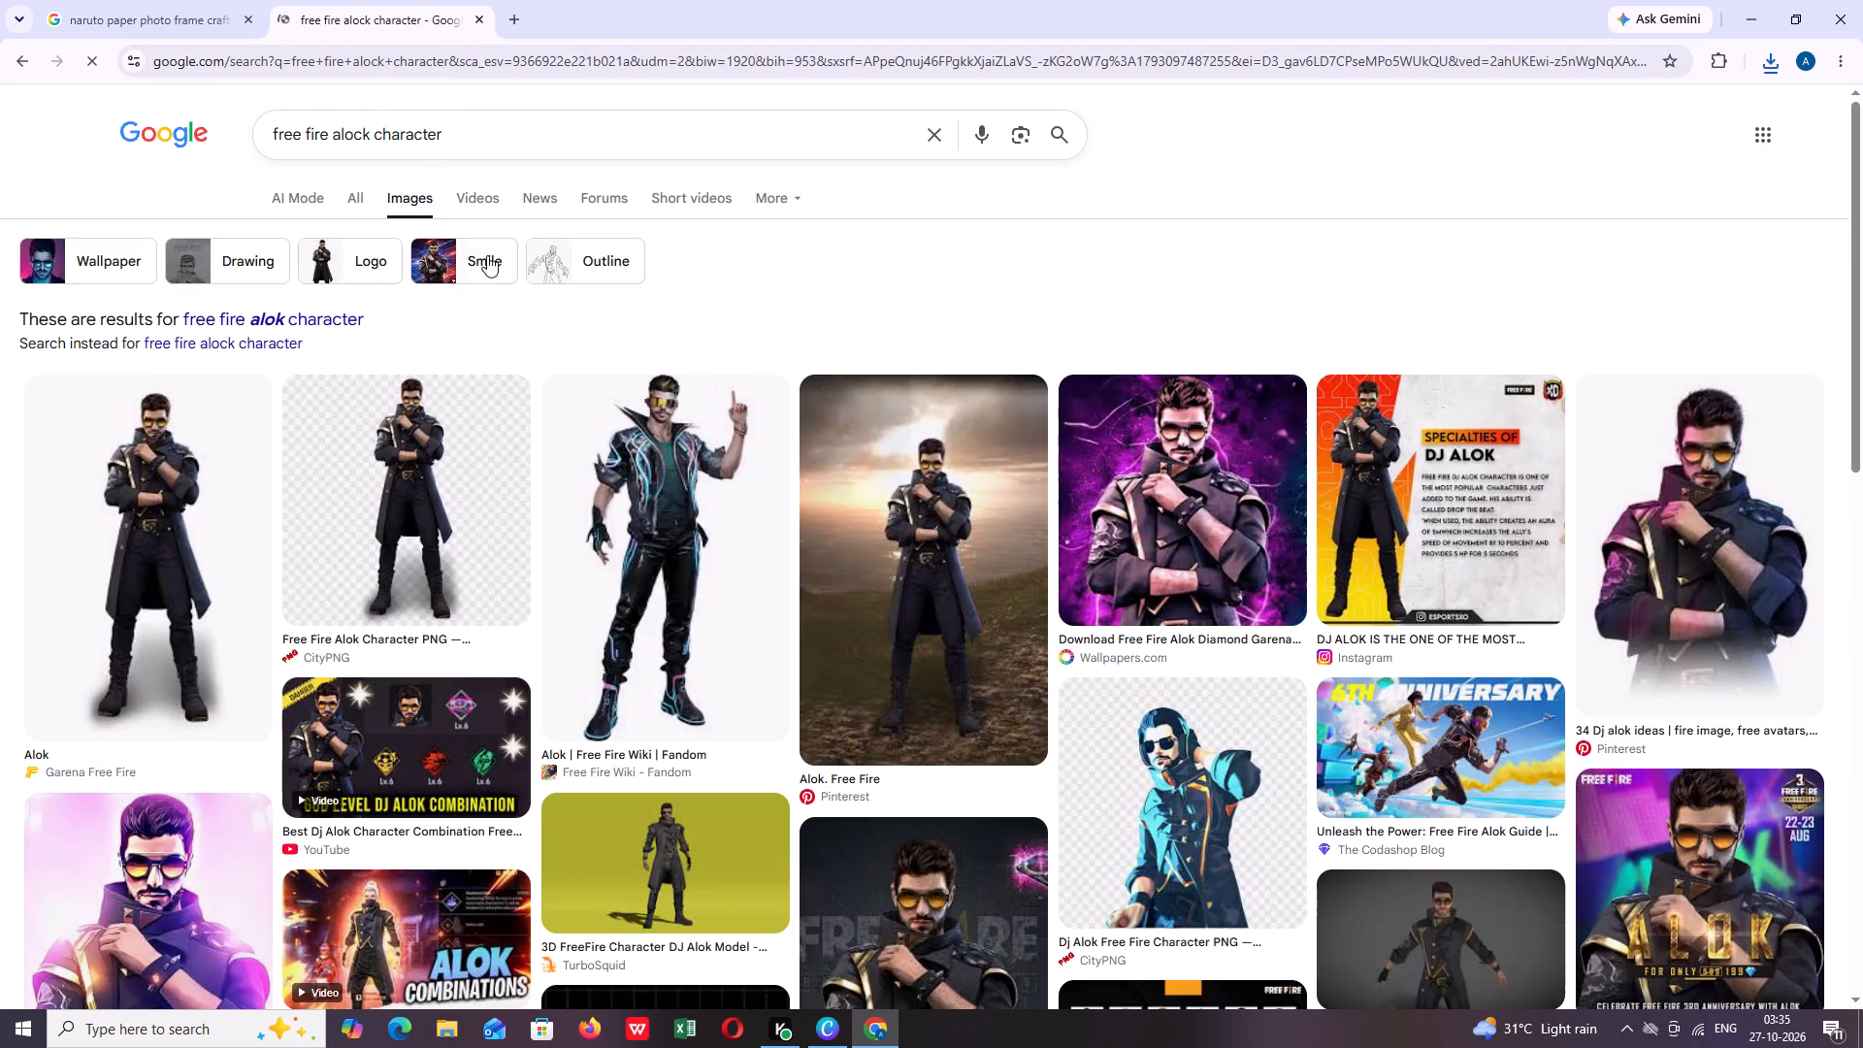
Save the Garena Free Fire image of Alok standing in a long black coat to the Pictures folder.
click(123, 540)
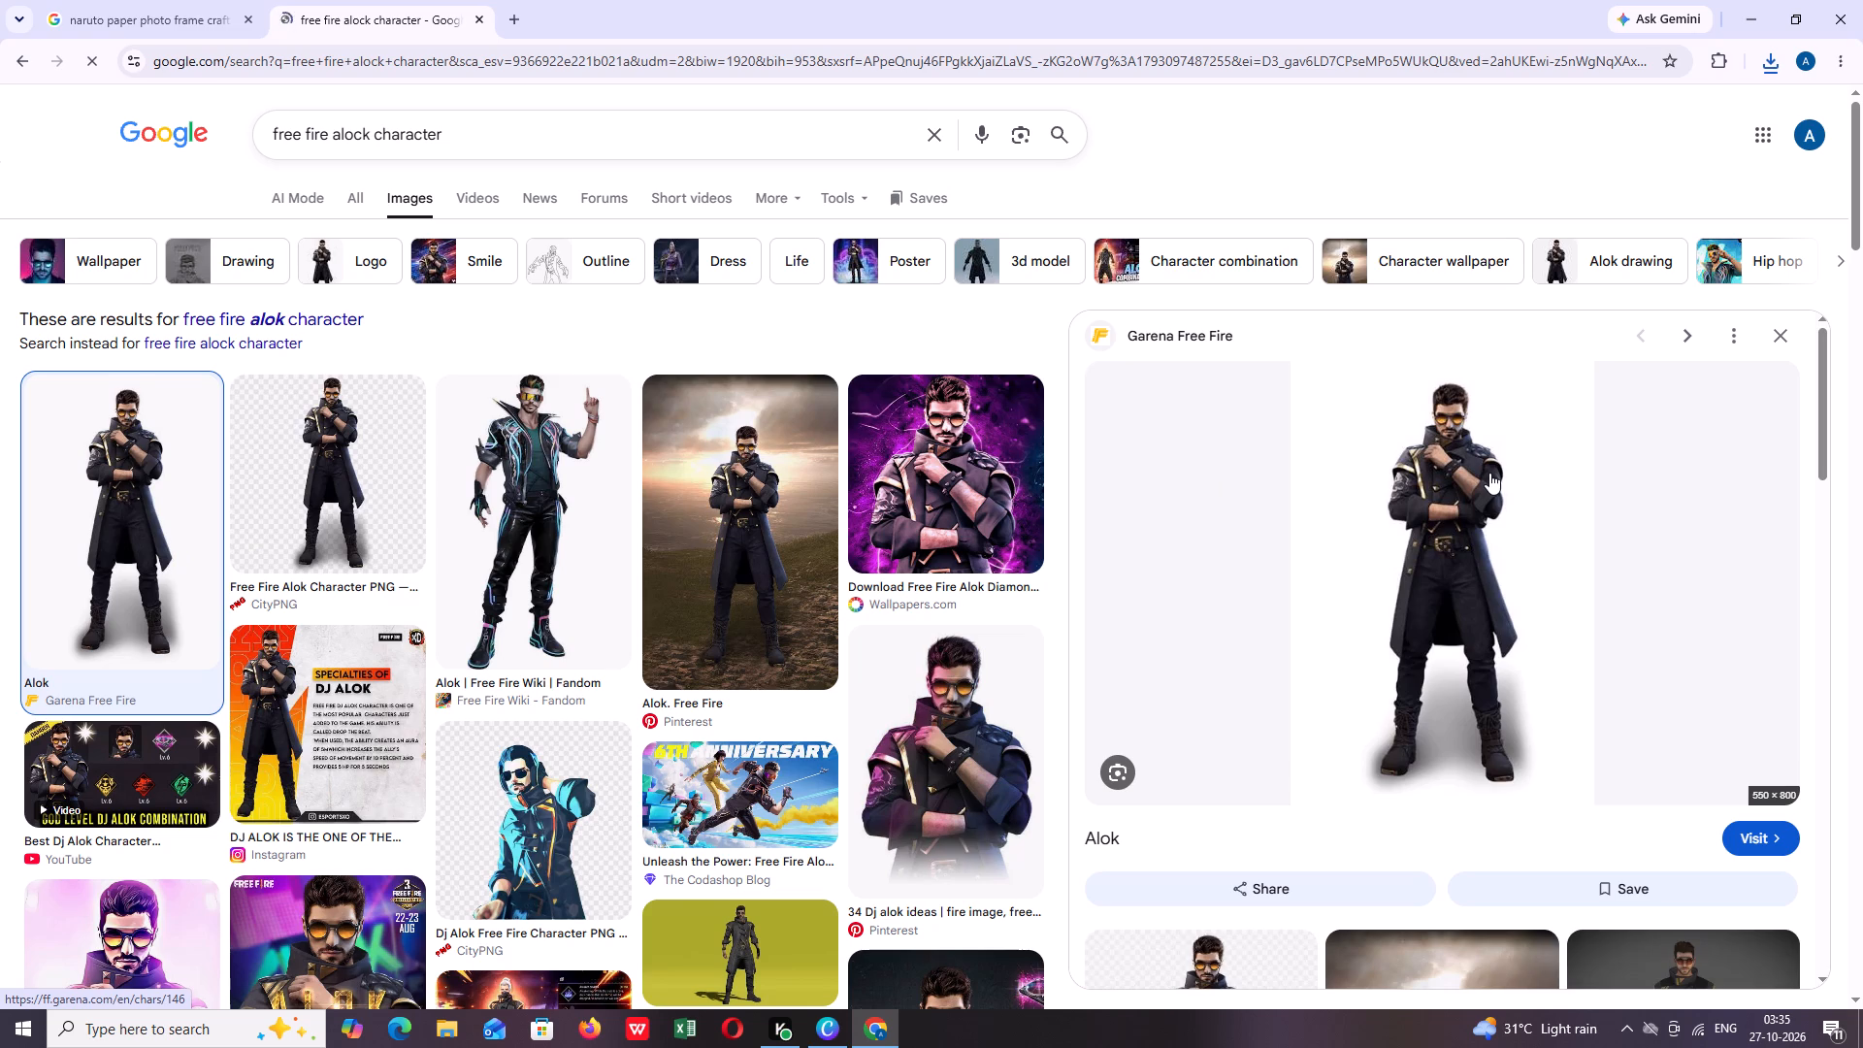
right_click(1489, 473)
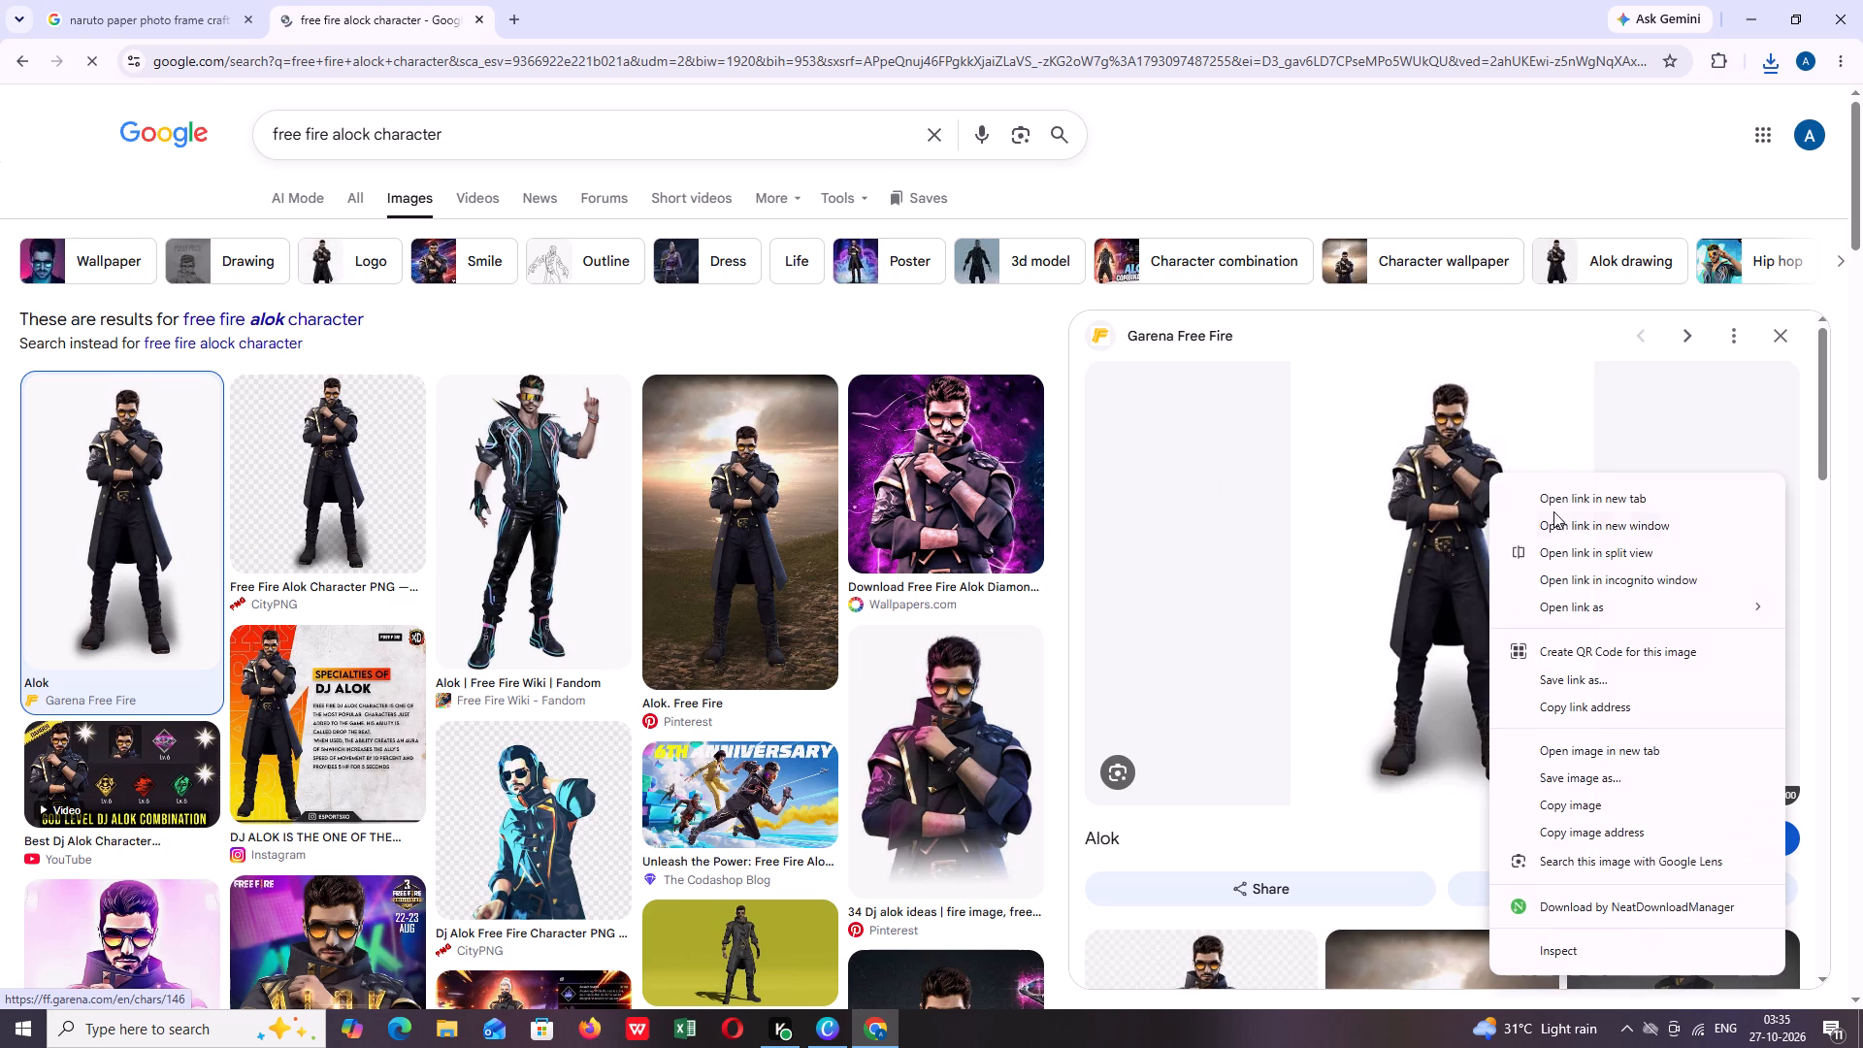
click(1598, 778)
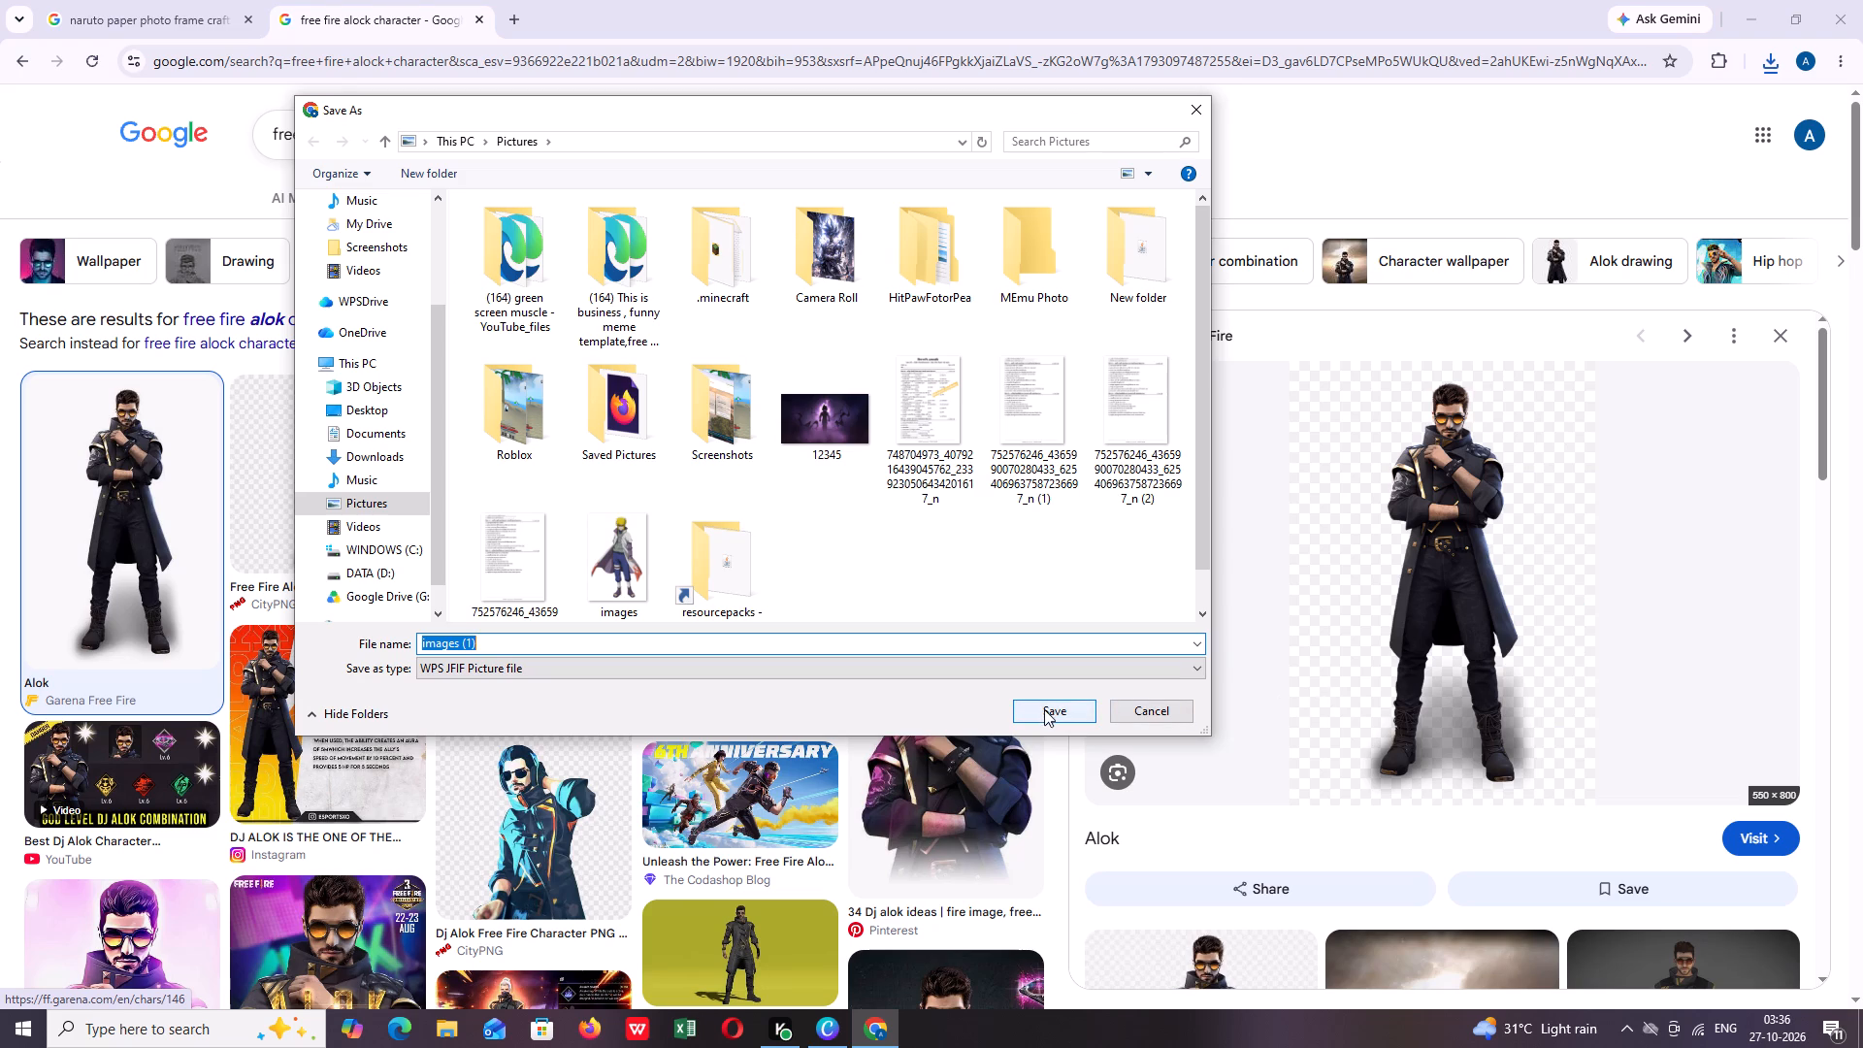
click(351, 501)
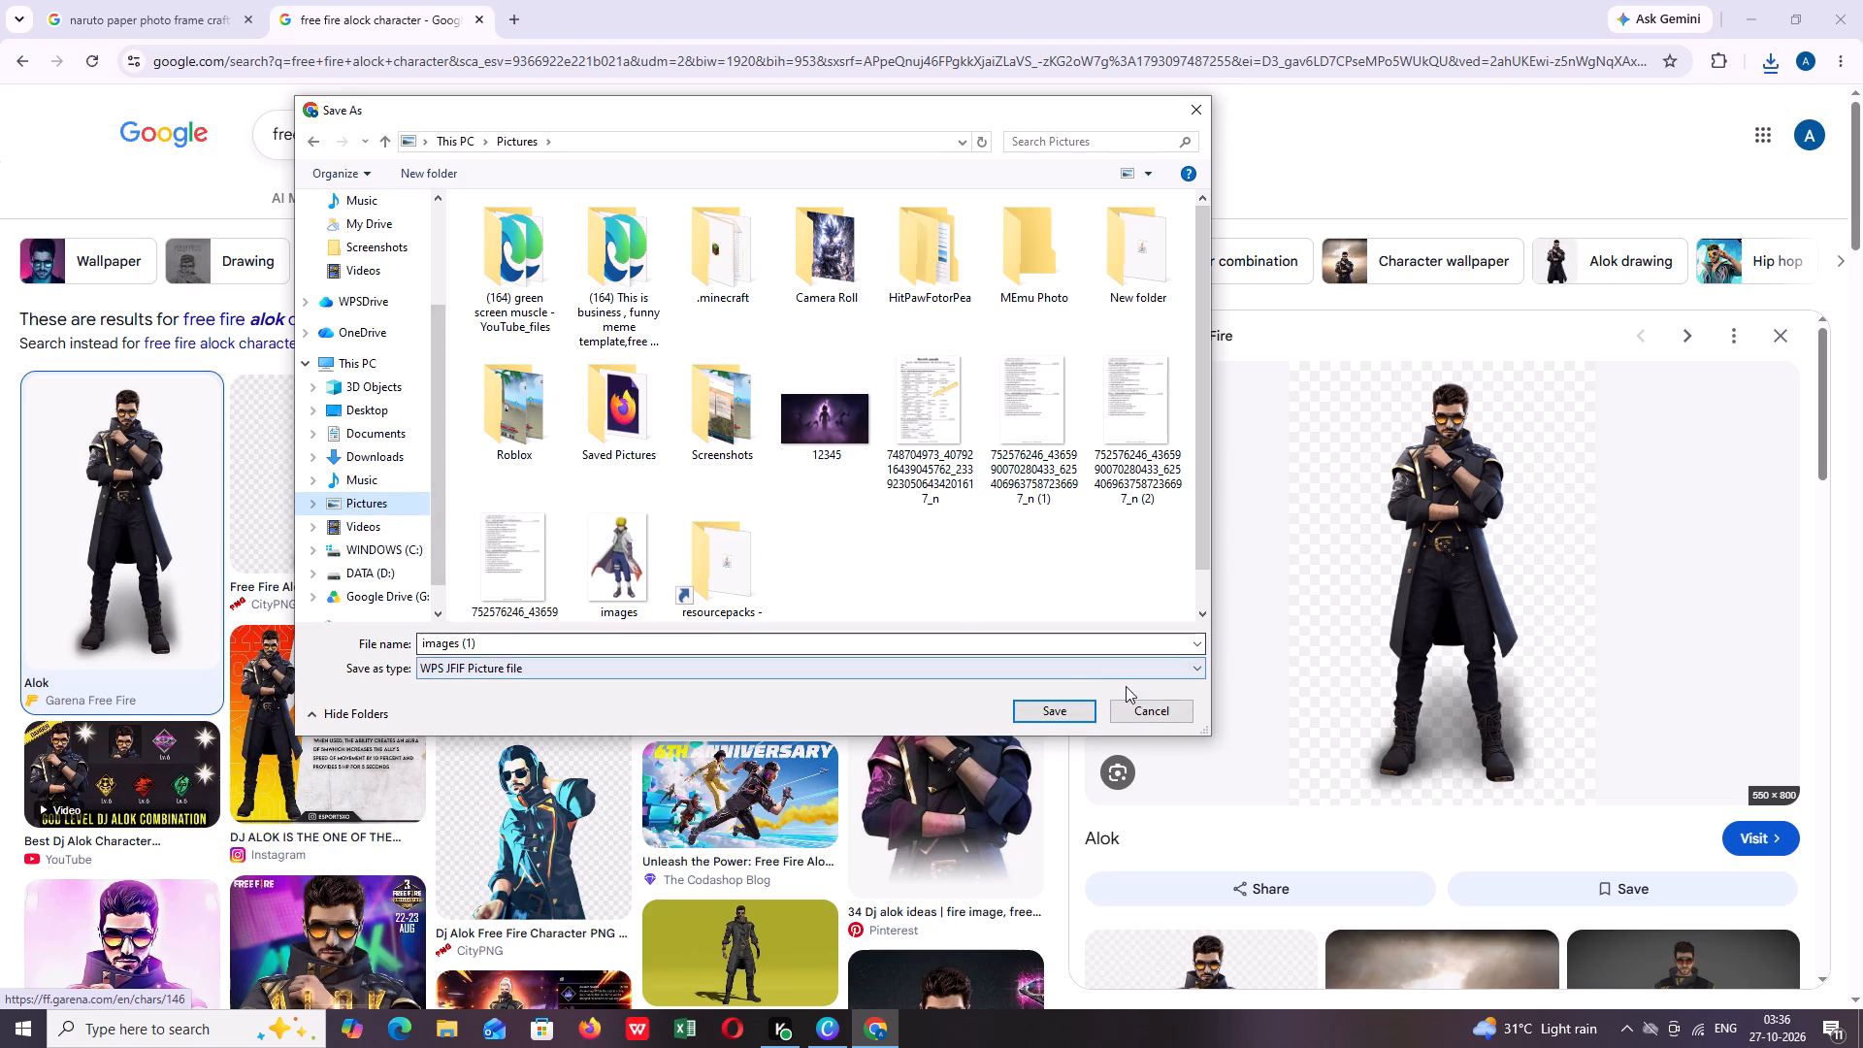
click(719, 639)
scroll(360, 479, down, 3)
scroll(361, 476, up, 2)
click(1074, 711)
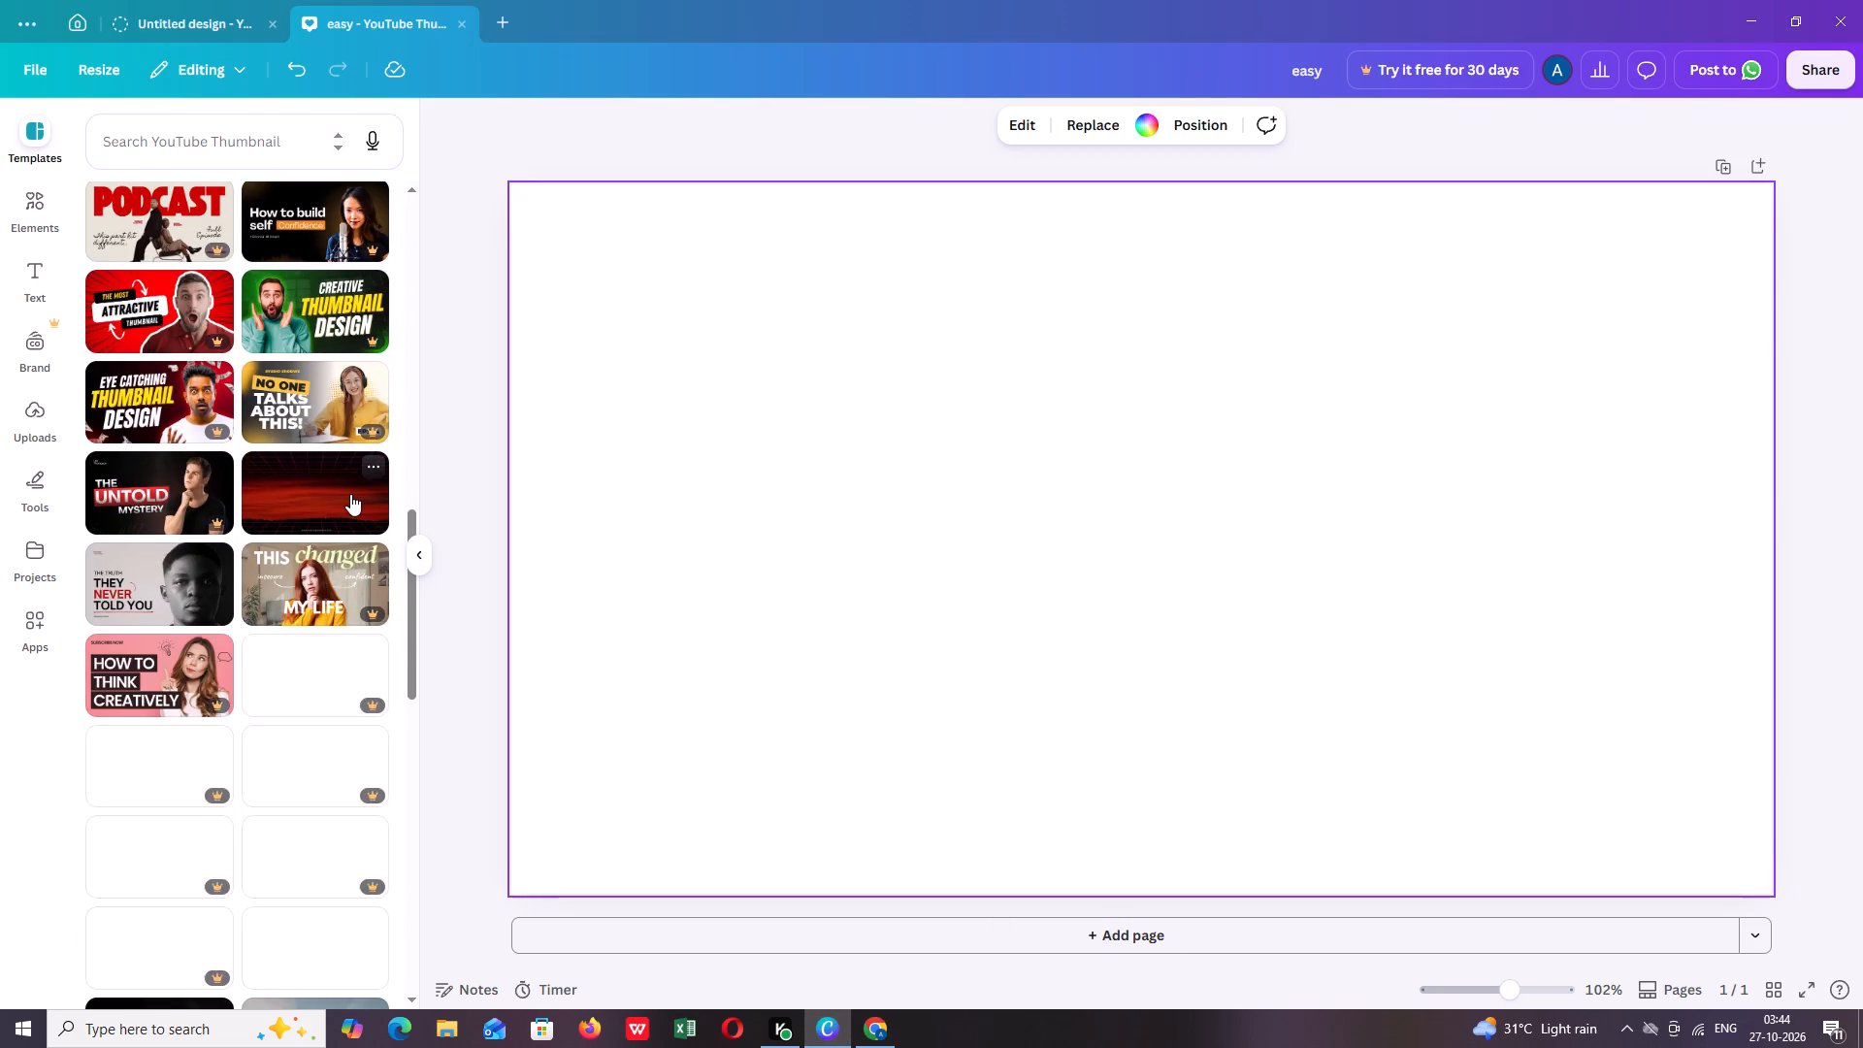
scroll(350, 494, up, 10)
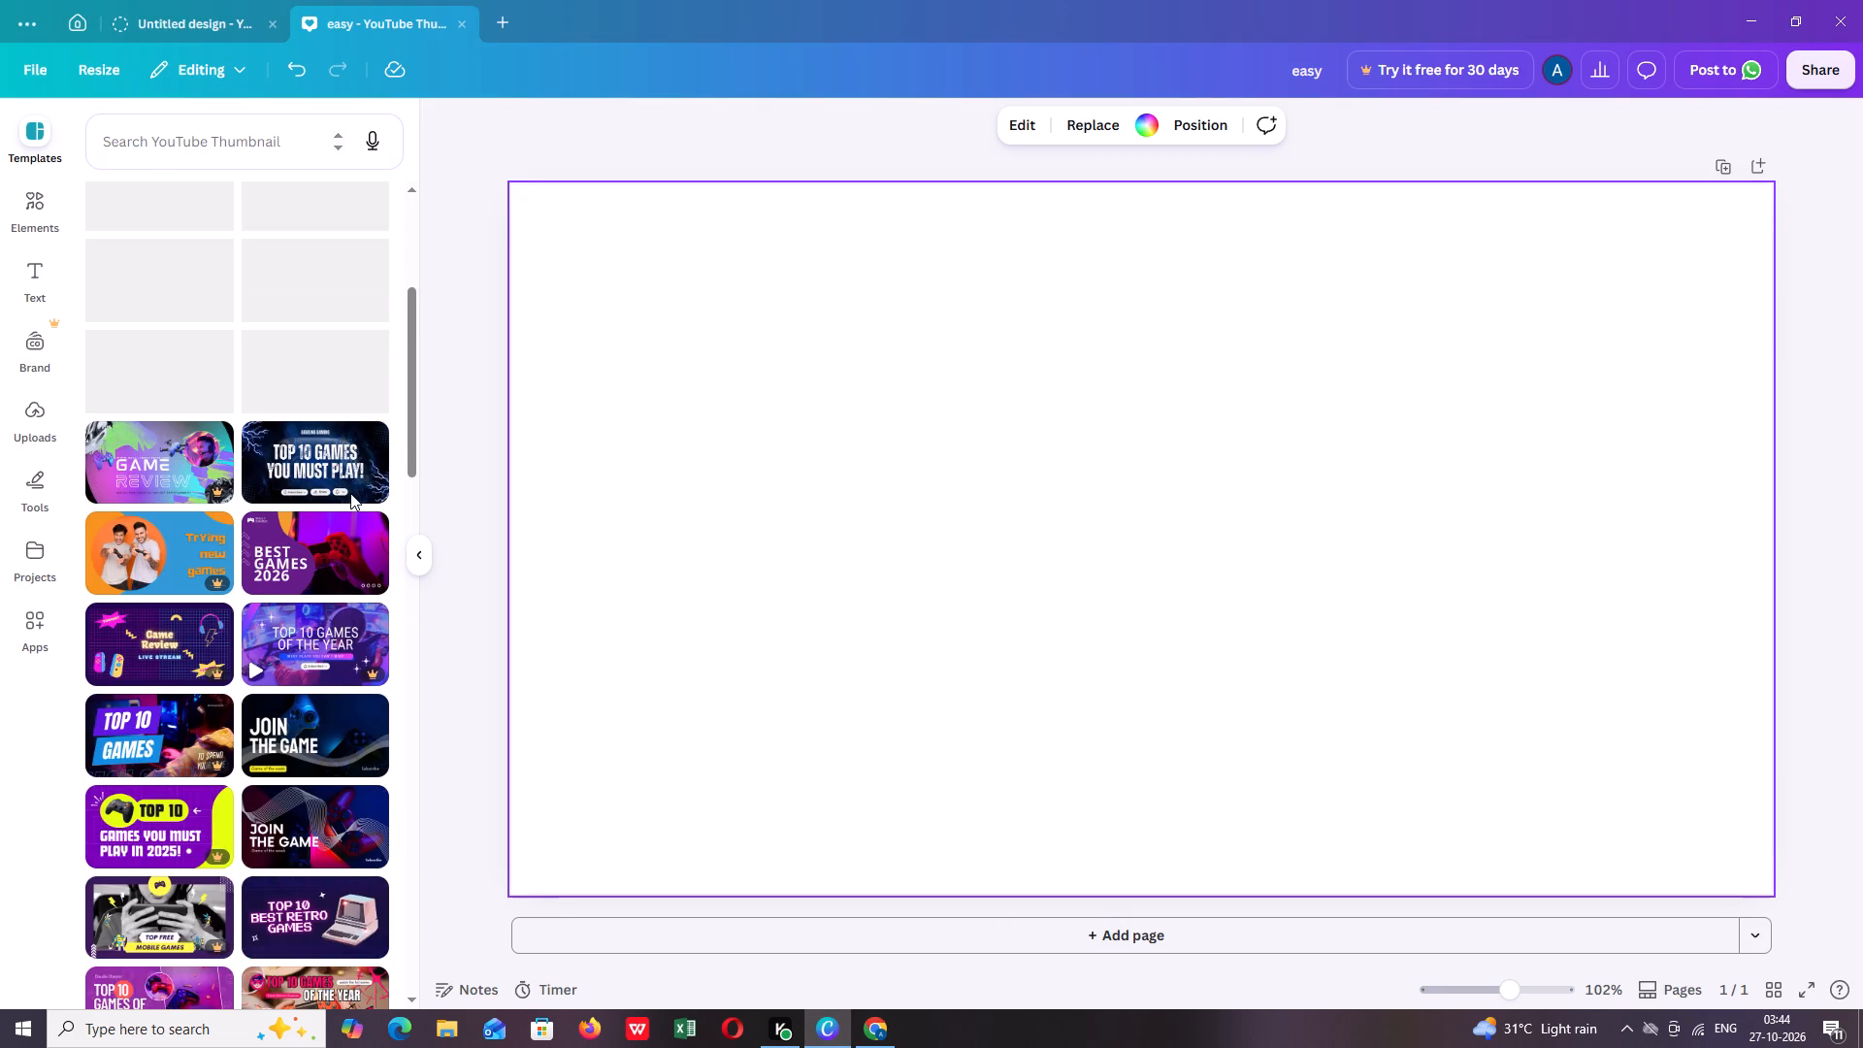
scroll(350, 493, up, 6)
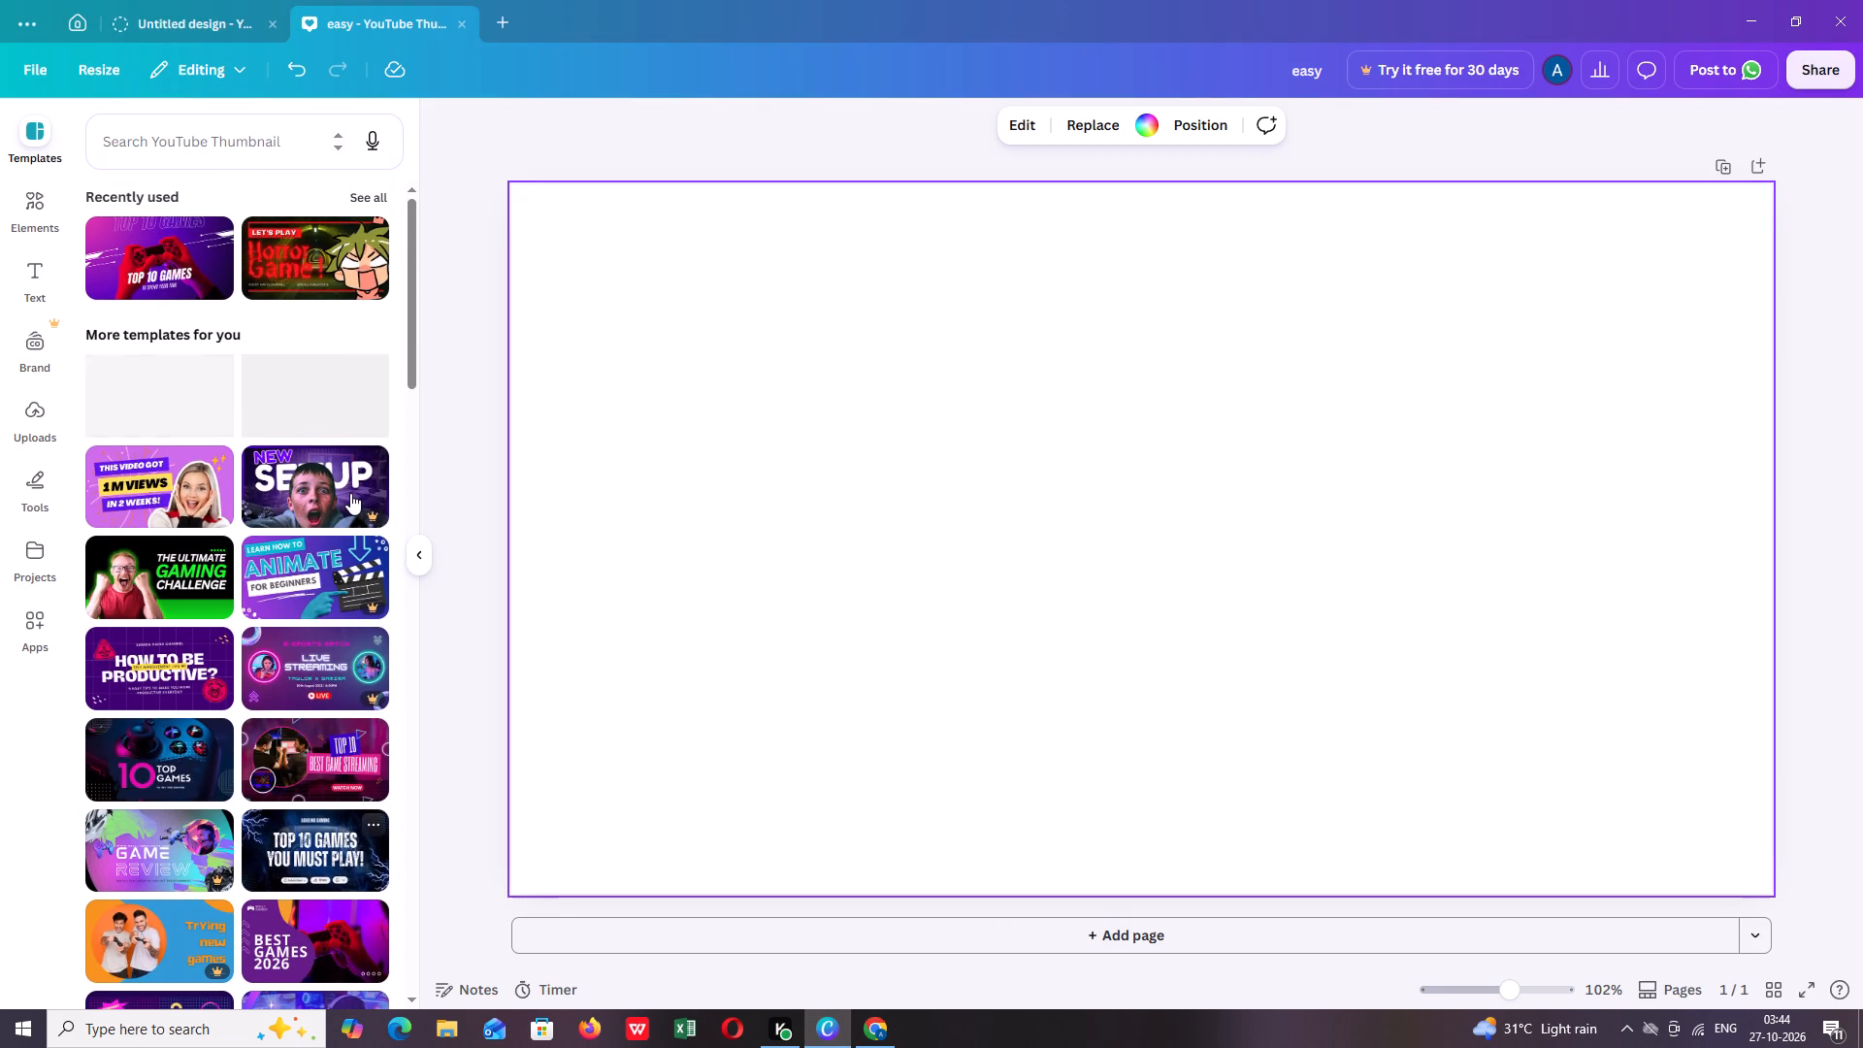
click(190, 600)
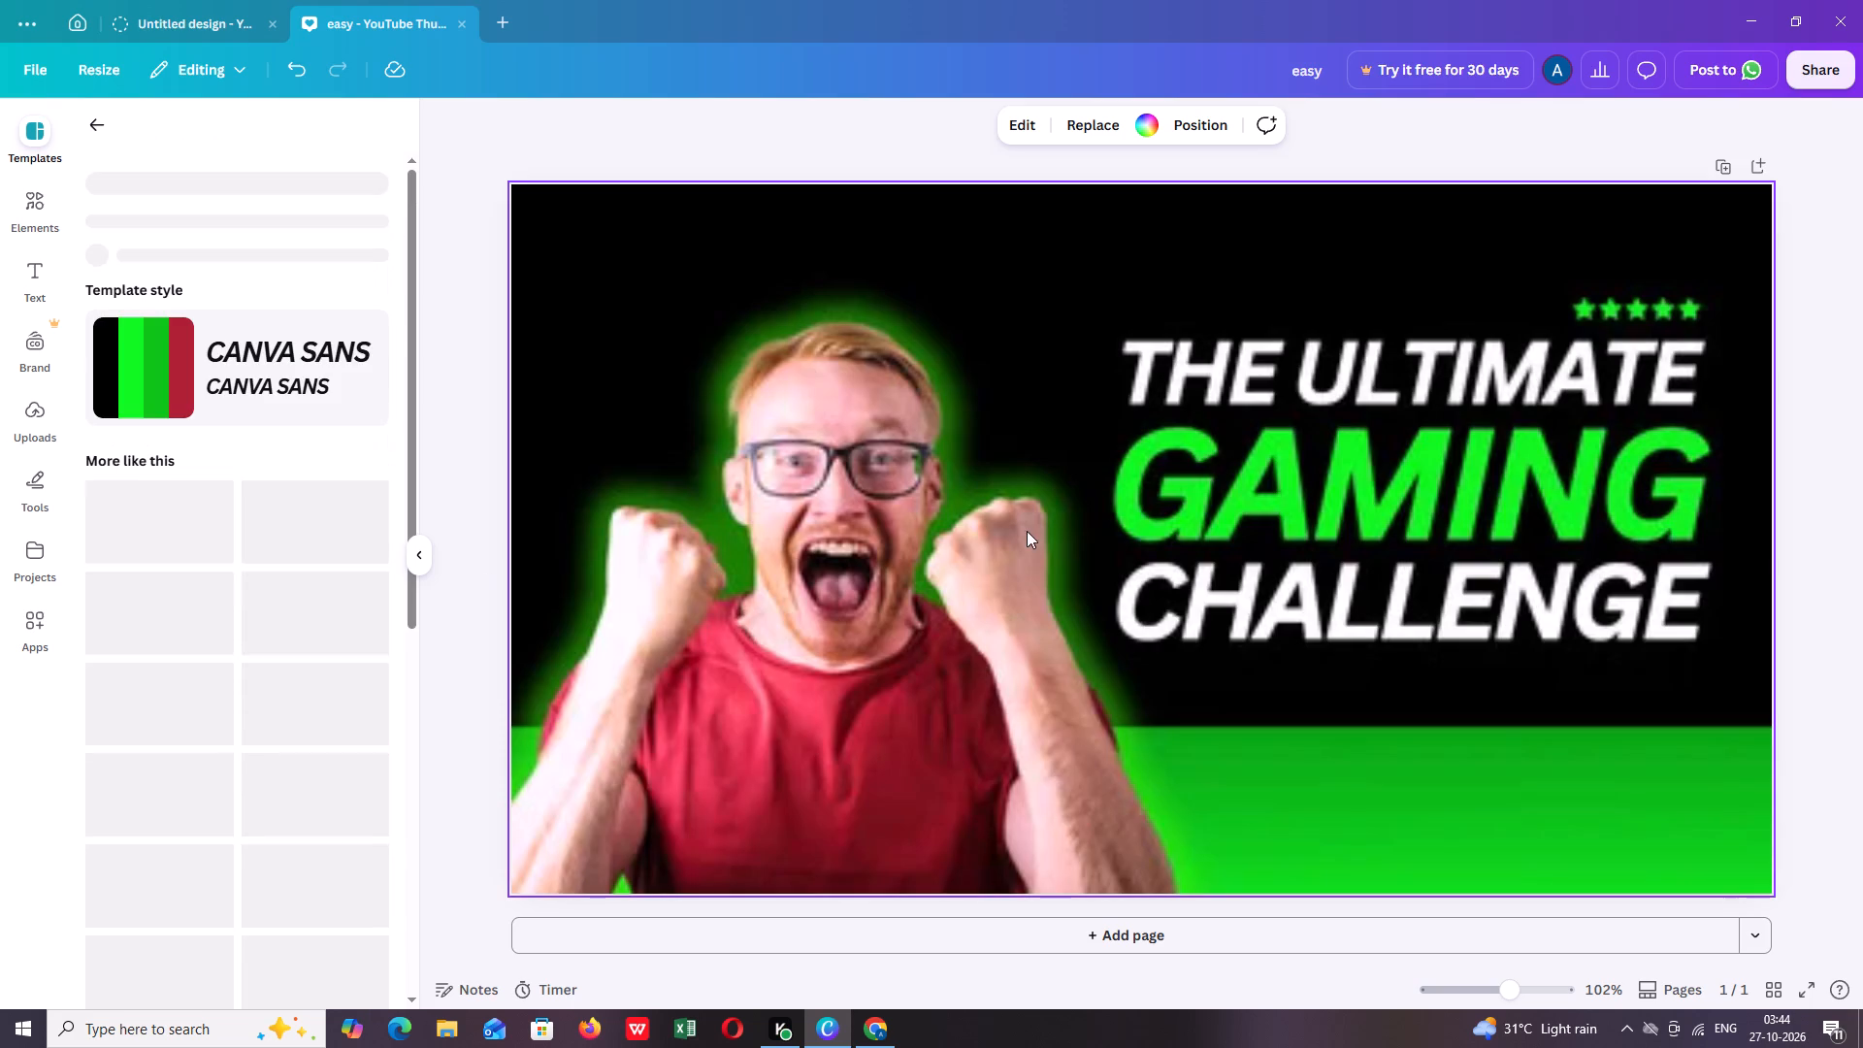
Delete the template's foreground elements: the THE ULTIMATE GAMING CHALLENGE text lines, the cheering man and the green stars.
click(1192, 359)
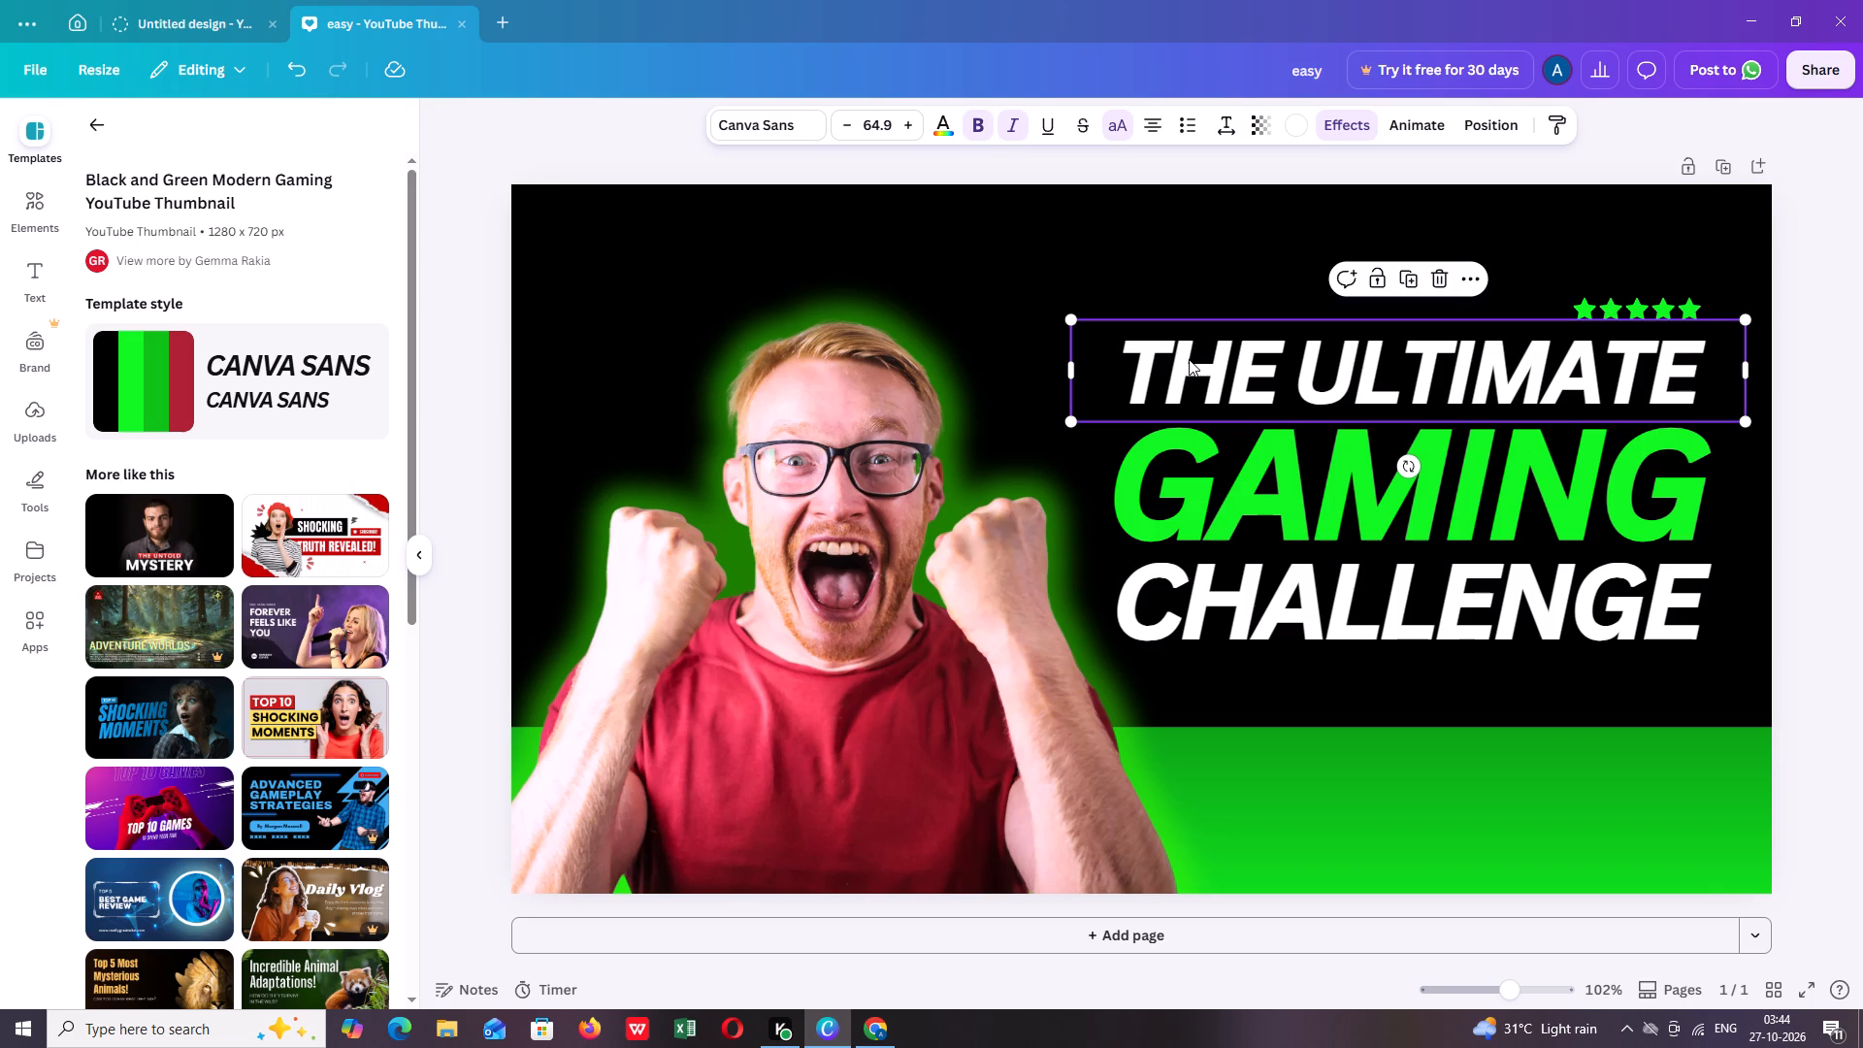
key(Delete)
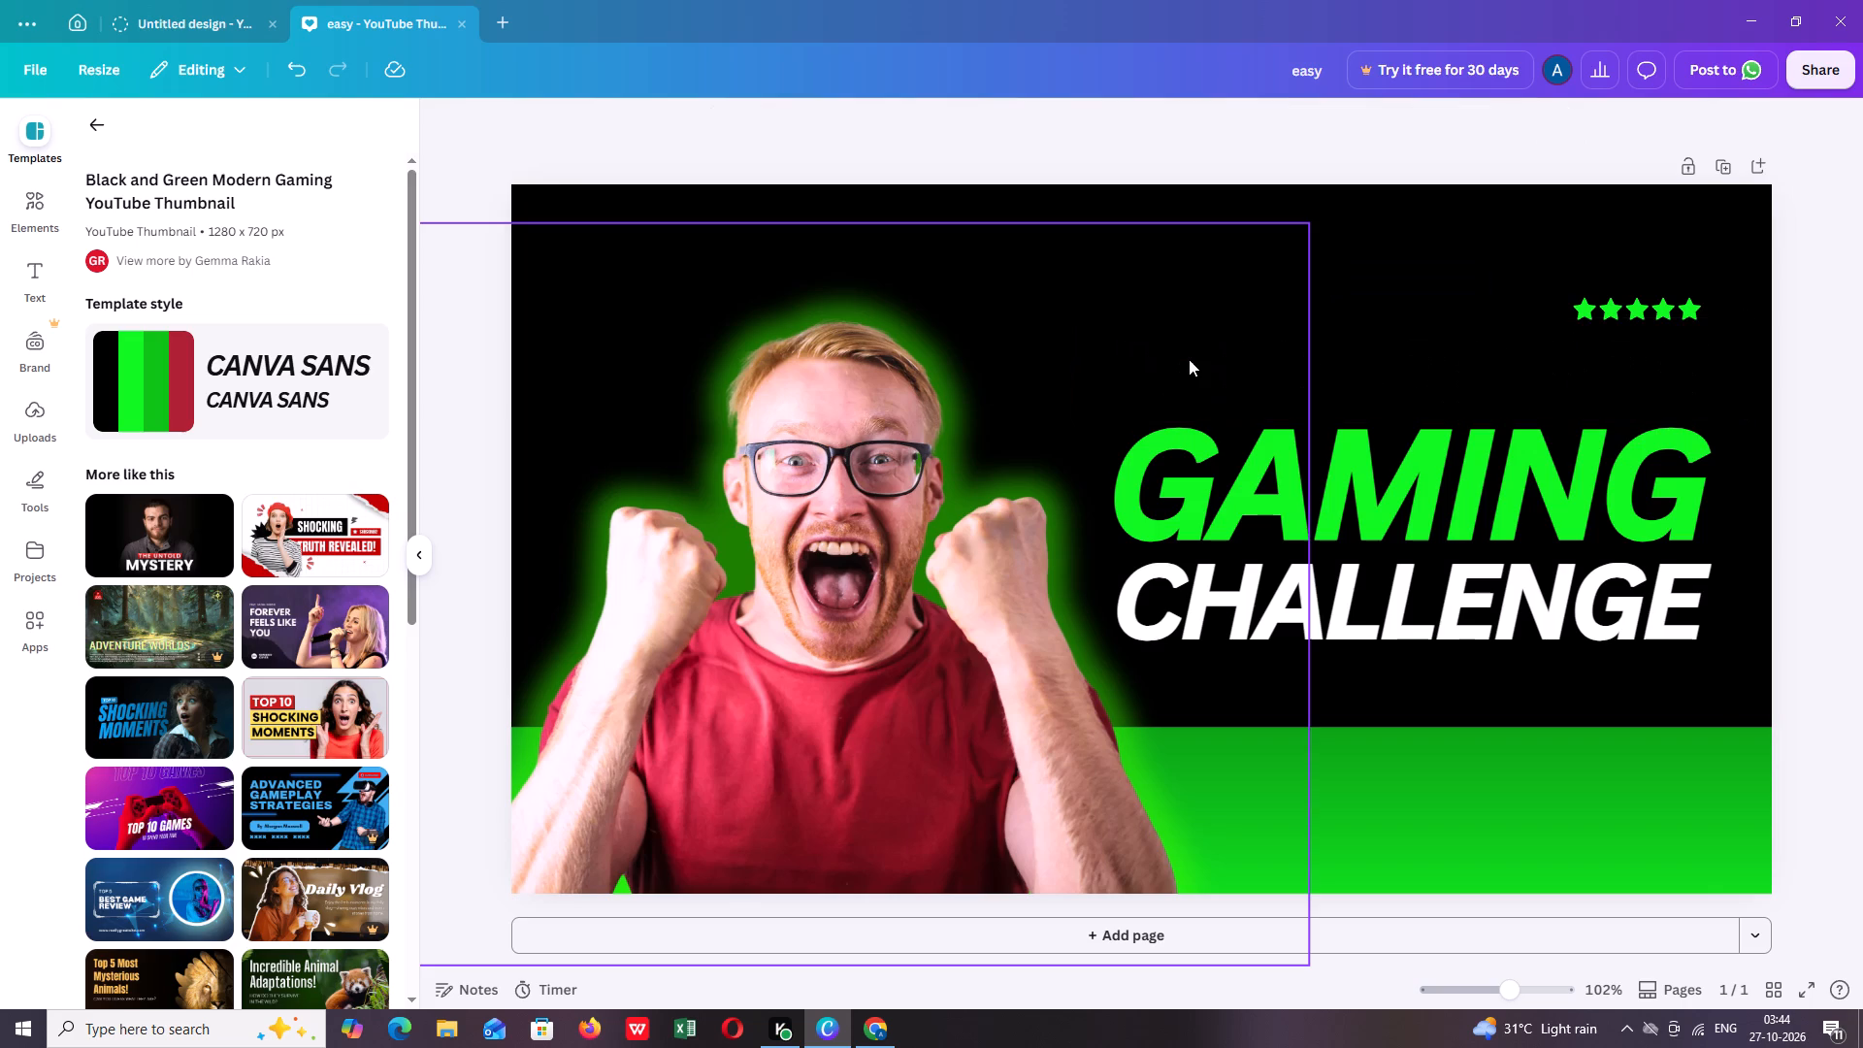
key(Delete)
key(Delete)
drag(1187, 359, 1393, 372)
click(1073, 190)
click(1252, 485)
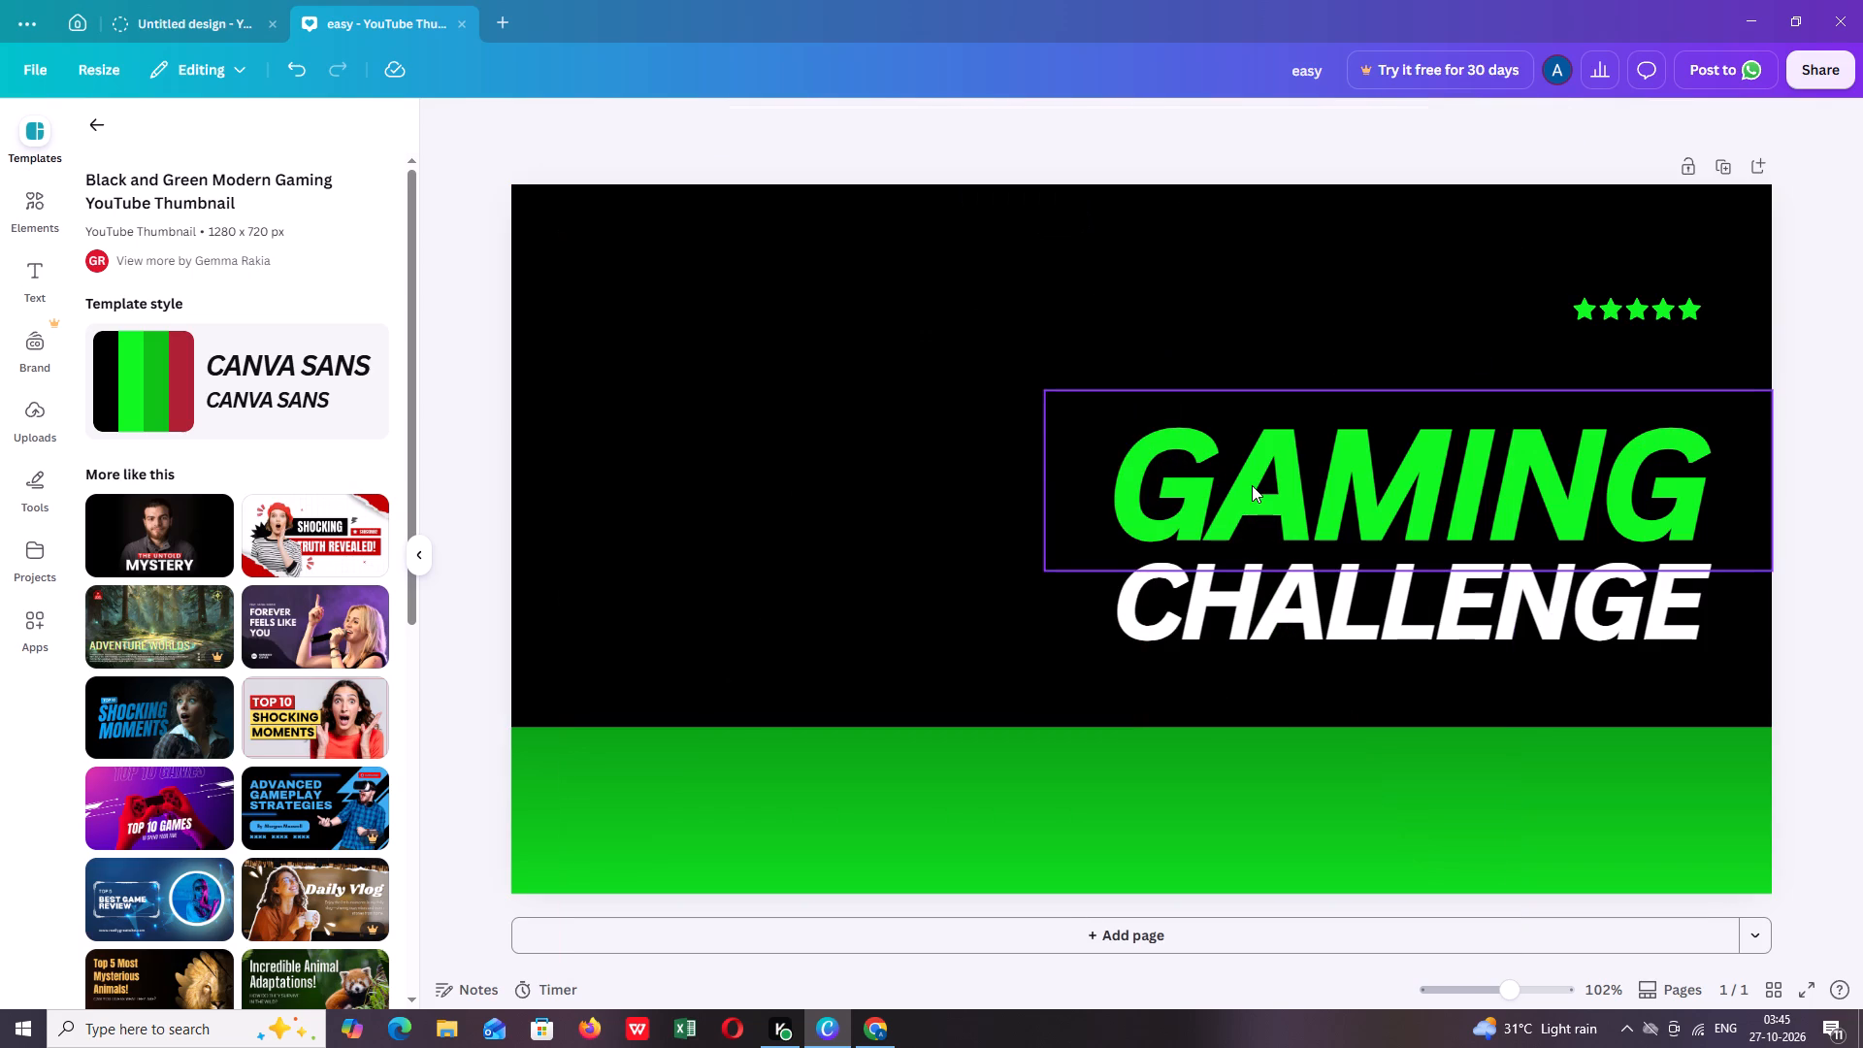
click(1436, 344)
click(1334, 561)
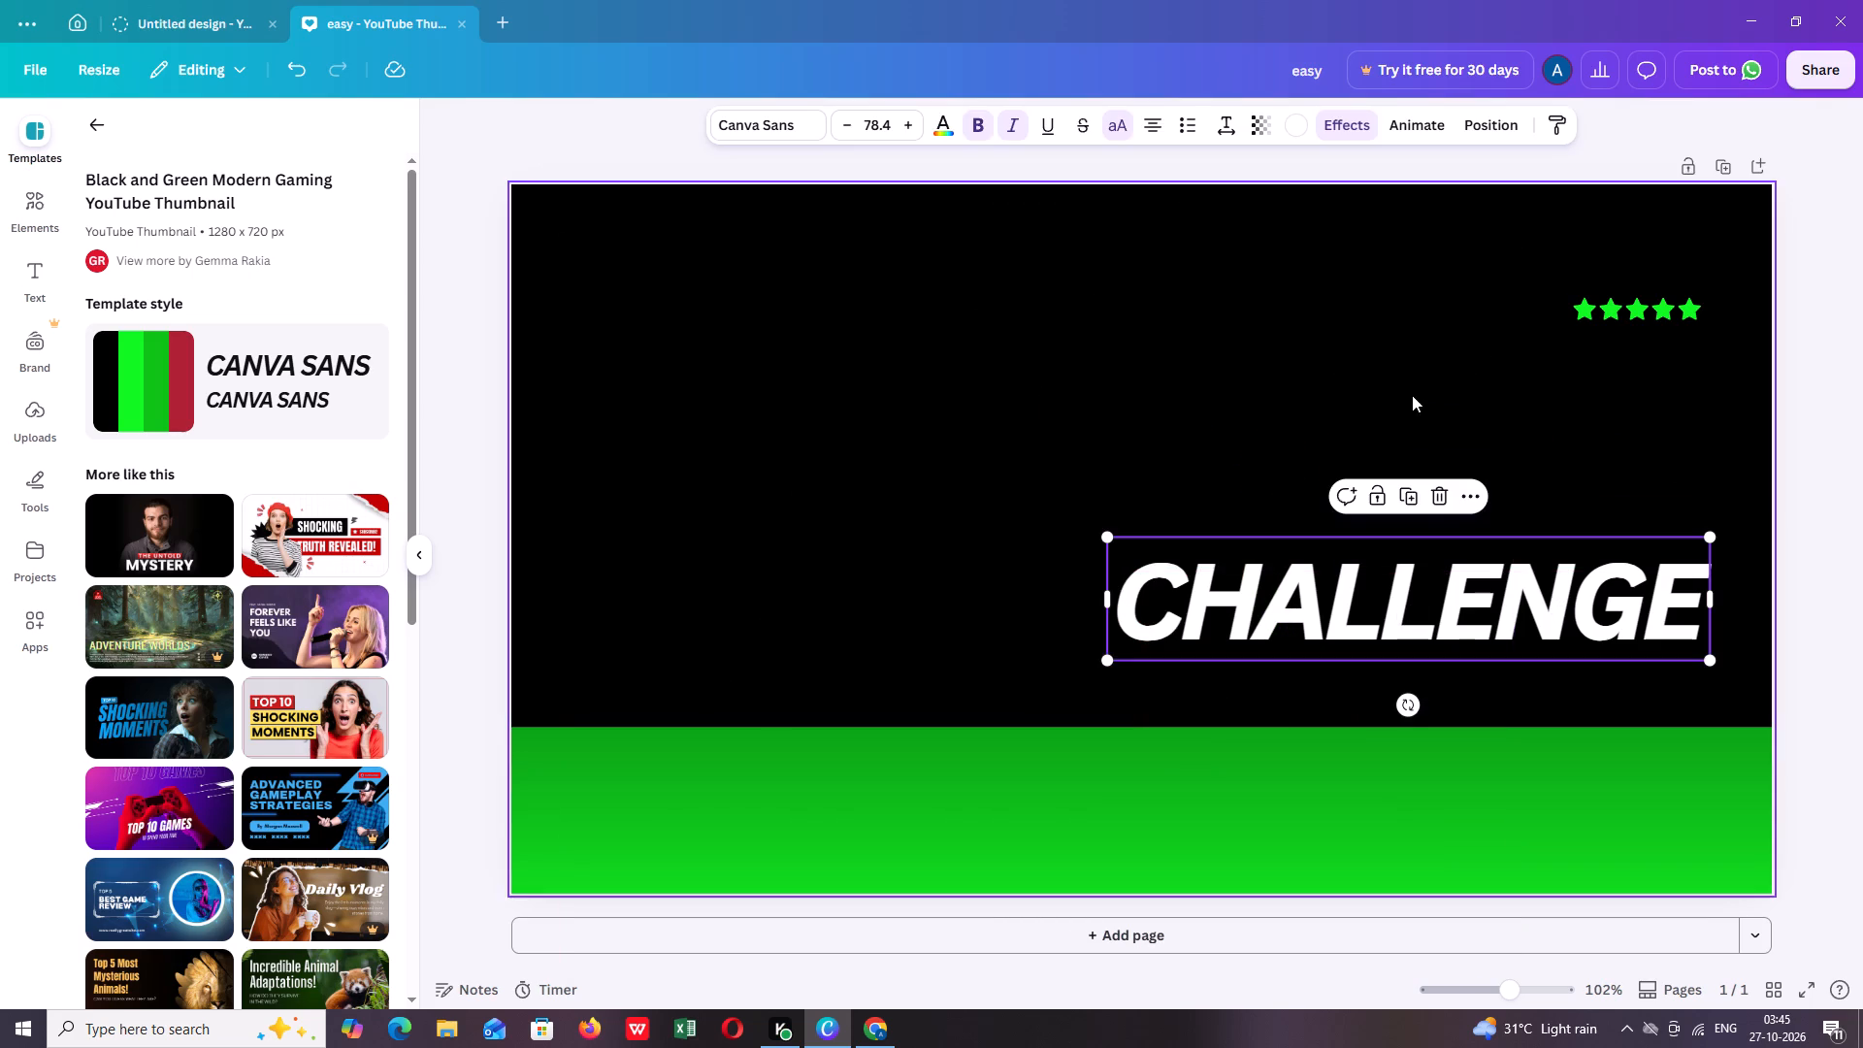
click(1432, 504)
click(1593, 309)
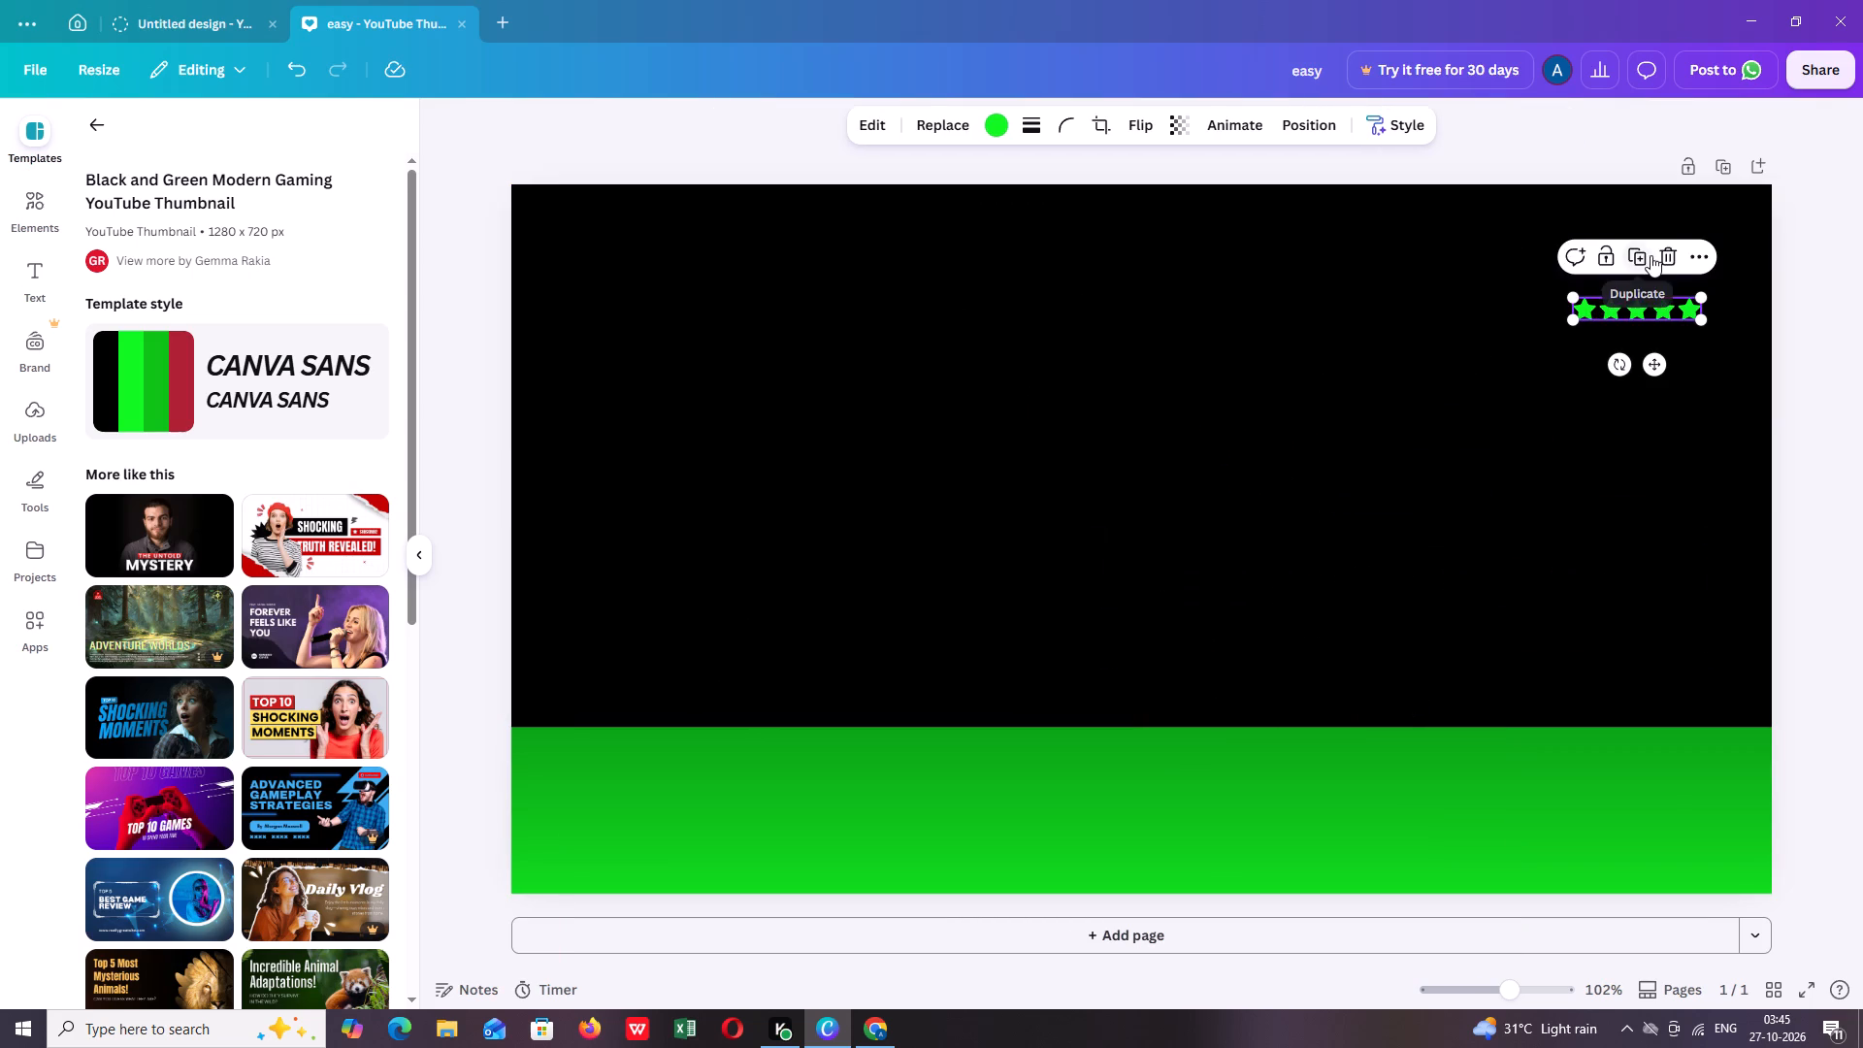
click(1658, 255)
Delete the black background from the page.
click(1237, 476)
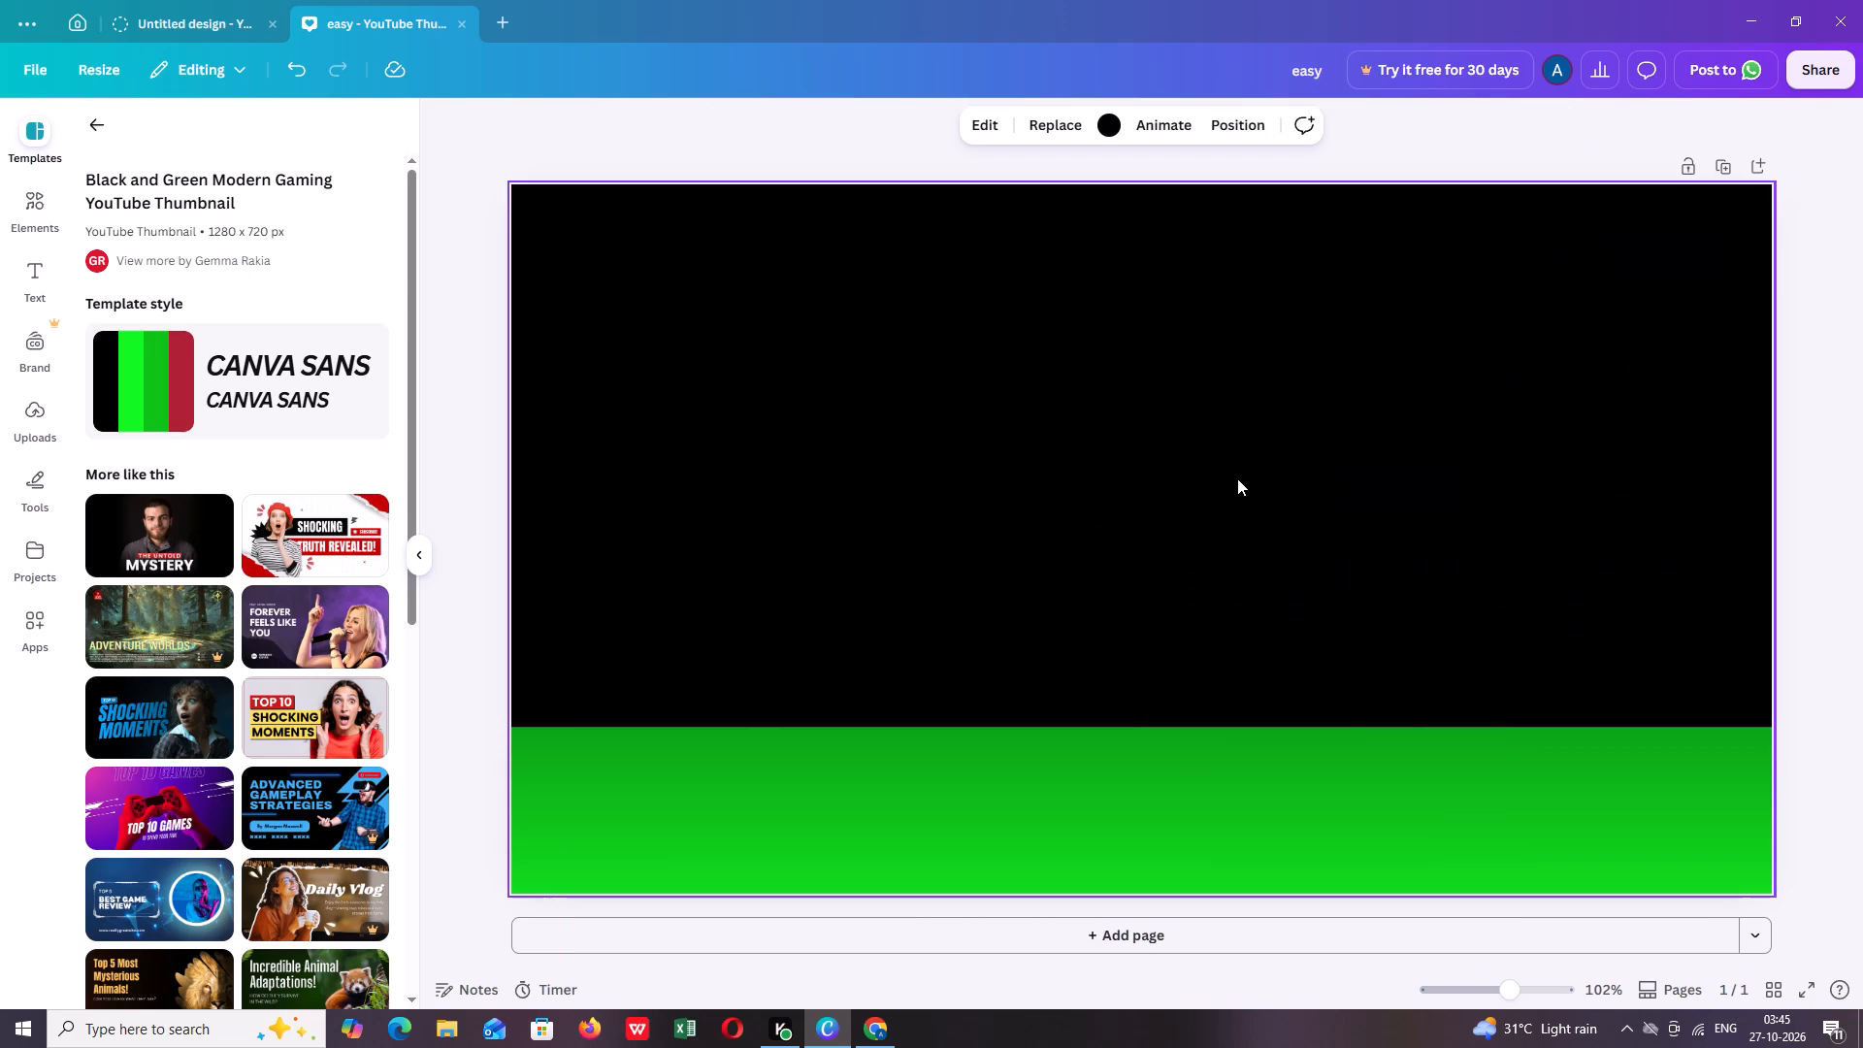
drag(1237, 478, 1337, 550)
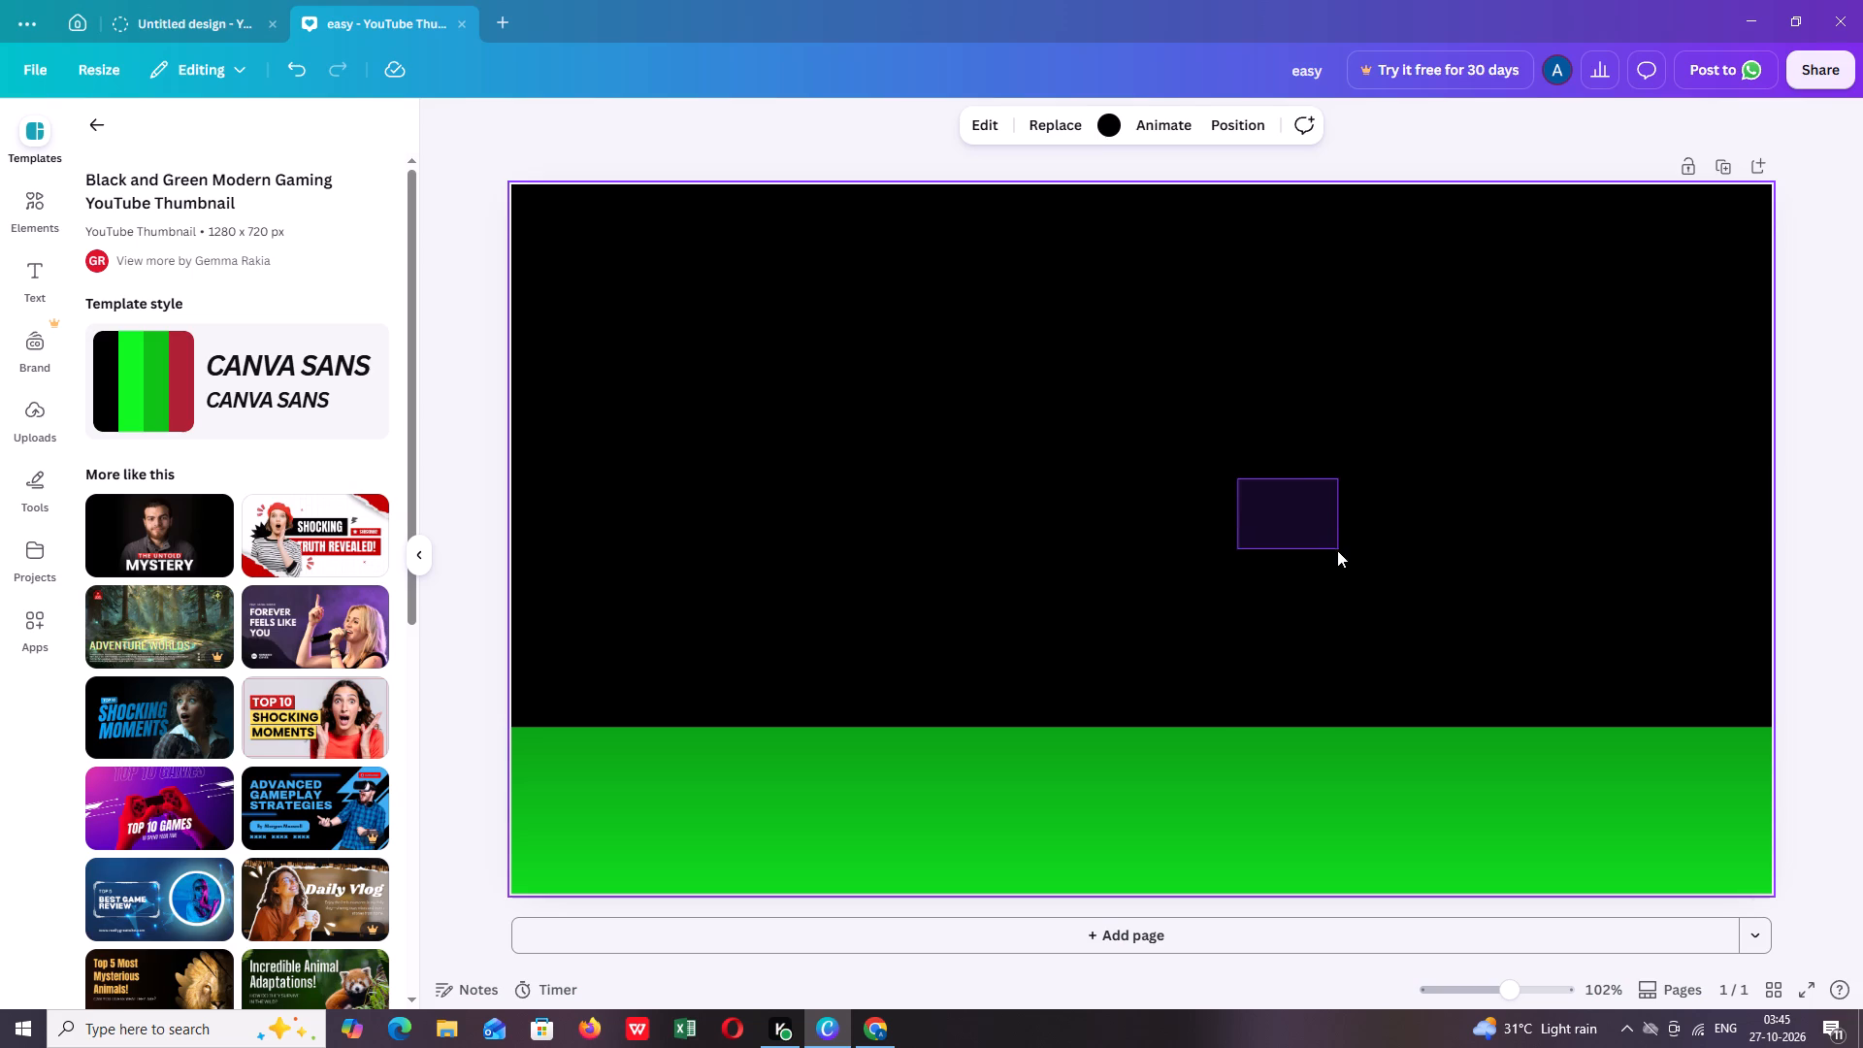
drag(1337, 550, 1335, 545)
drag(635, 432, 866, 598)
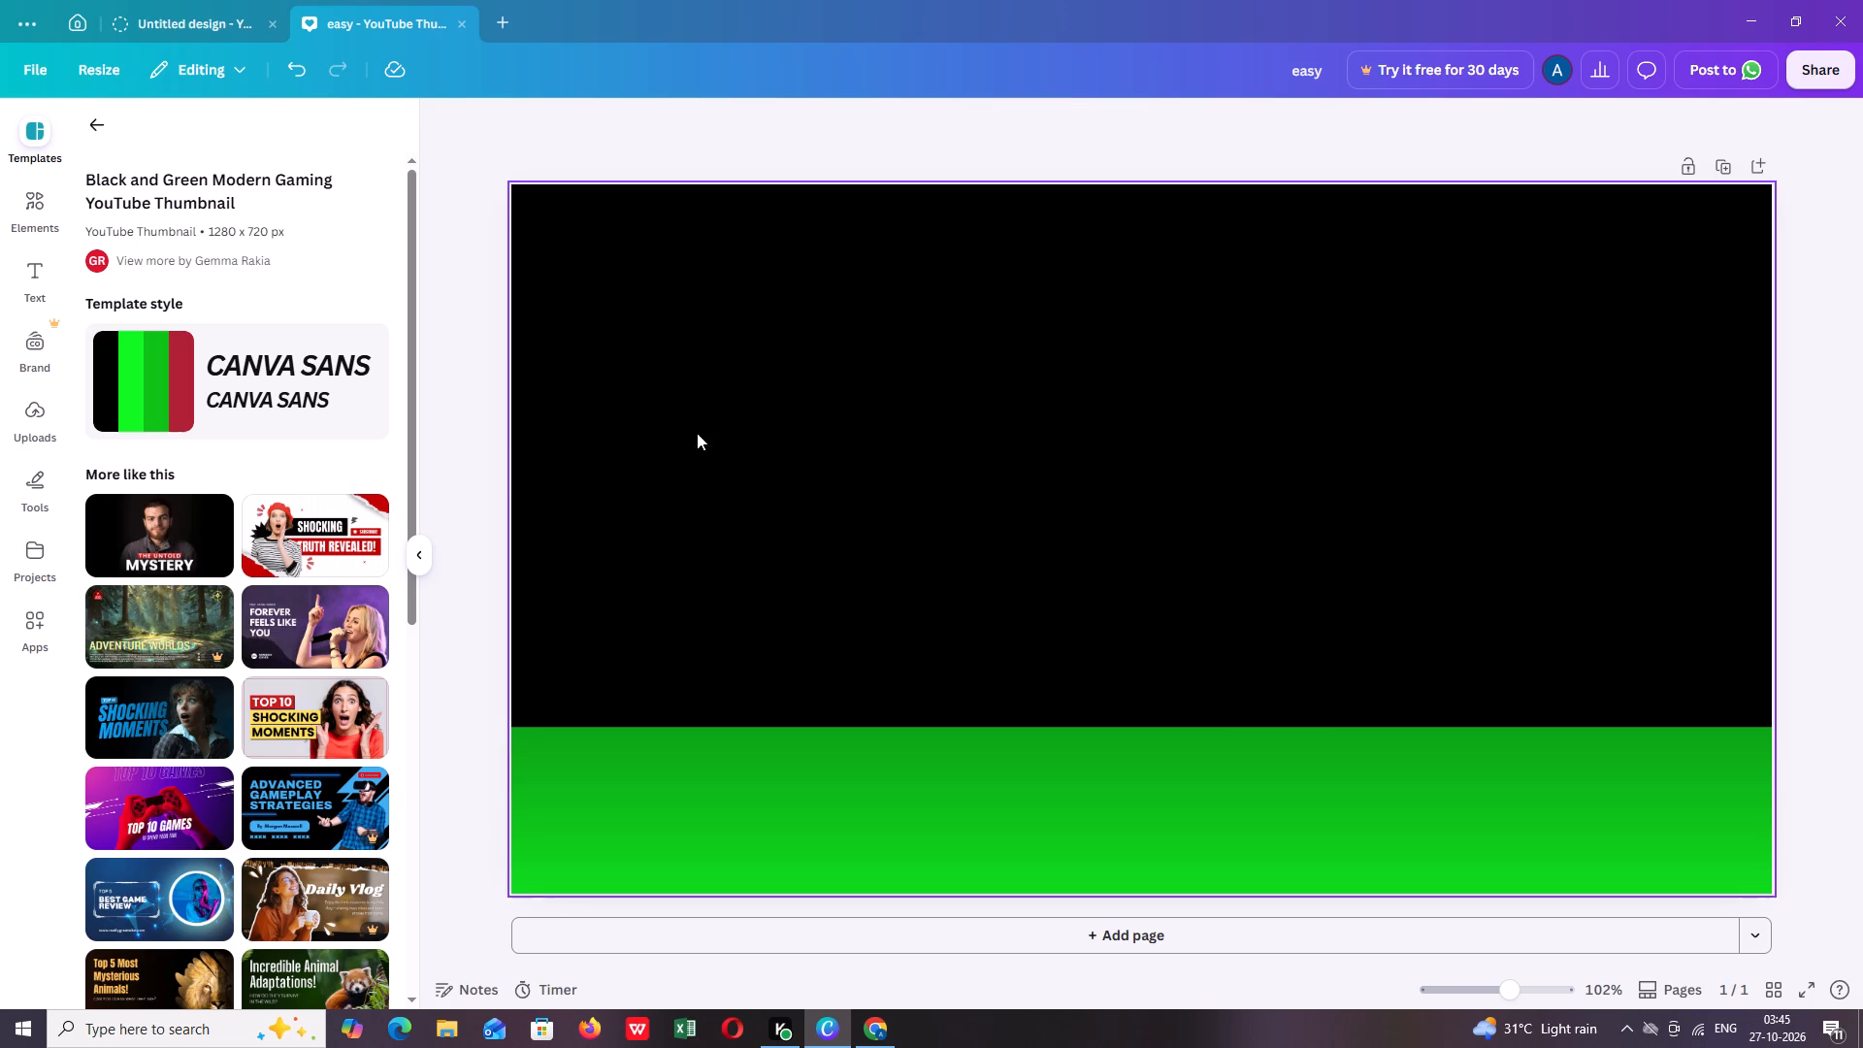
click(873, 483)
key(Delete)
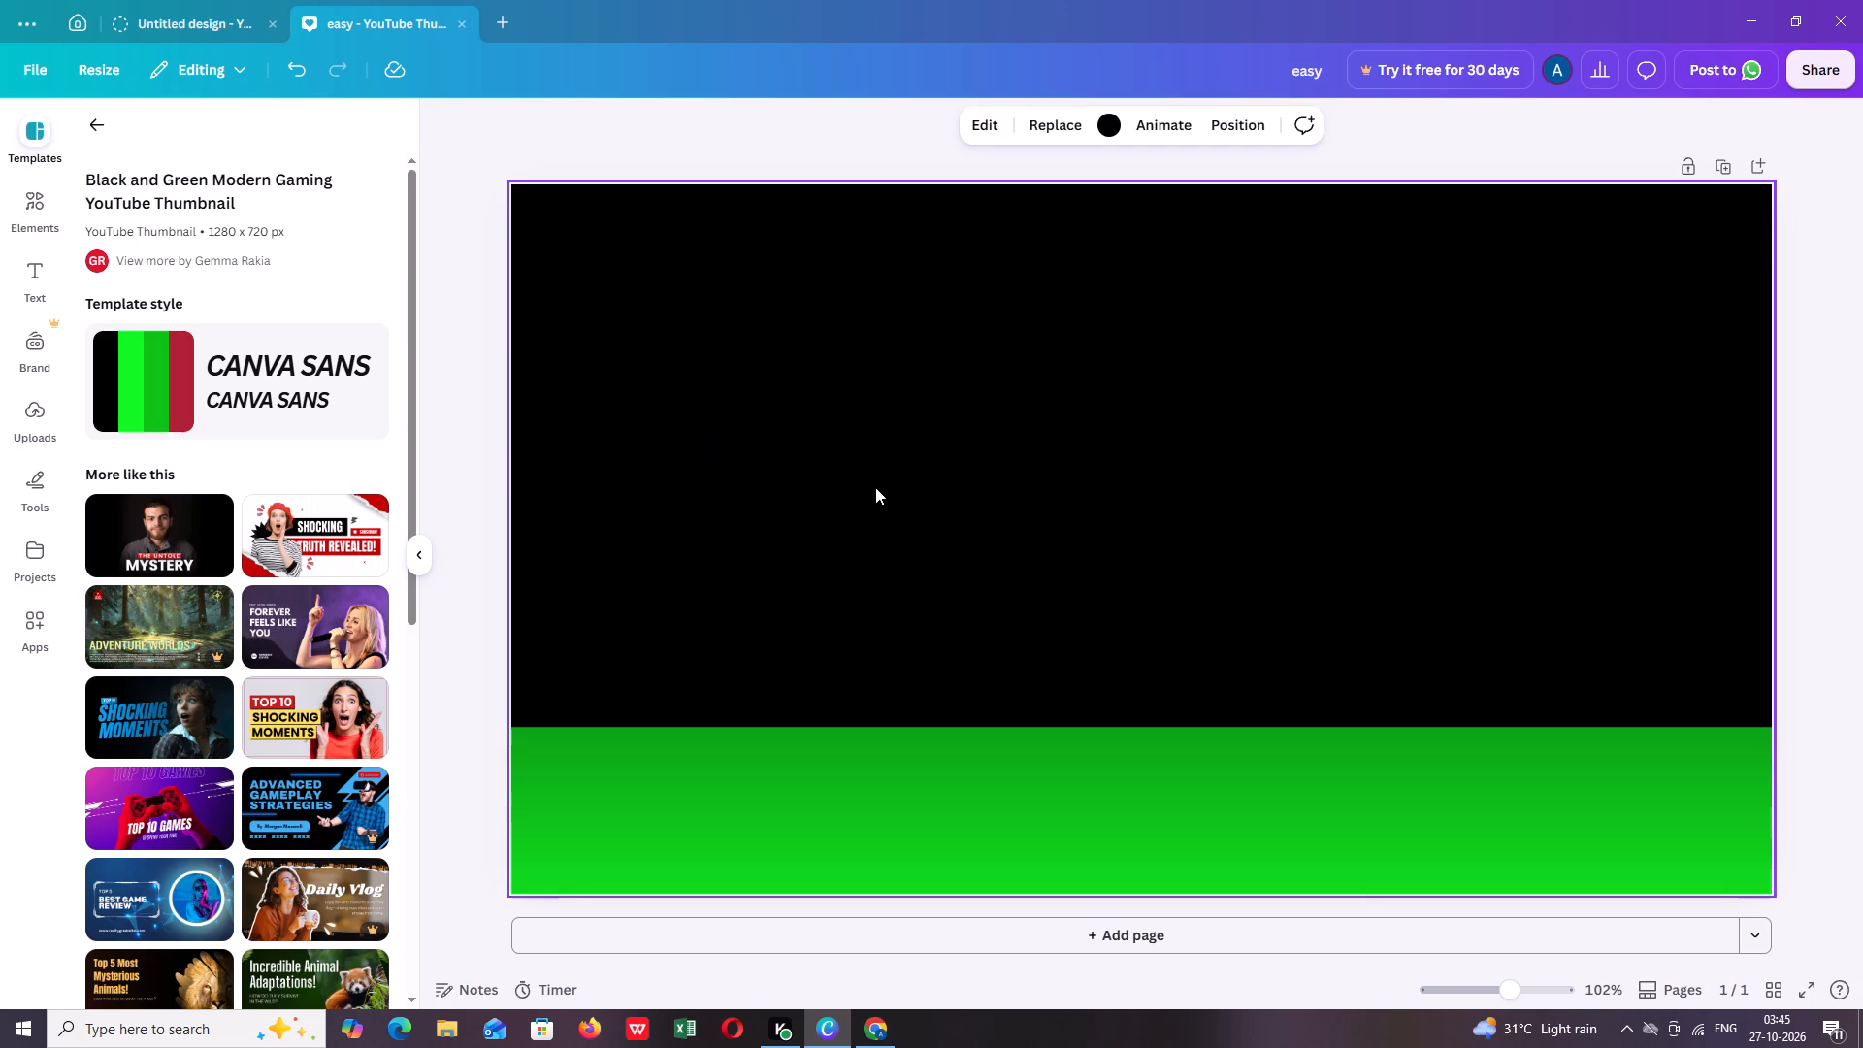
Move the green gradient band up to the middle of the page and scale it slightly narrower than the page.
click(895, 801)
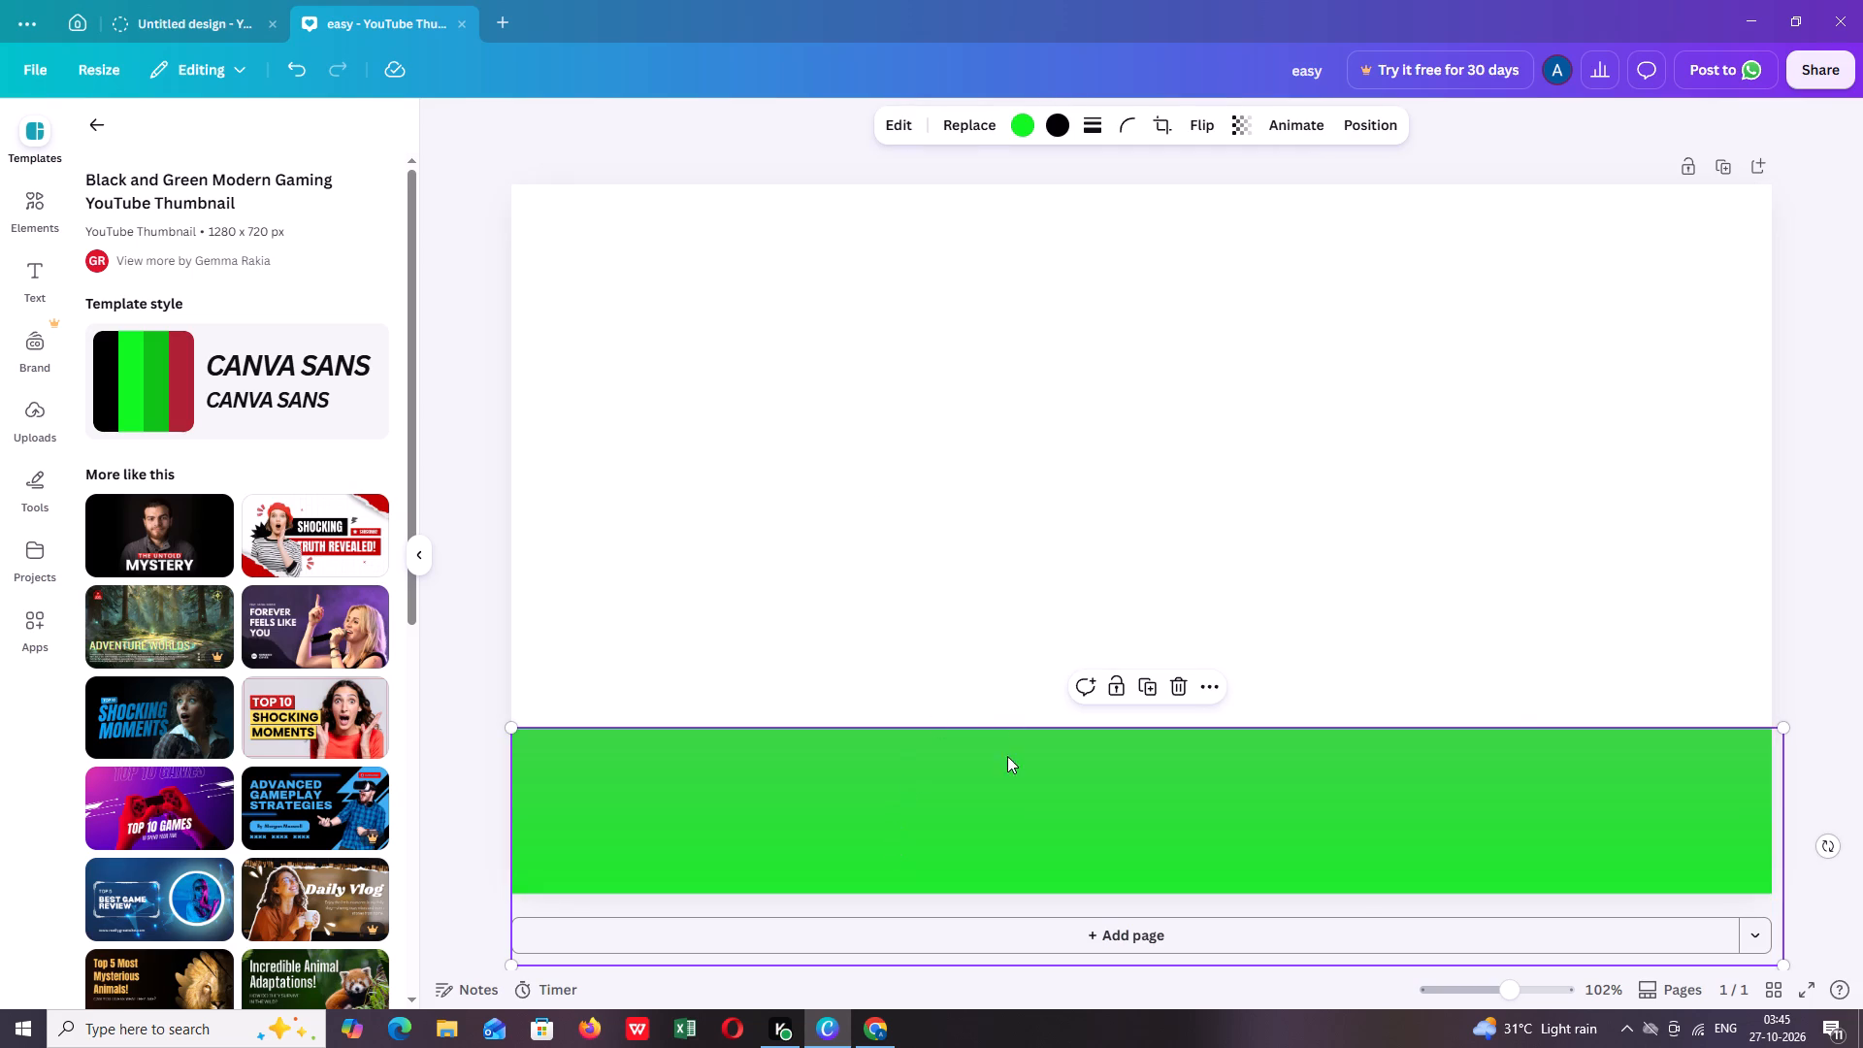
drag(1007, 773, 992, 410)
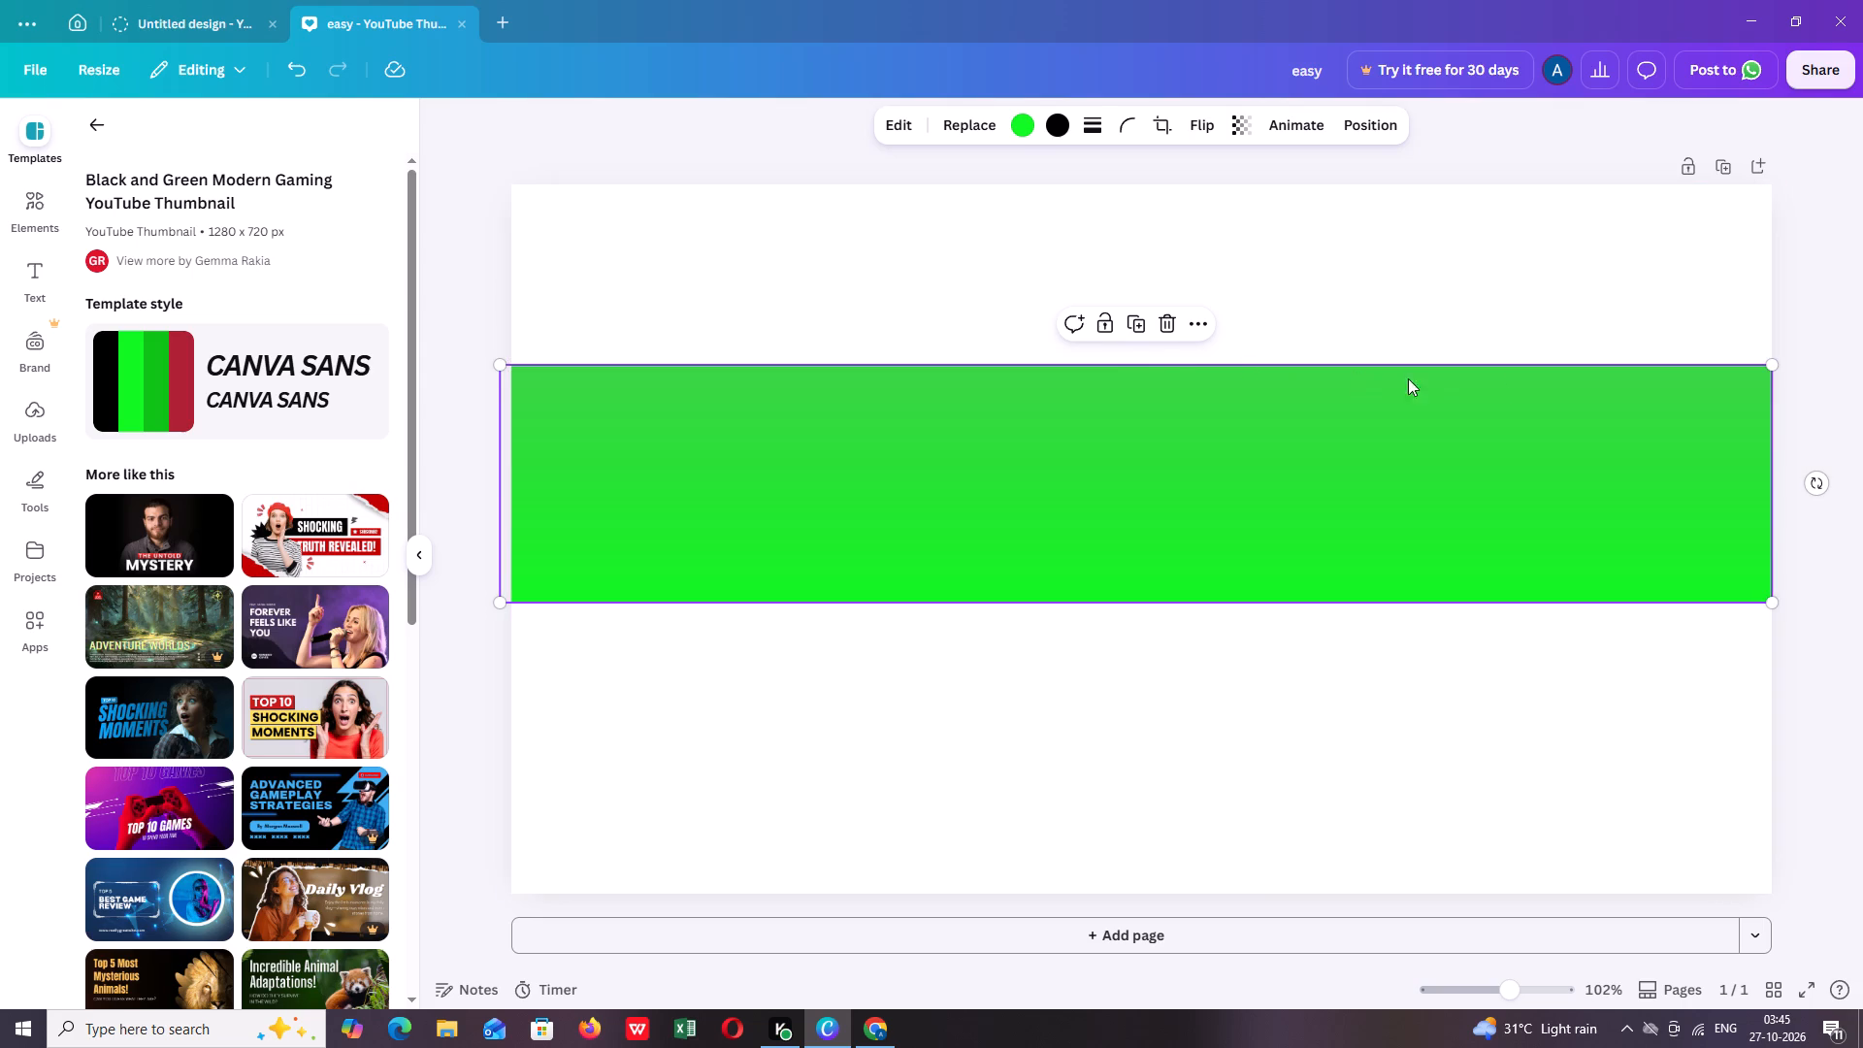
drag(1777, 364, 1848, 222)
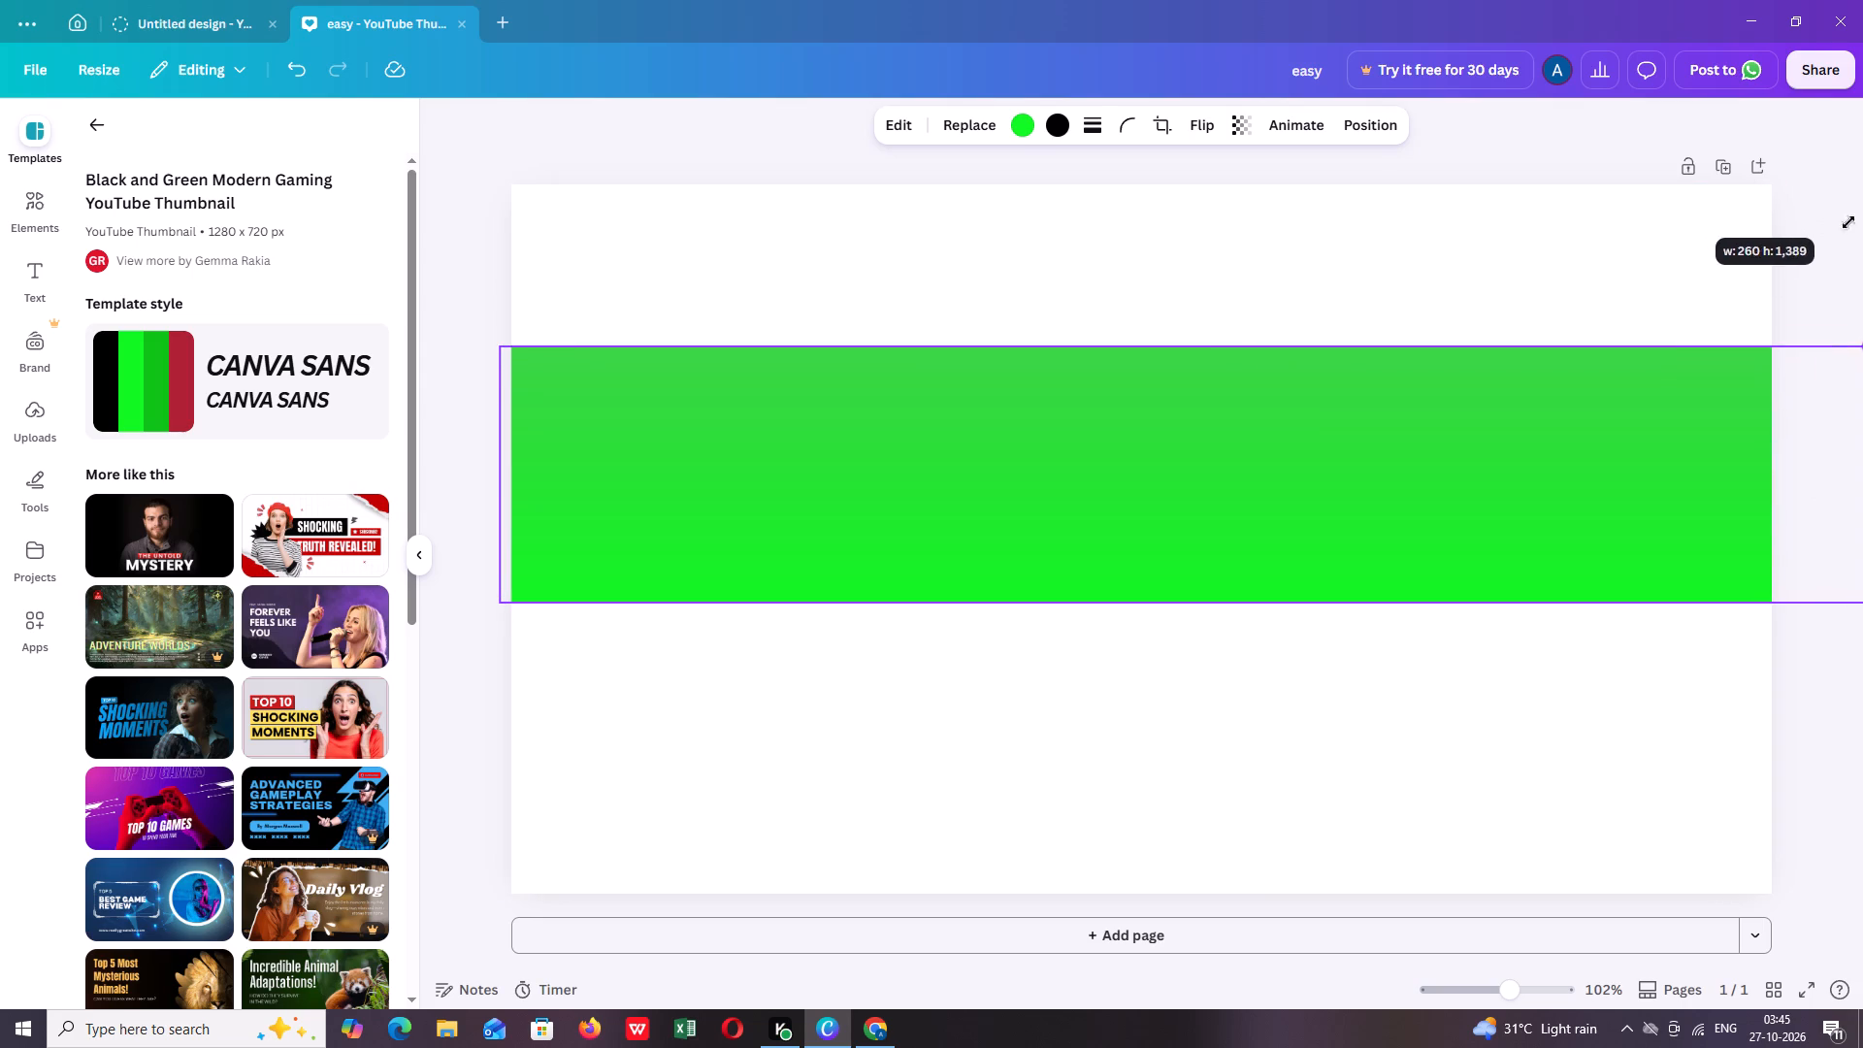
drag(1848, 222, 1722, 295)
Delete the green gradient band from the page.
right_click(1200, 455)
click(1175, 327)
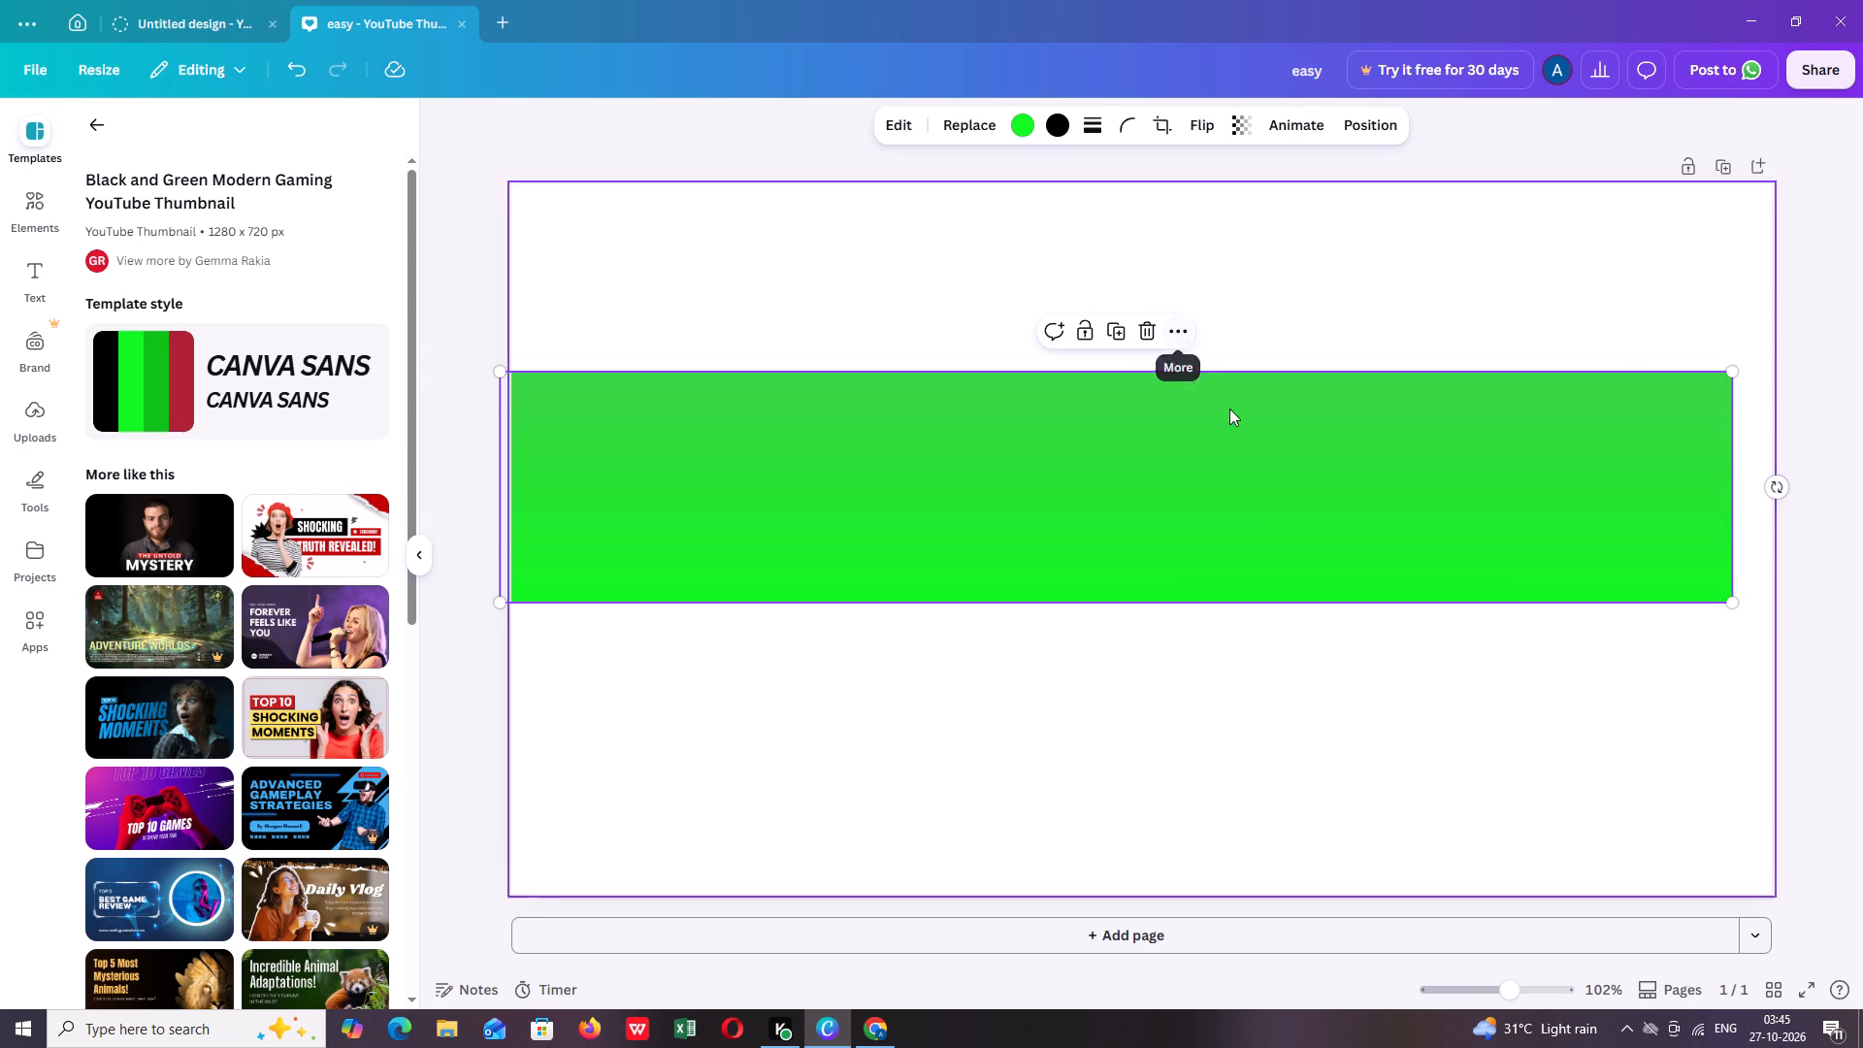
click(1174, 329)
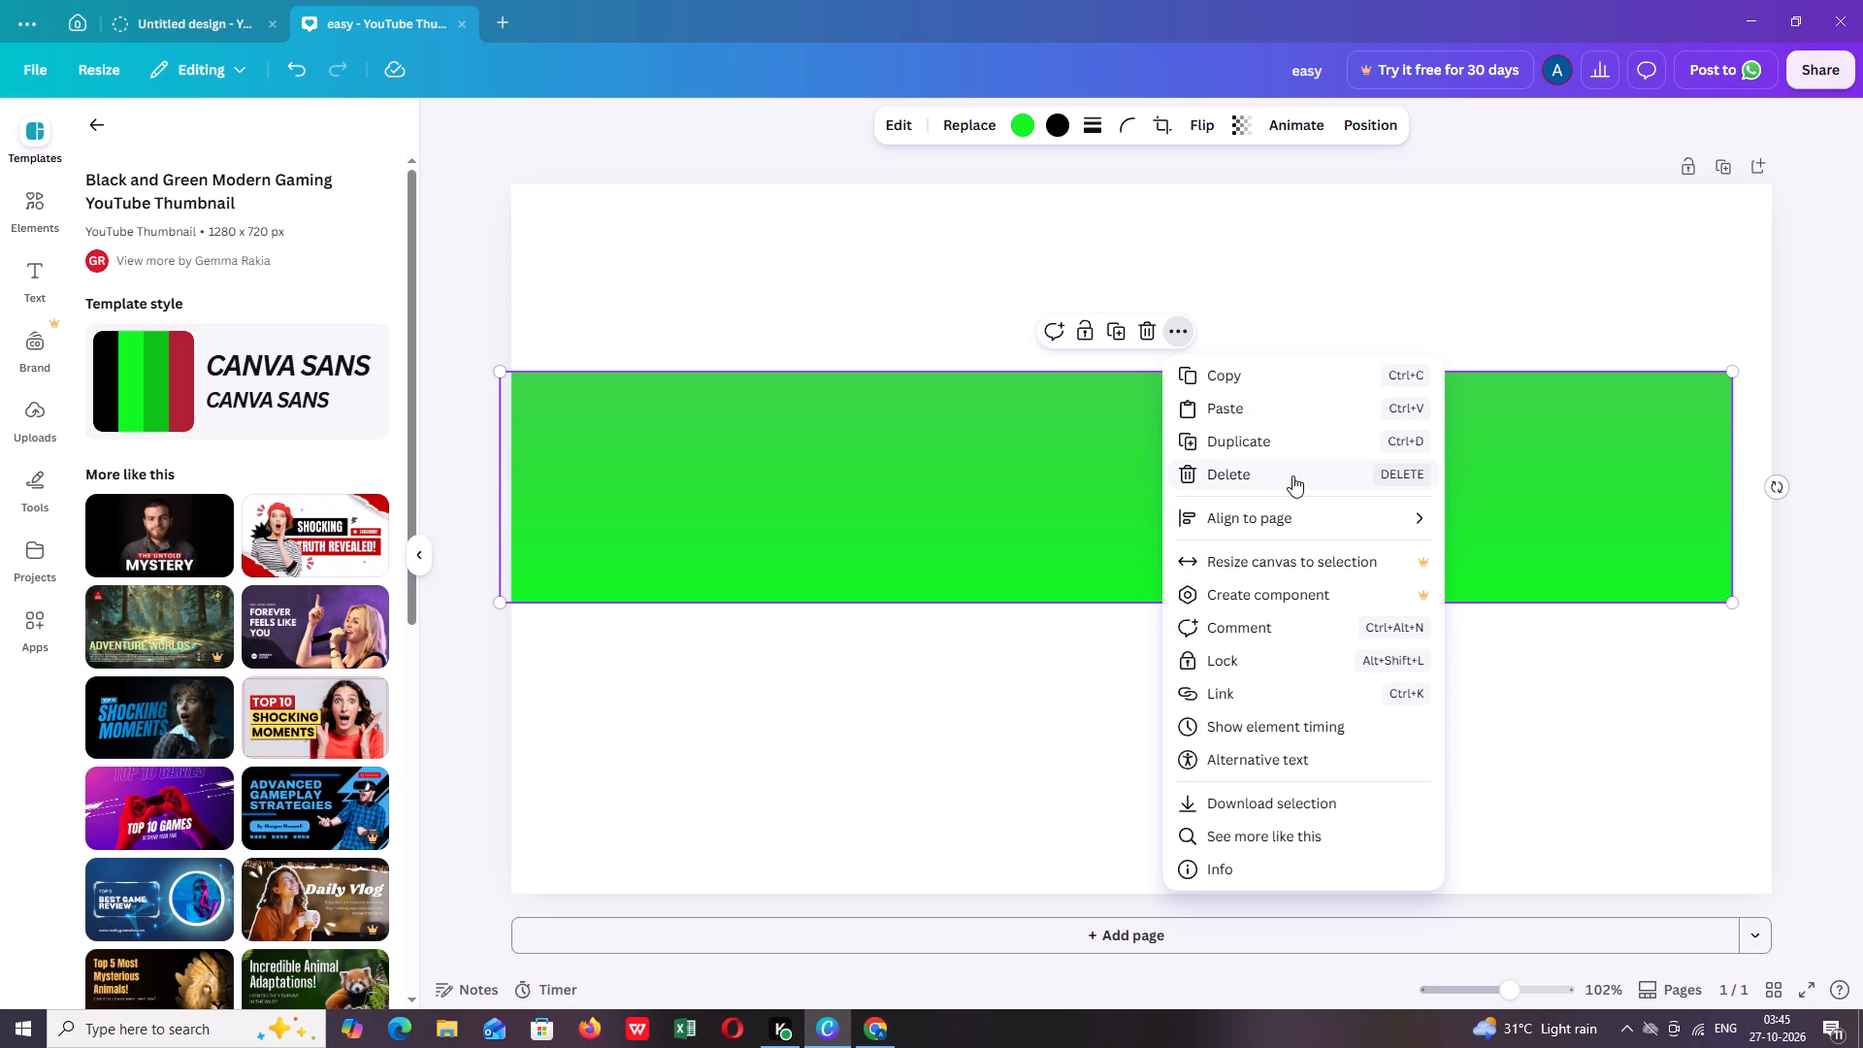
click(940, 544)
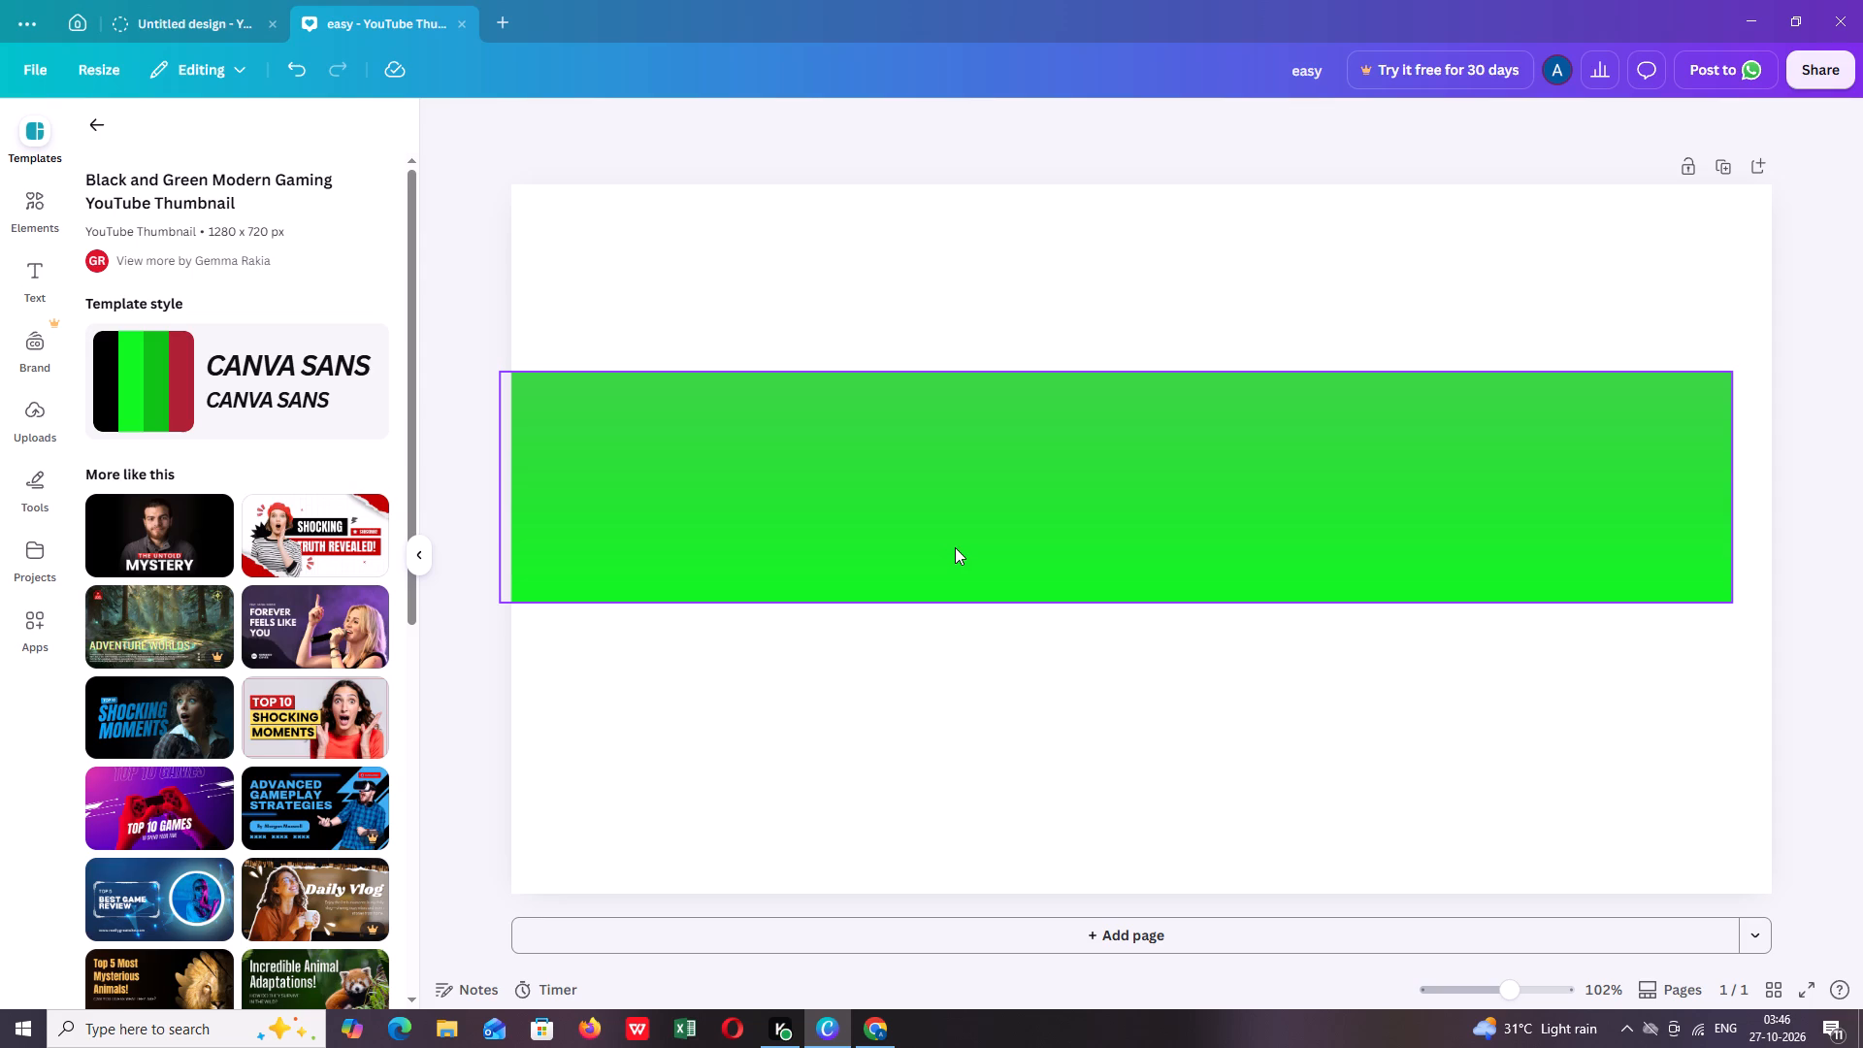
key(Delete)
drag(974, 472, 1014, 580)
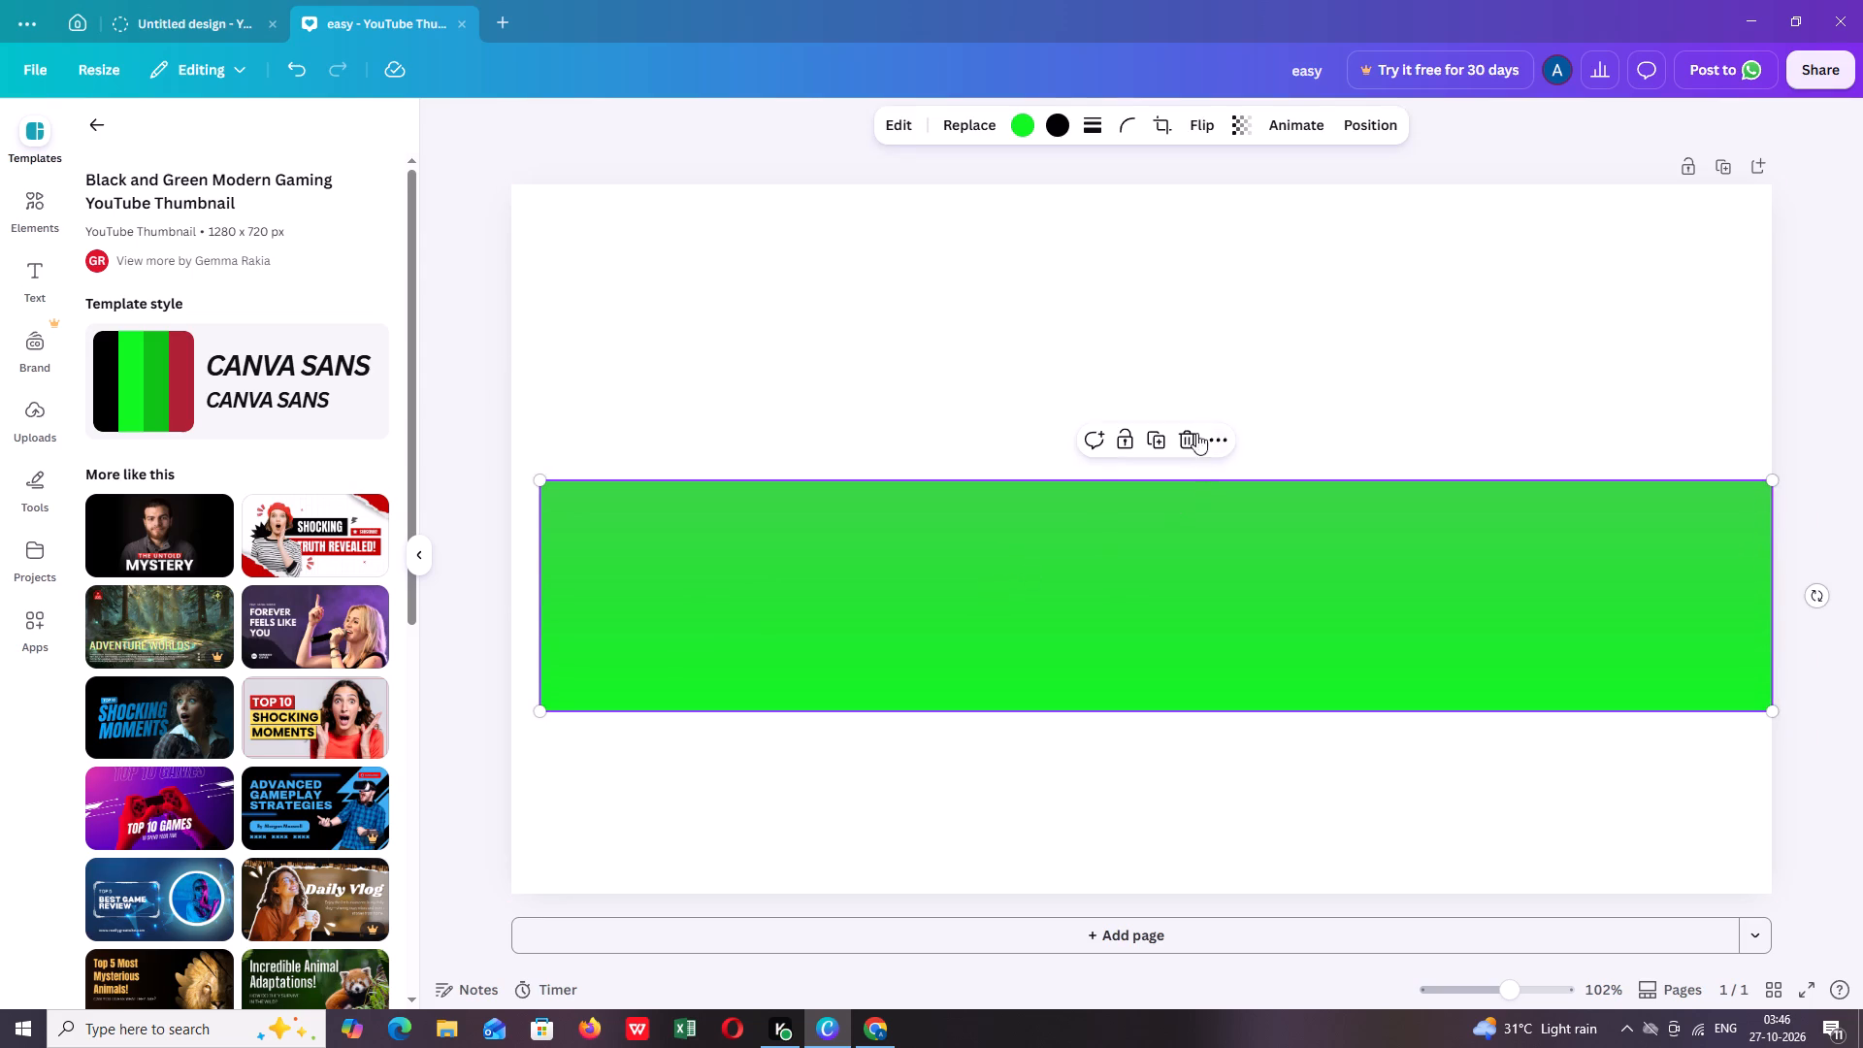
click(1181, 442)
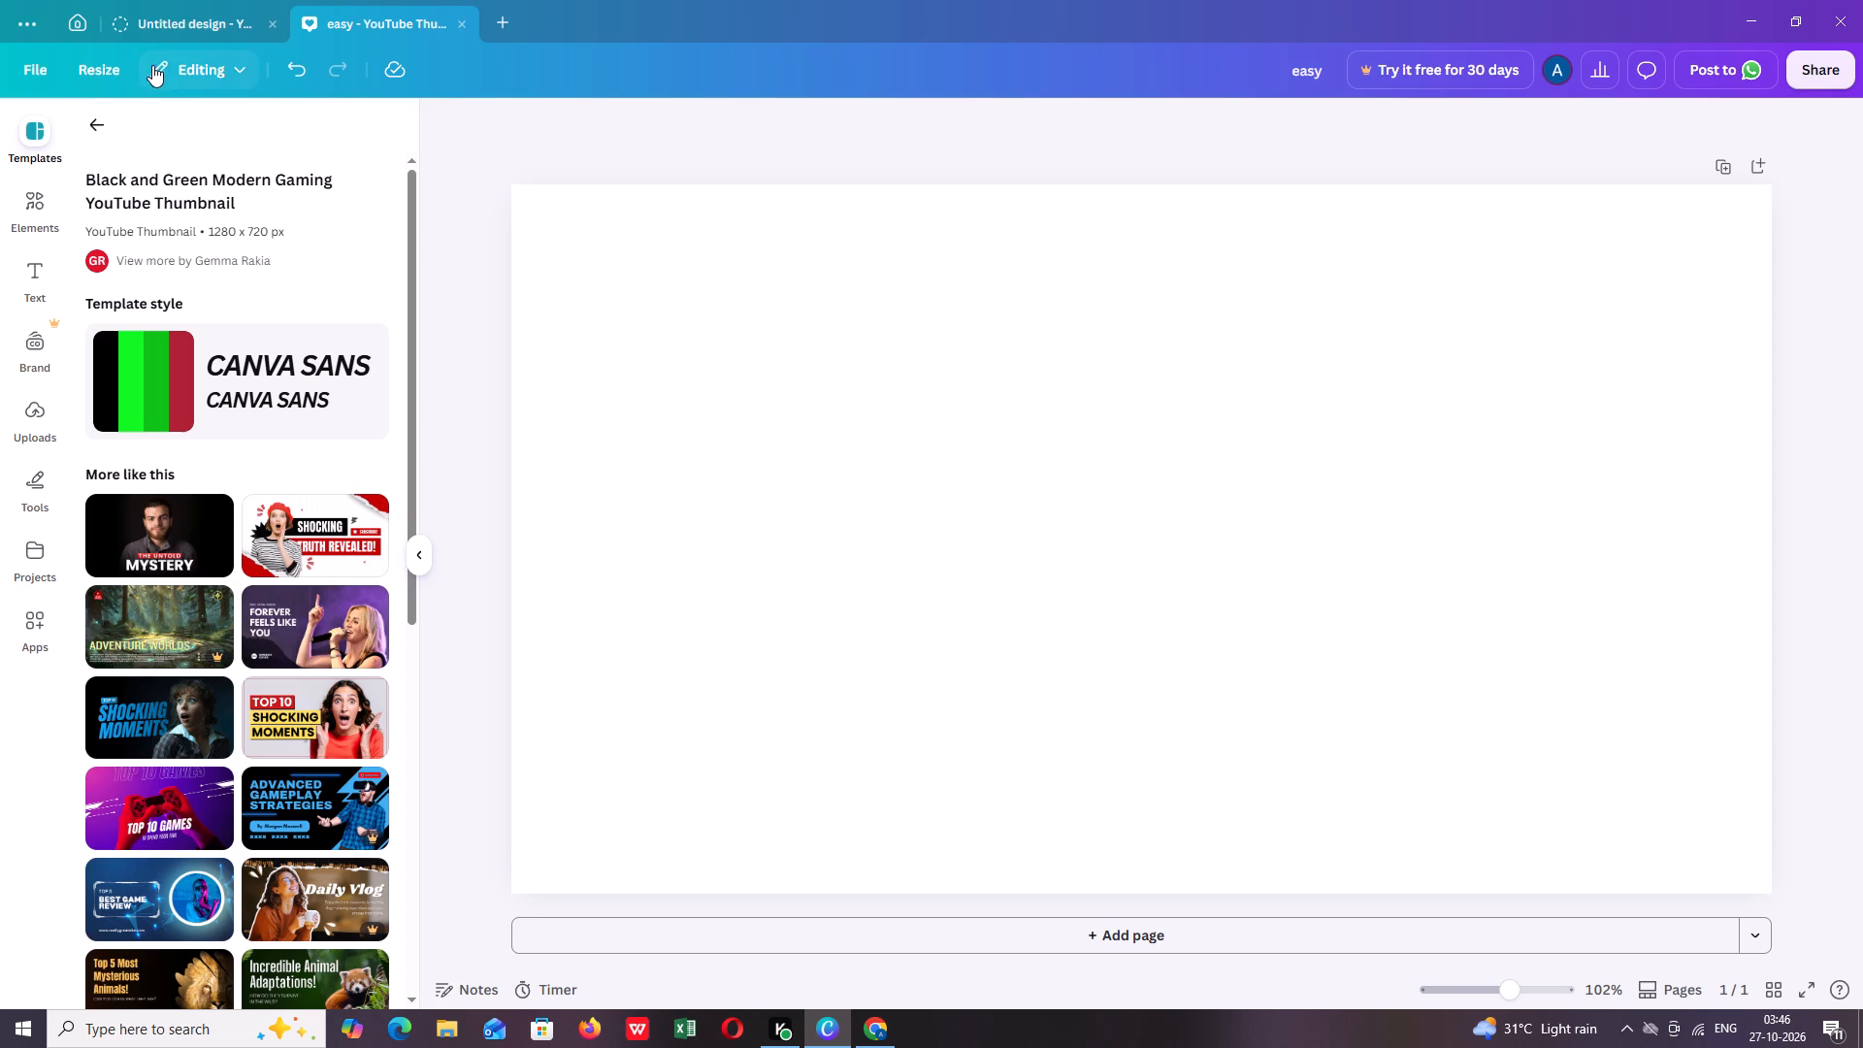
Browse the thumbnail templates suggested as similar to the Black and Green Modern Gaming template.
scroll(192, 413, down, 2)
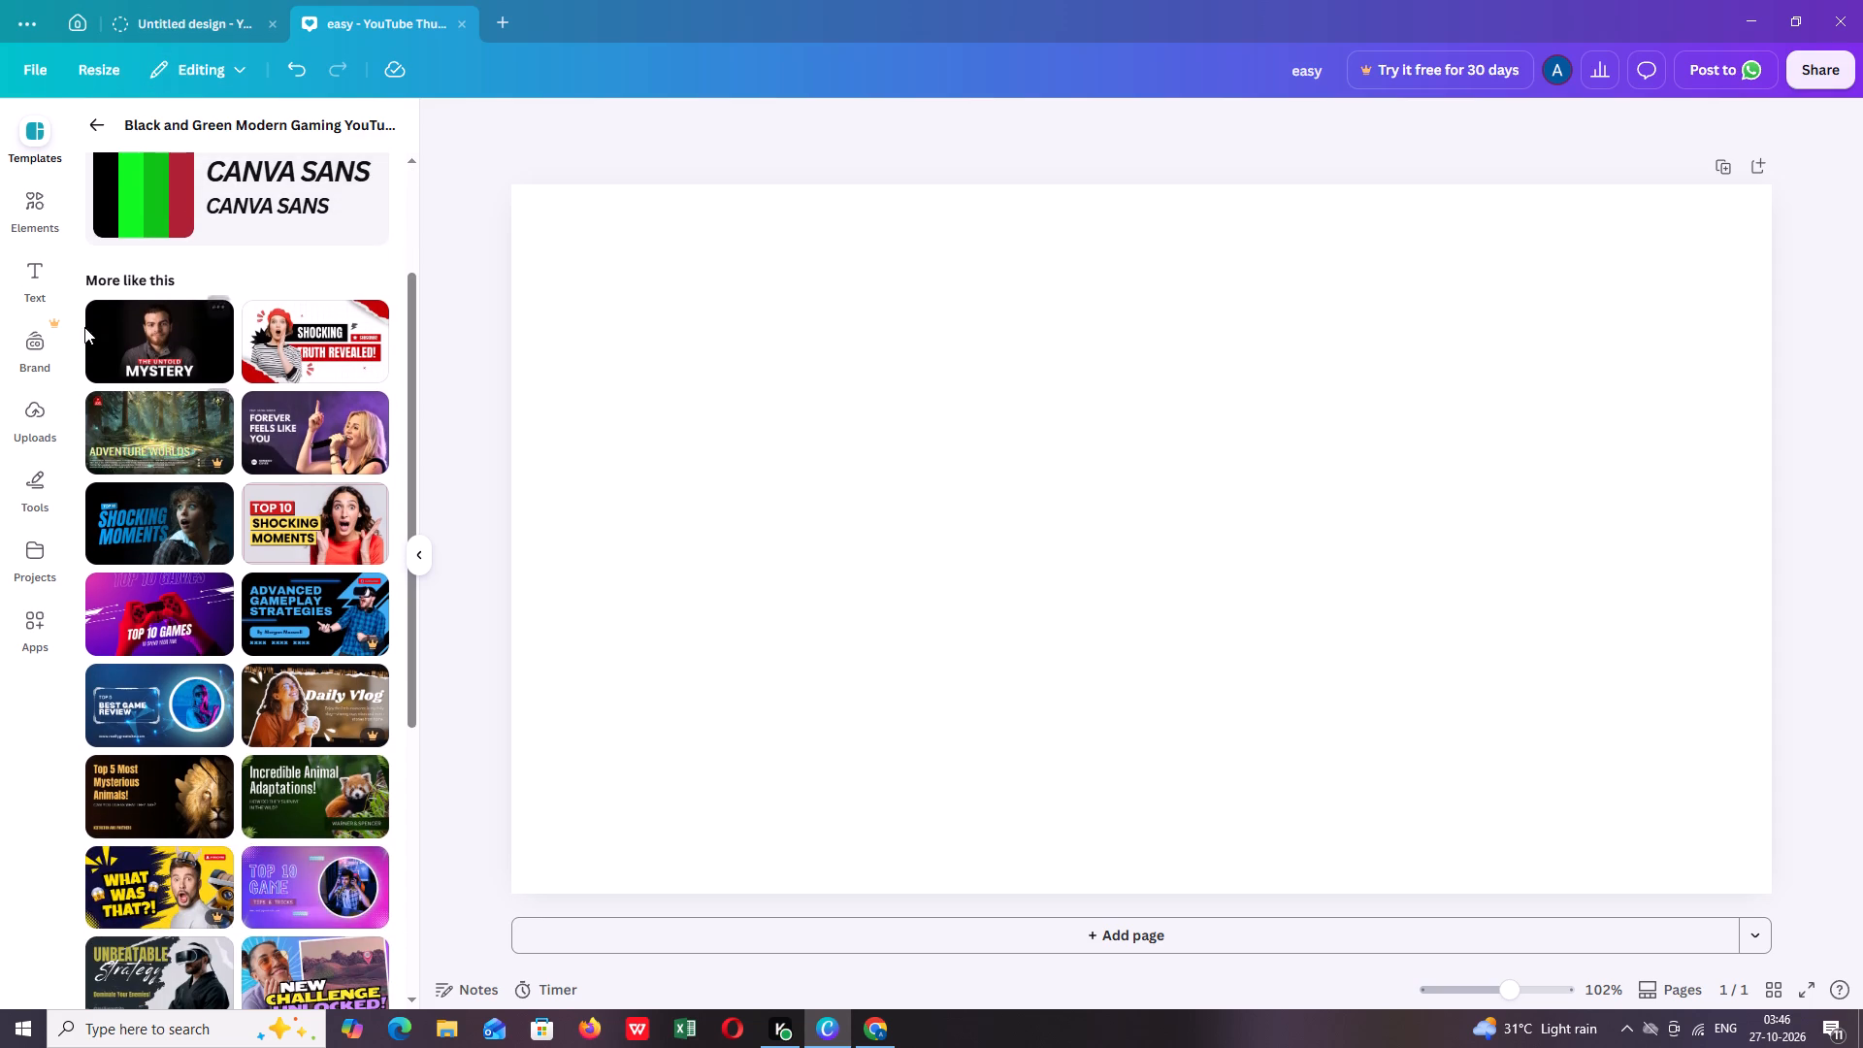
click(34, 149)
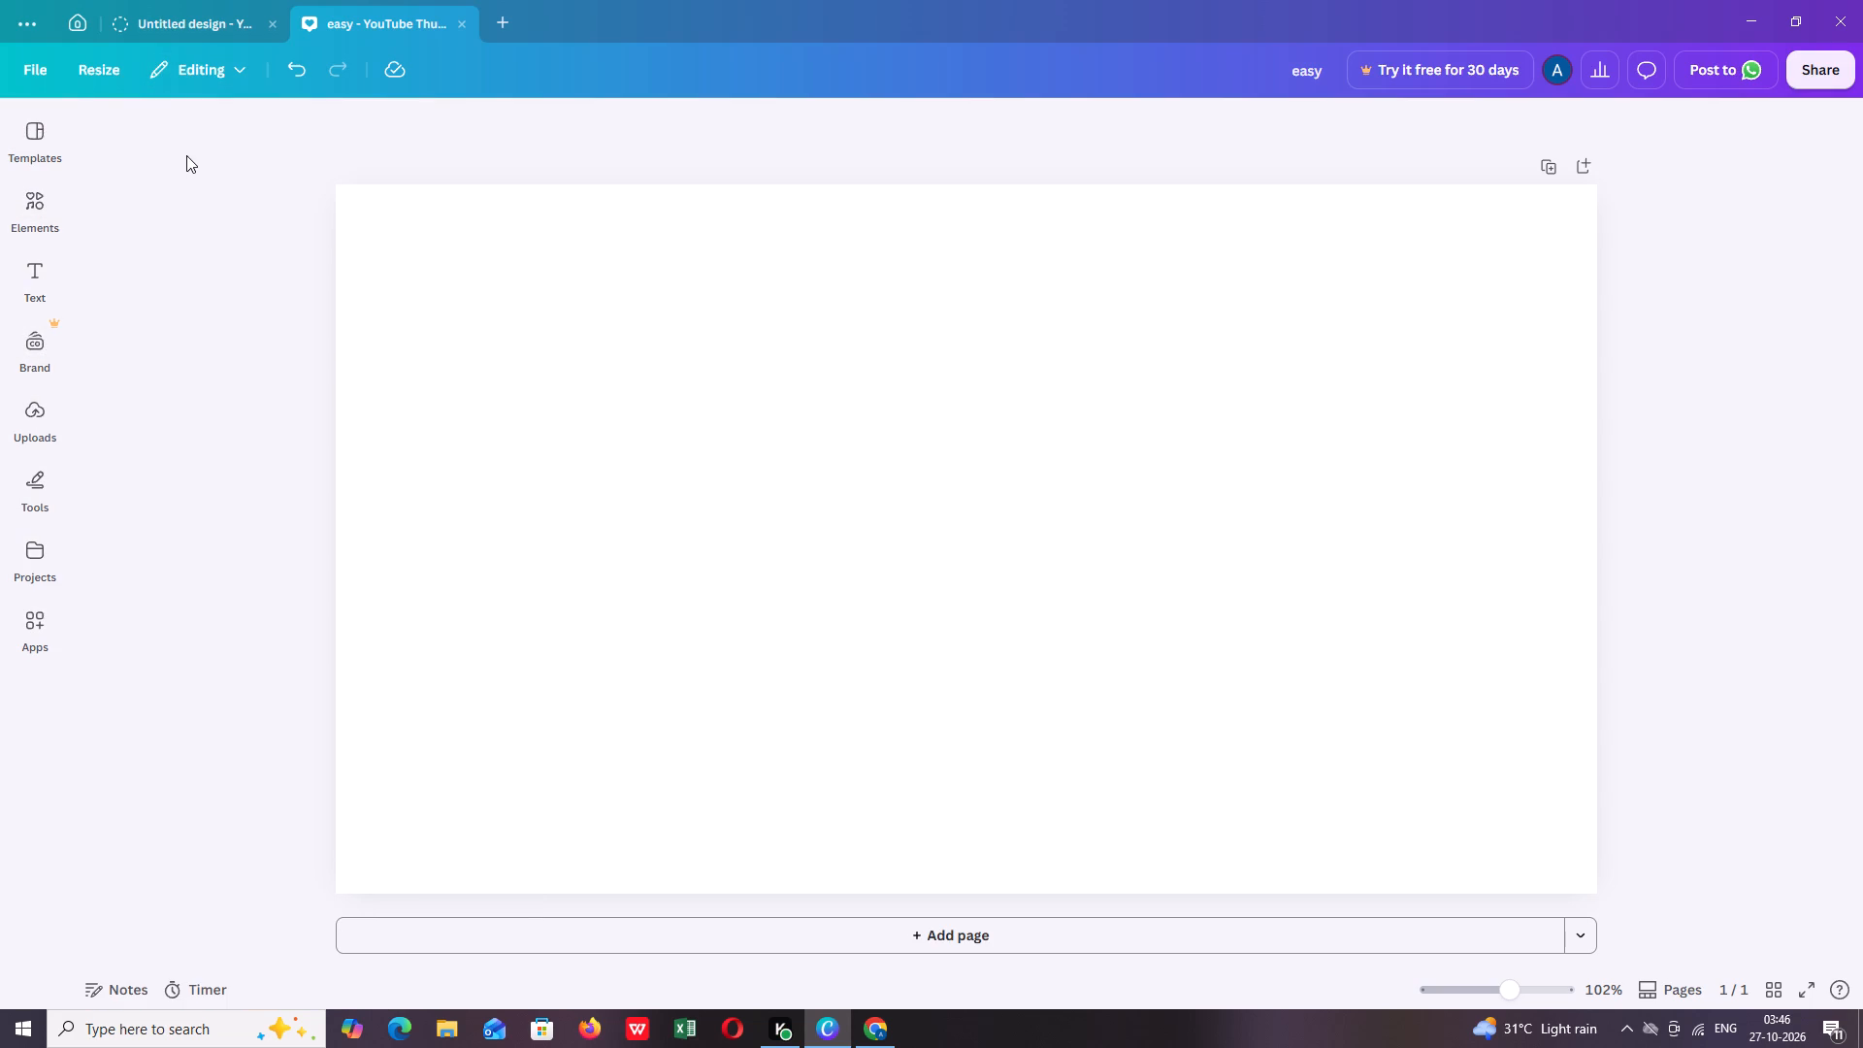
click(23, 136)
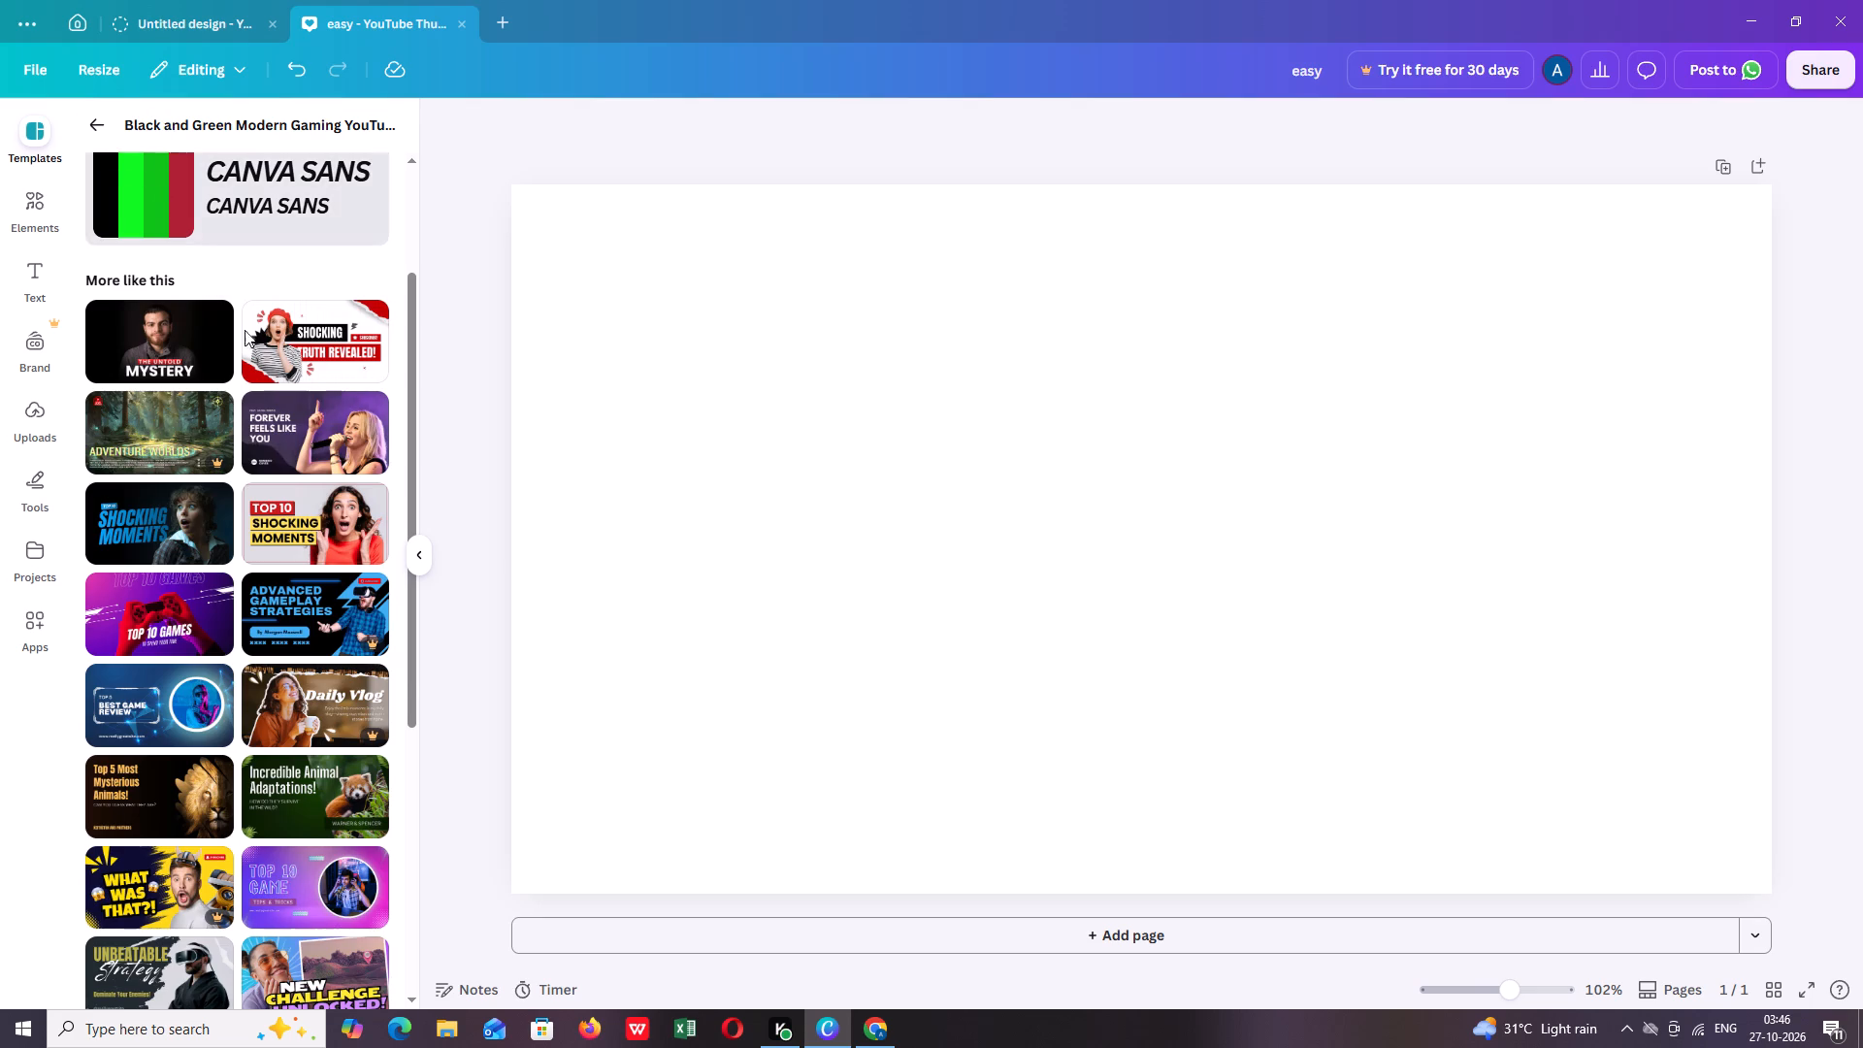
scroll(245, 331, up, 6)
scroll(198, 571, down, 7)
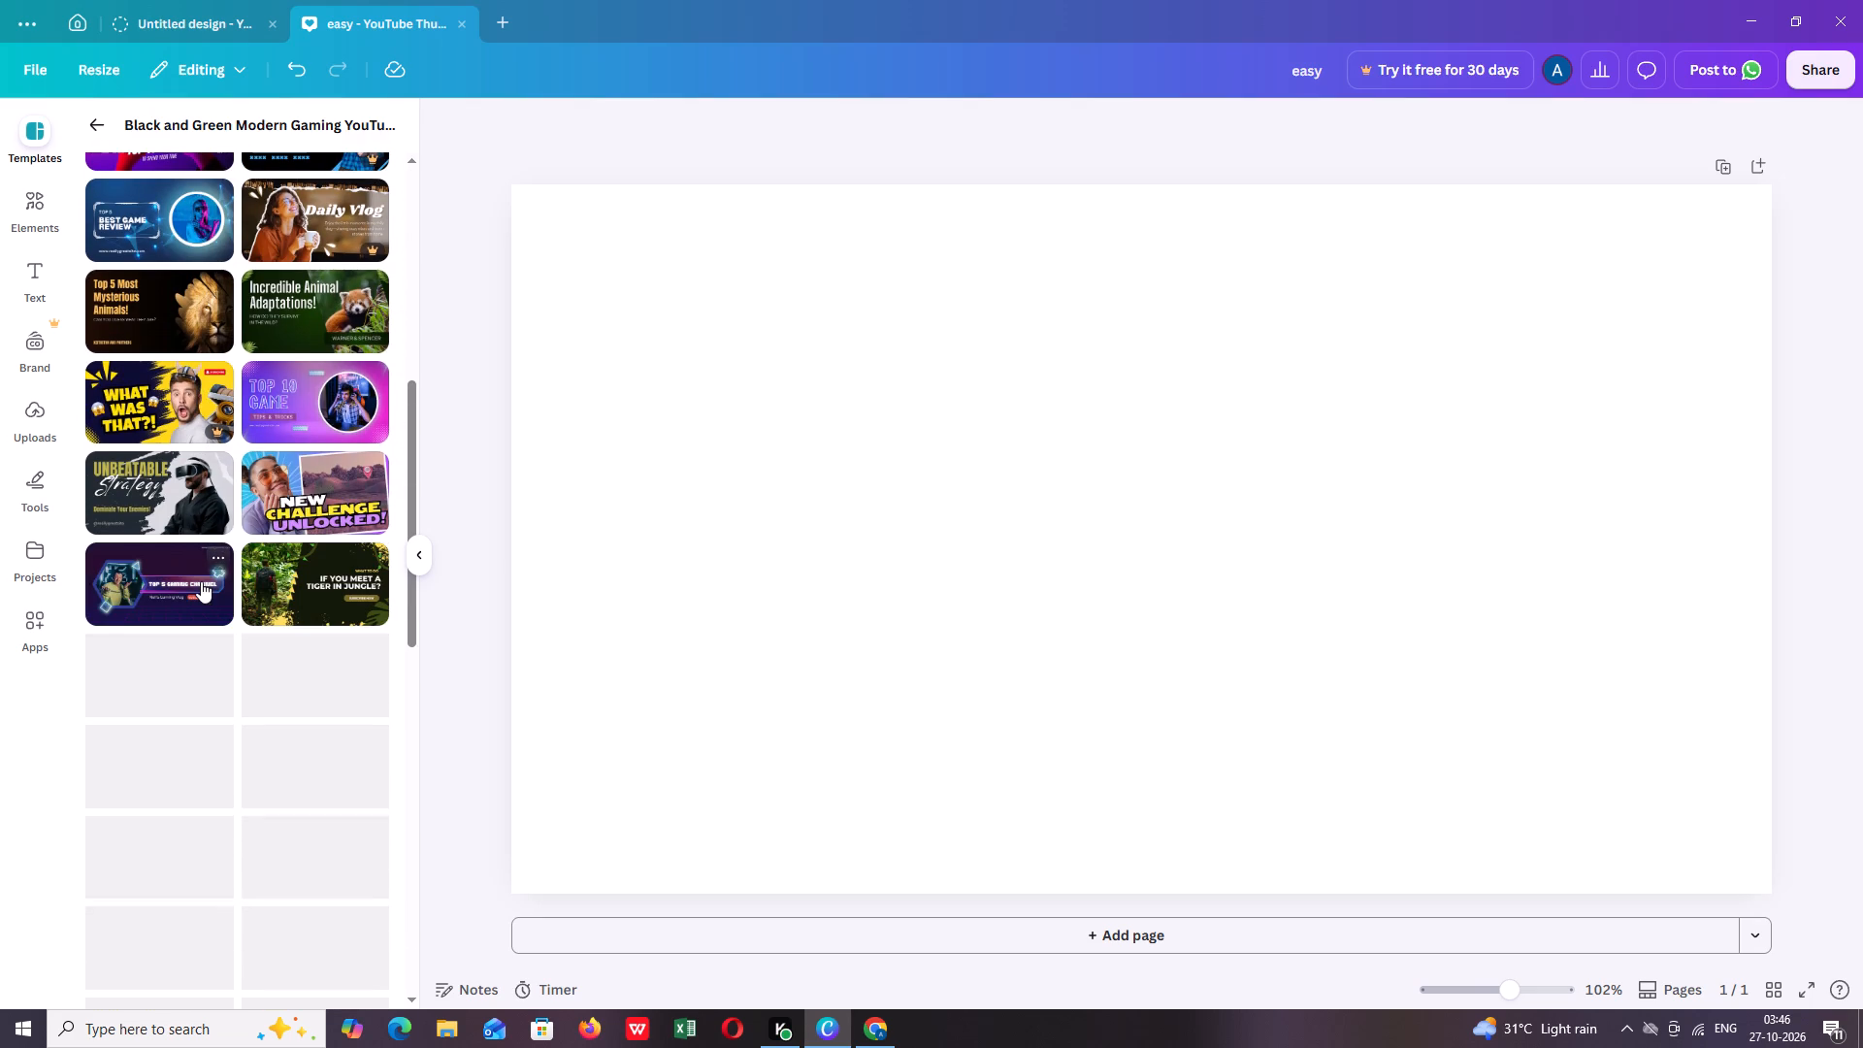
scroll(201, 581, down, 1)
scroll(201, 581, up, 1)
scroll(201, 581, down, 1)
scroll(201, 581, up, 1)
scroll(201, 581, down, 4)
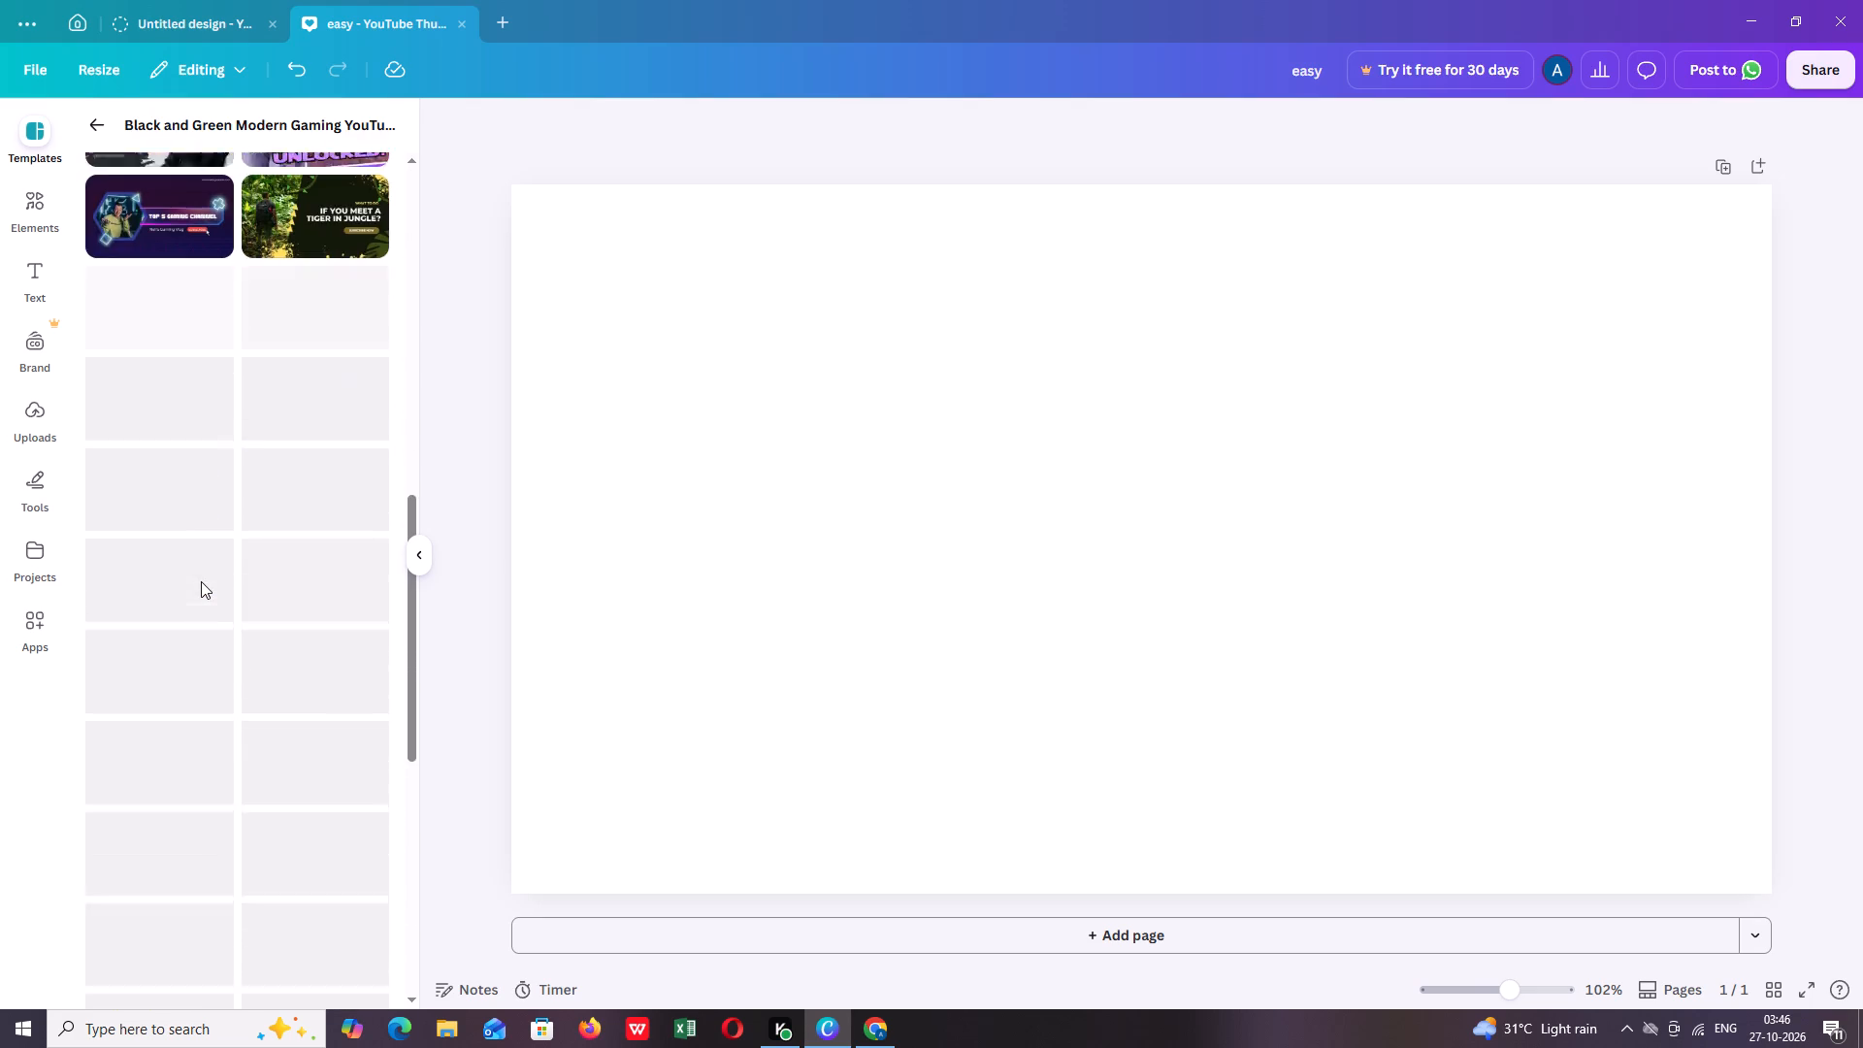
scroll(201, 581, up, 12)
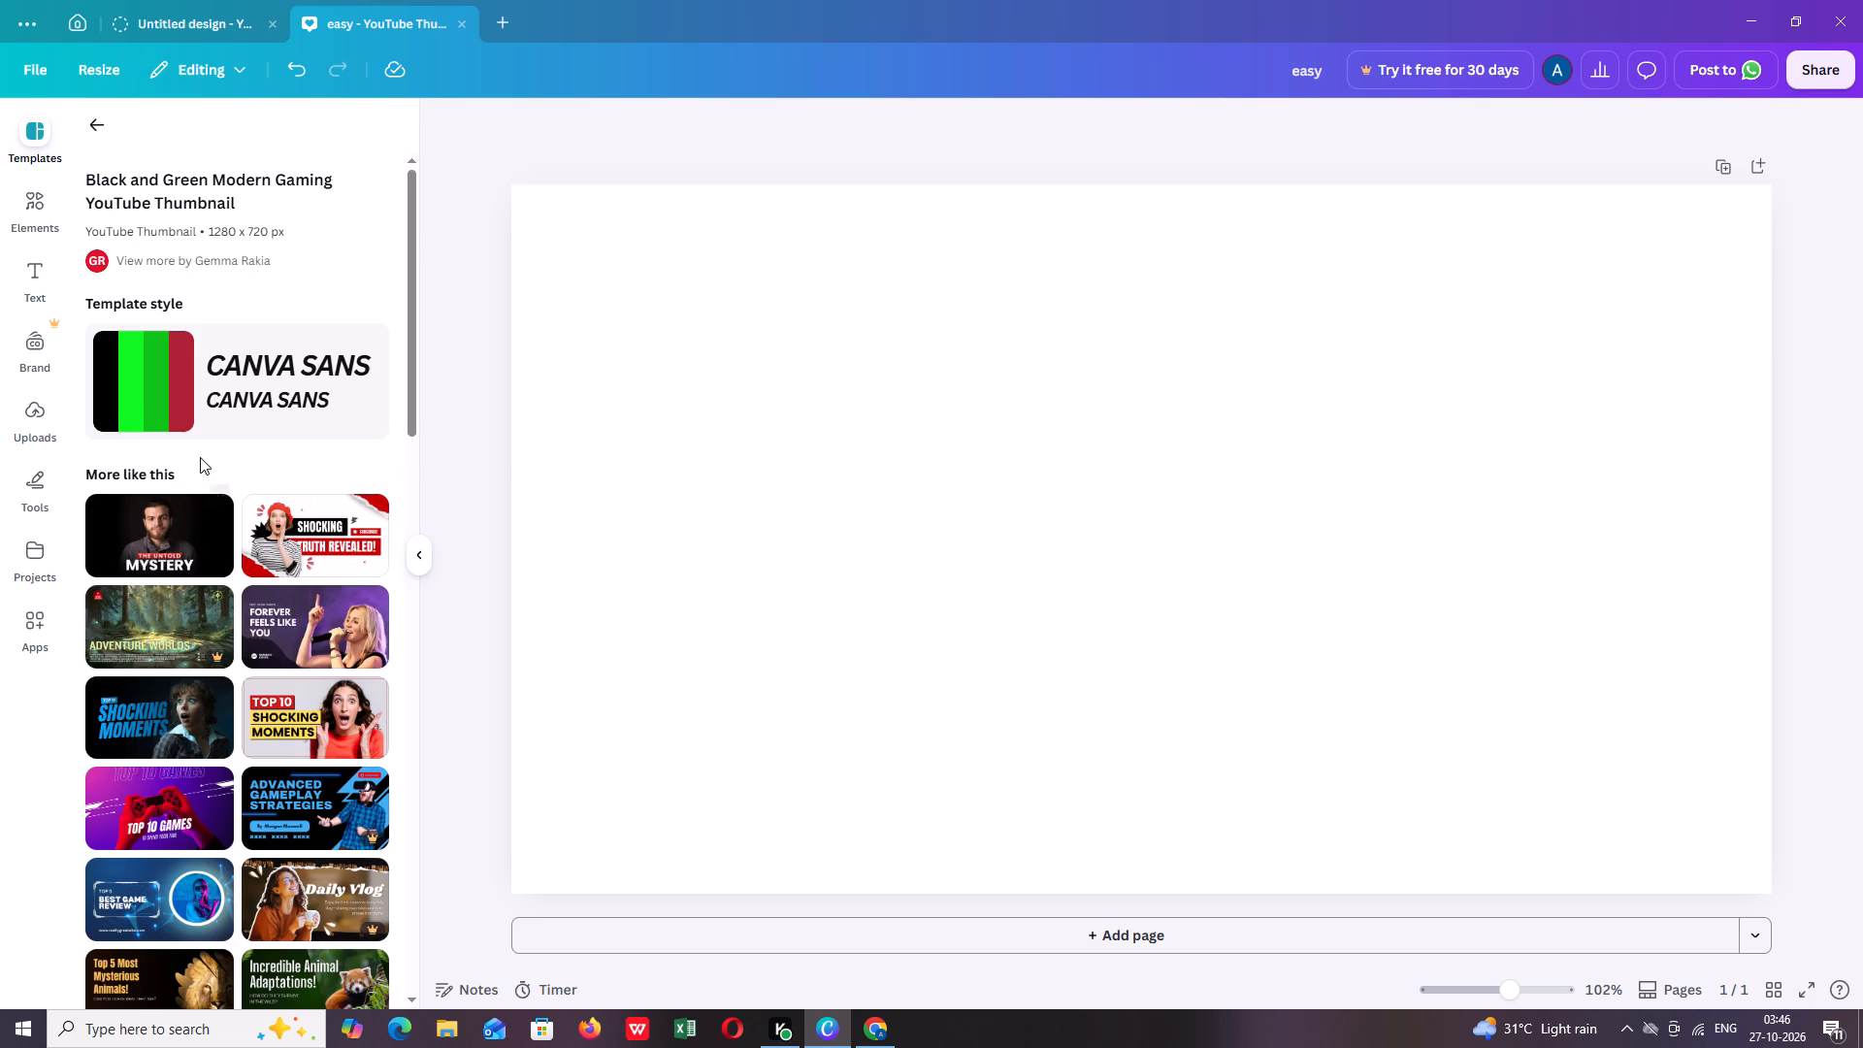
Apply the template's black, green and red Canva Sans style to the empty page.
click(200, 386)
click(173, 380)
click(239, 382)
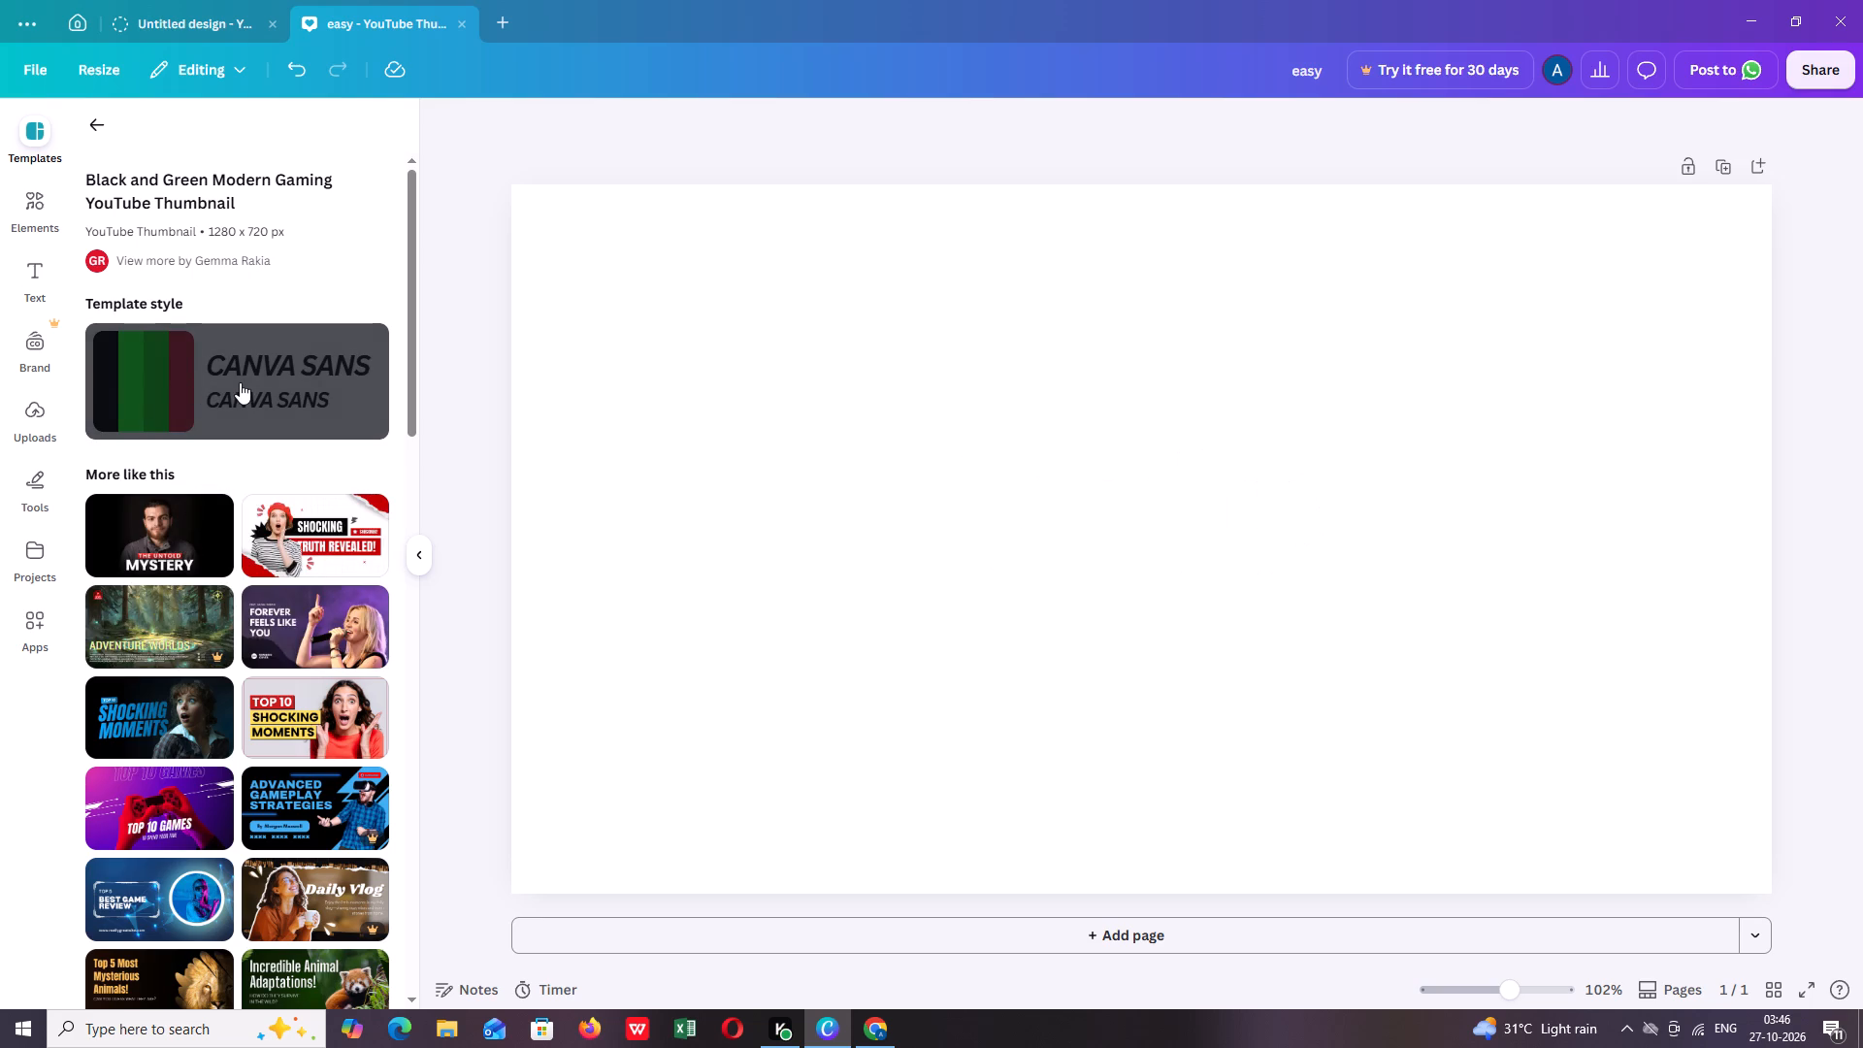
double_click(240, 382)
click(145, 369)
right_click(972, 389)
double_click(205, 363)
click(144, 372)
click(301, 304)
Switch to Chrome and search Google for "green screen" in the new tab.
click(897, 1016)
click(883, 1029)
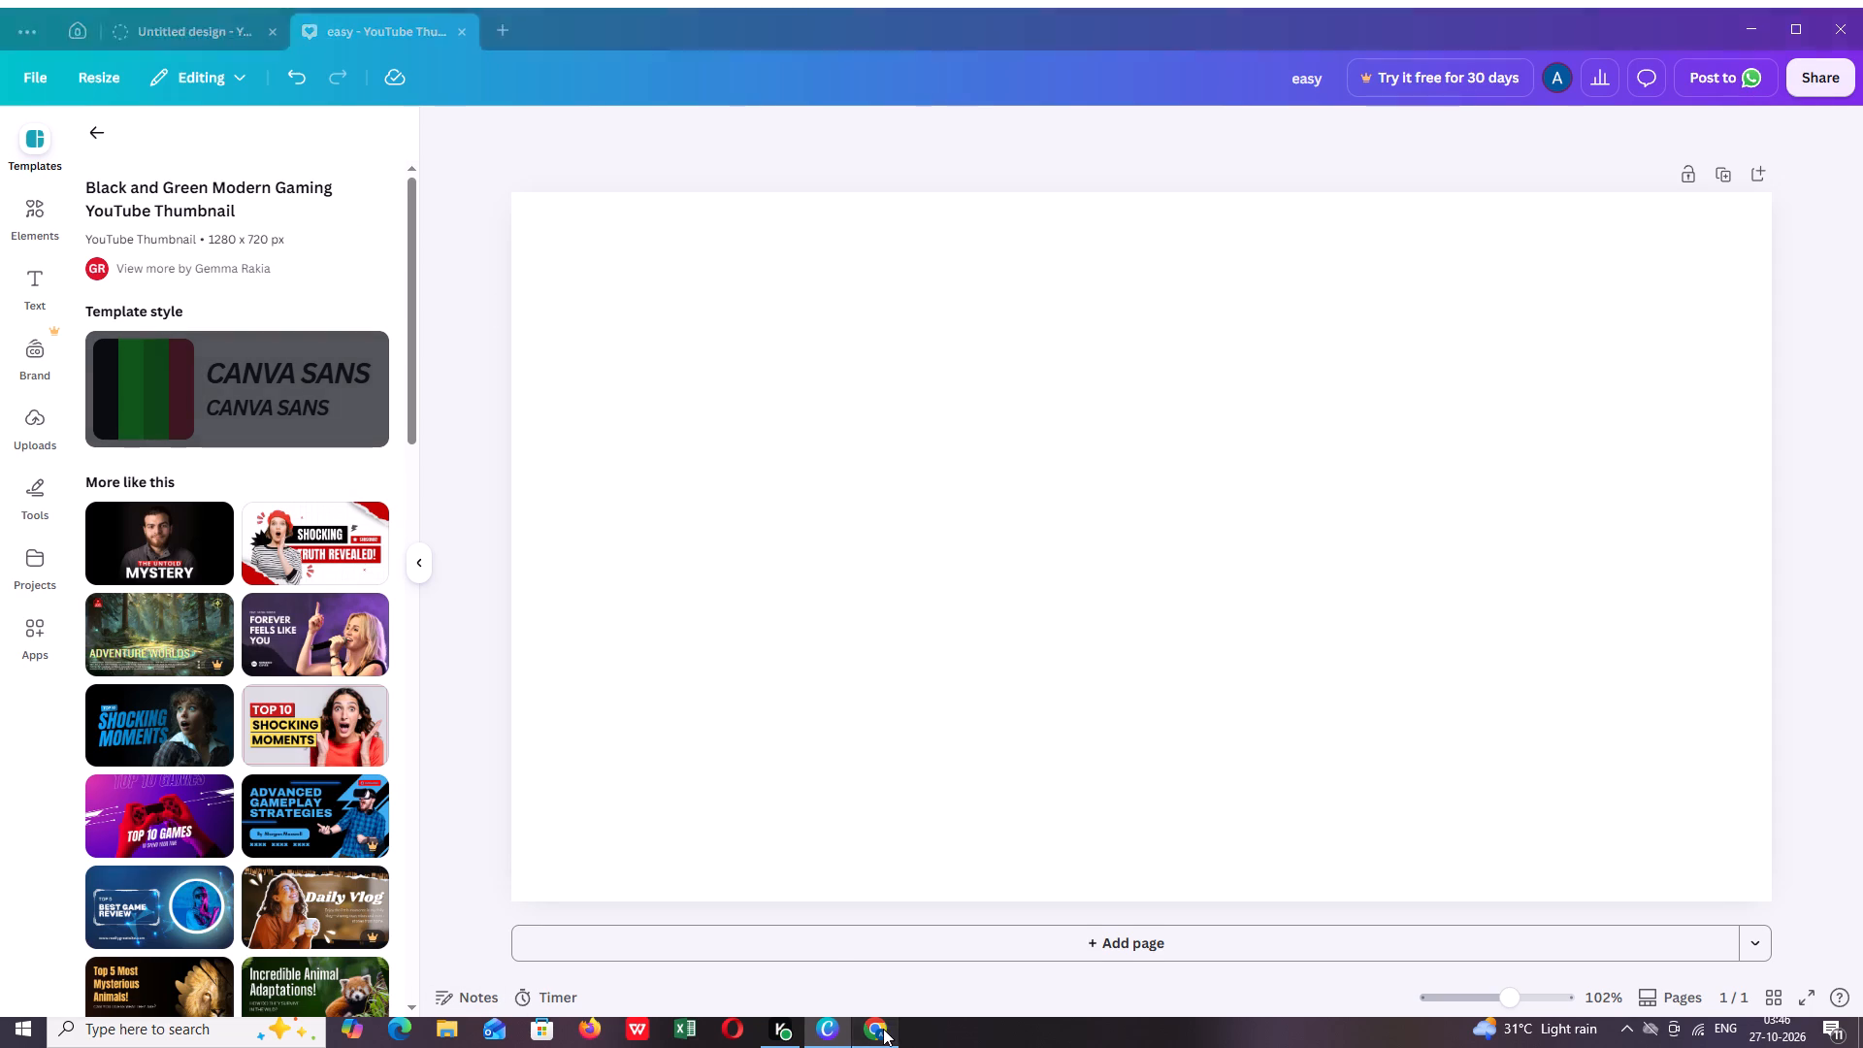
click(974, 23)
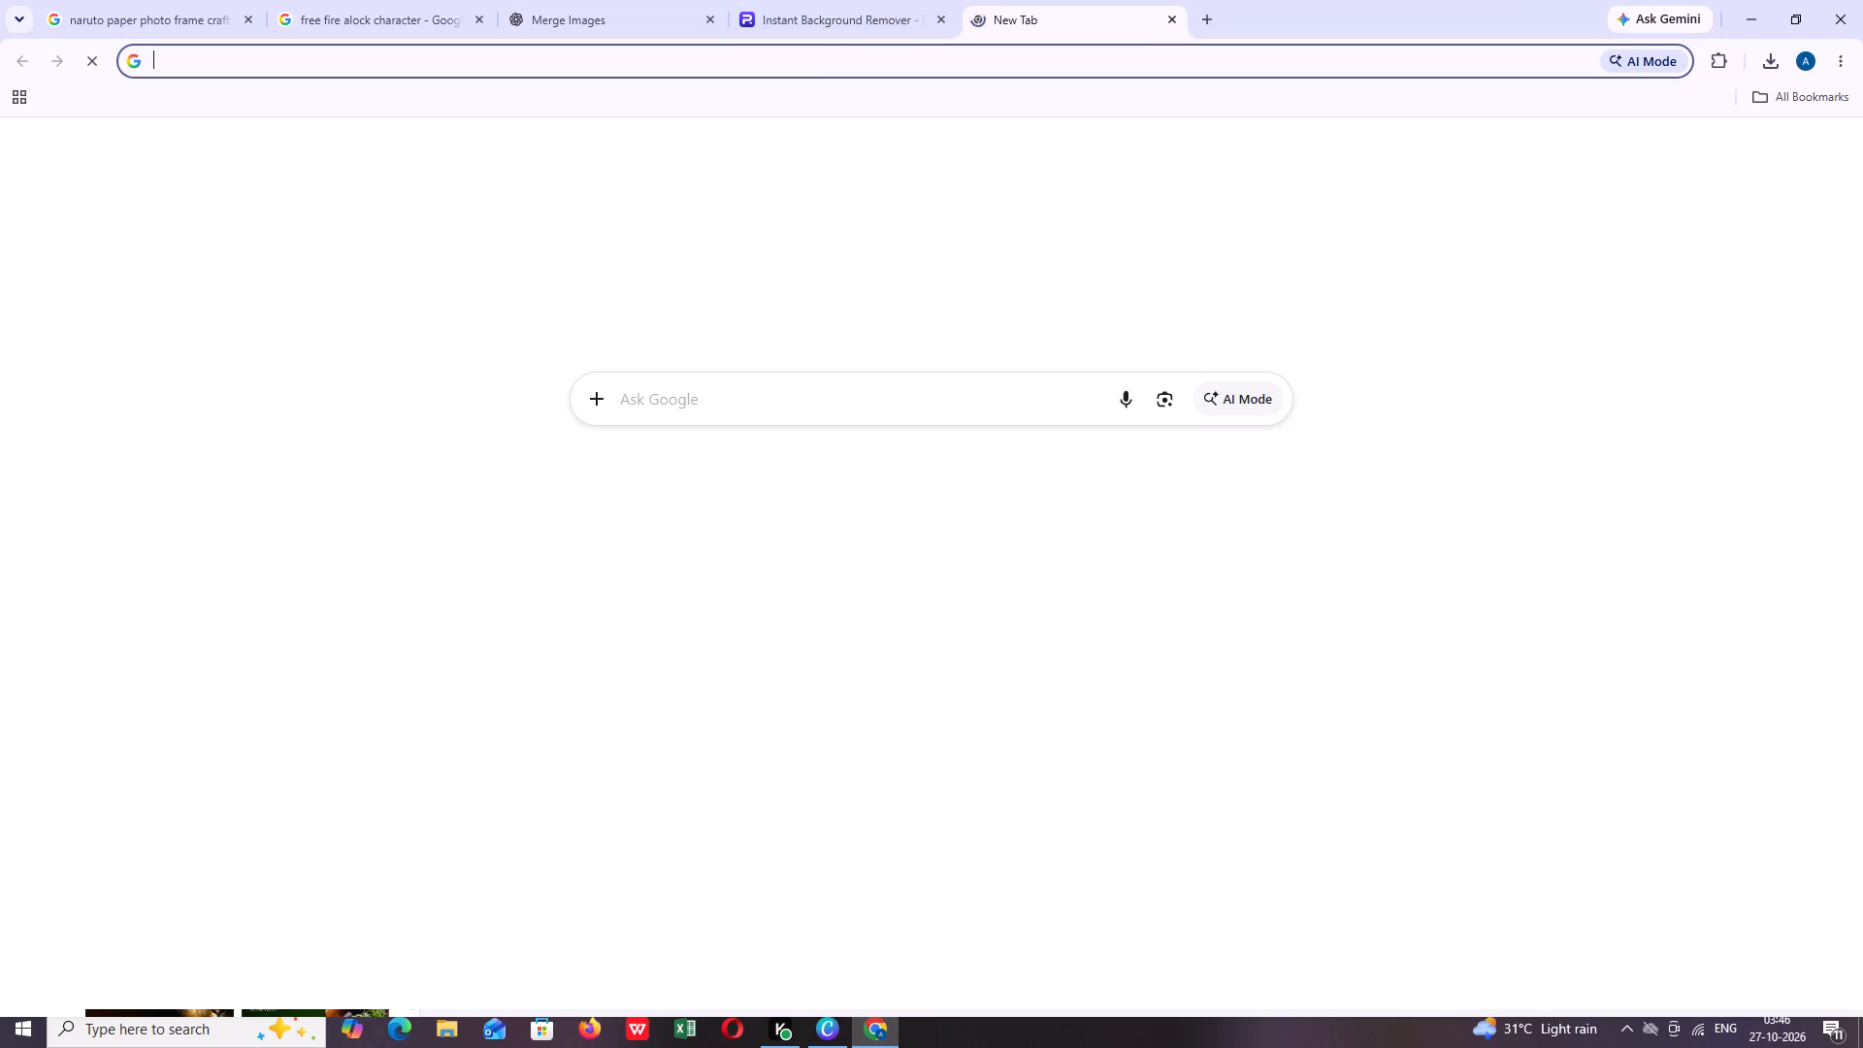
text(green)
key(space)
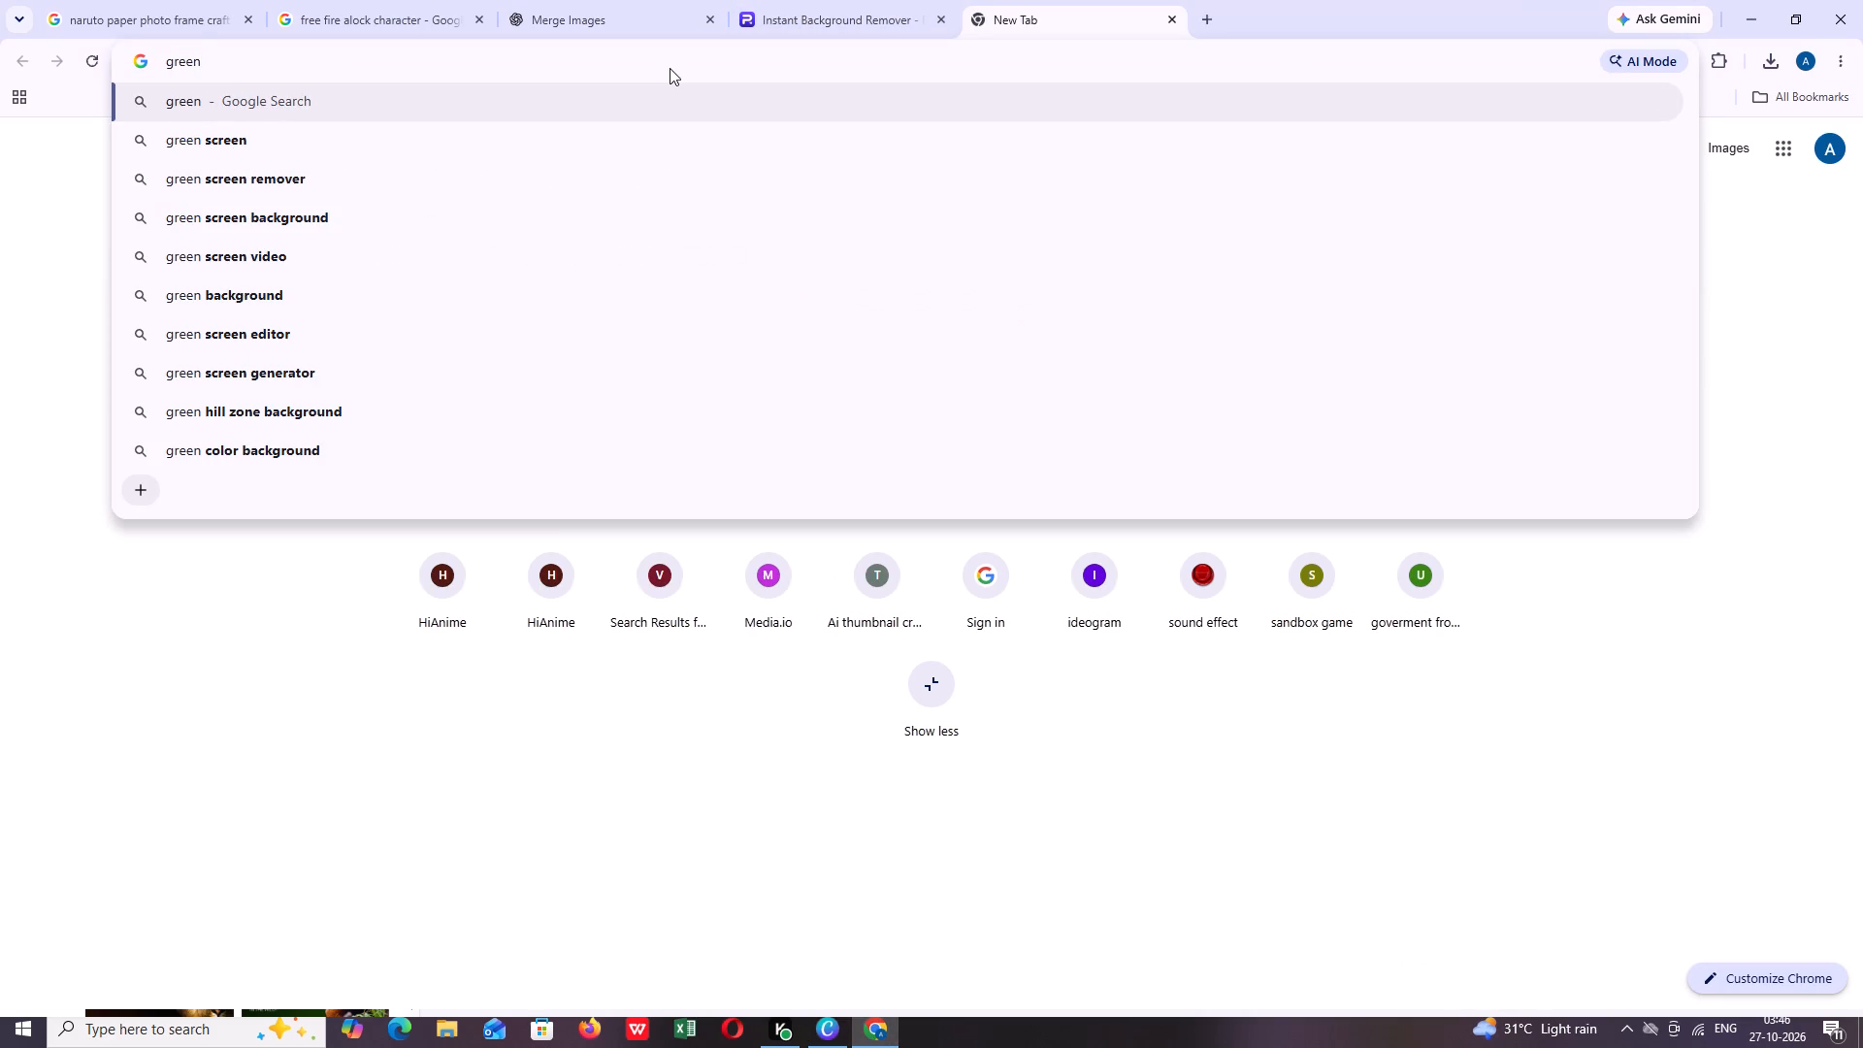
text(screem)
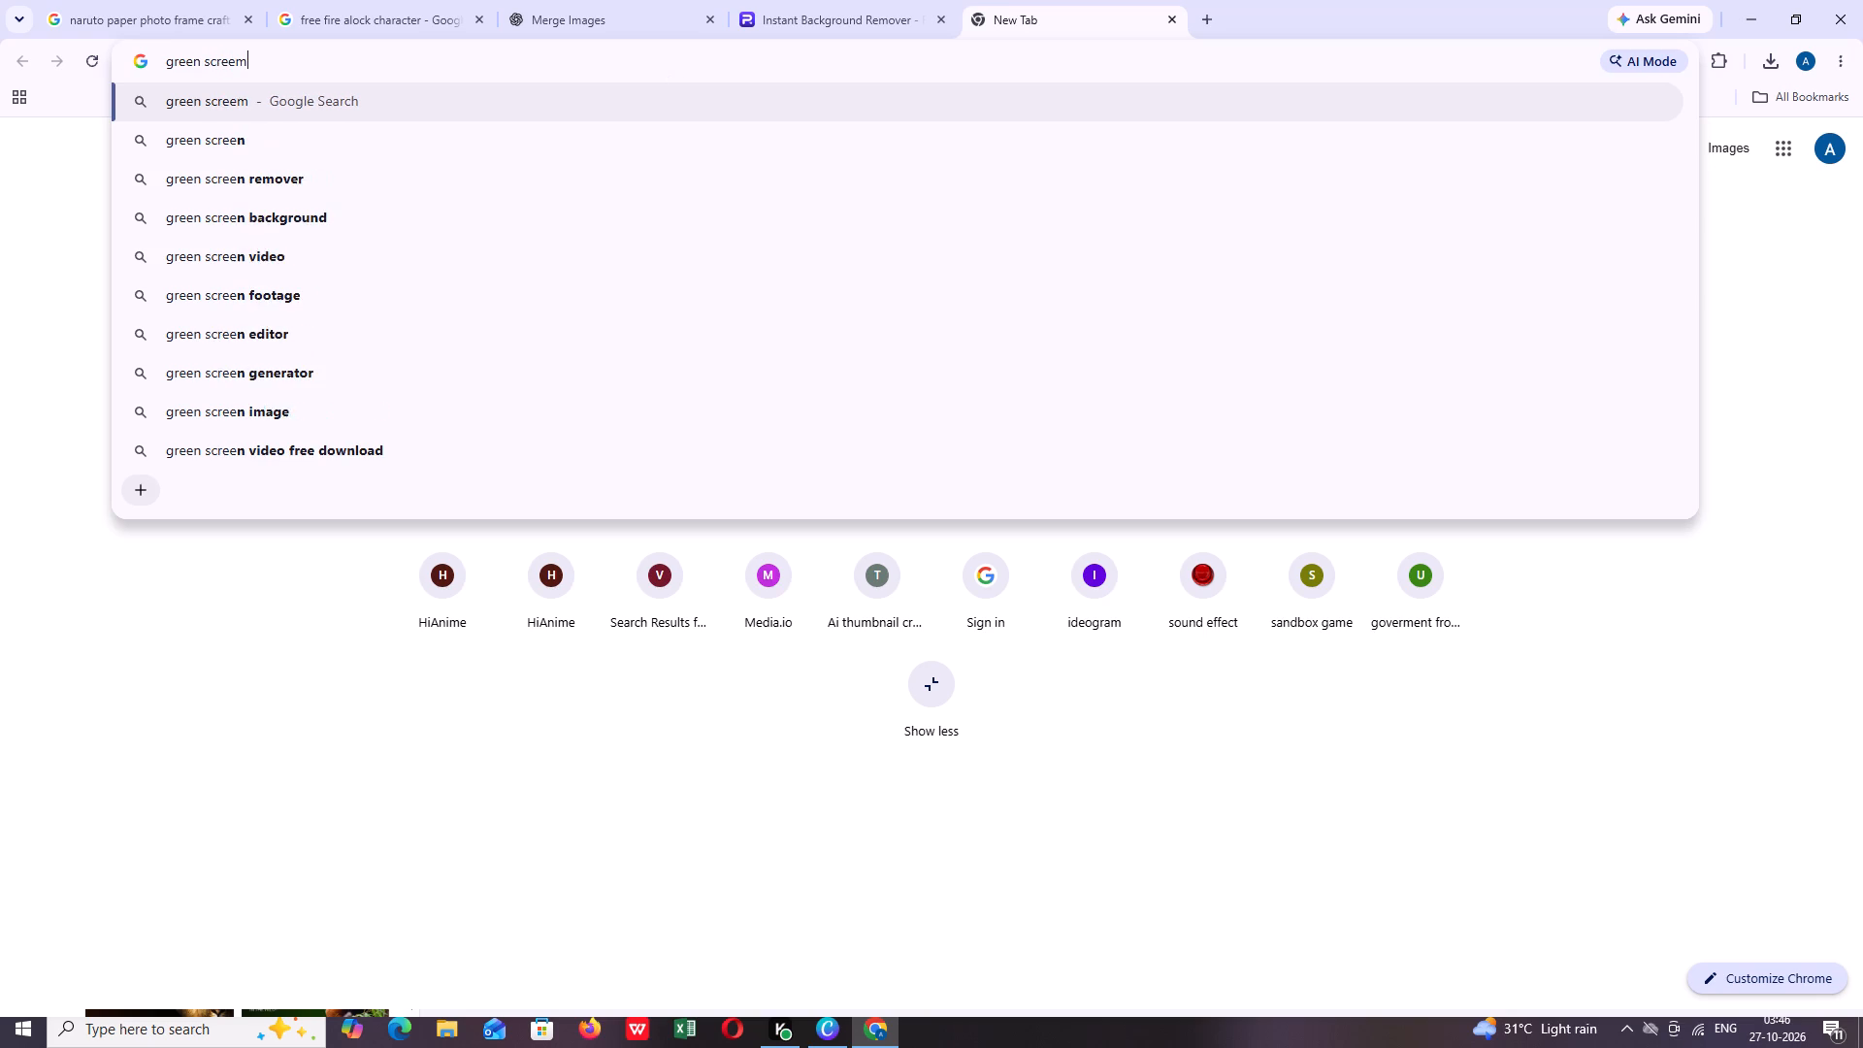
key(BackSpace)
key(n)
key(Return)
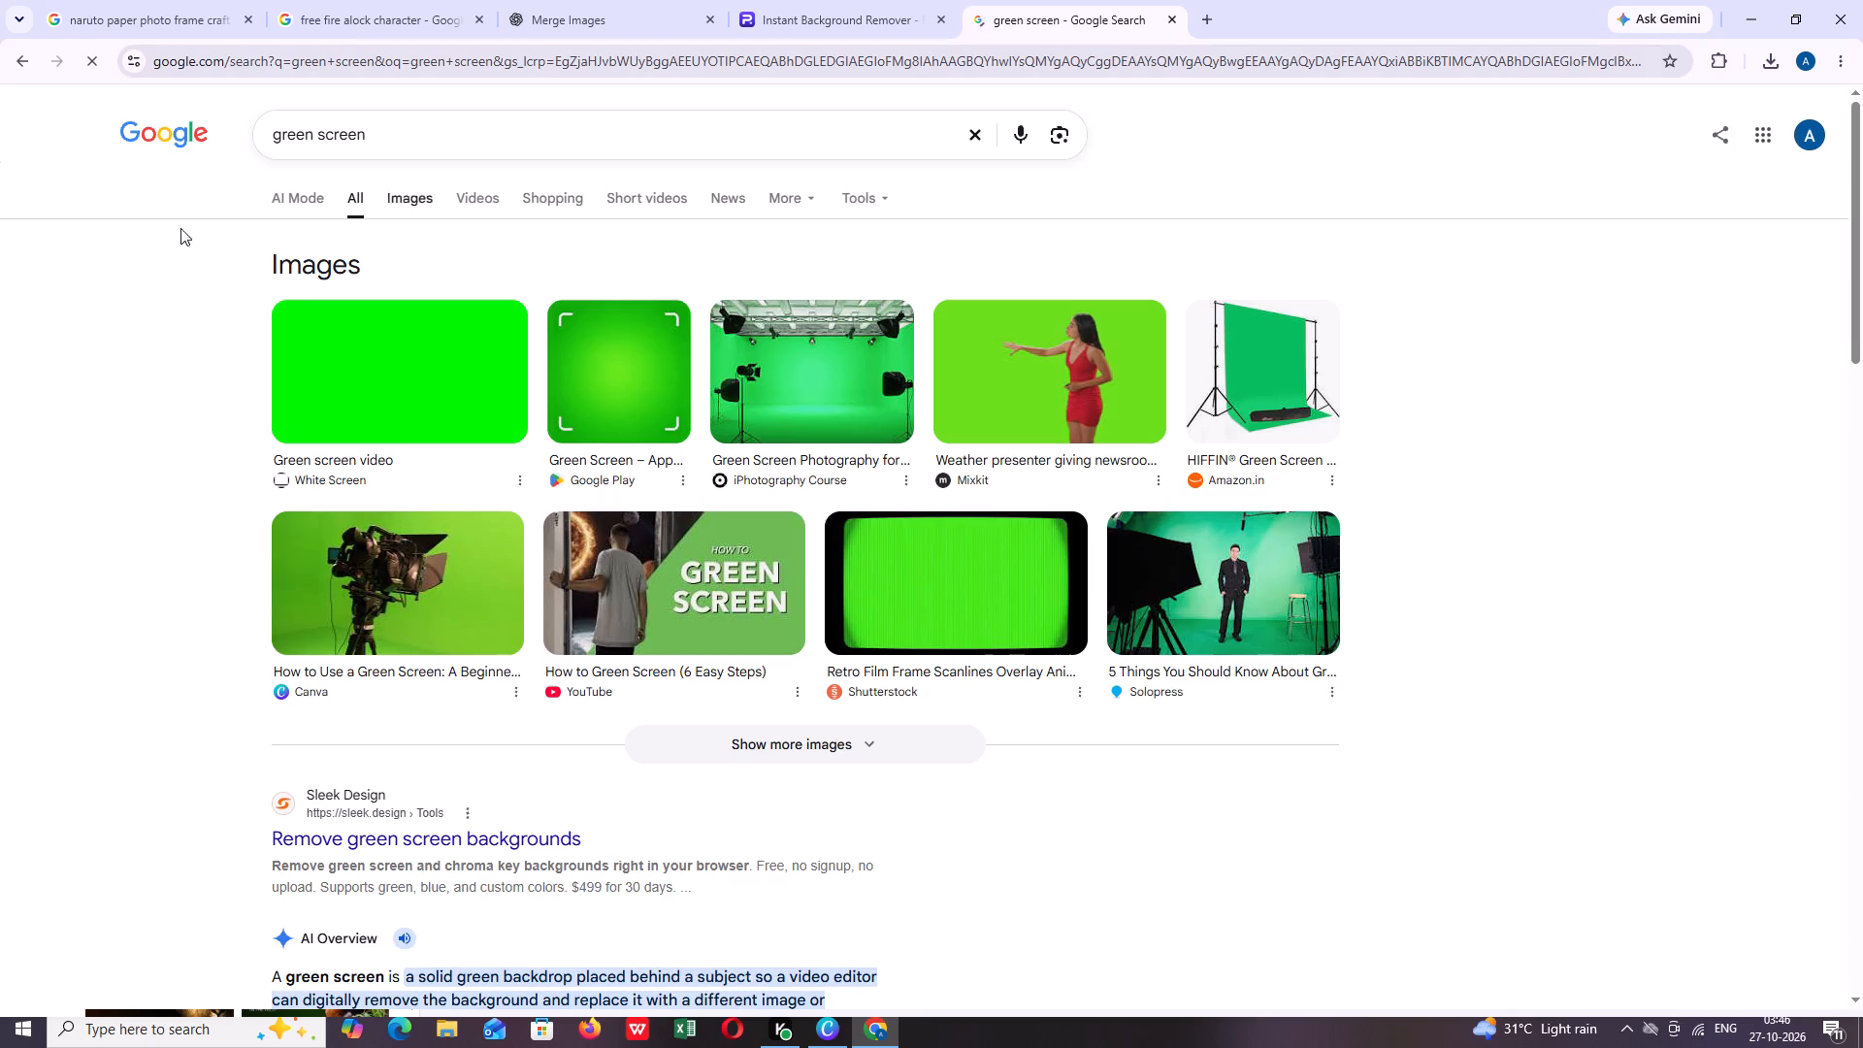
Open the plain green image from White Screen and save it as green-background PNG in the Pictures folder.
click(320, 353)
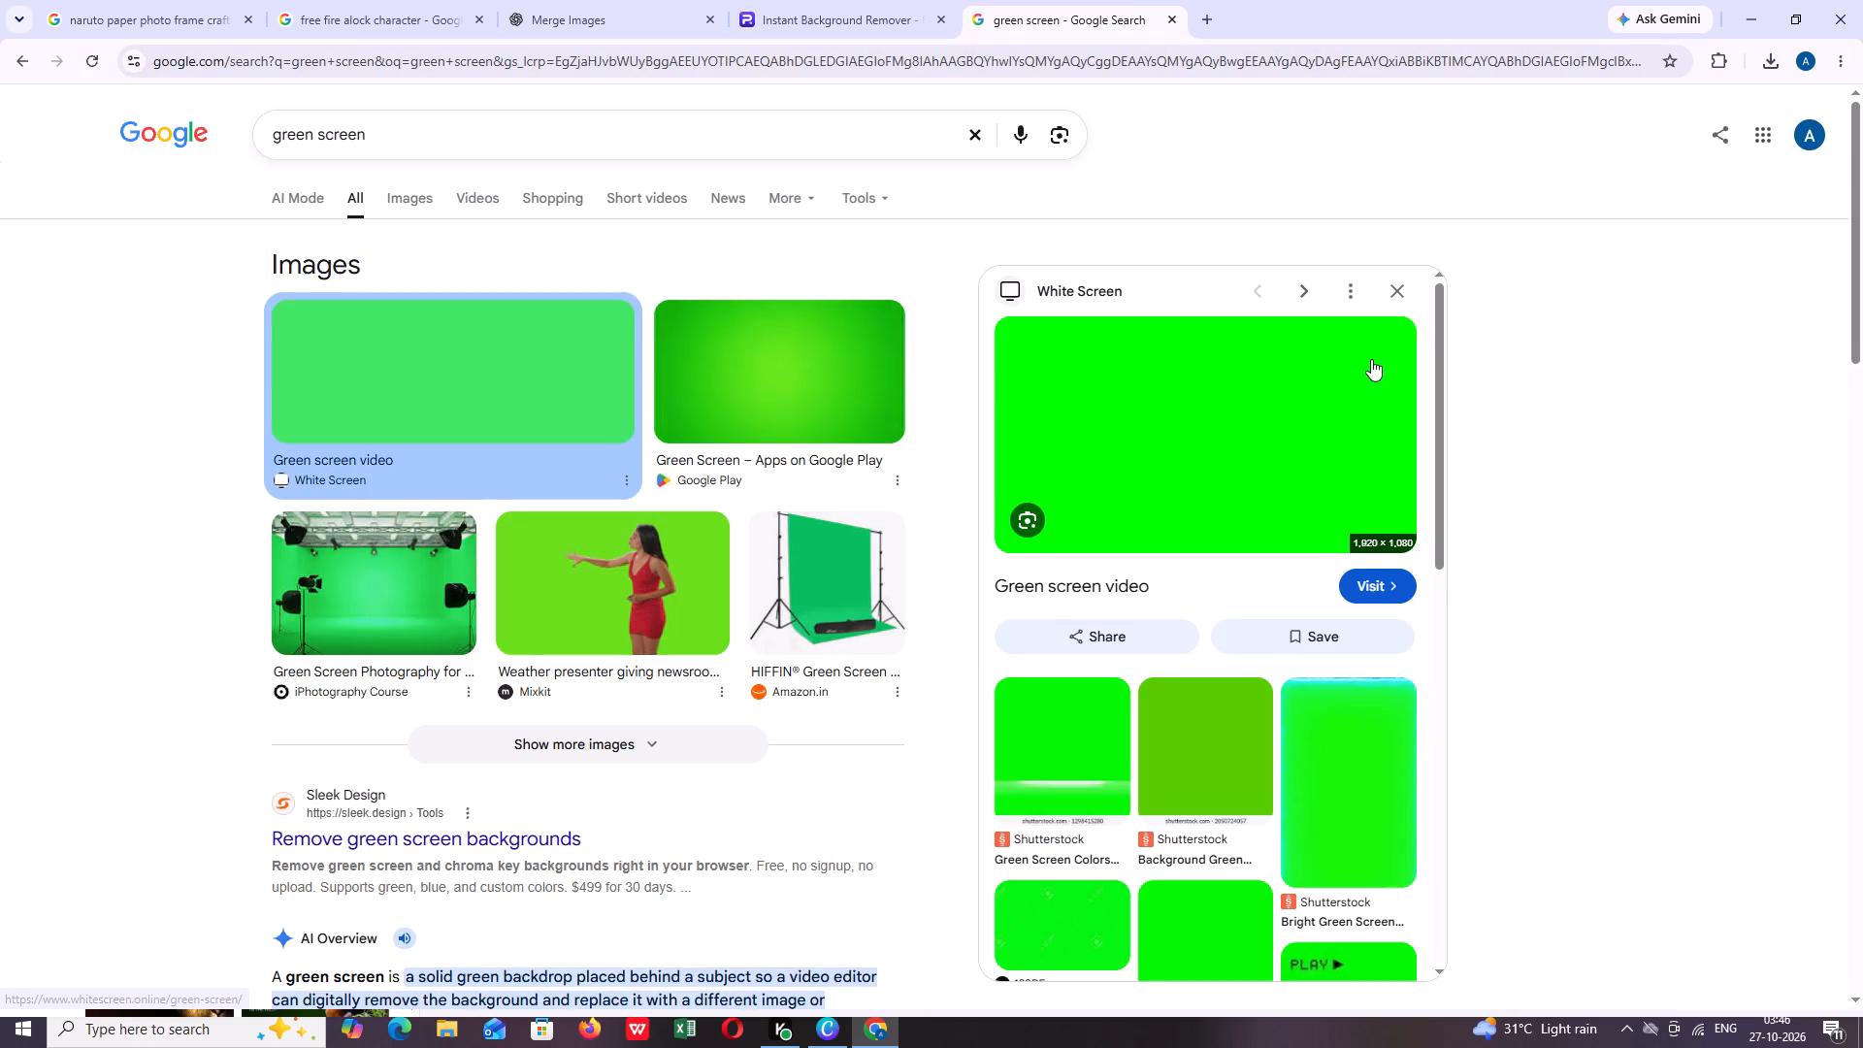
right_click(1249, 436)
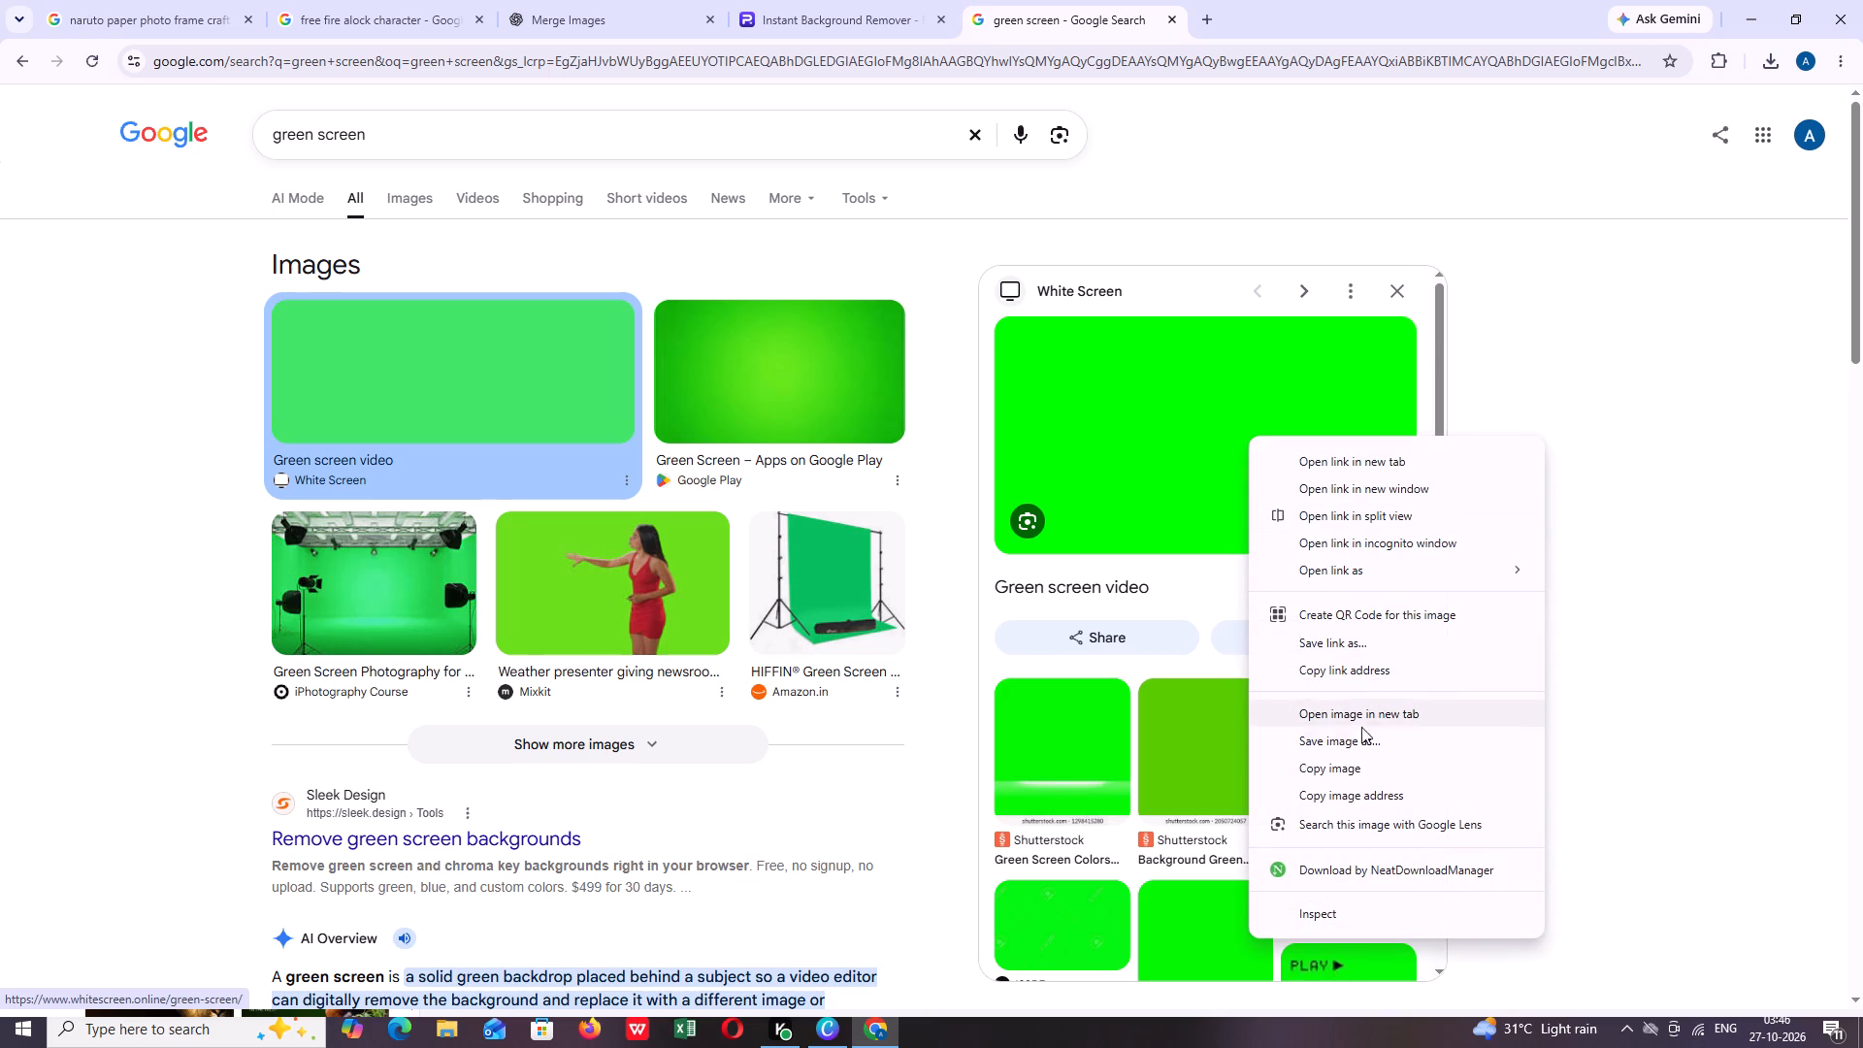
click(1359, 745)
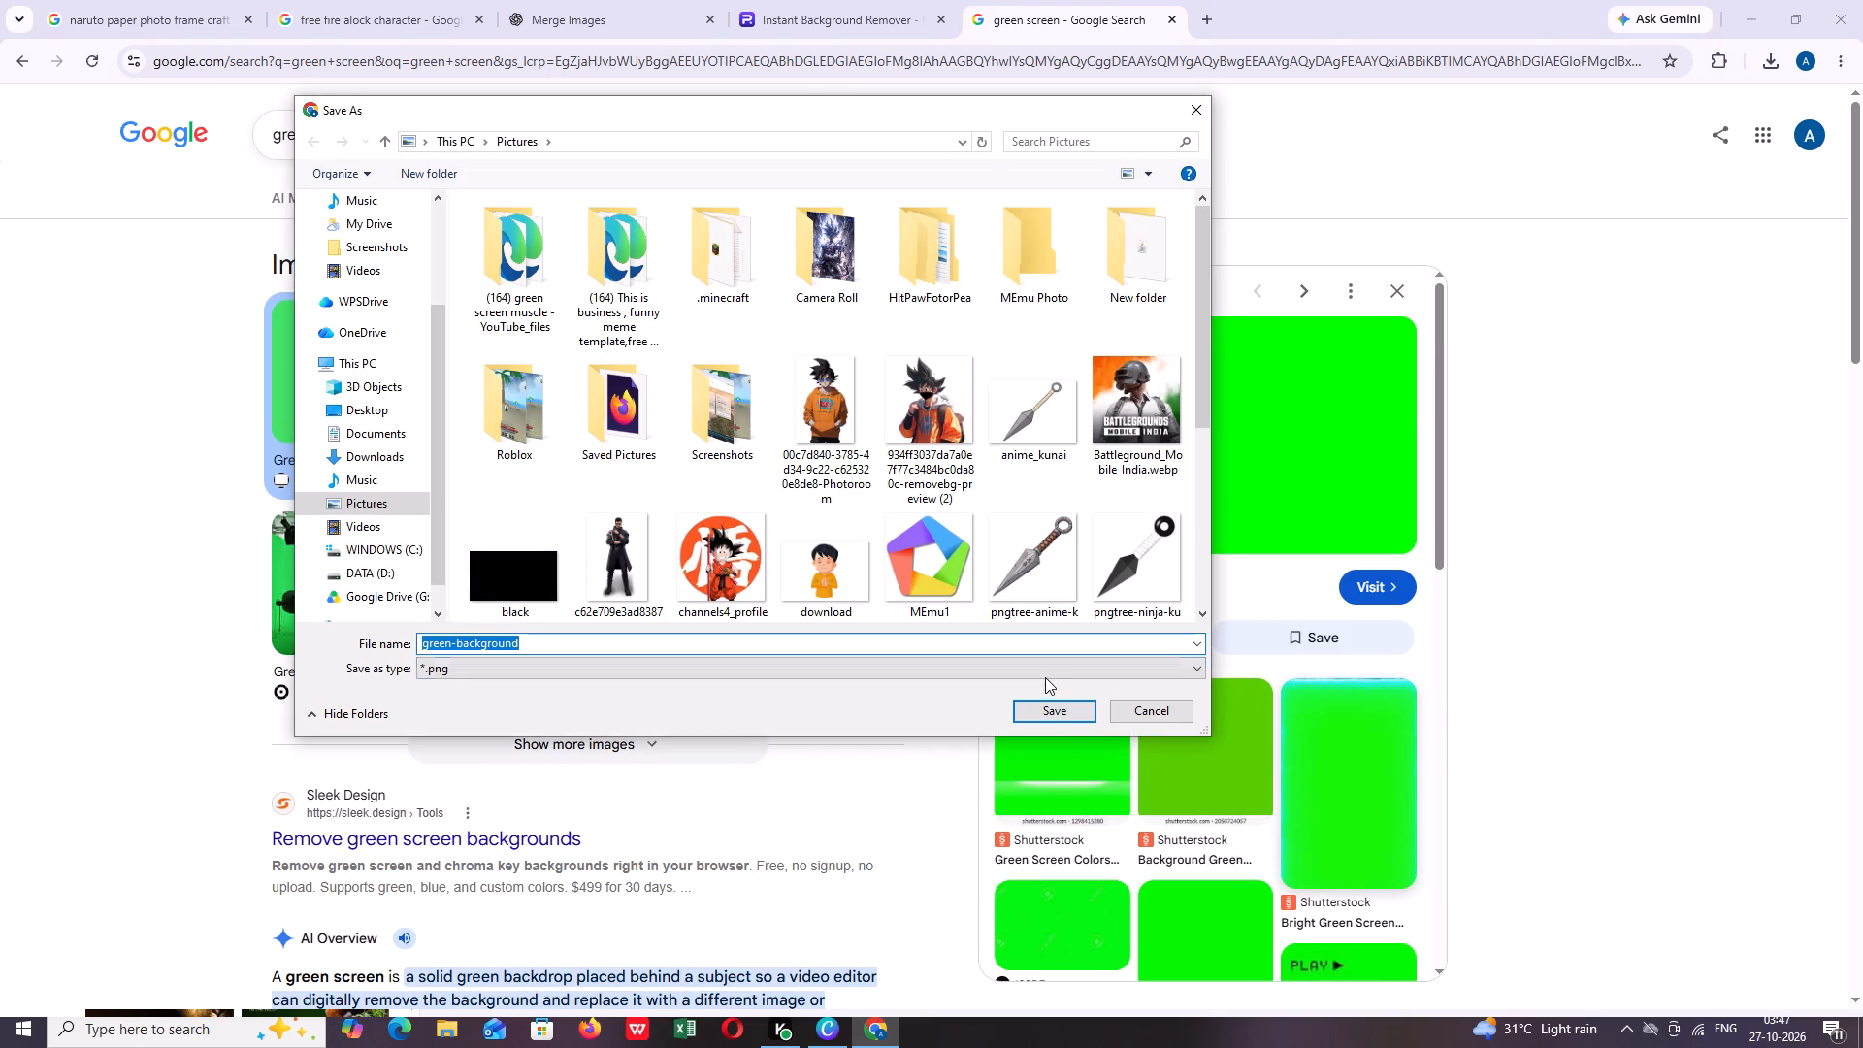
click(1064, 713)
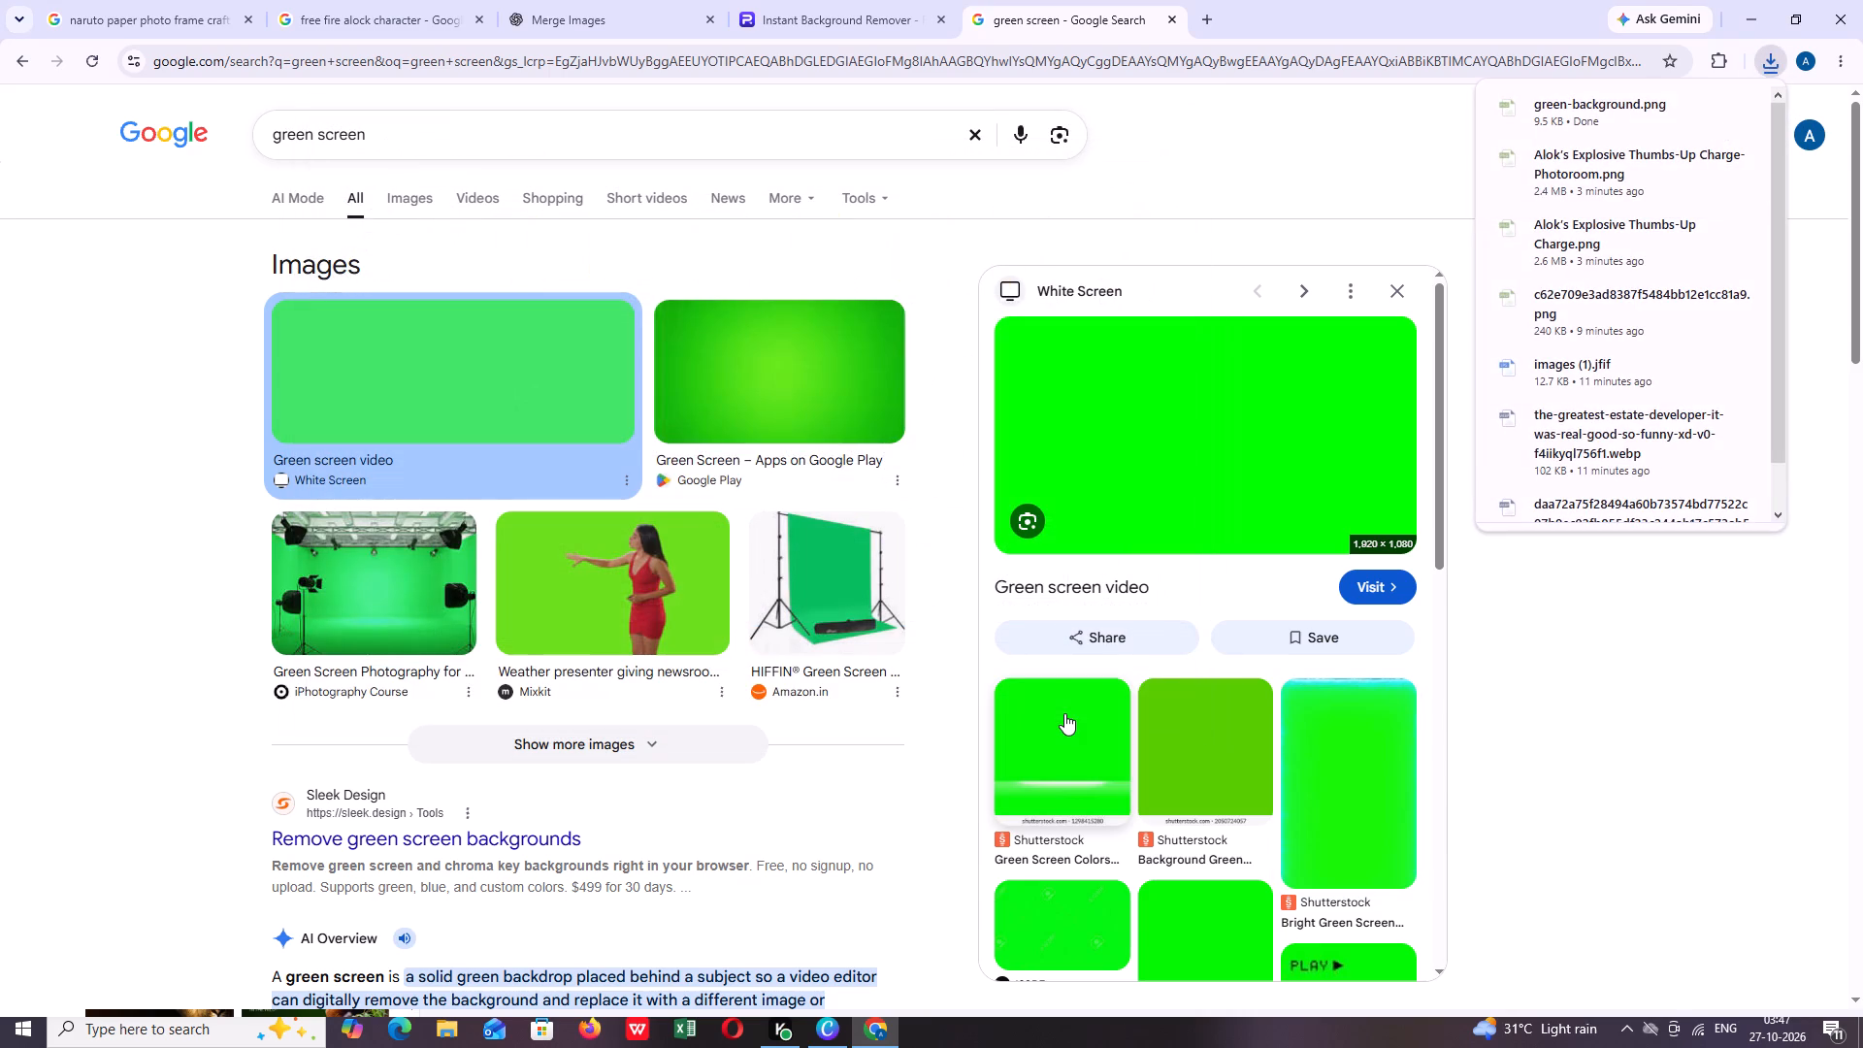
Switch back to Canva and delete the HEADING, SUBHEADING and BODY text from the page.
click(831, 1032)
click(1393, 600)
click(1123, 510)
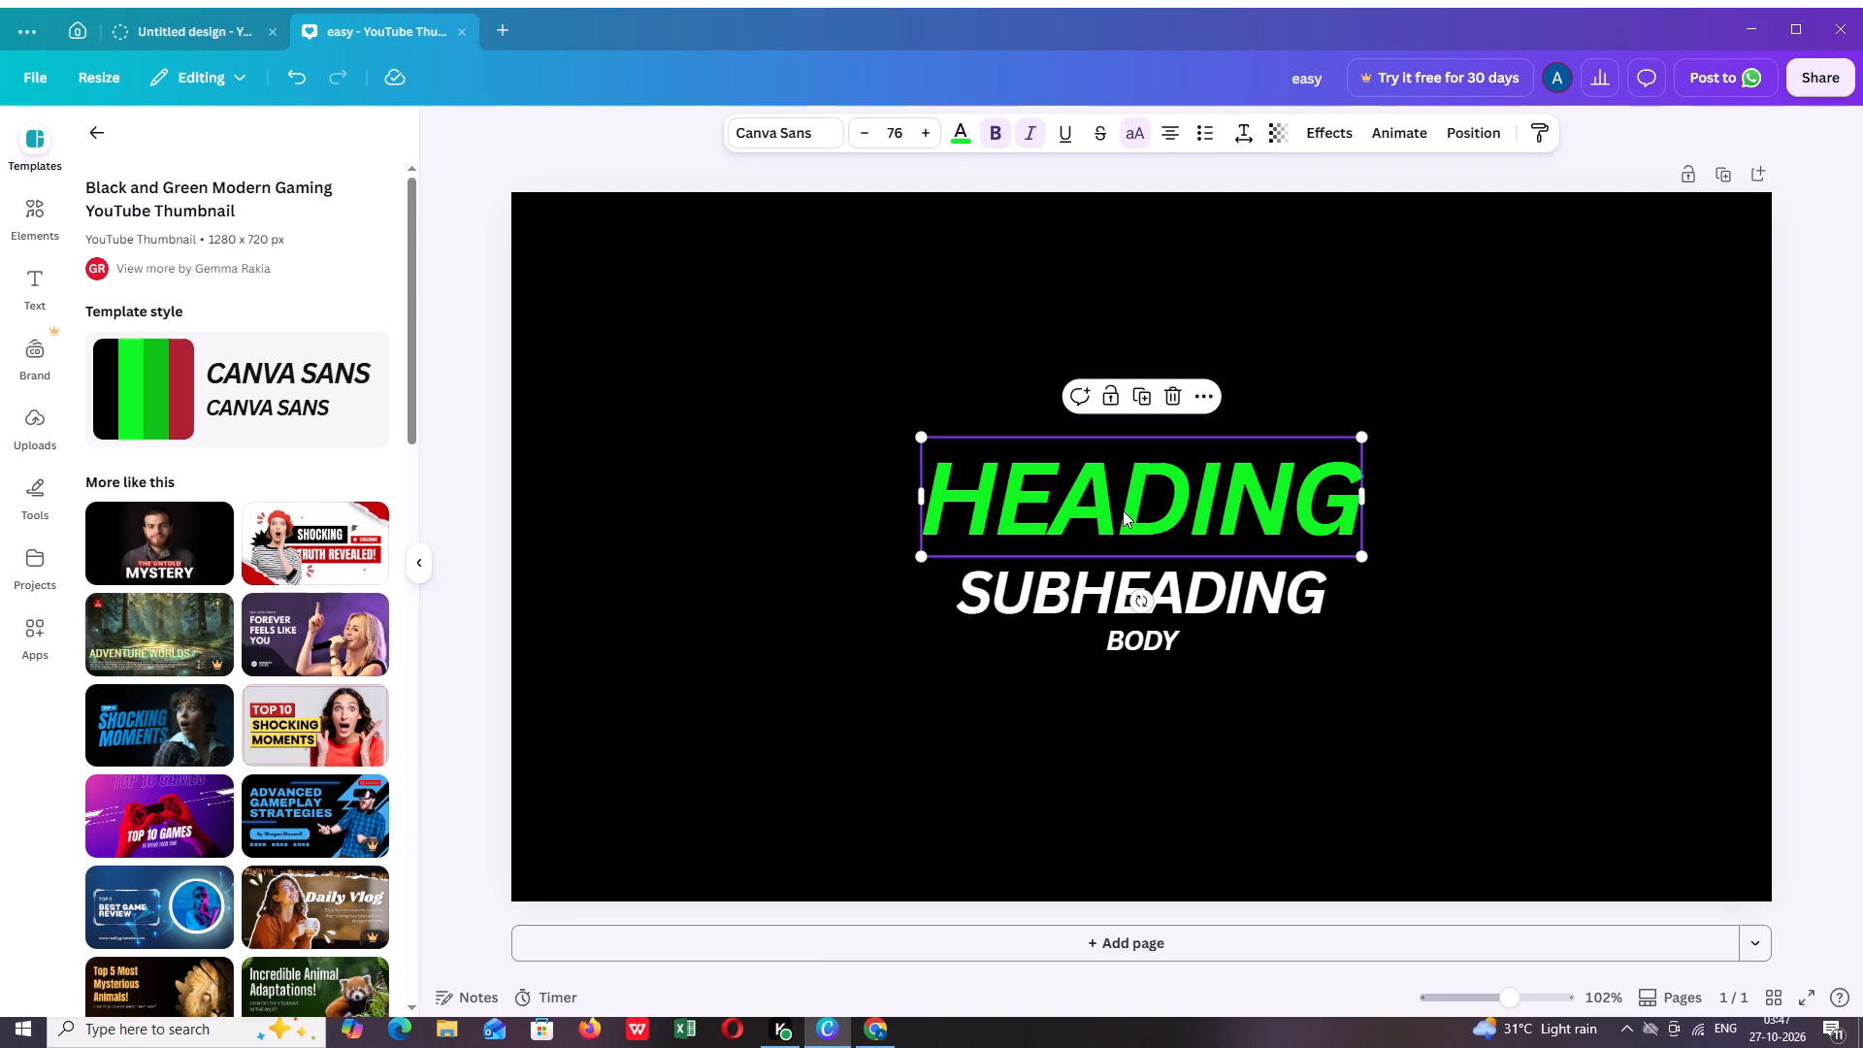
key(Delete)
click(1162, 556)
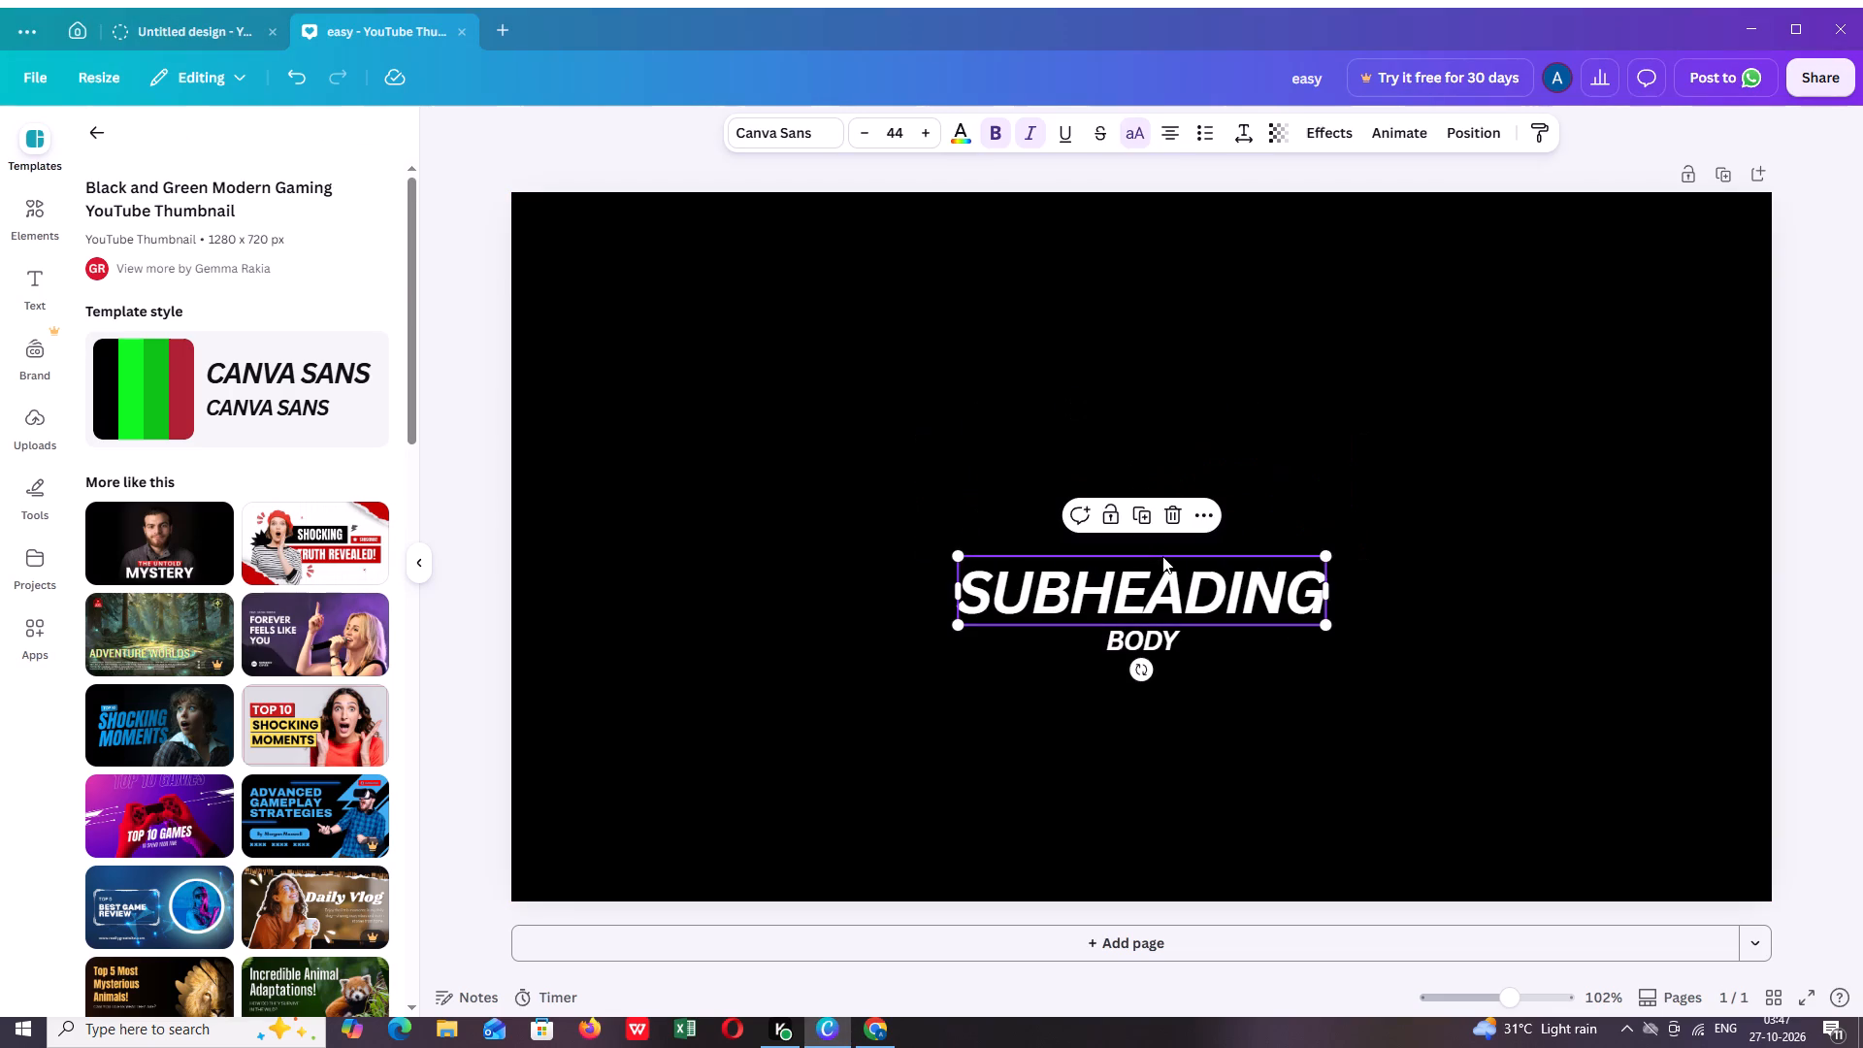
key(Delete)
click(1133, 644)
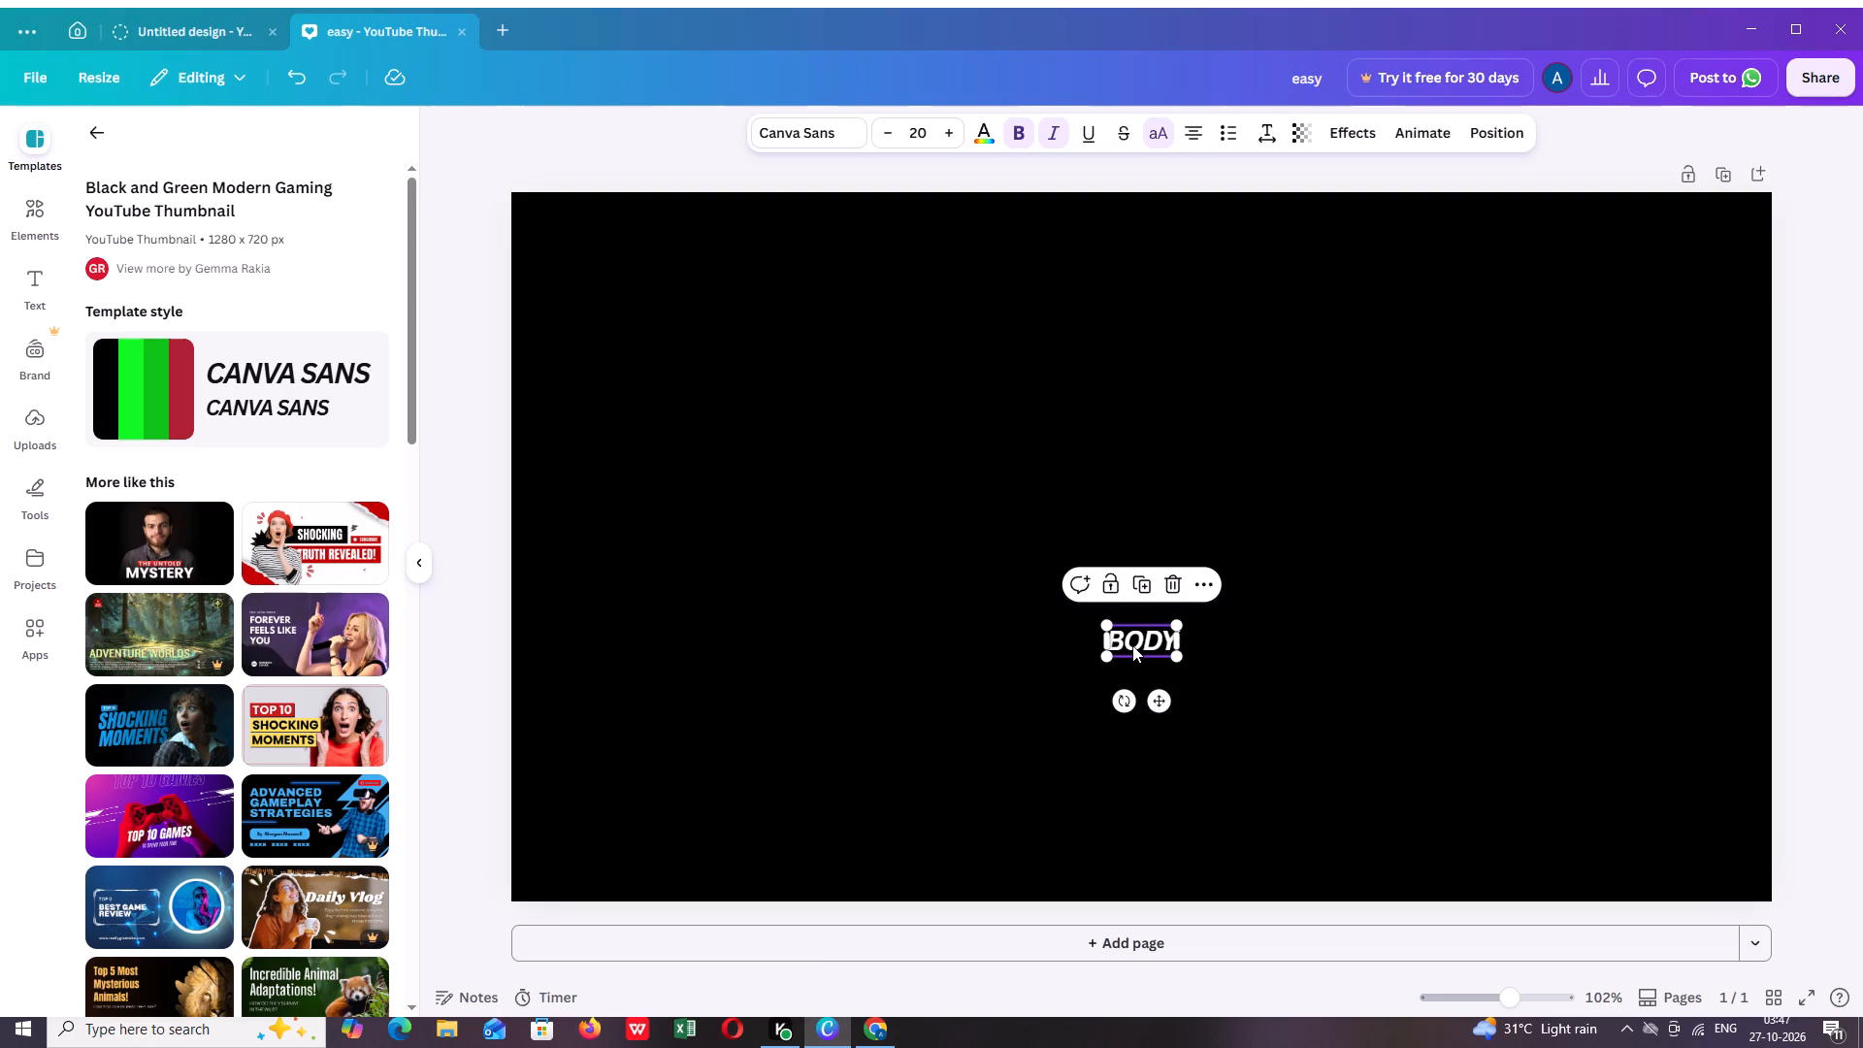
key(Delete)
Change the page background to the yellow-to-green gradient from the Brand Kit palette.
click(1132, 645)
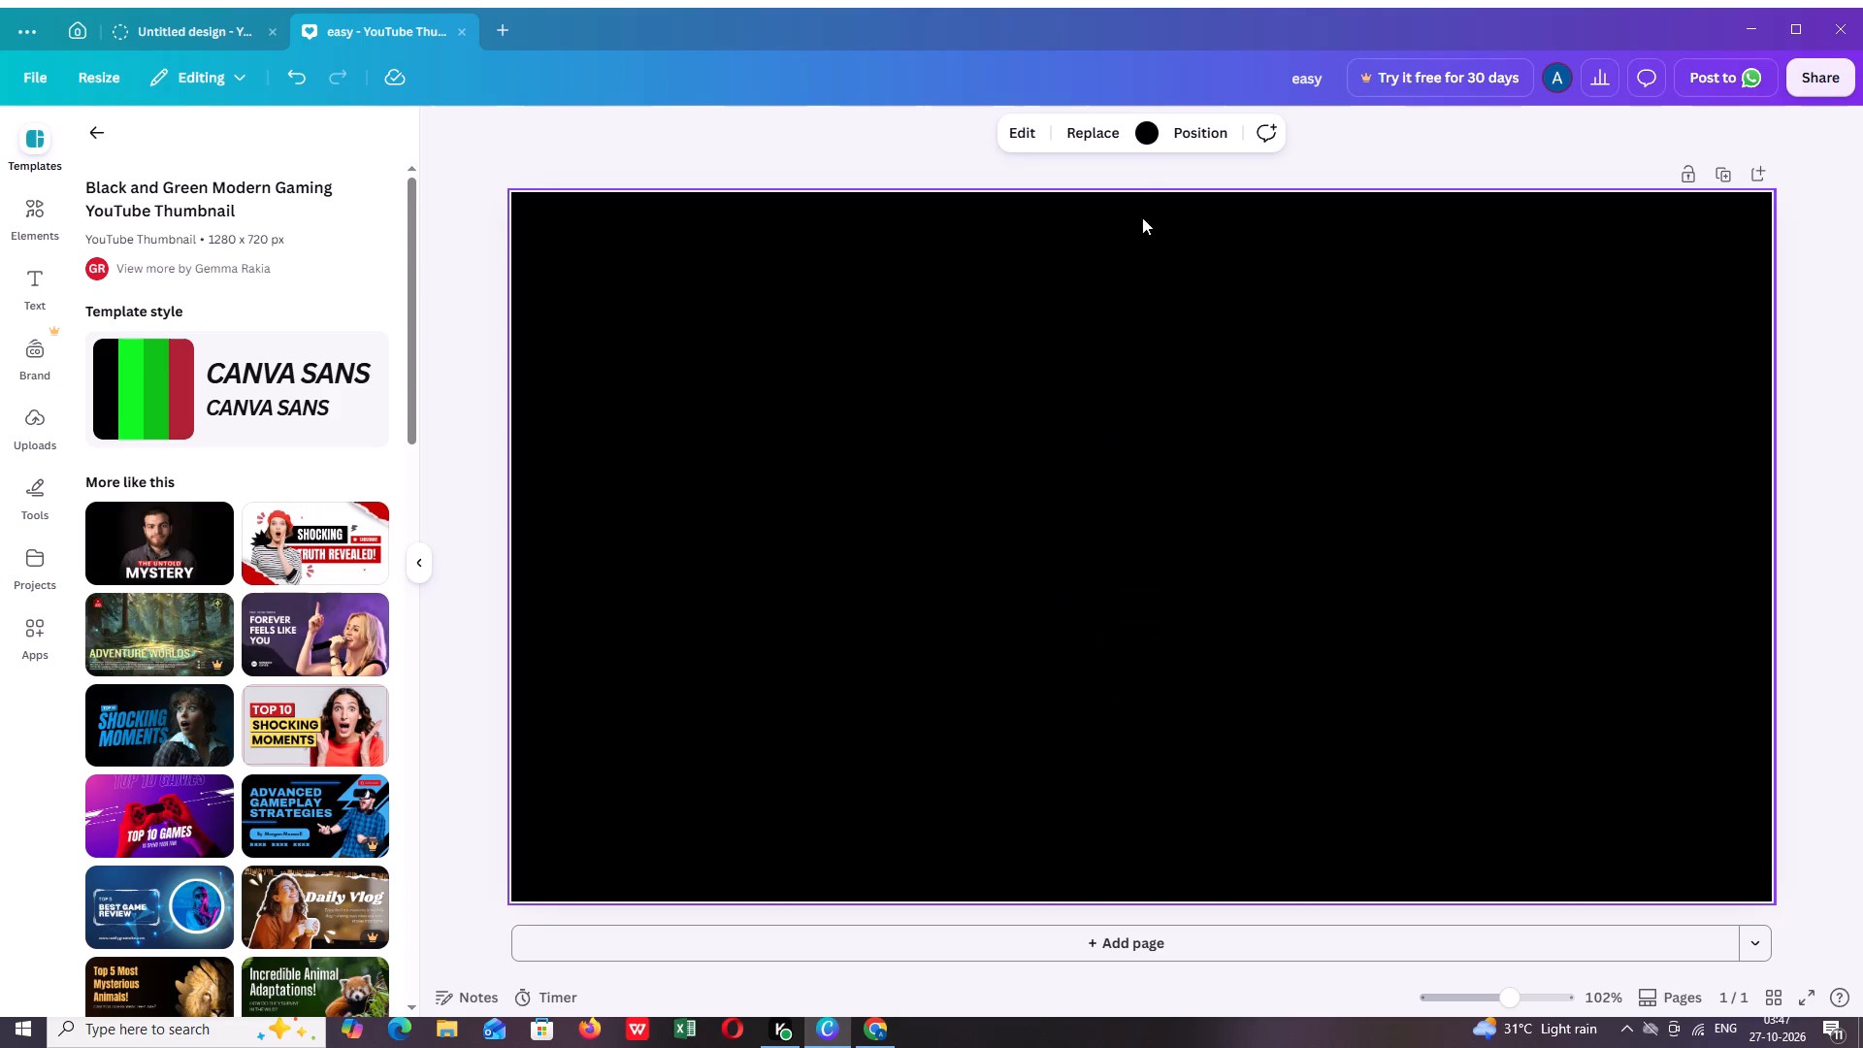
click(1138, 132)
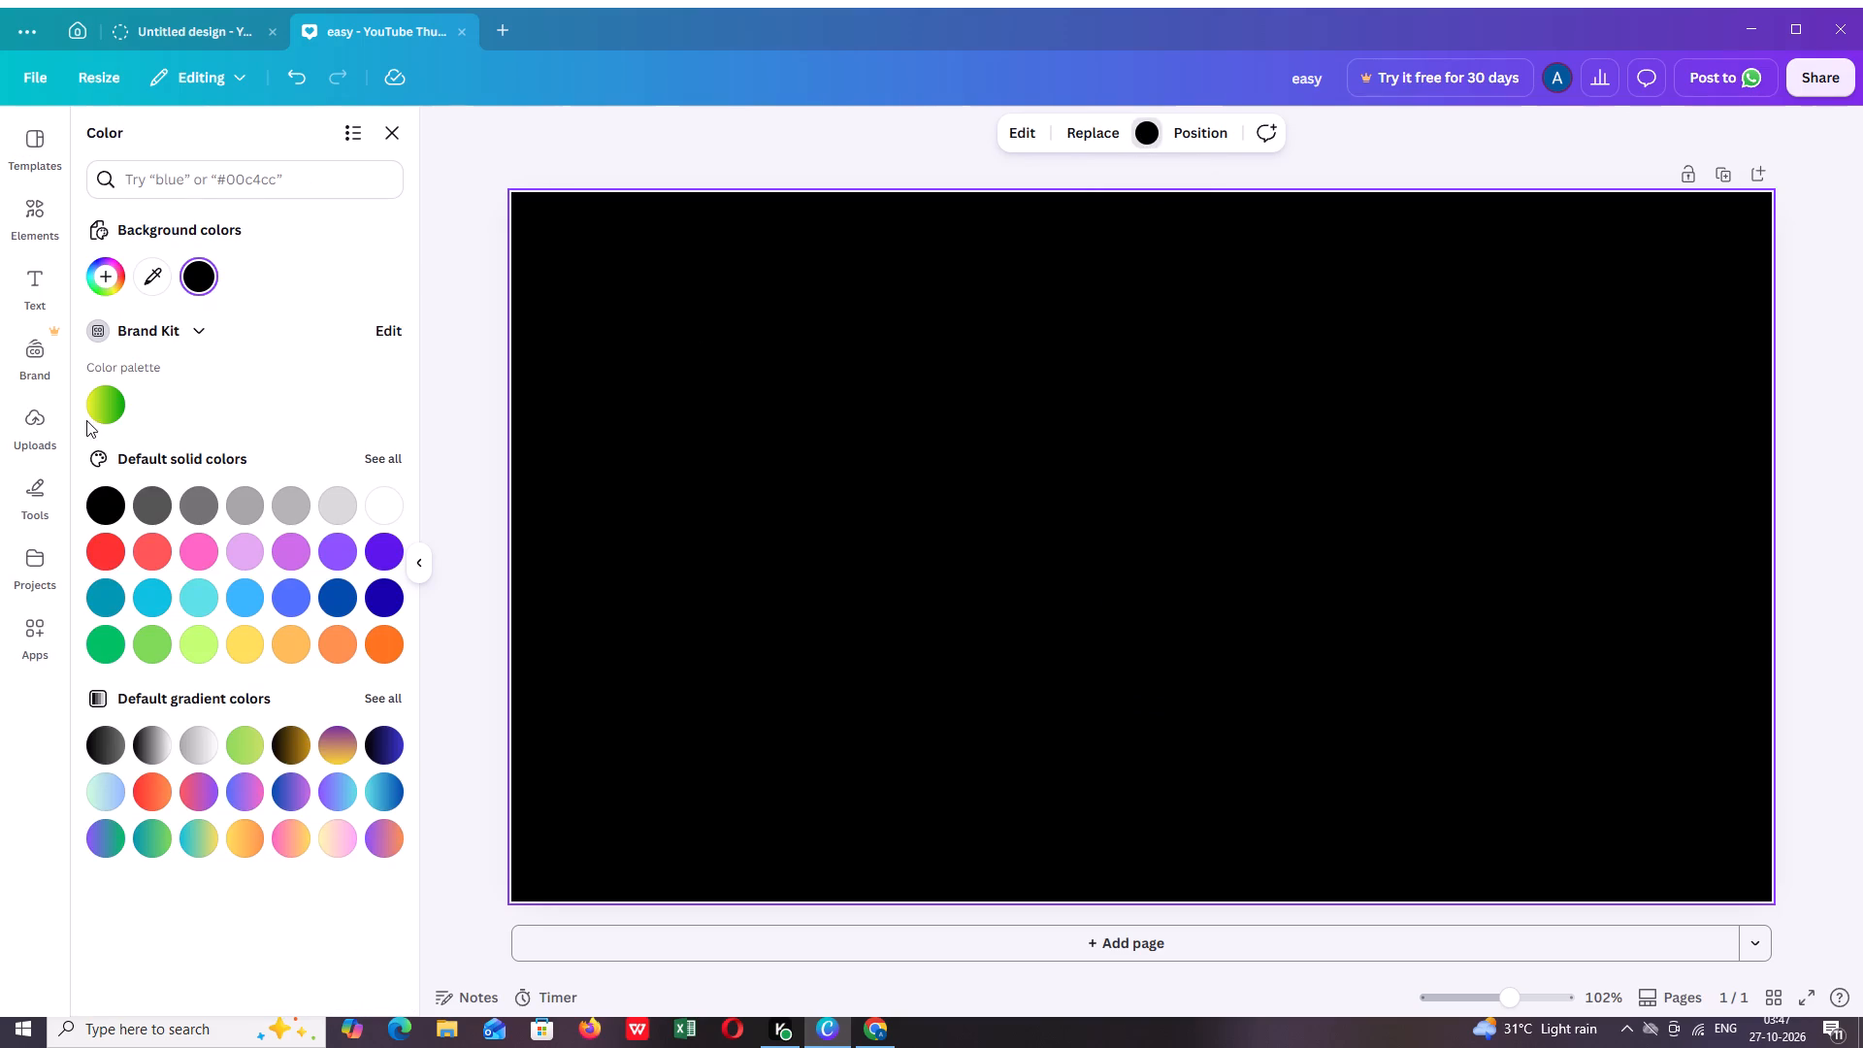
click(99, 408)
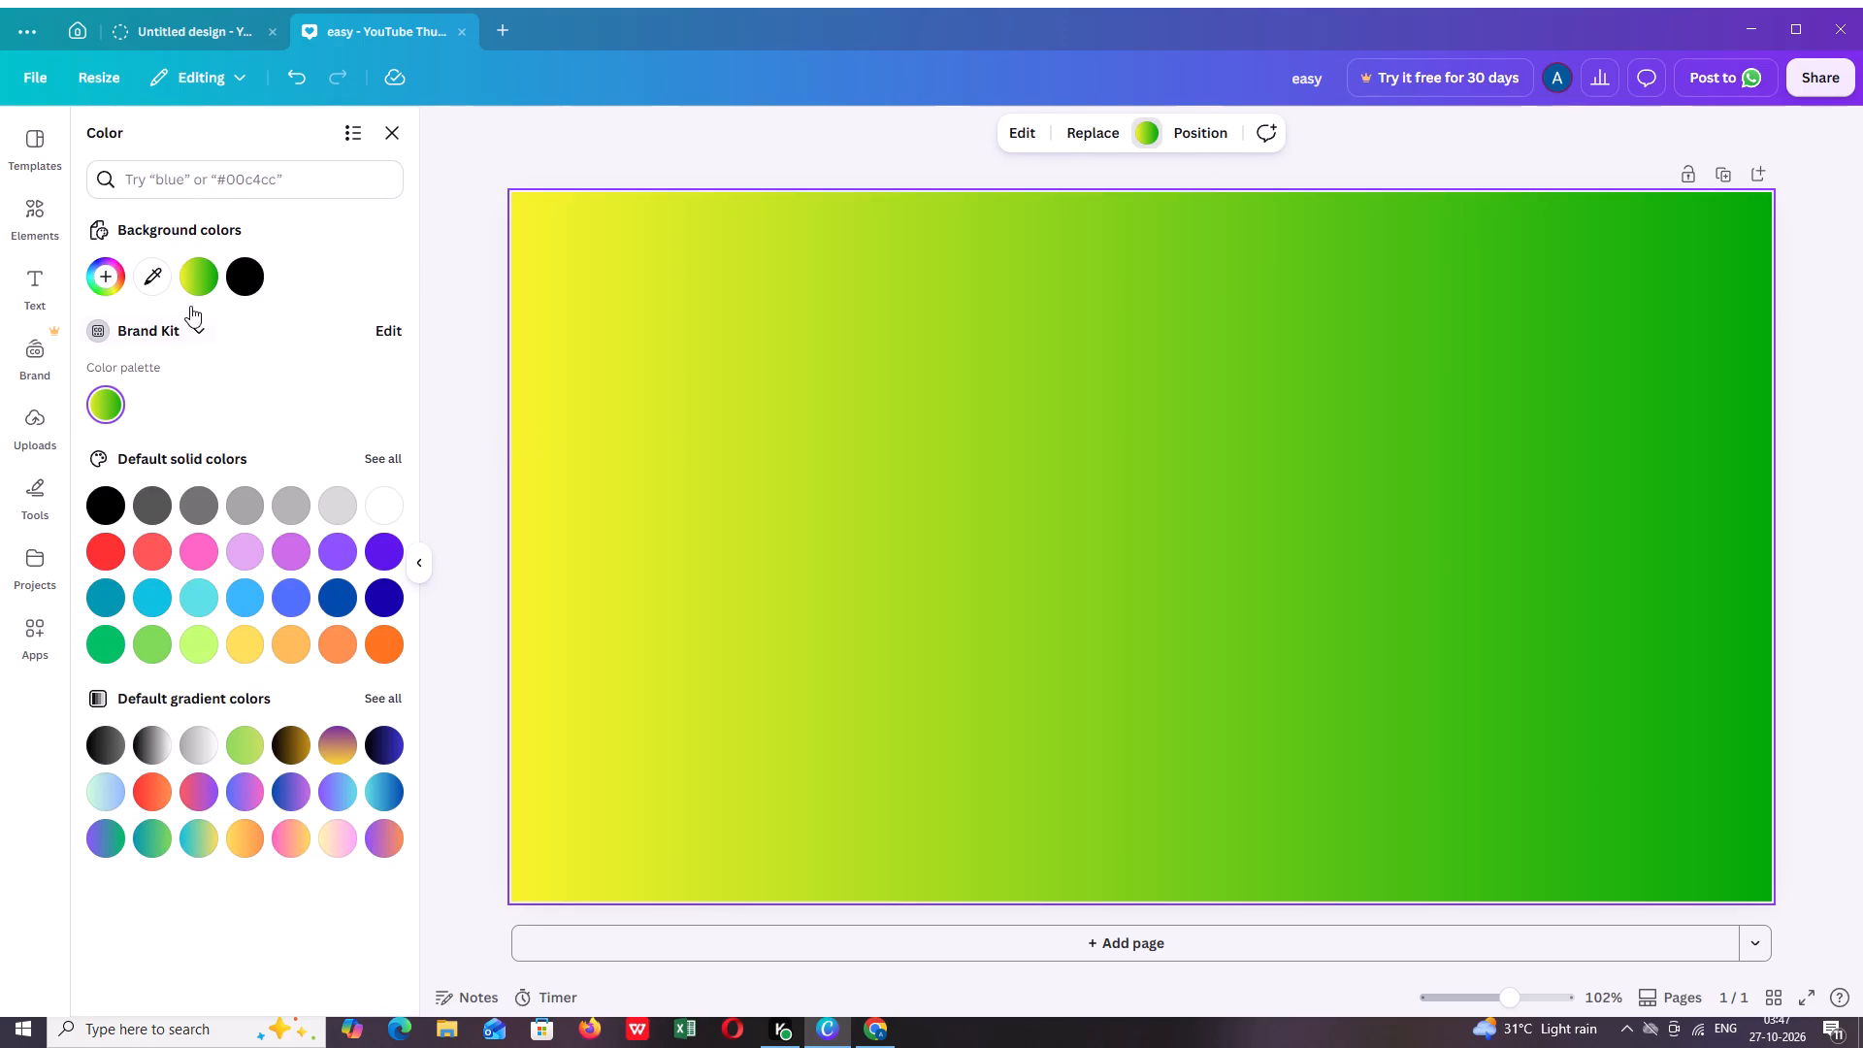
Lighten the green end colour of the background gradient to #4FFF57.
click(199, 287)
click(91, 258)
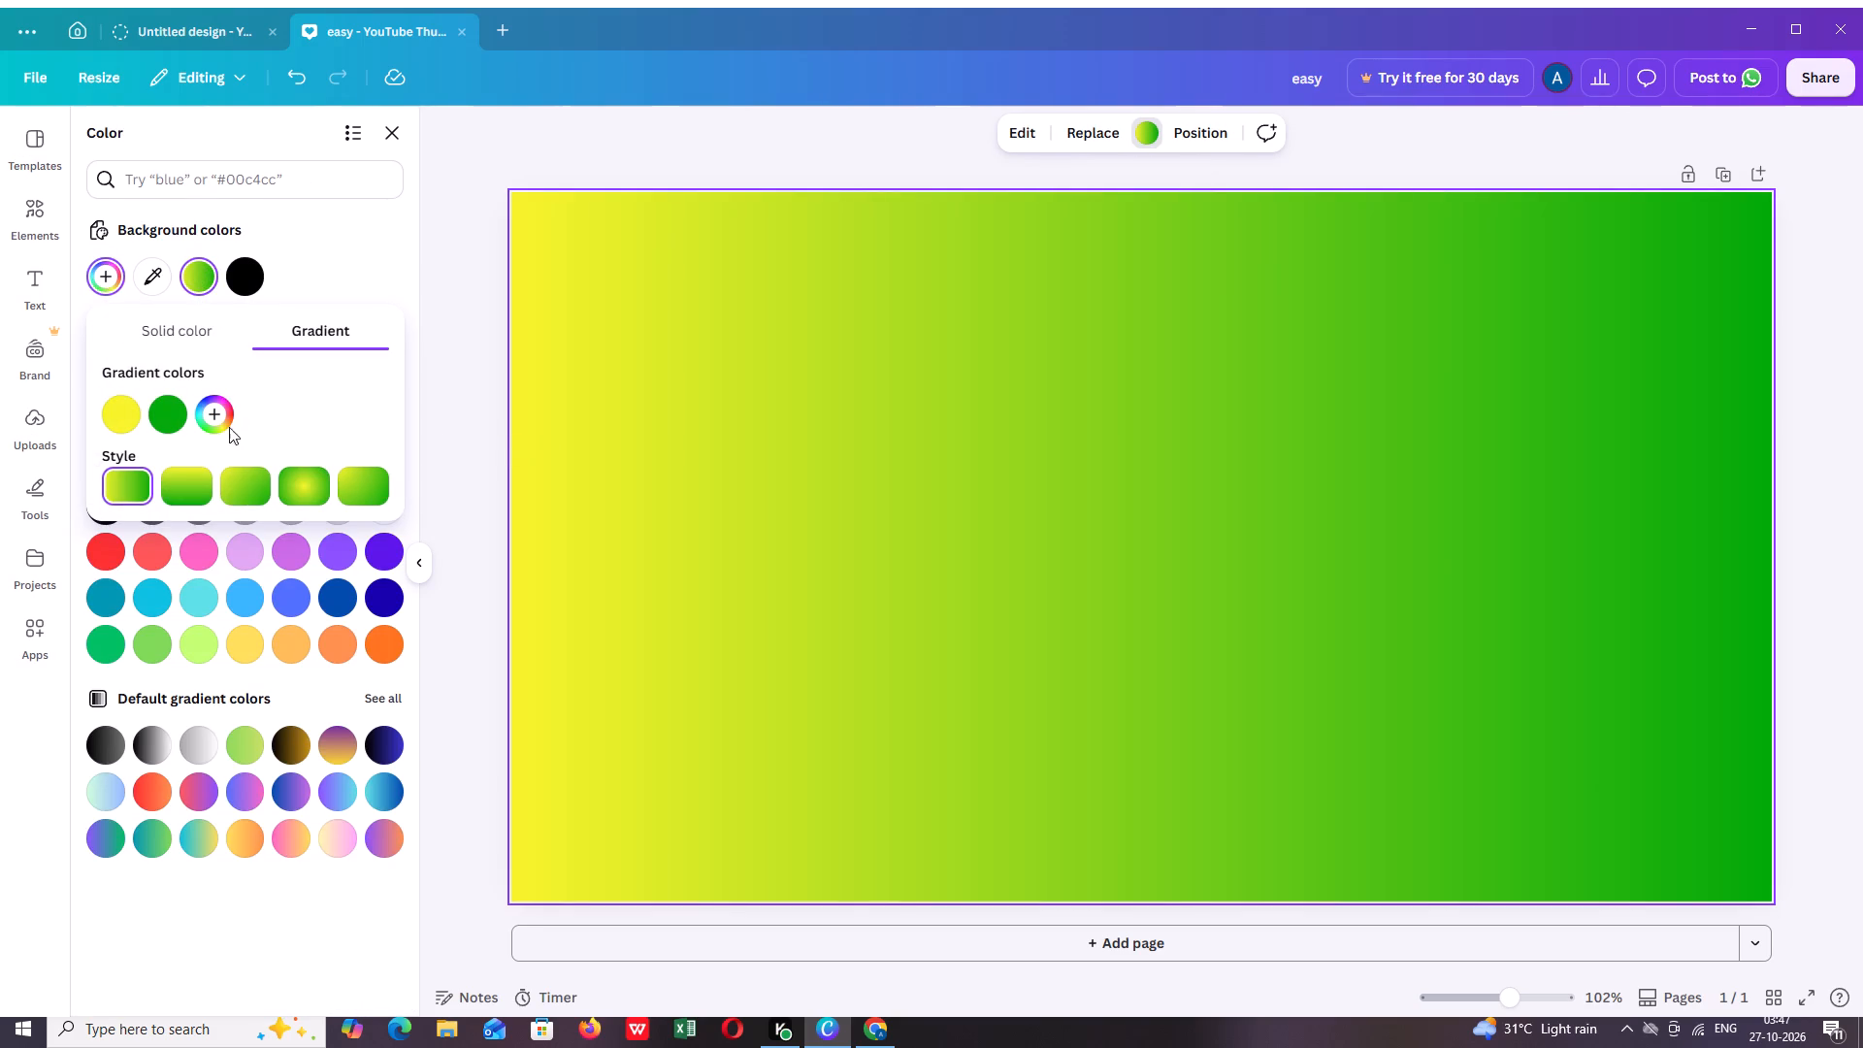
click(171, 412)
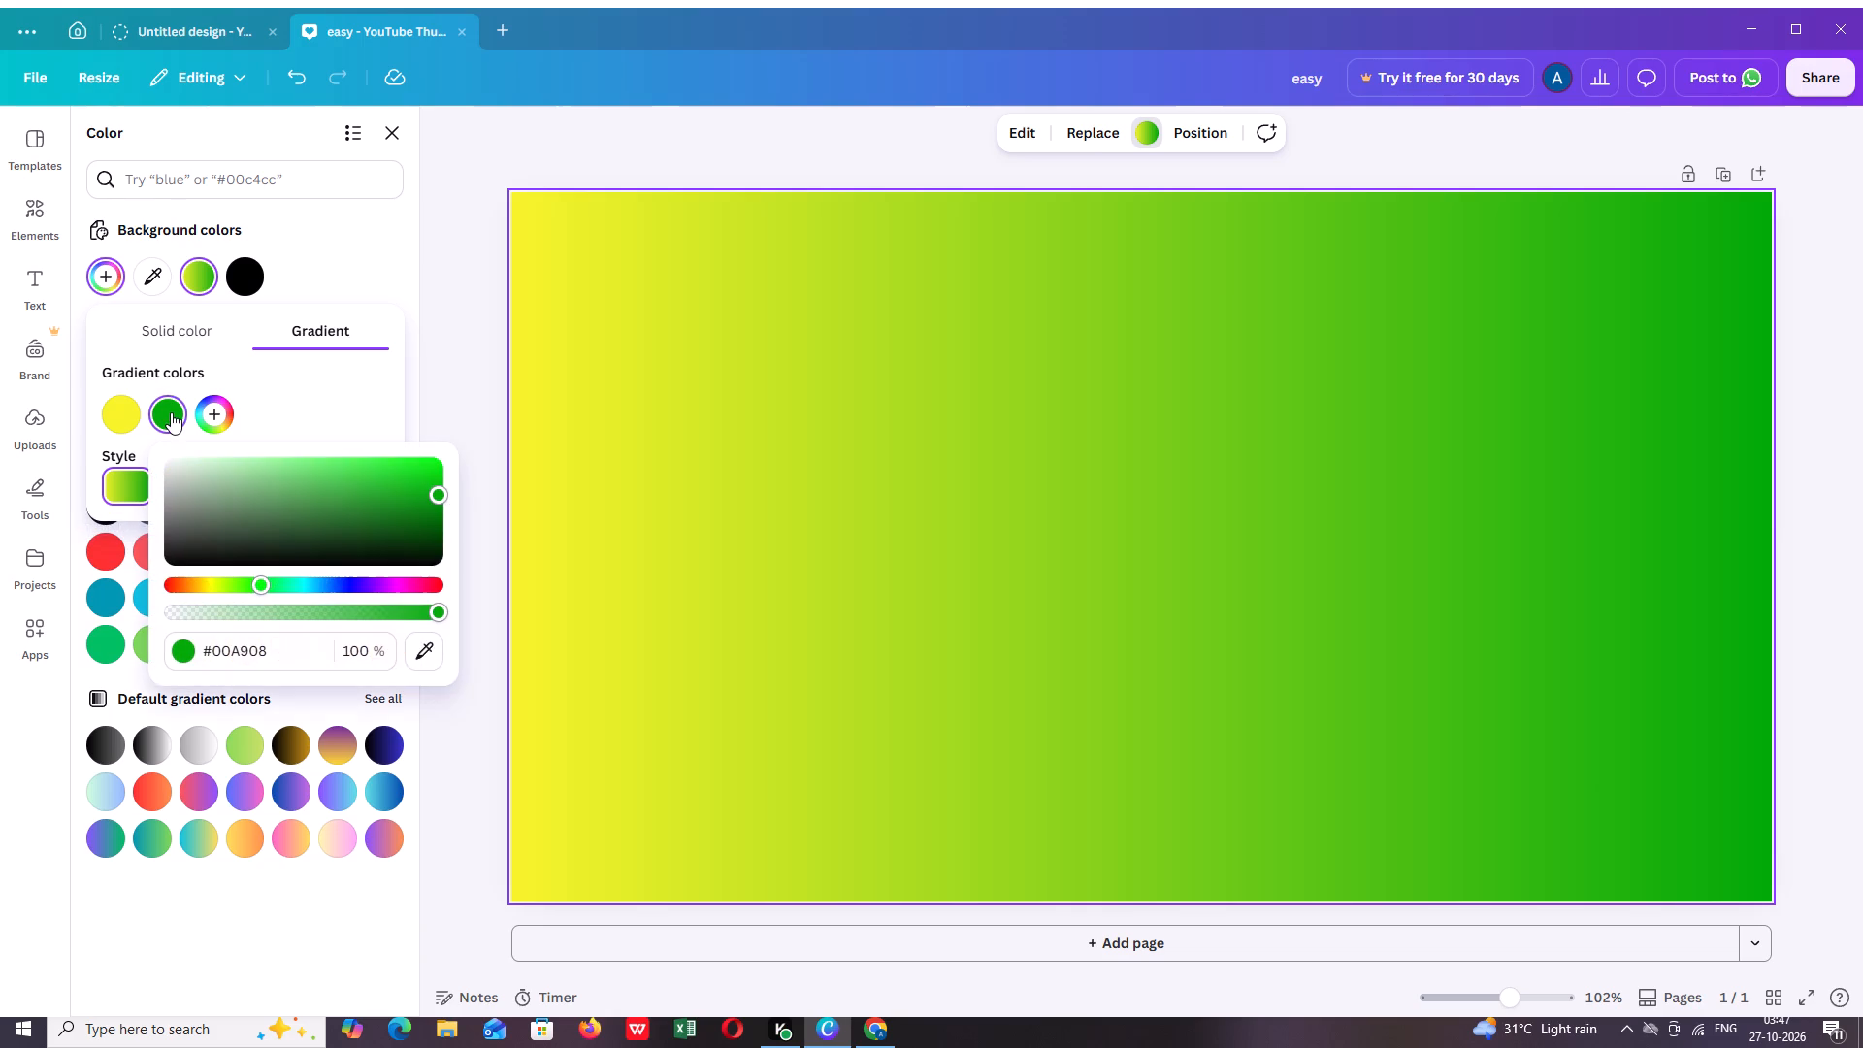
click(406, 467)
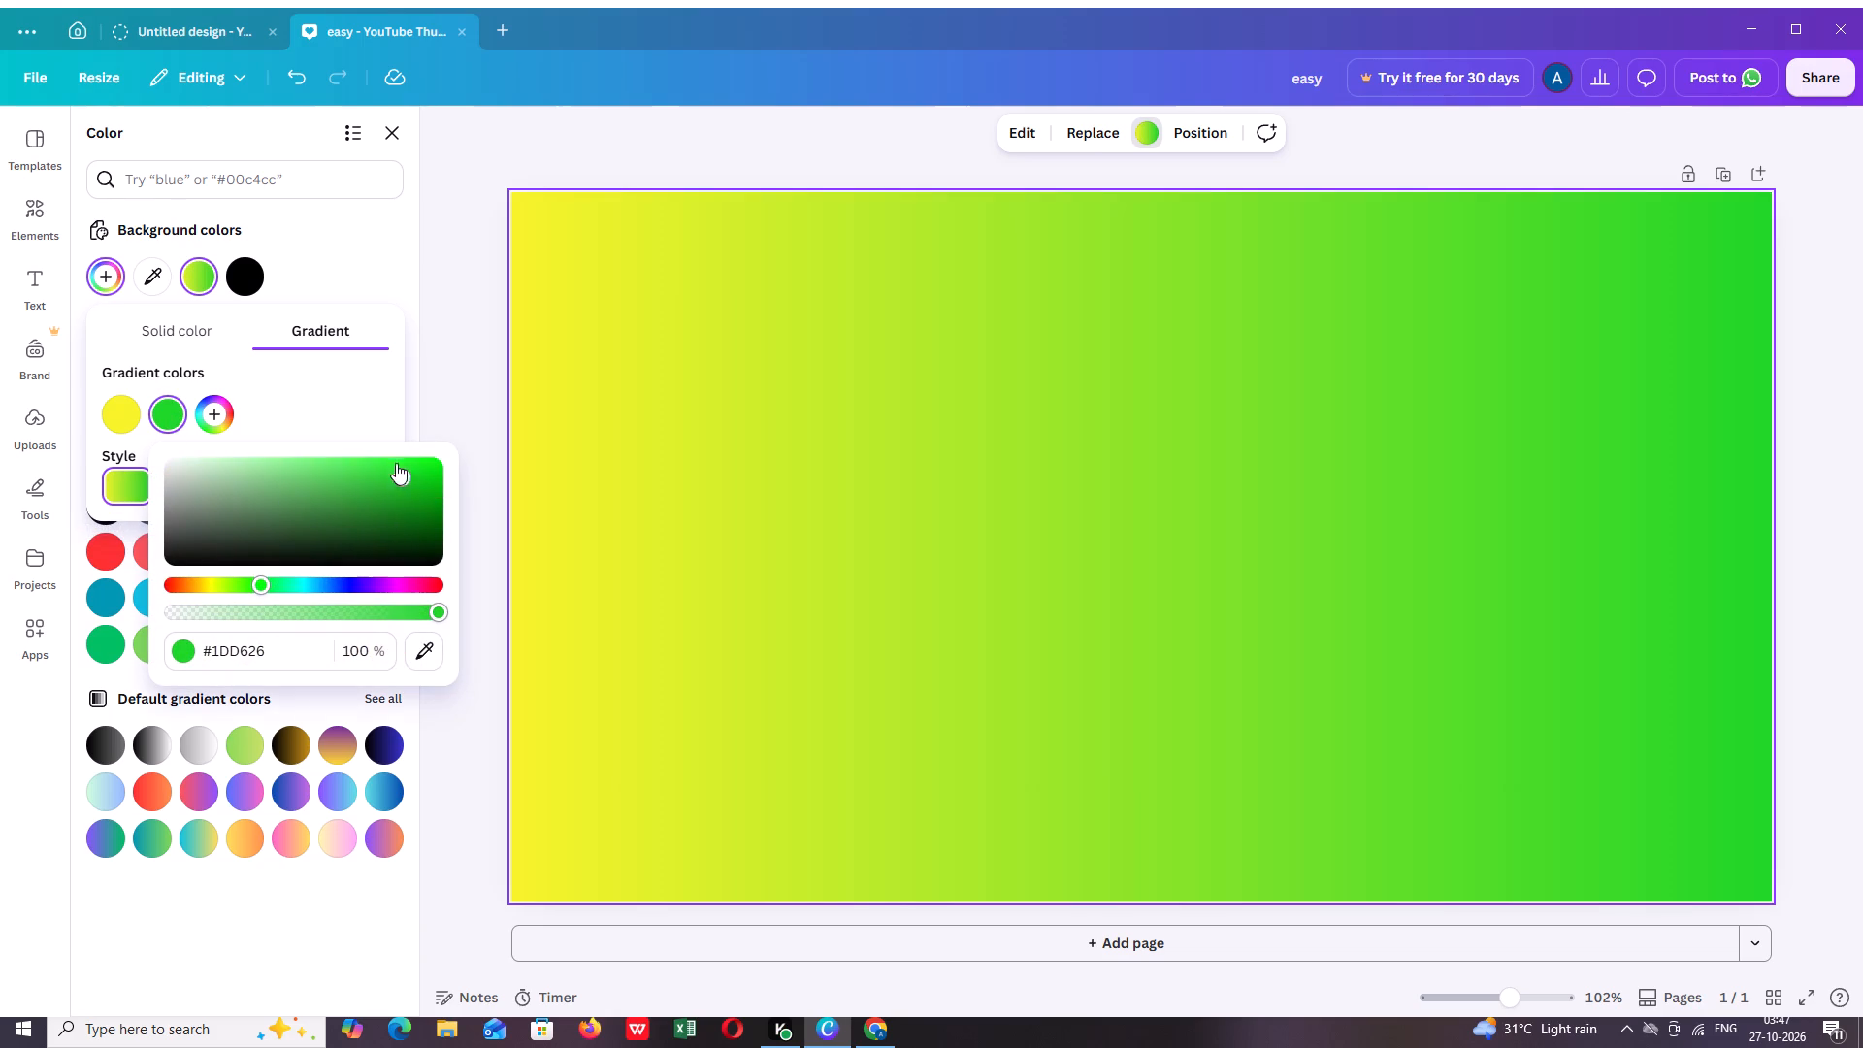
click(392, 460)
drag(388, 473, 356, 440)
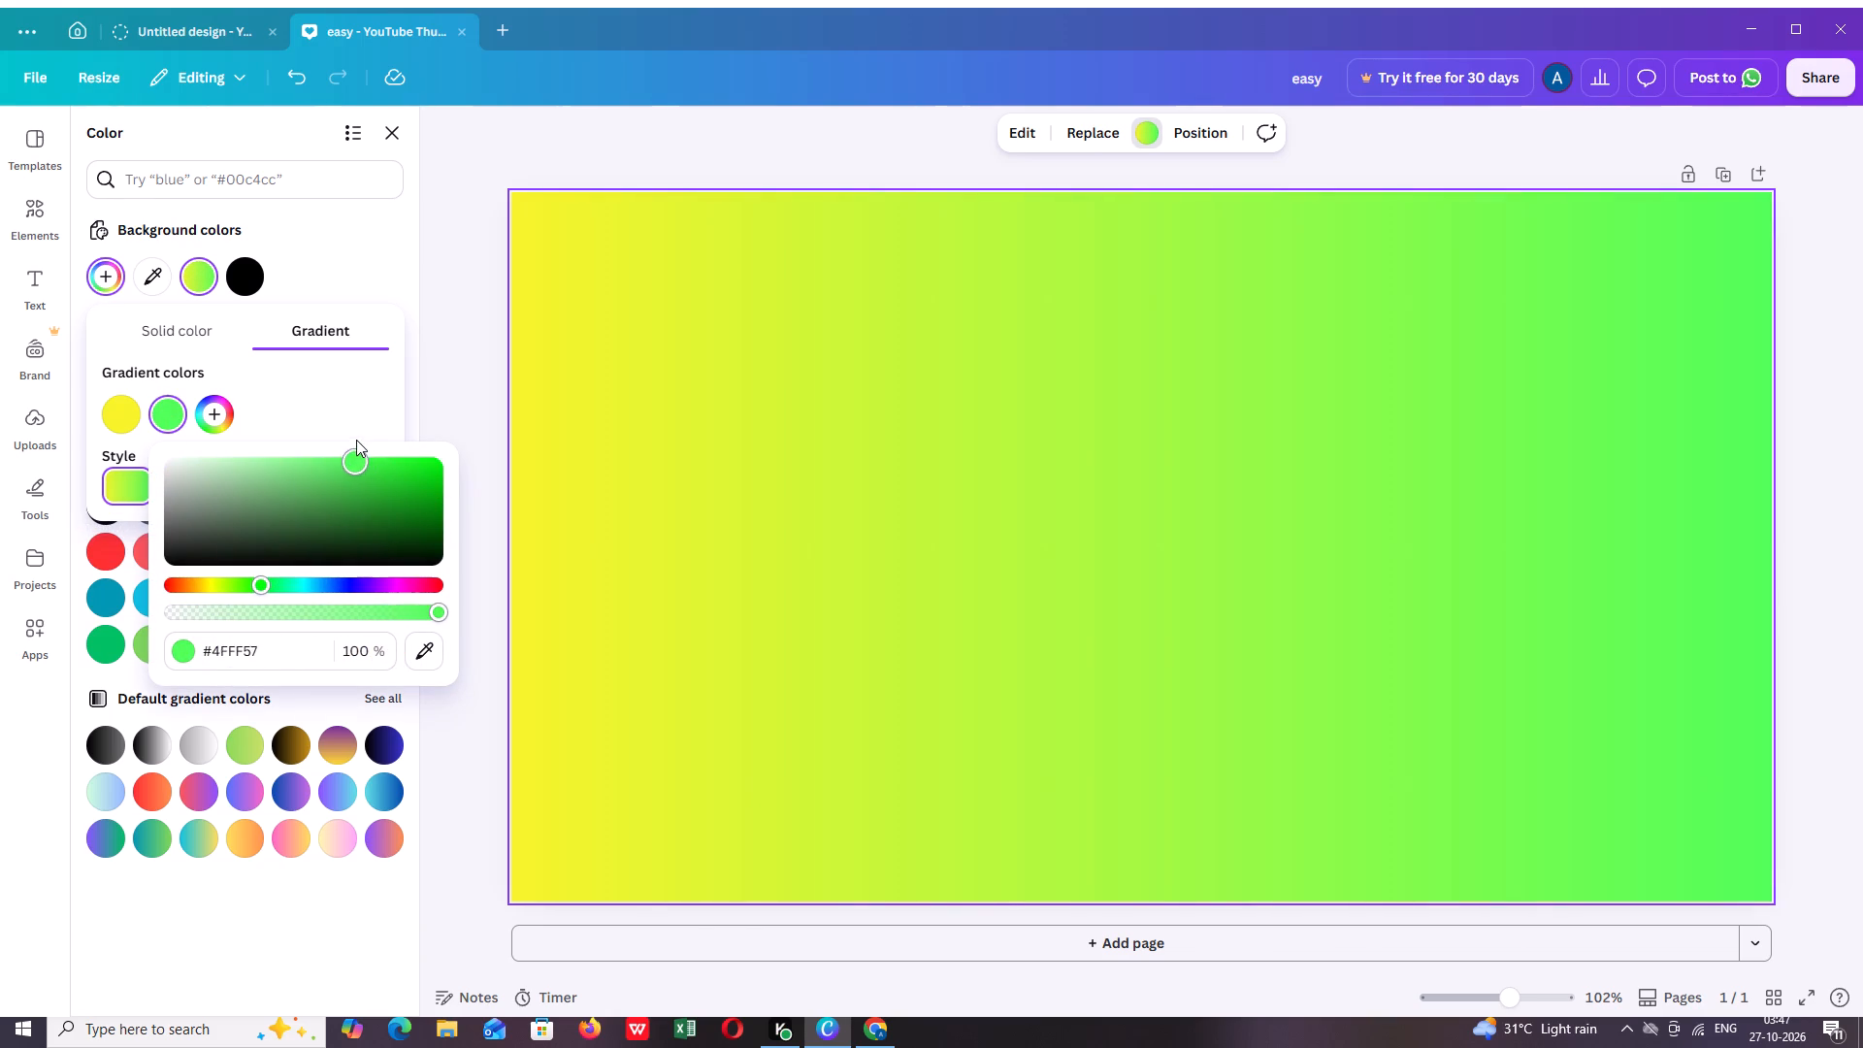
Replace the background gradient with solid green #27B50D, sampled from the green end of the Brand Kit swatch with the eyedropper.
drag(356, 440, 377, 467)
click(237, 270)
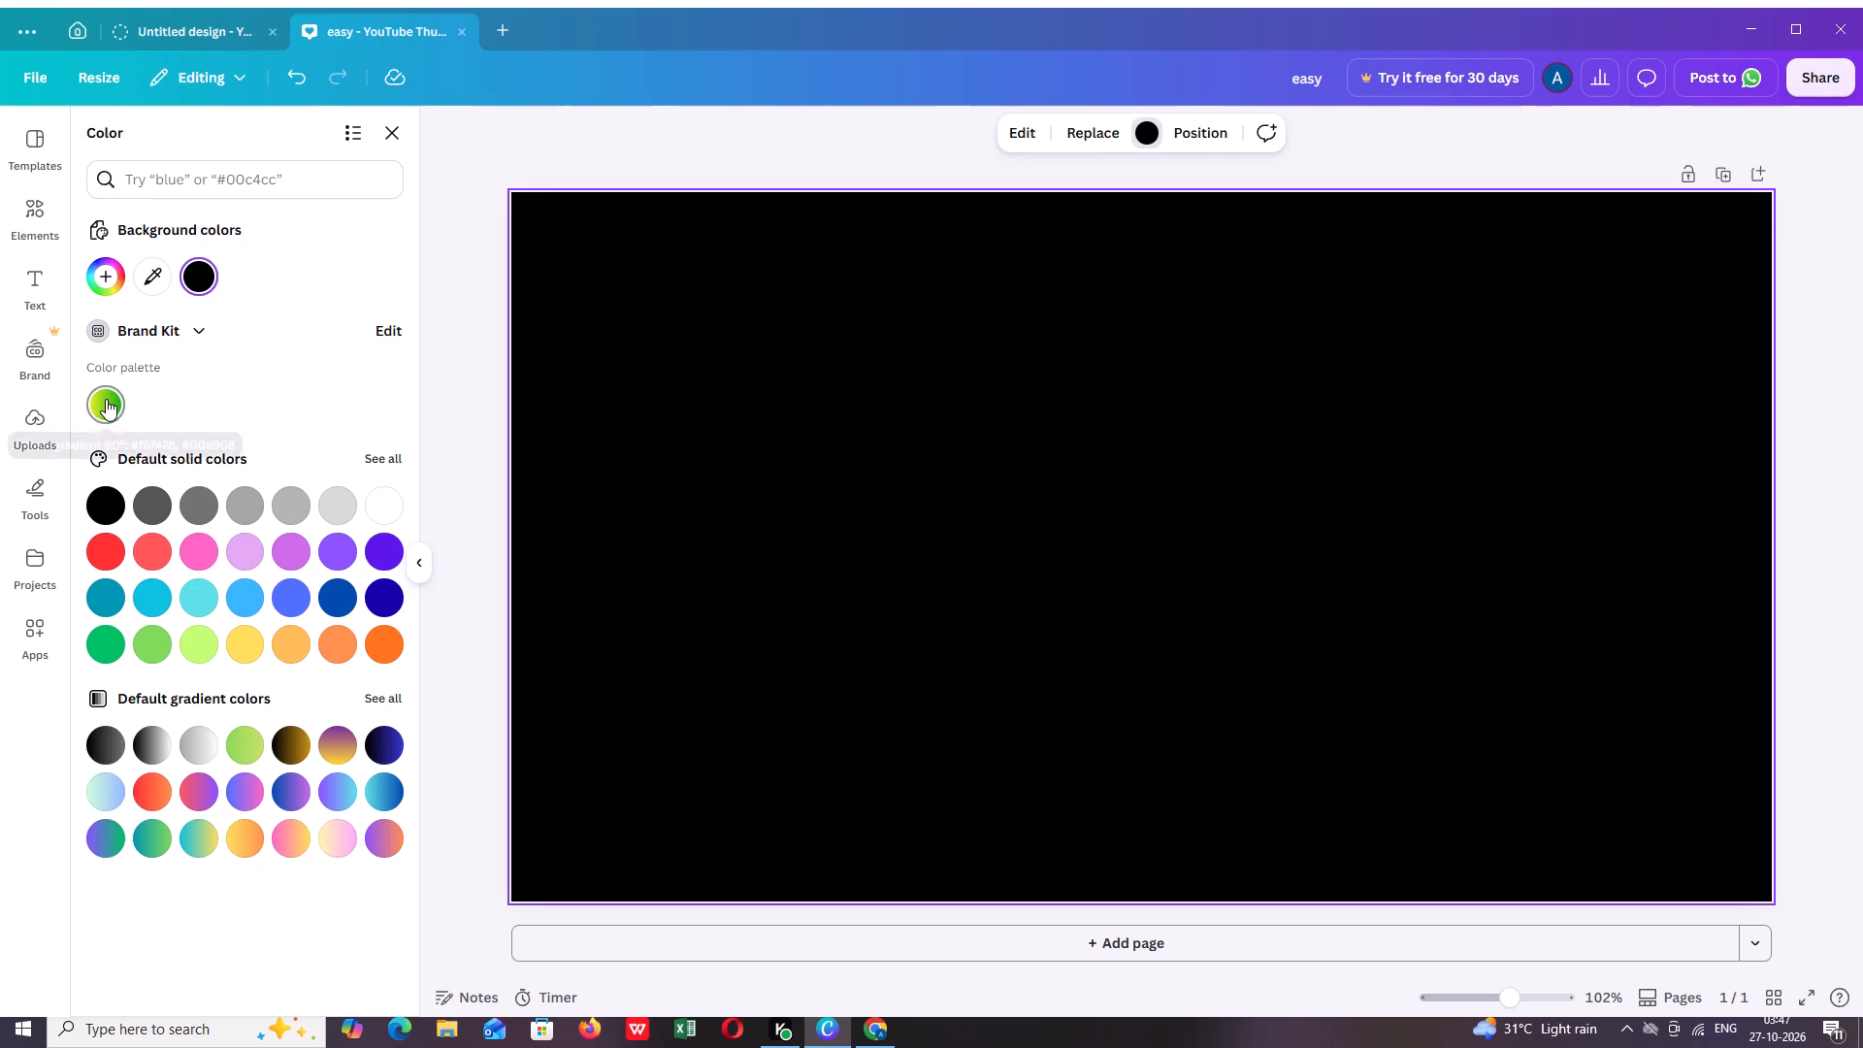
click(106, 399)
click(255, 278)
click(145, 276)
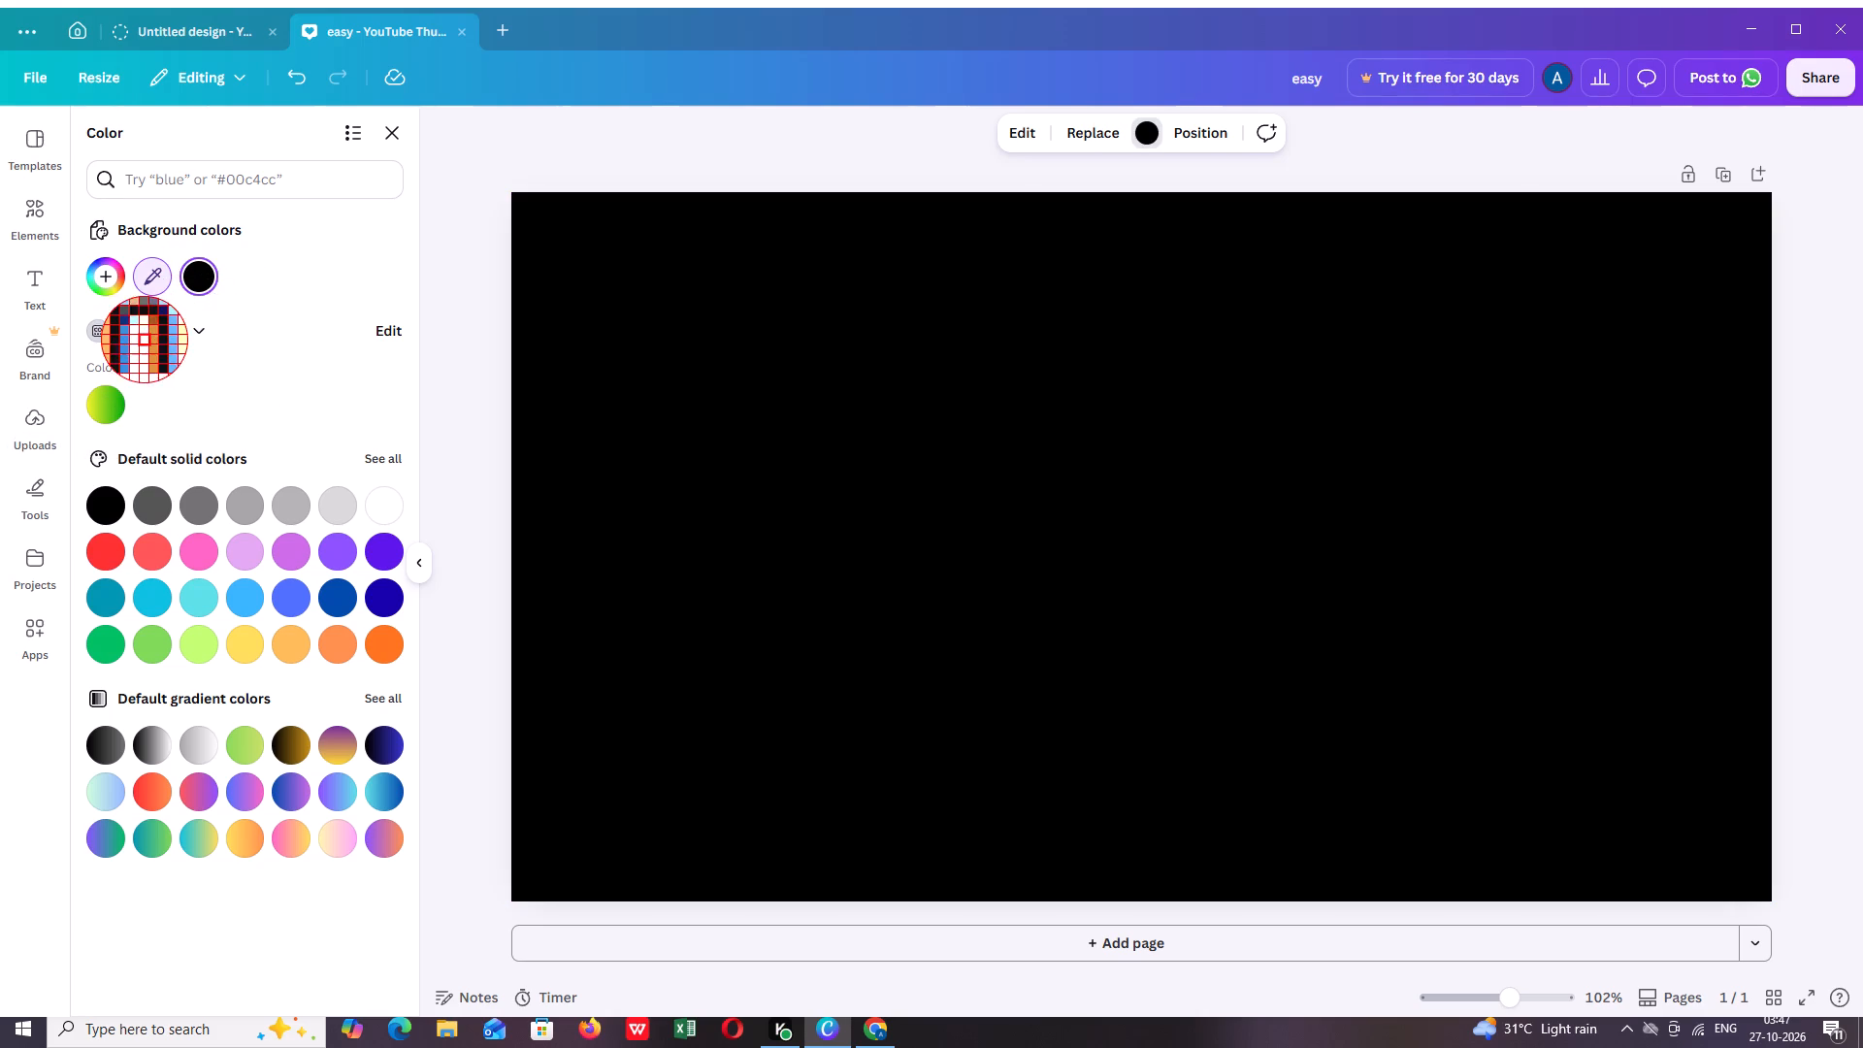
click(118, 396)
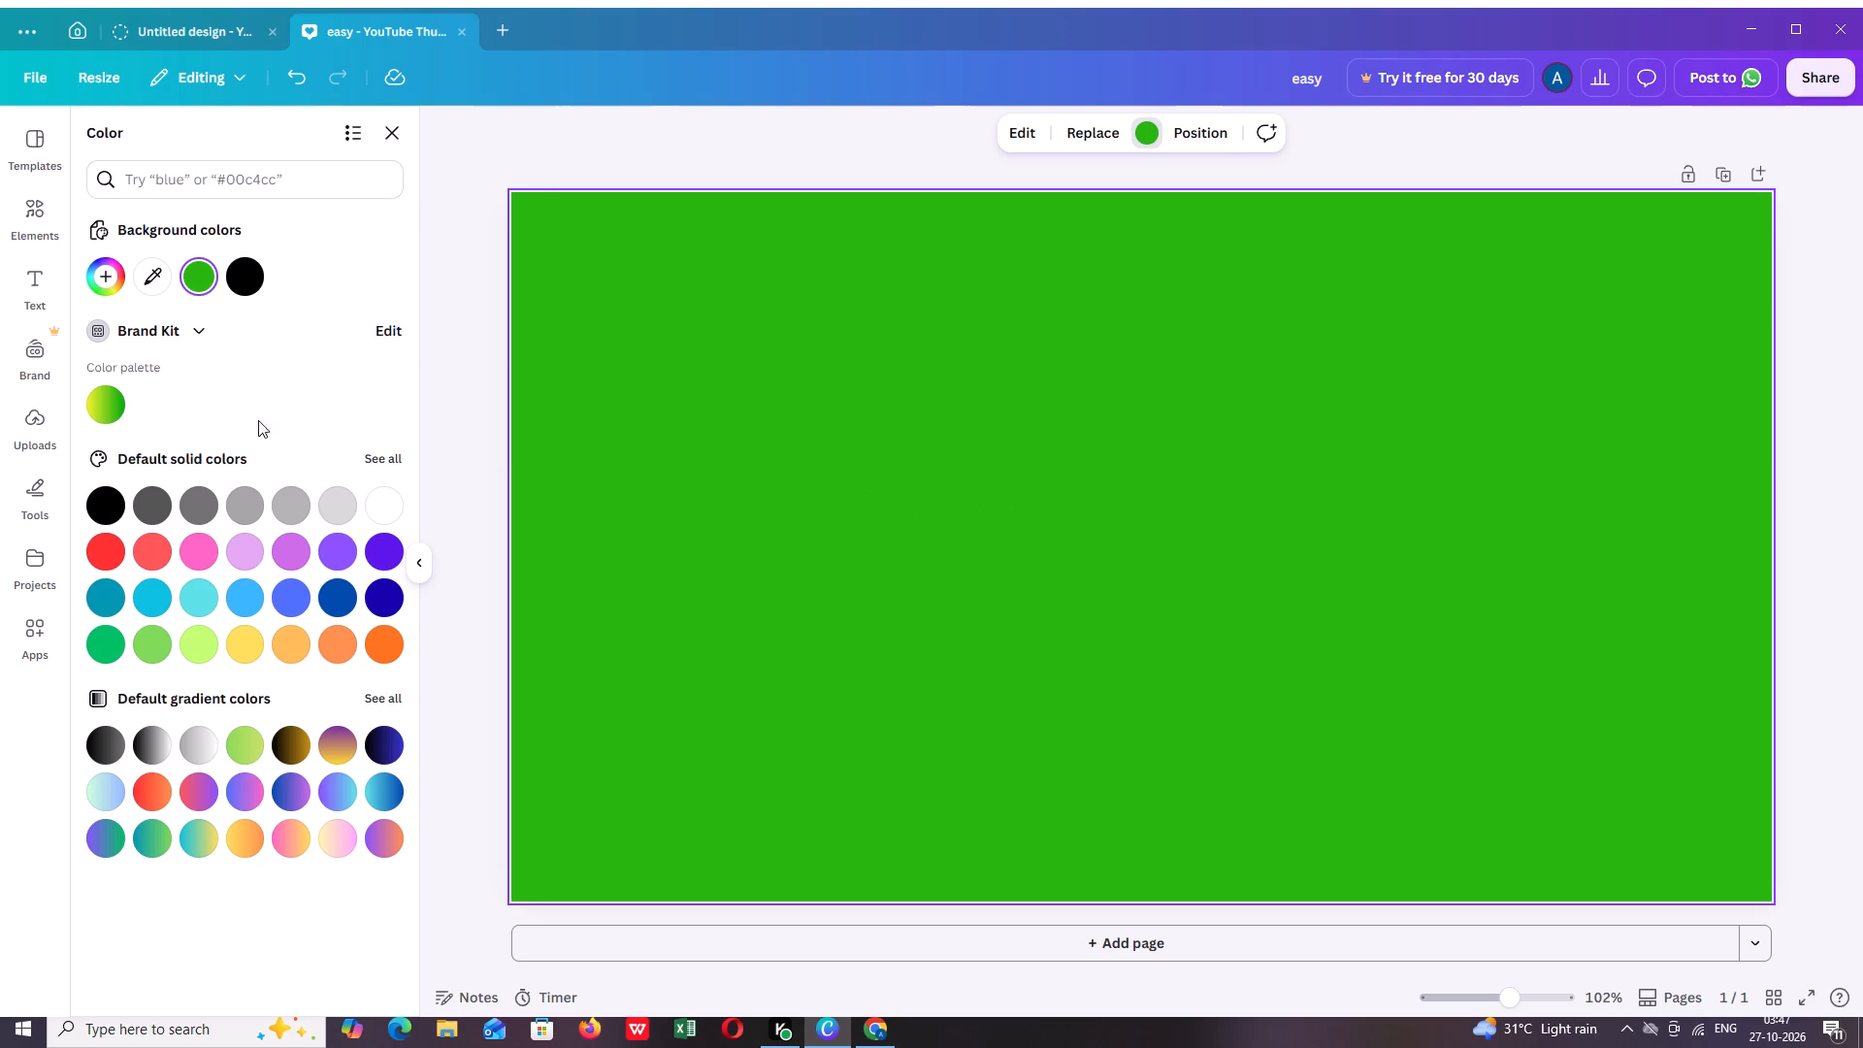
Lighten the solid background green to a bright green of about #5FFF41.
click(114, 275)
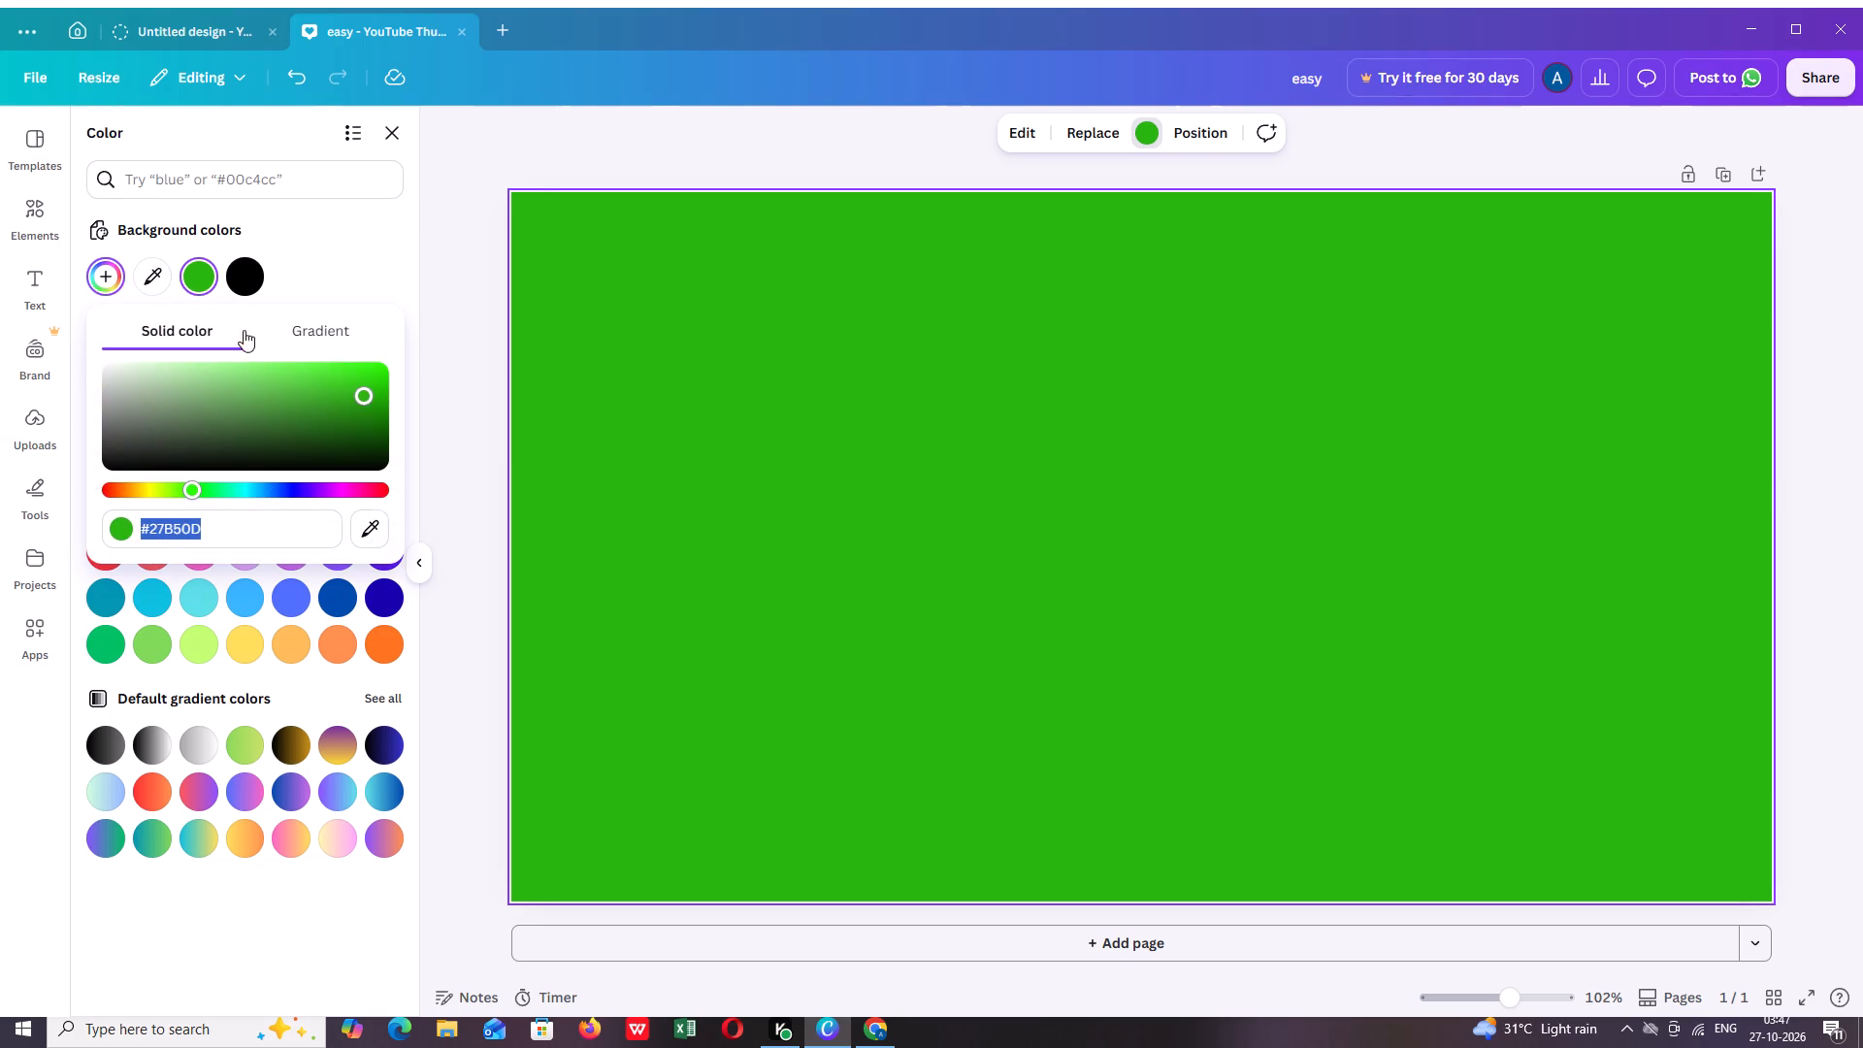
drag(357, 396, 326, 361)
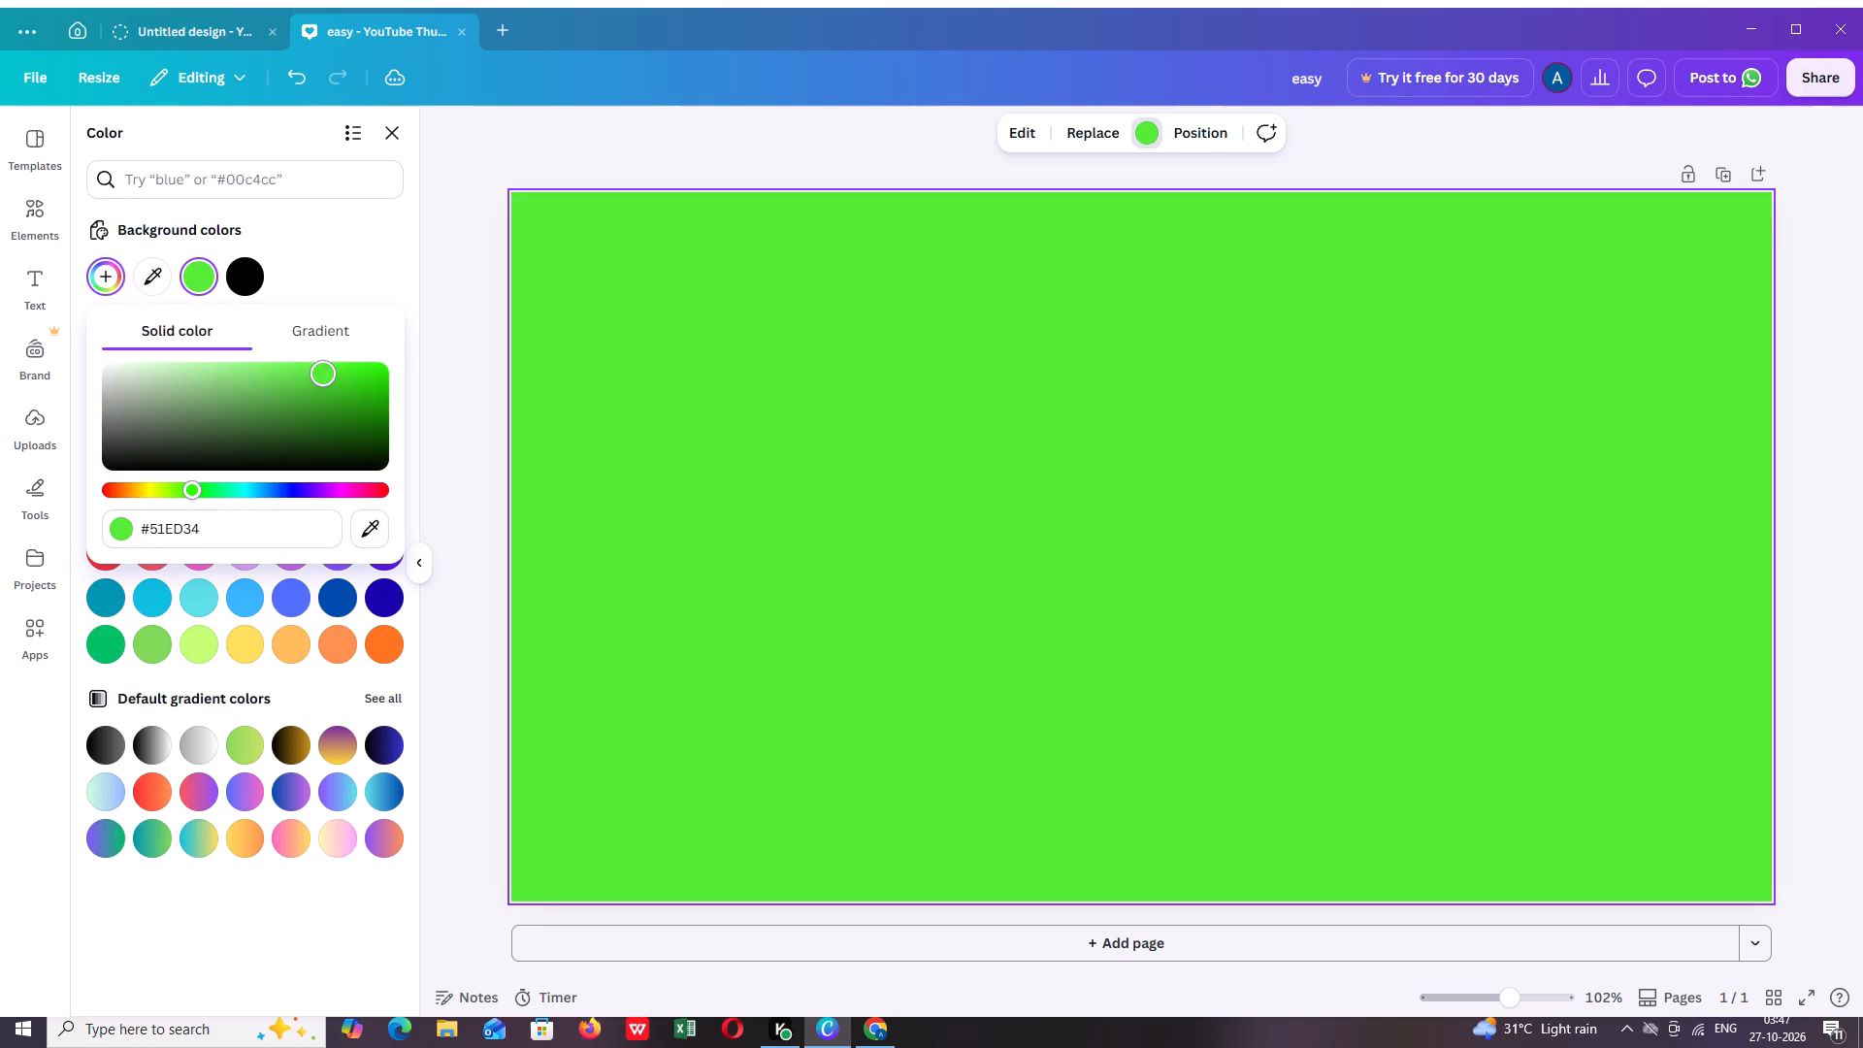
drag(326, 361, 326, 352)
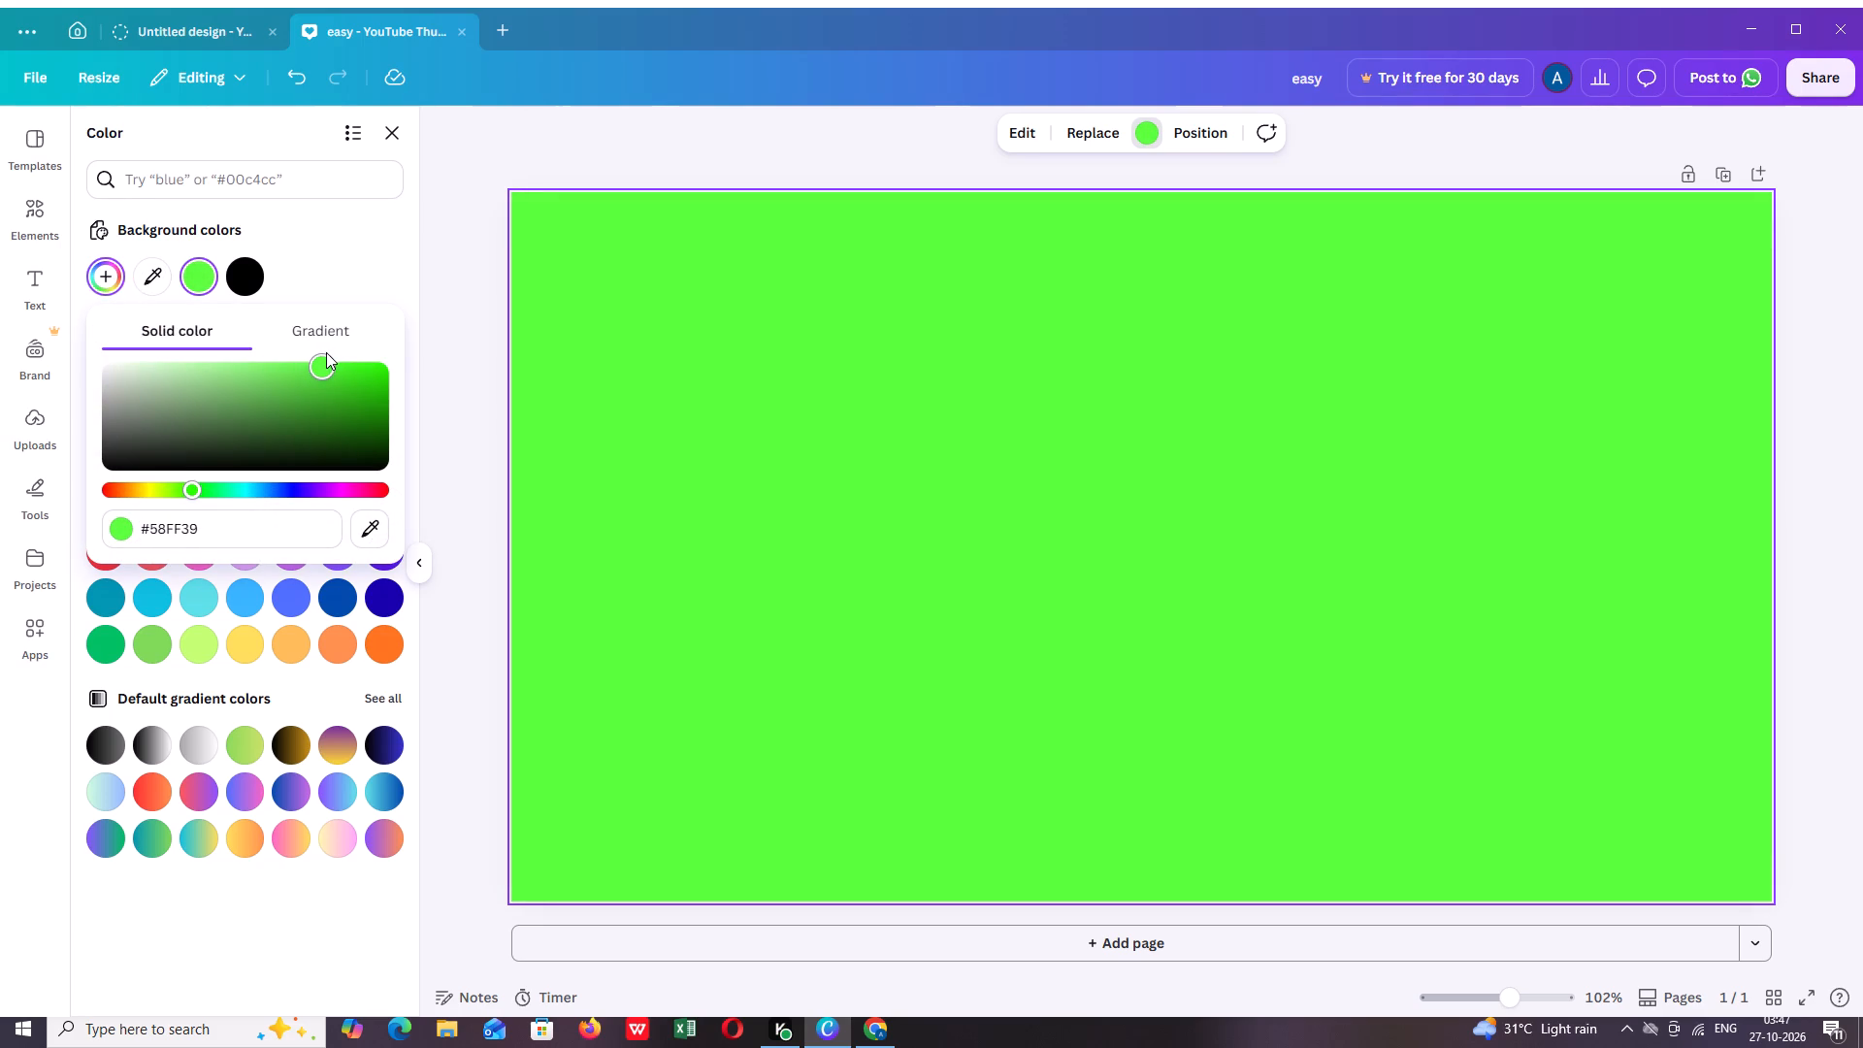
drag(326, 352, 315, 353)
drag(315, 353, 314, 352)
click(420, 311)
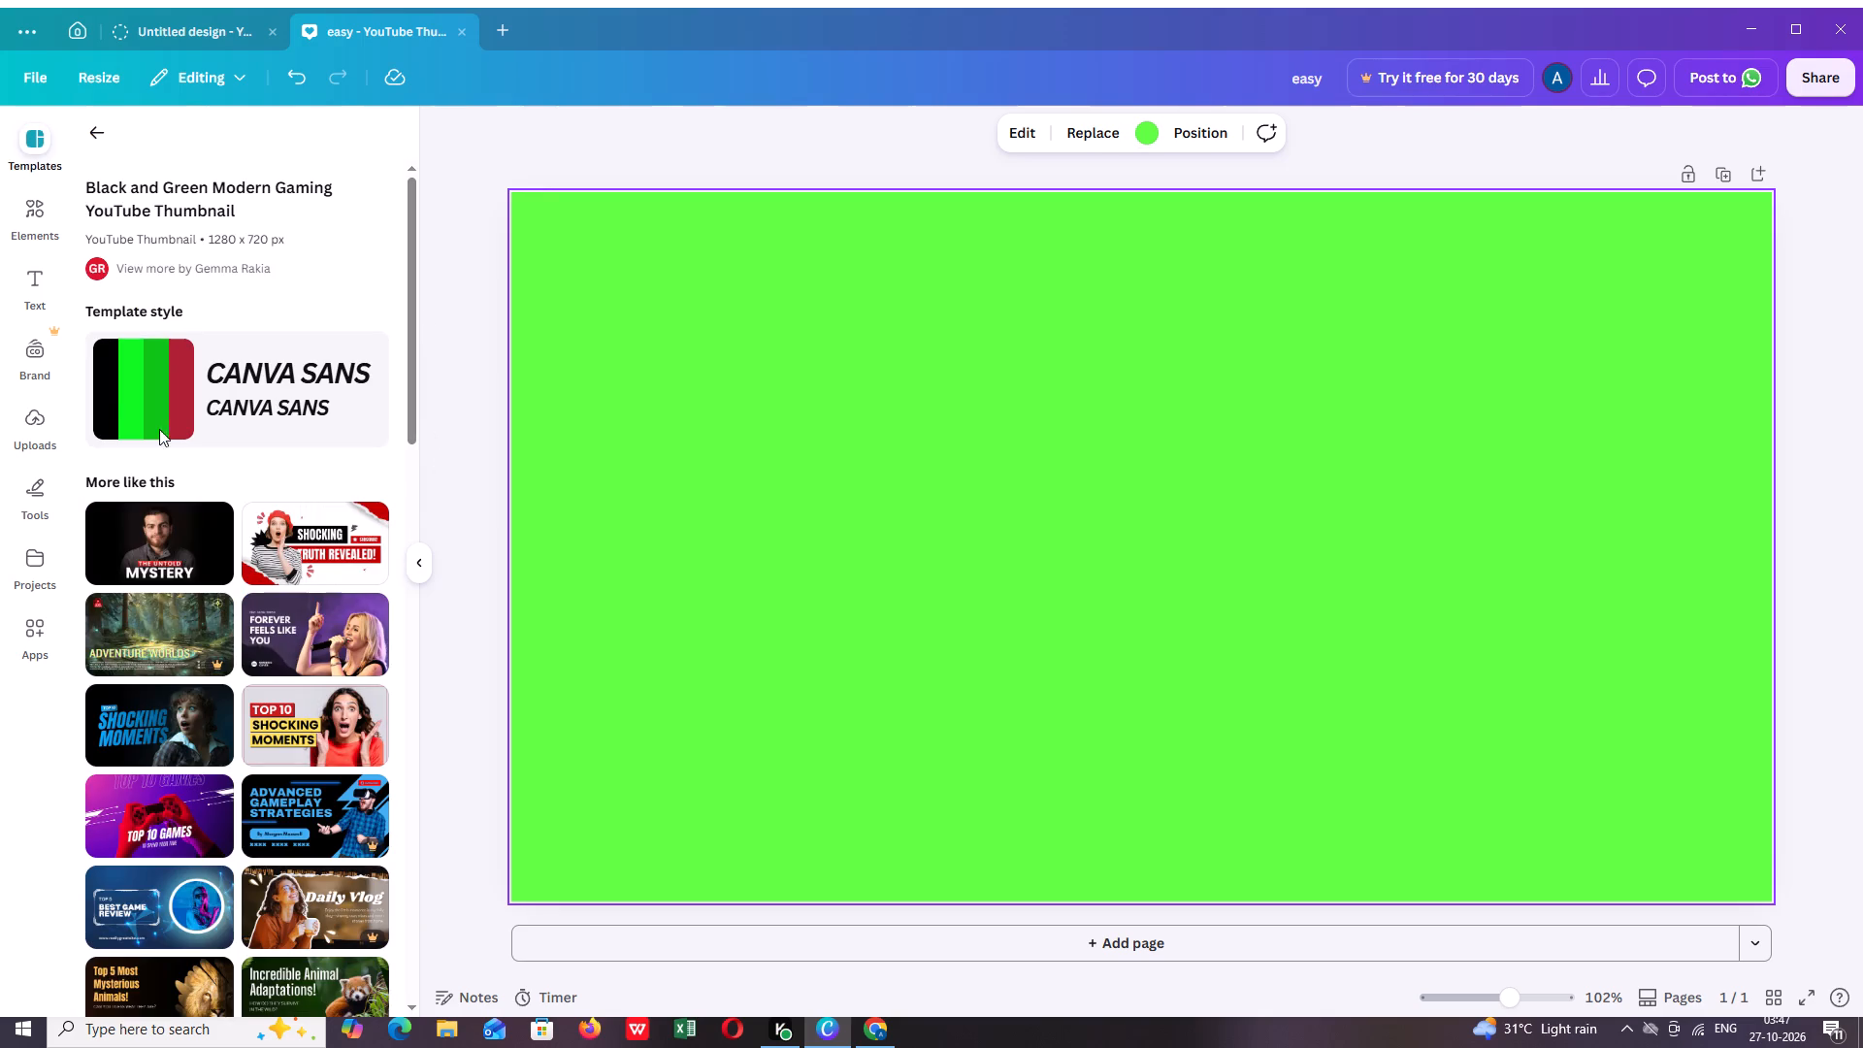
Upload the Photoroom version of Alok's Explosive Thumbs-Up Charge from the Downloads folder and add it to the page.
click(37, 422)
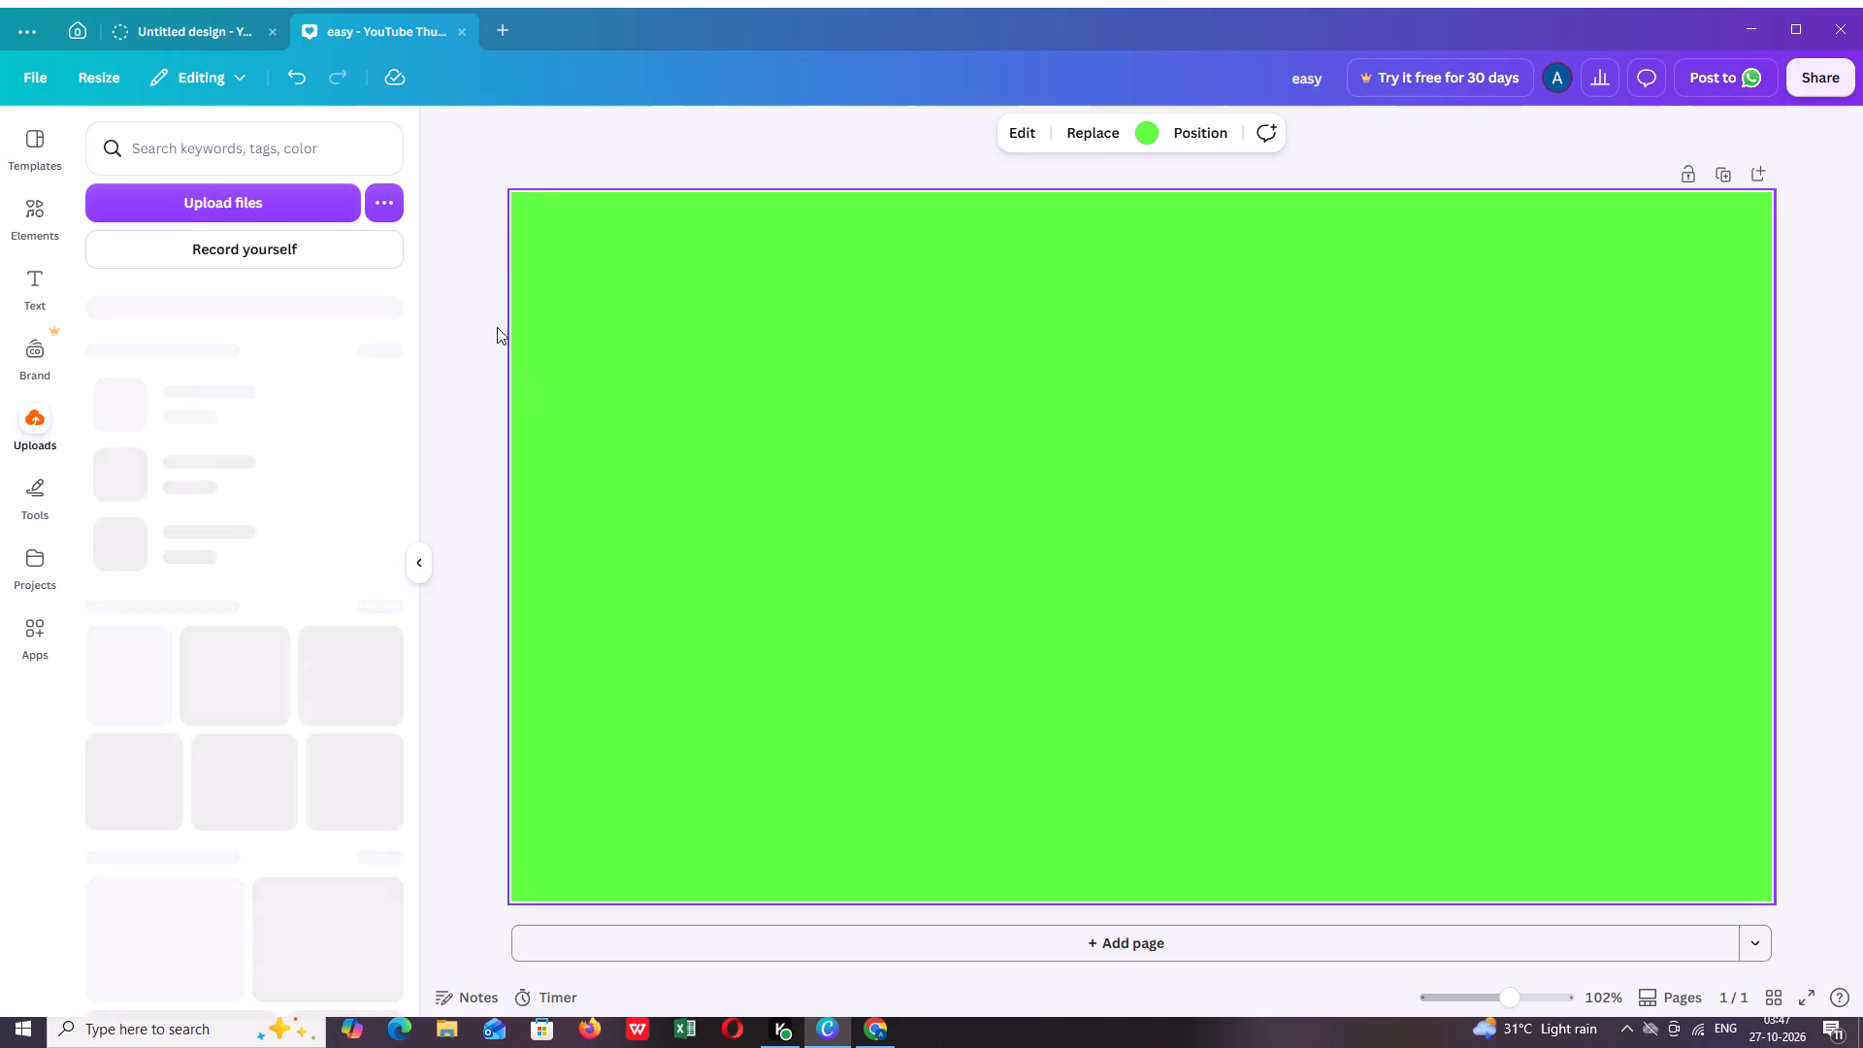
click(223, 200)
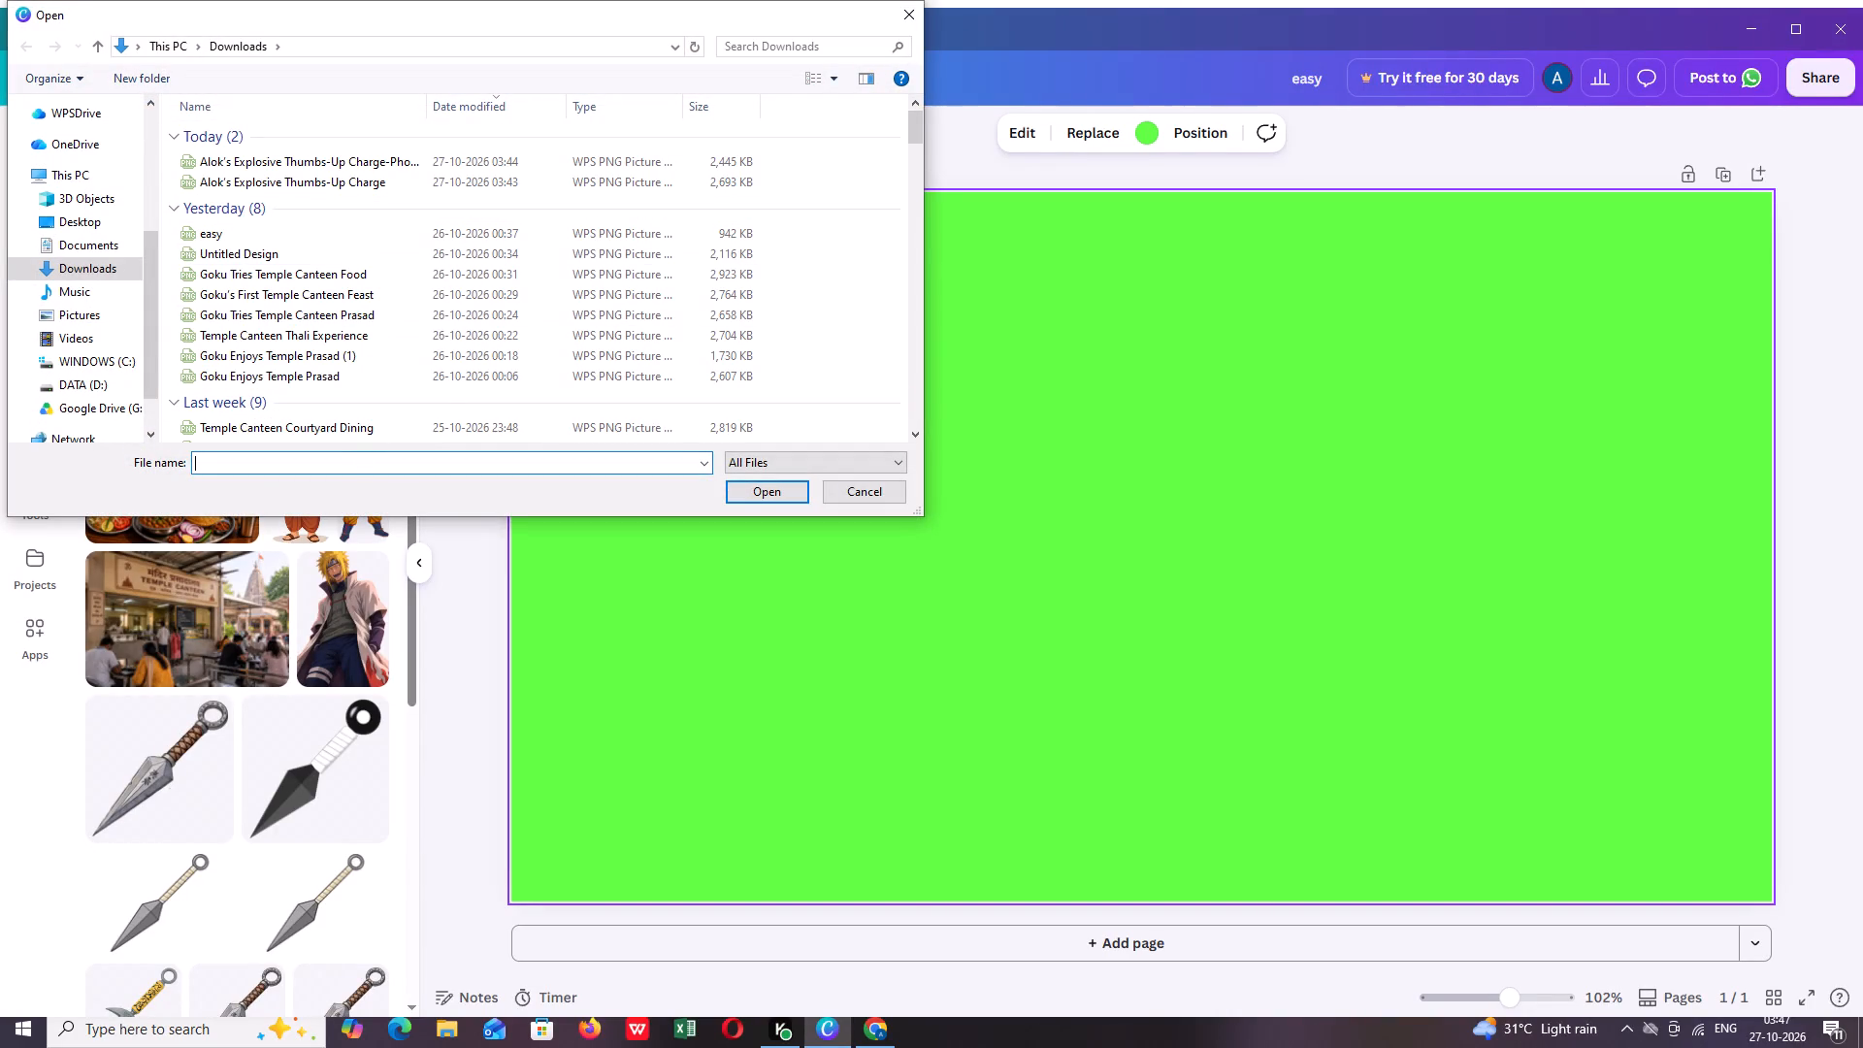
click(249, 160)
click(749, 494)
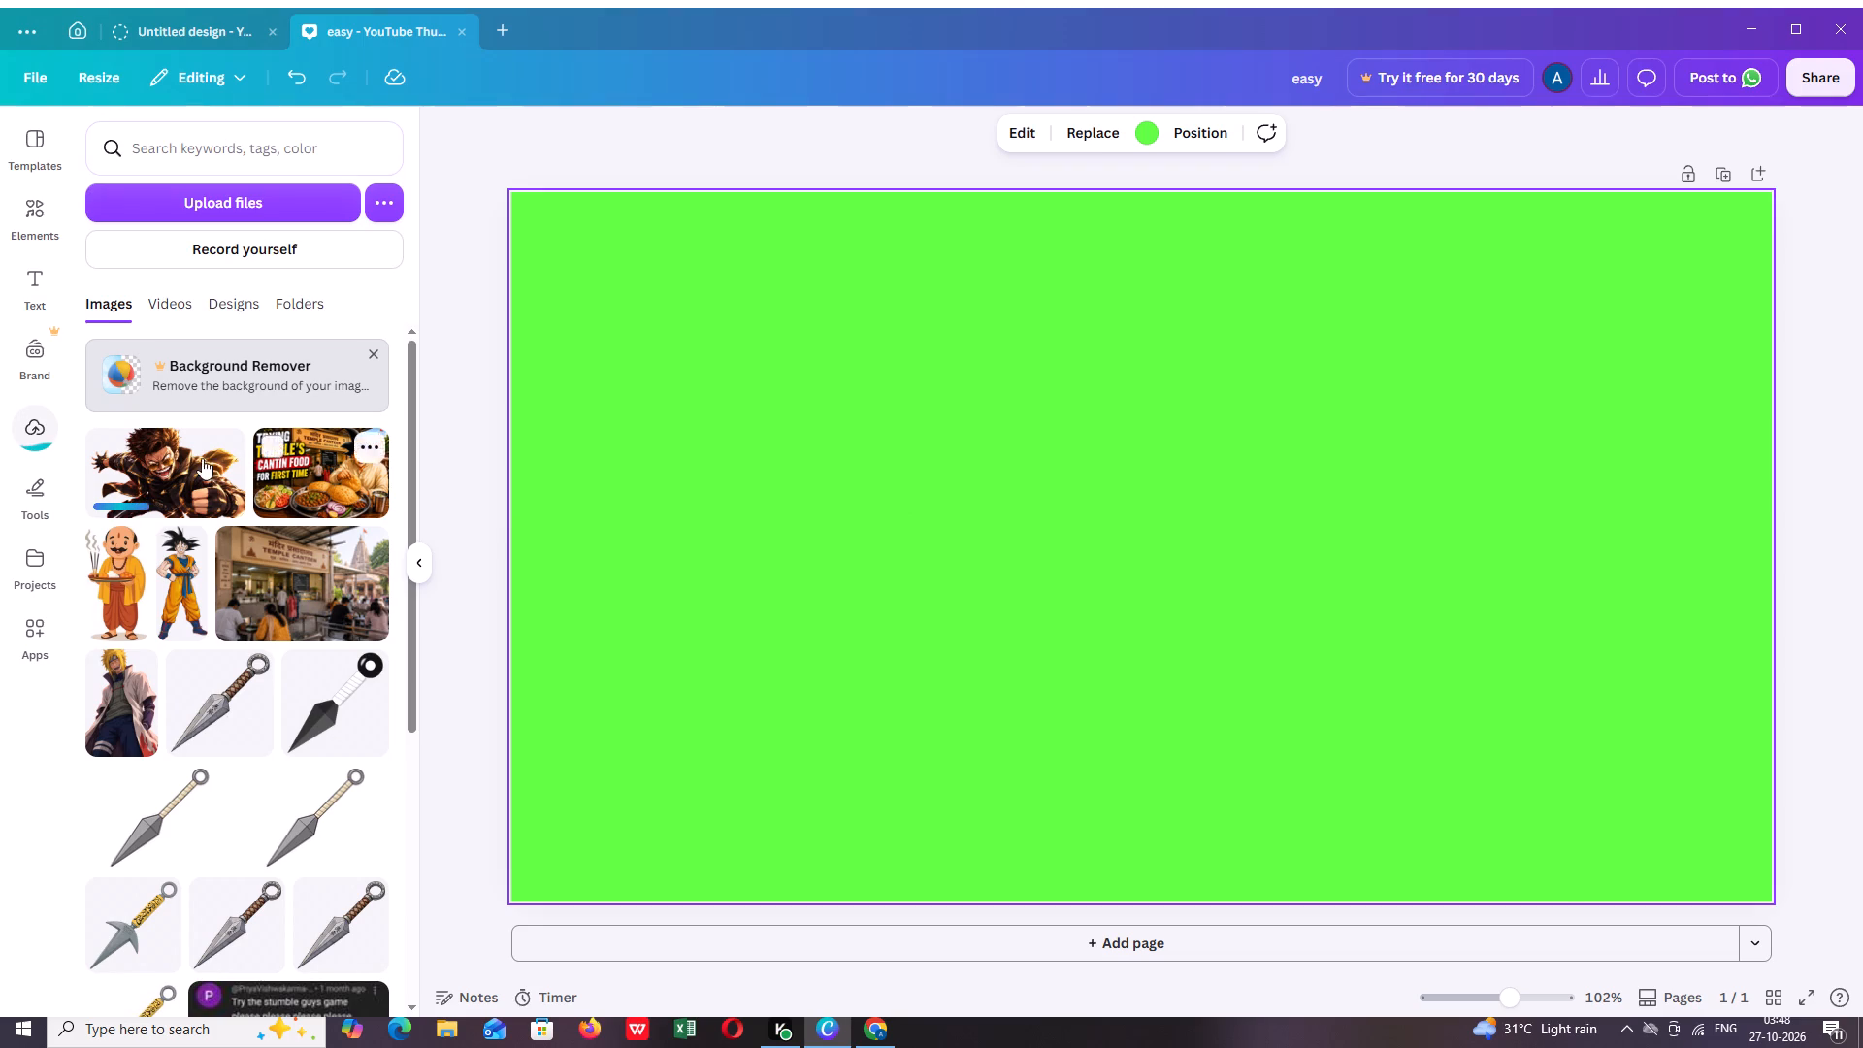
click(191, 458)
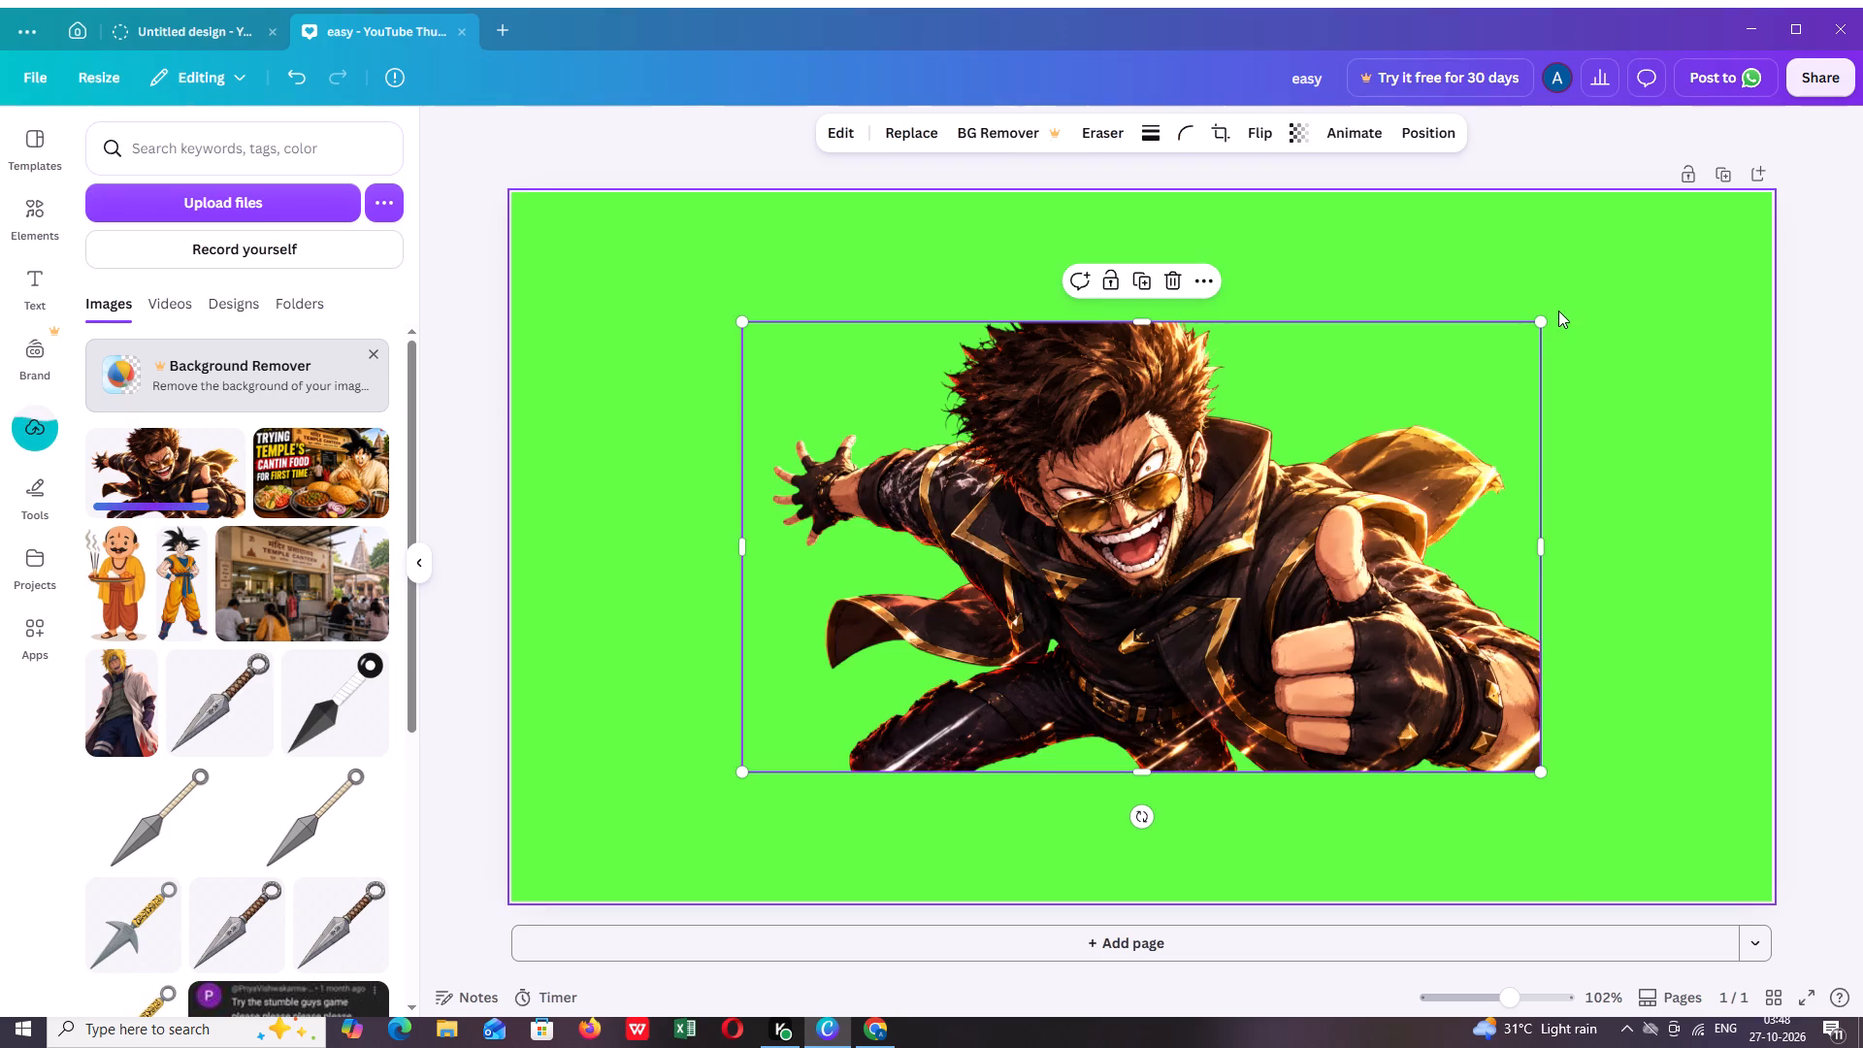
Enlarge the Alok image to about 802 wide and place it in the page's lower-right corner.
drag(1542, 323, 1668, 329)
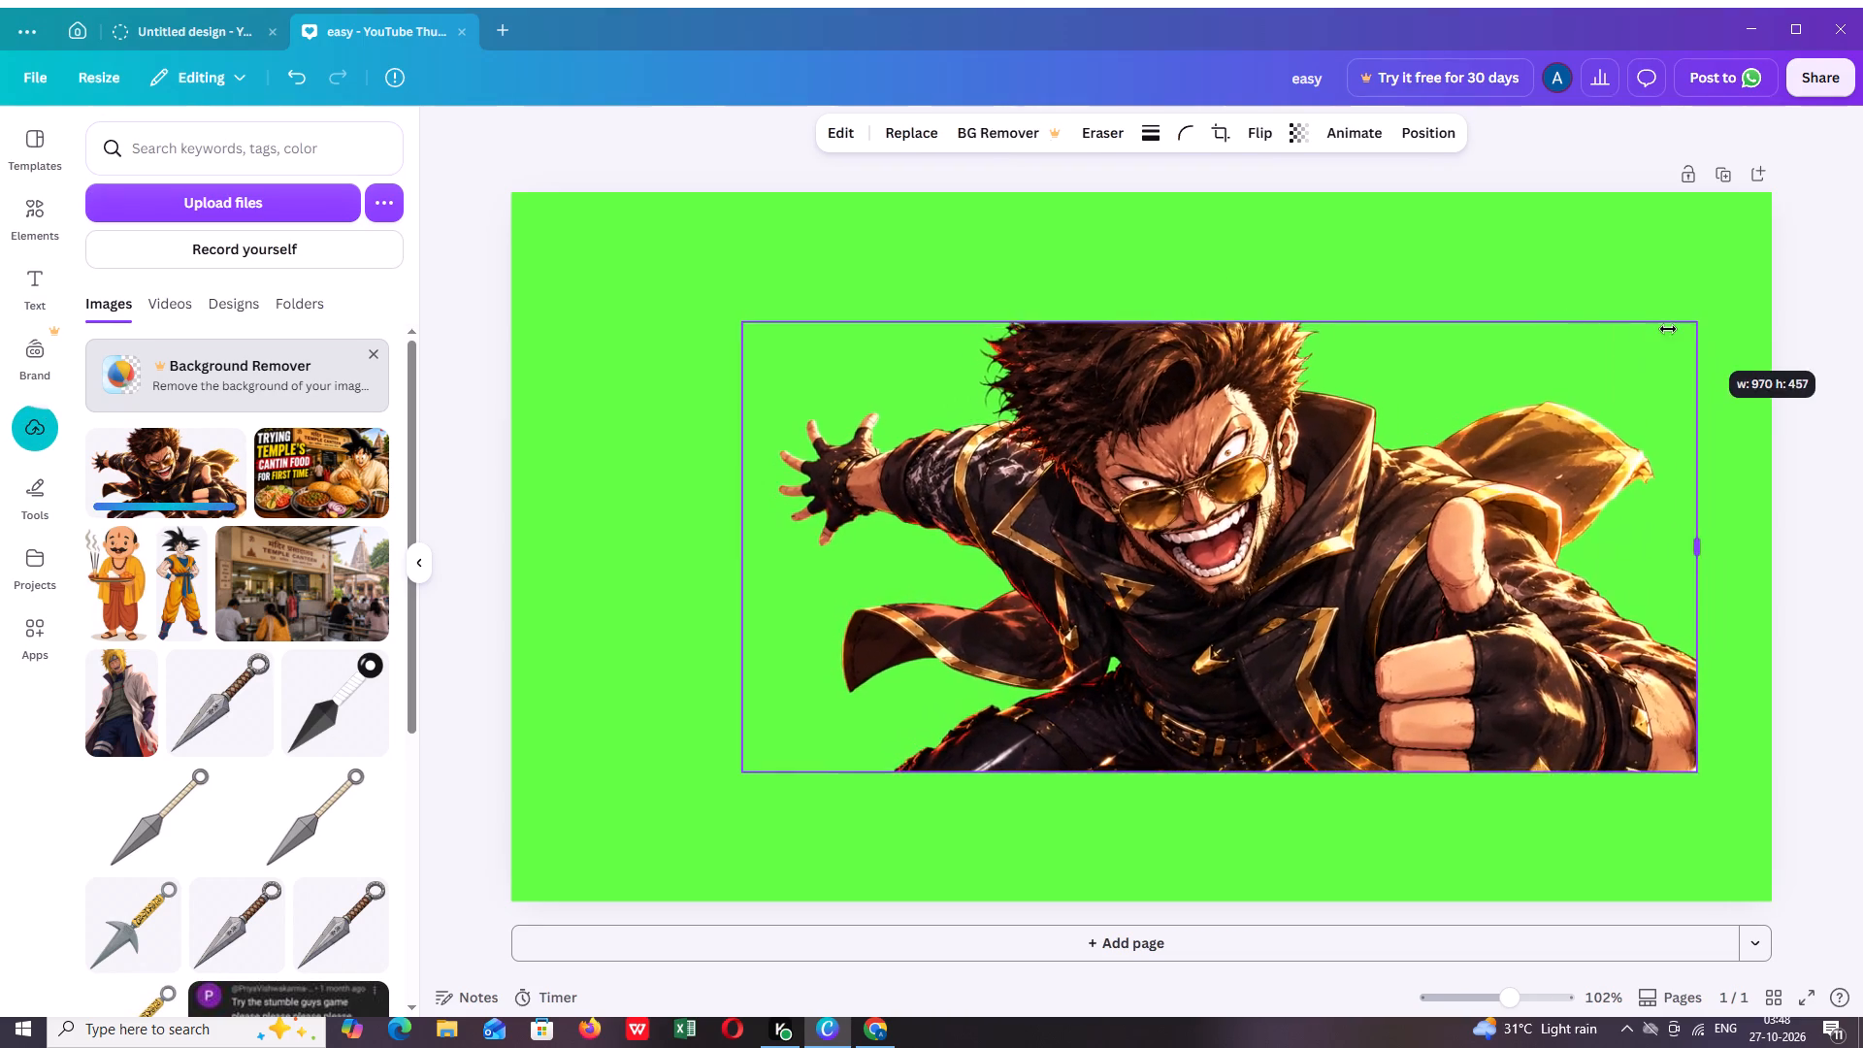
drag(1668, 329, 1532, 338)
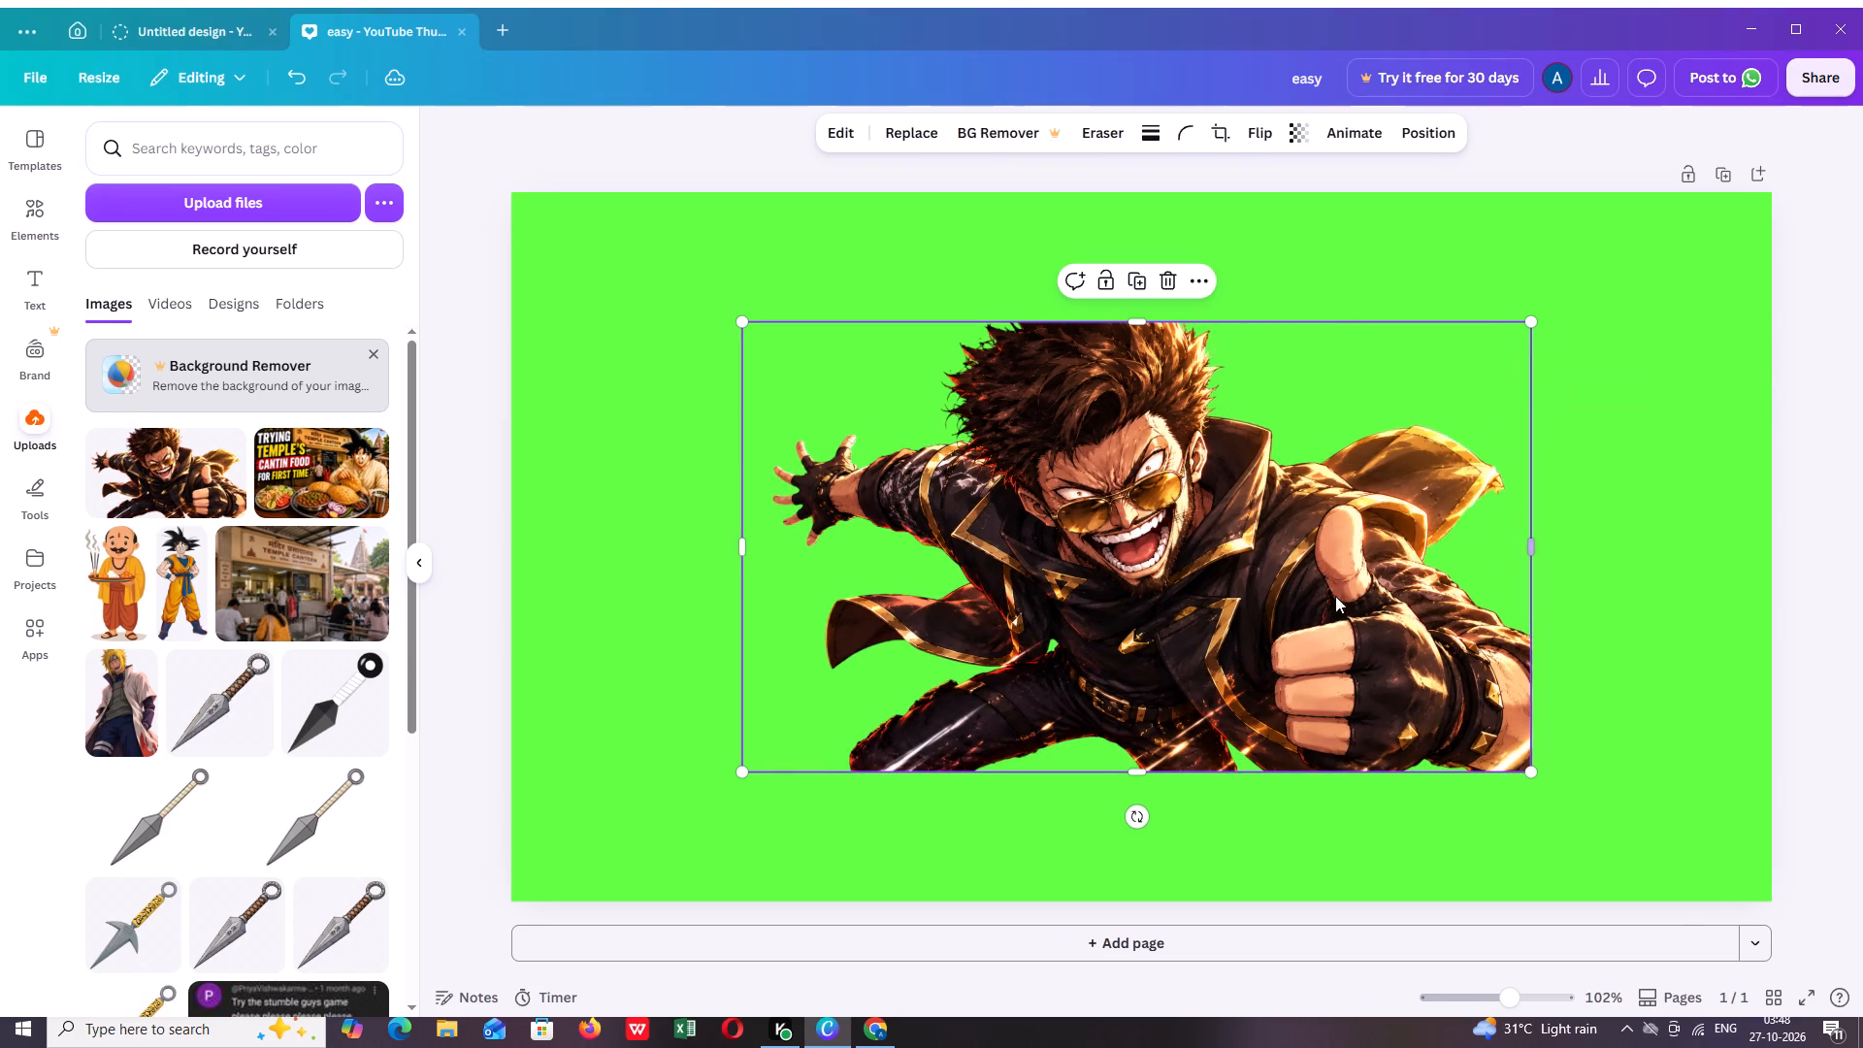
drag(1135, 770, 1146, 837)
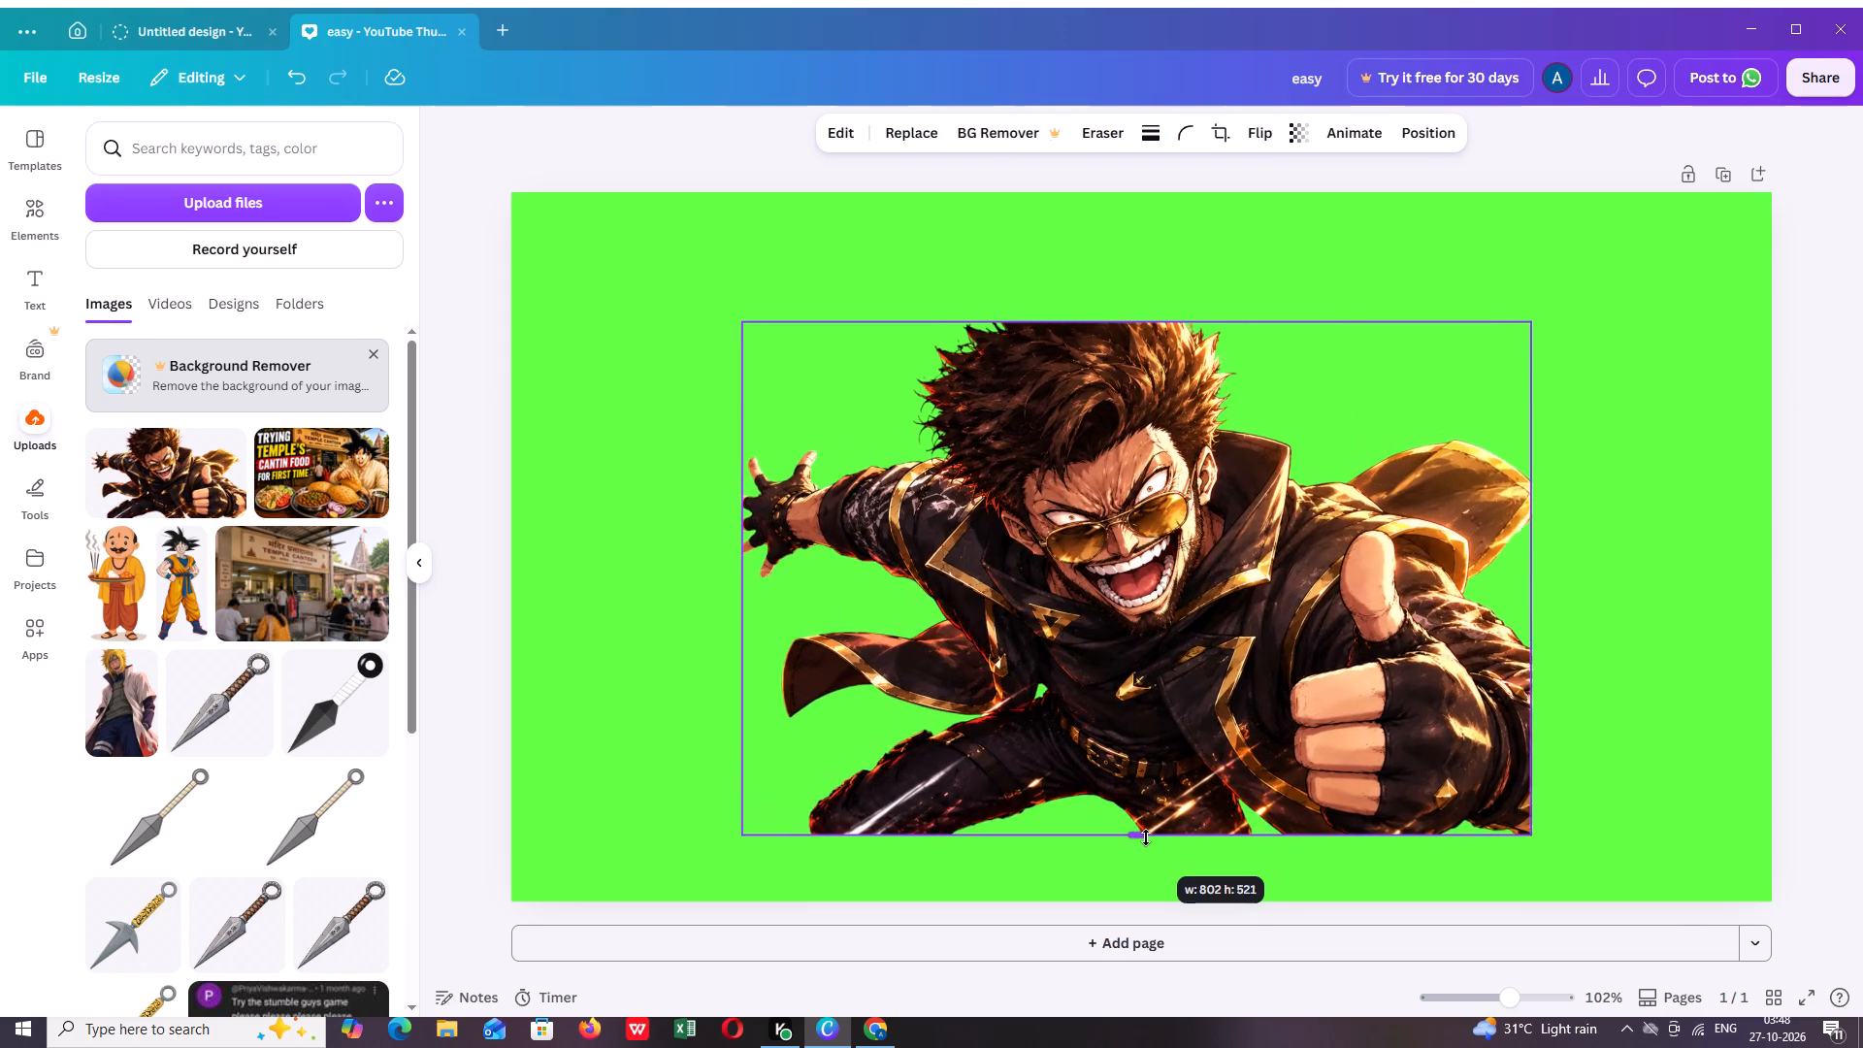
drag(1146, 837, 1155, 811)
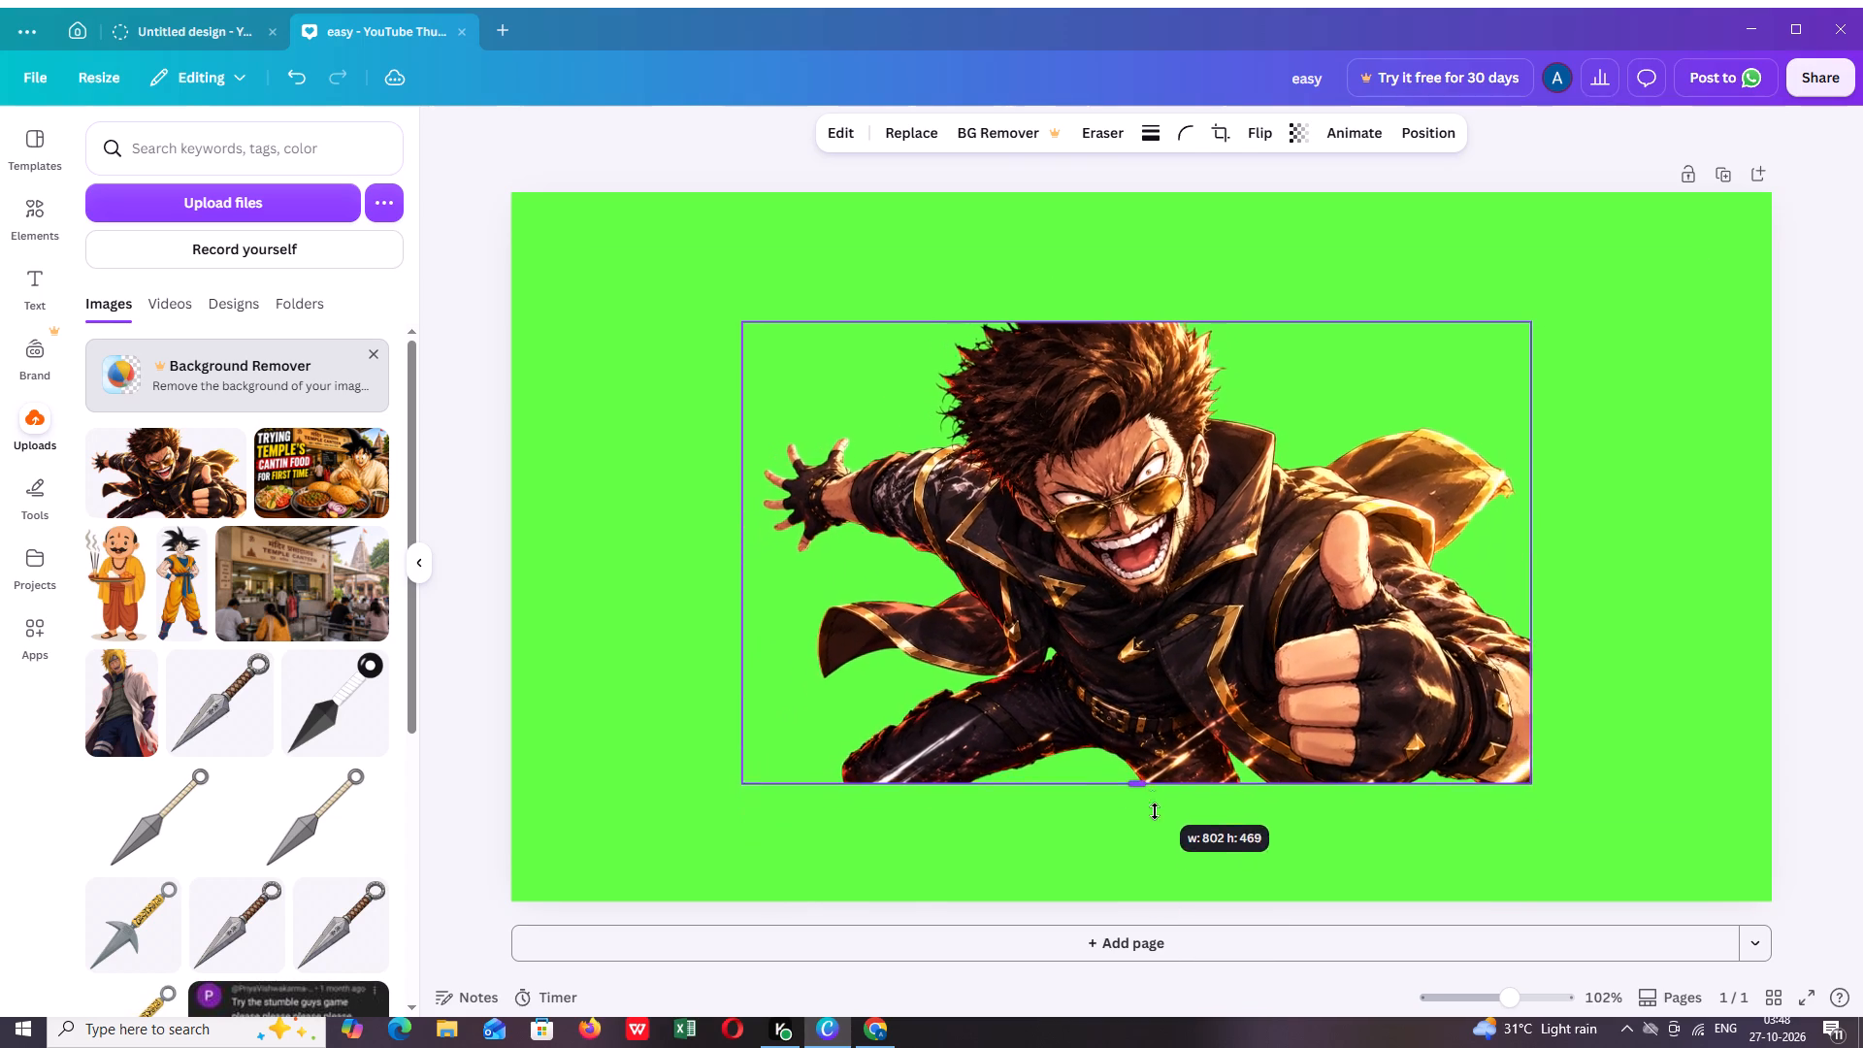
drag(1155, 811, 1163, 901)
drag(1161, 737, 1344, 746)
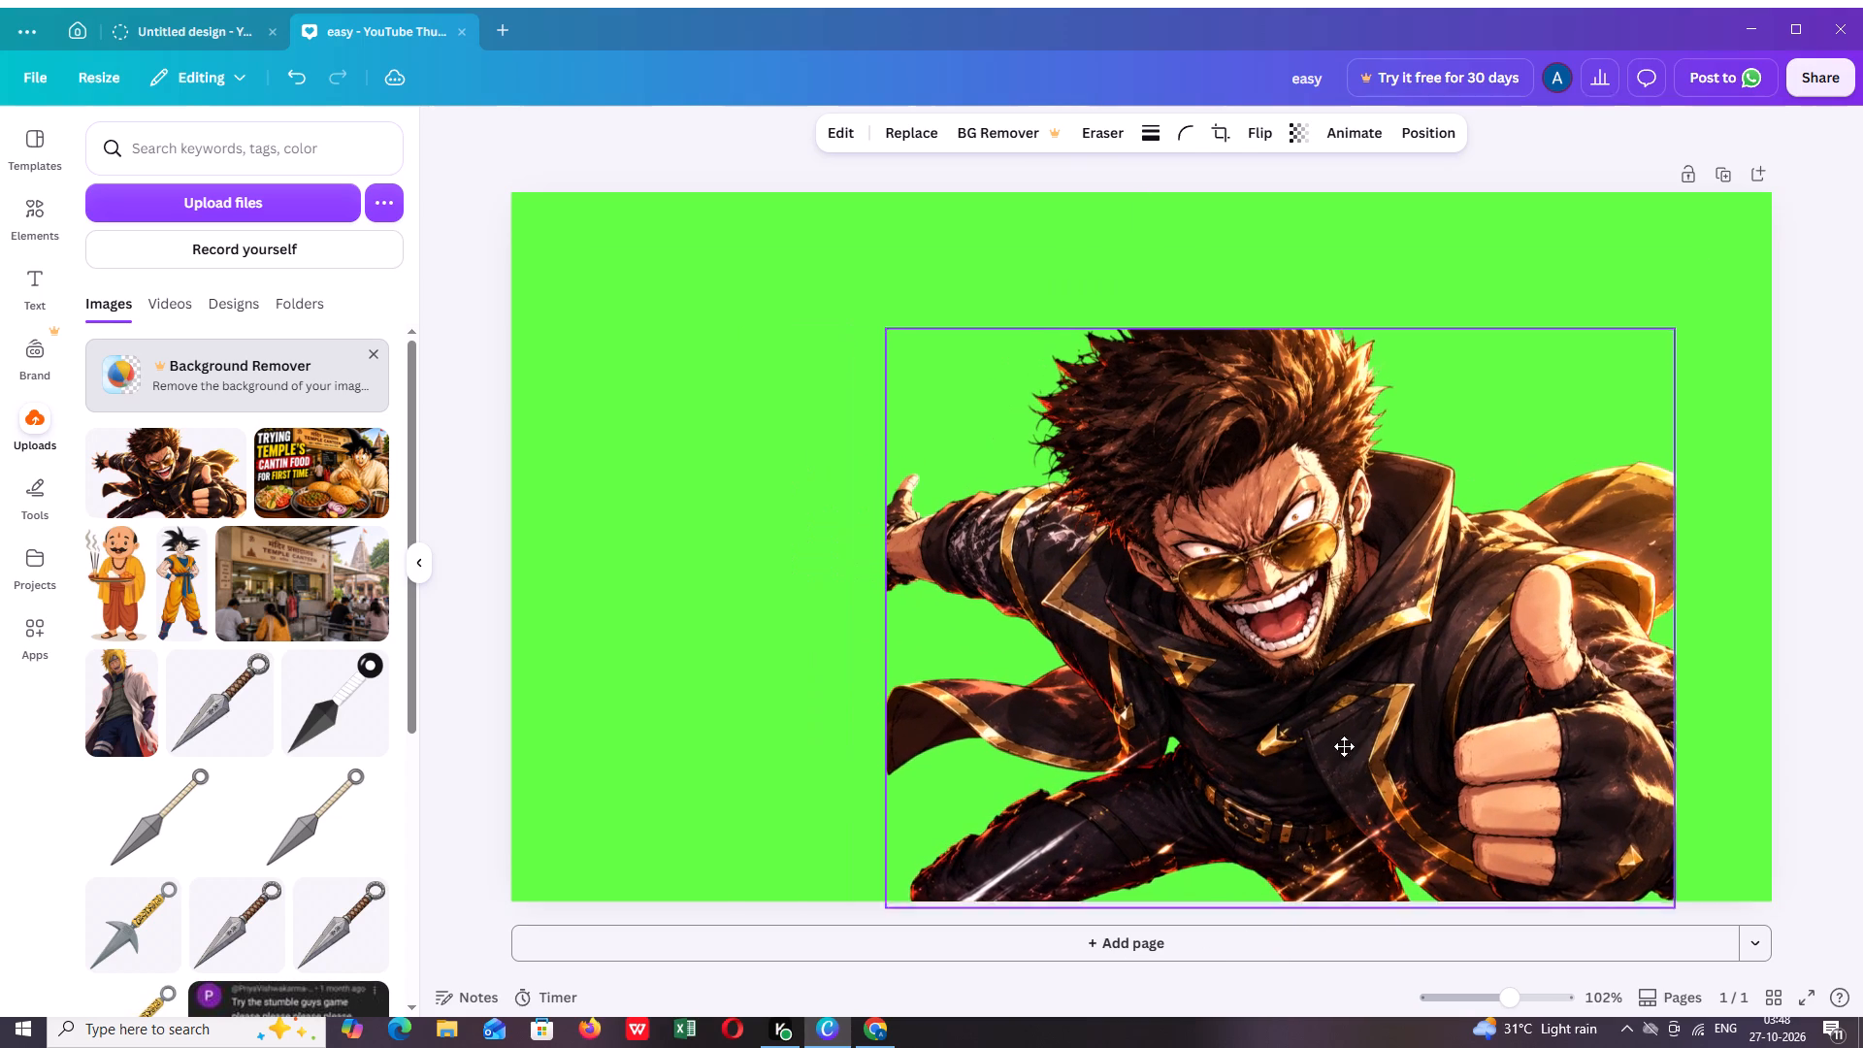
drag(1344, 746, 1399, 740)
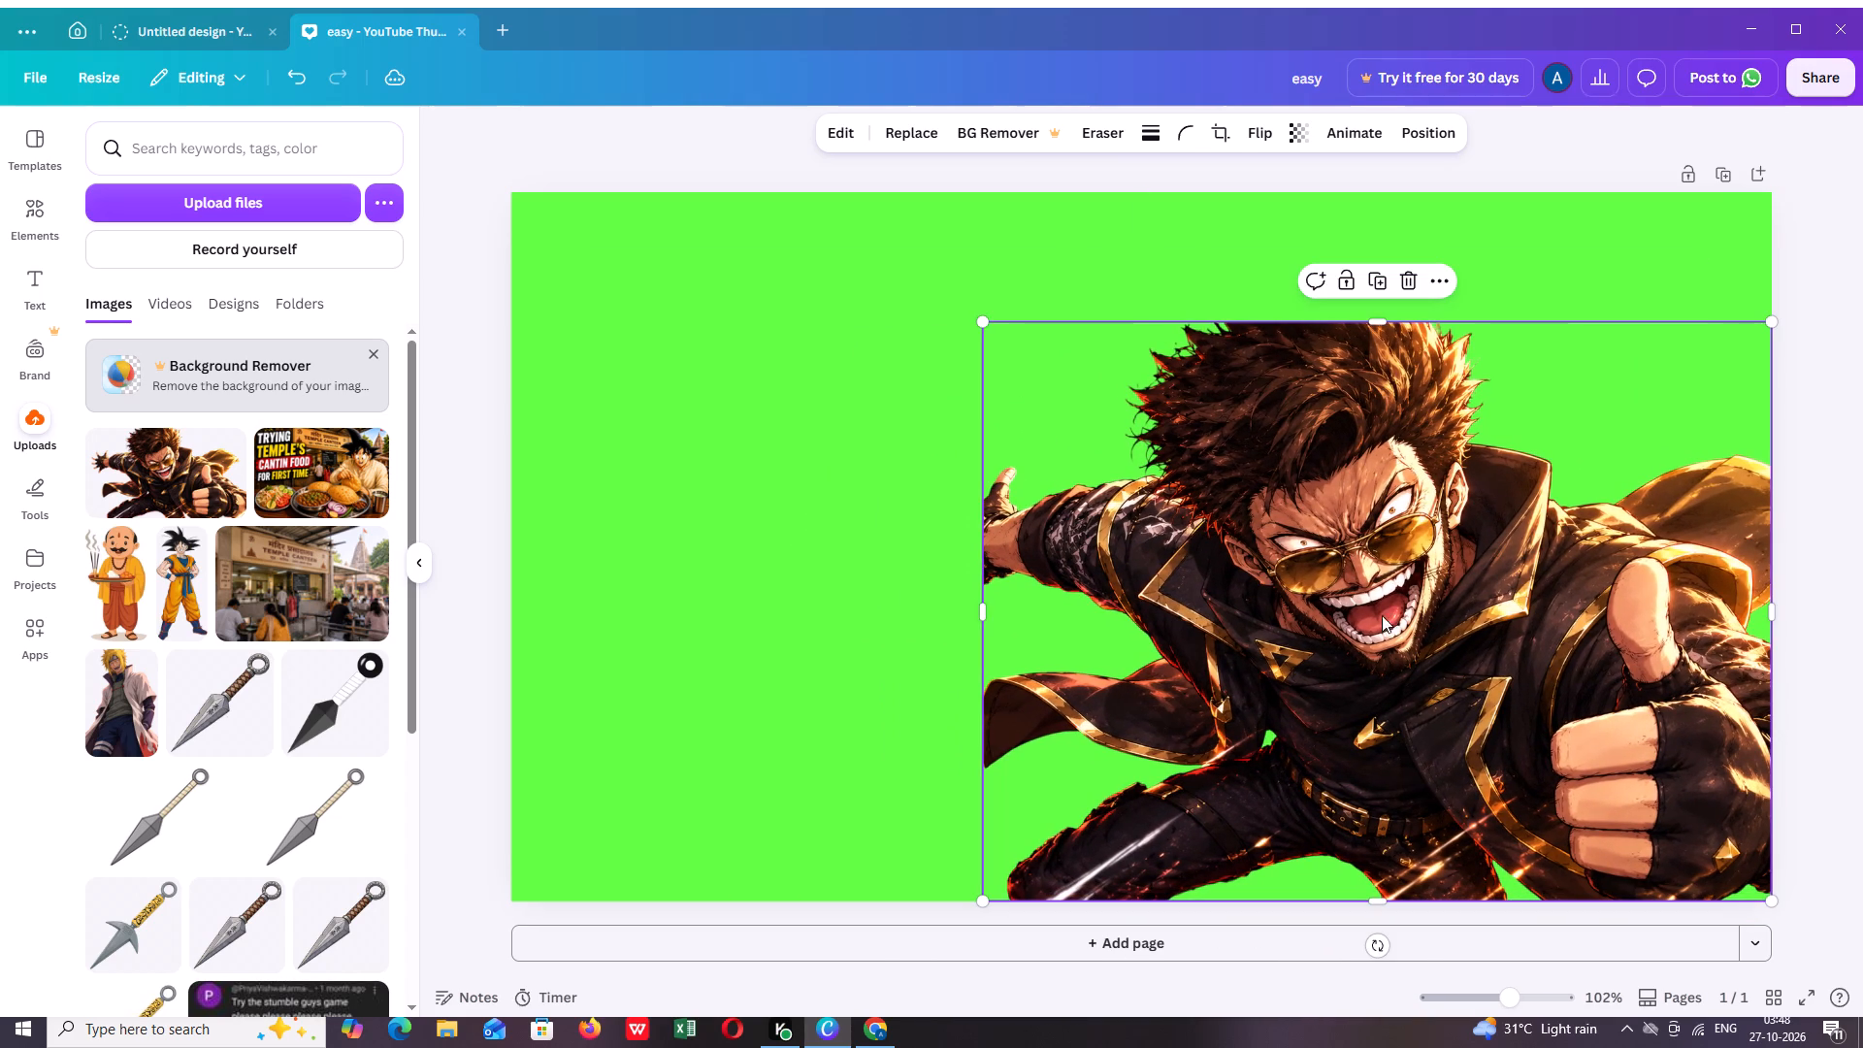
Reframe the Alok image to about 573 high and extend its left edge to include the whole outstretched hand.
drag(1380, 316, 1375, 268)
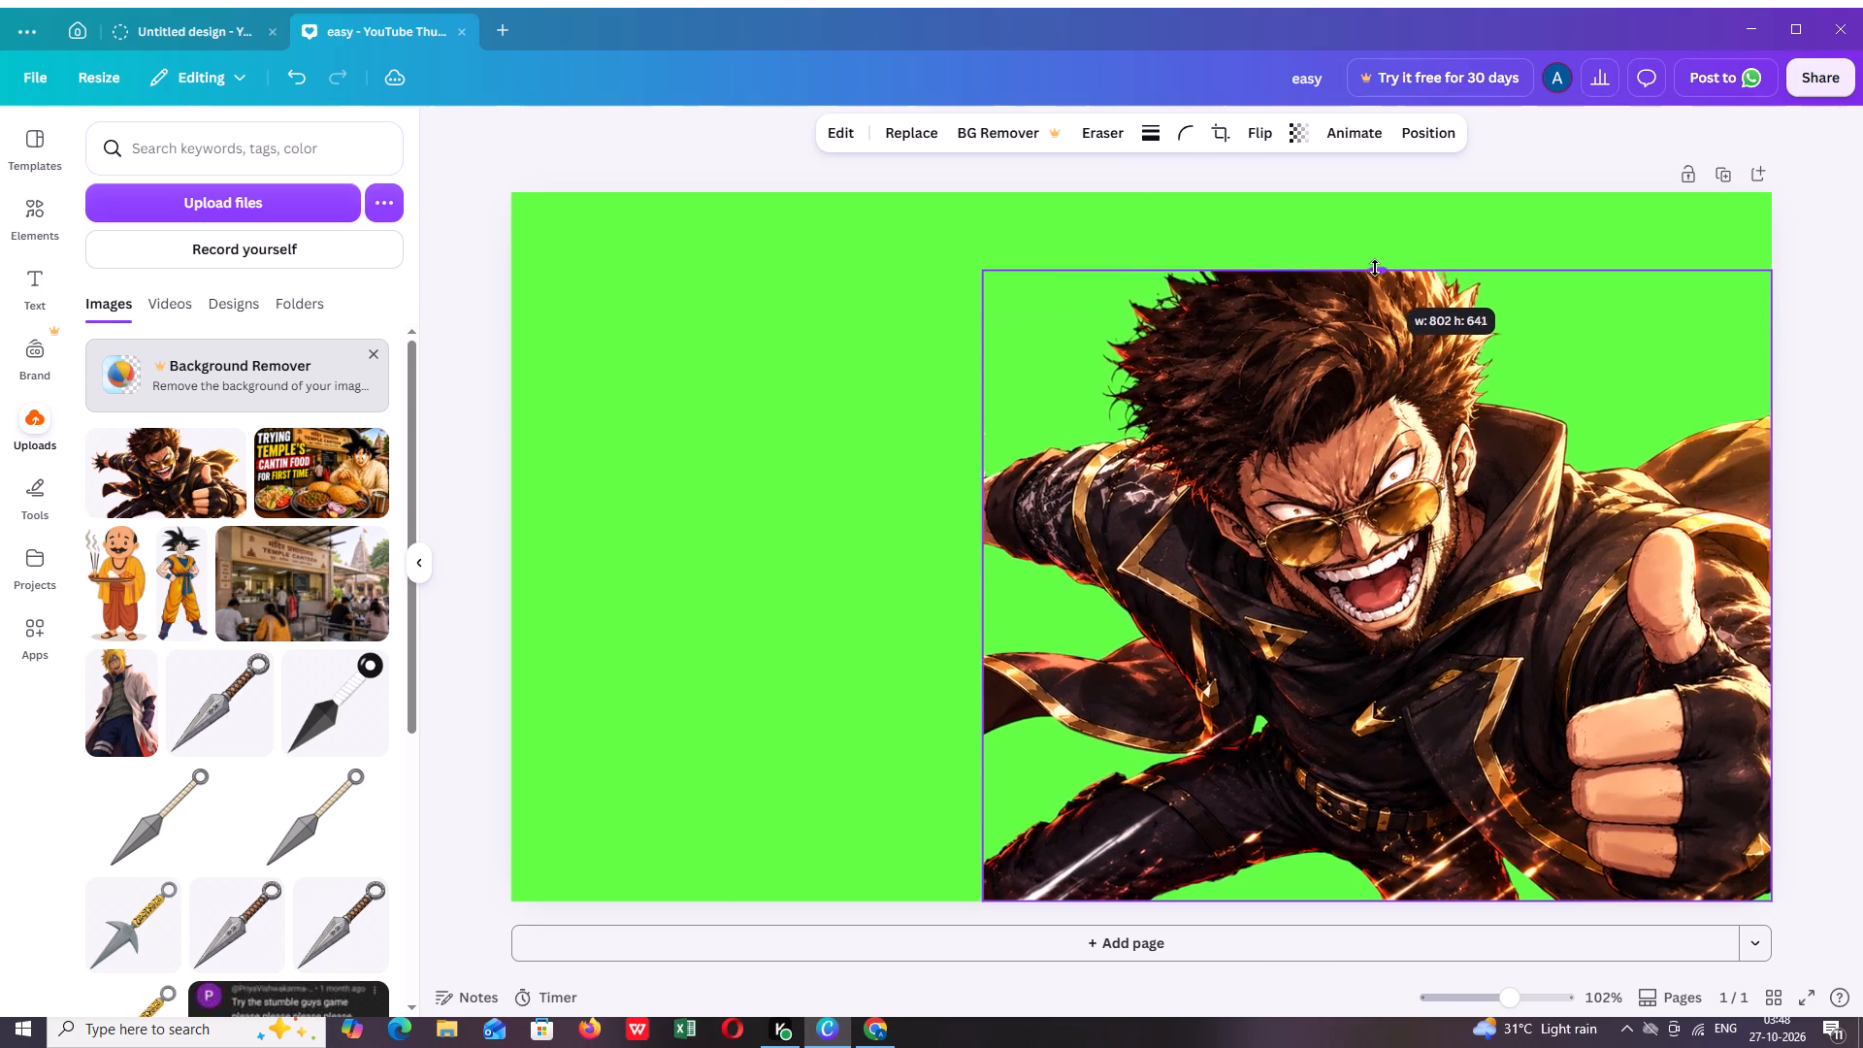
drag(1375, 268, 1324, 329)
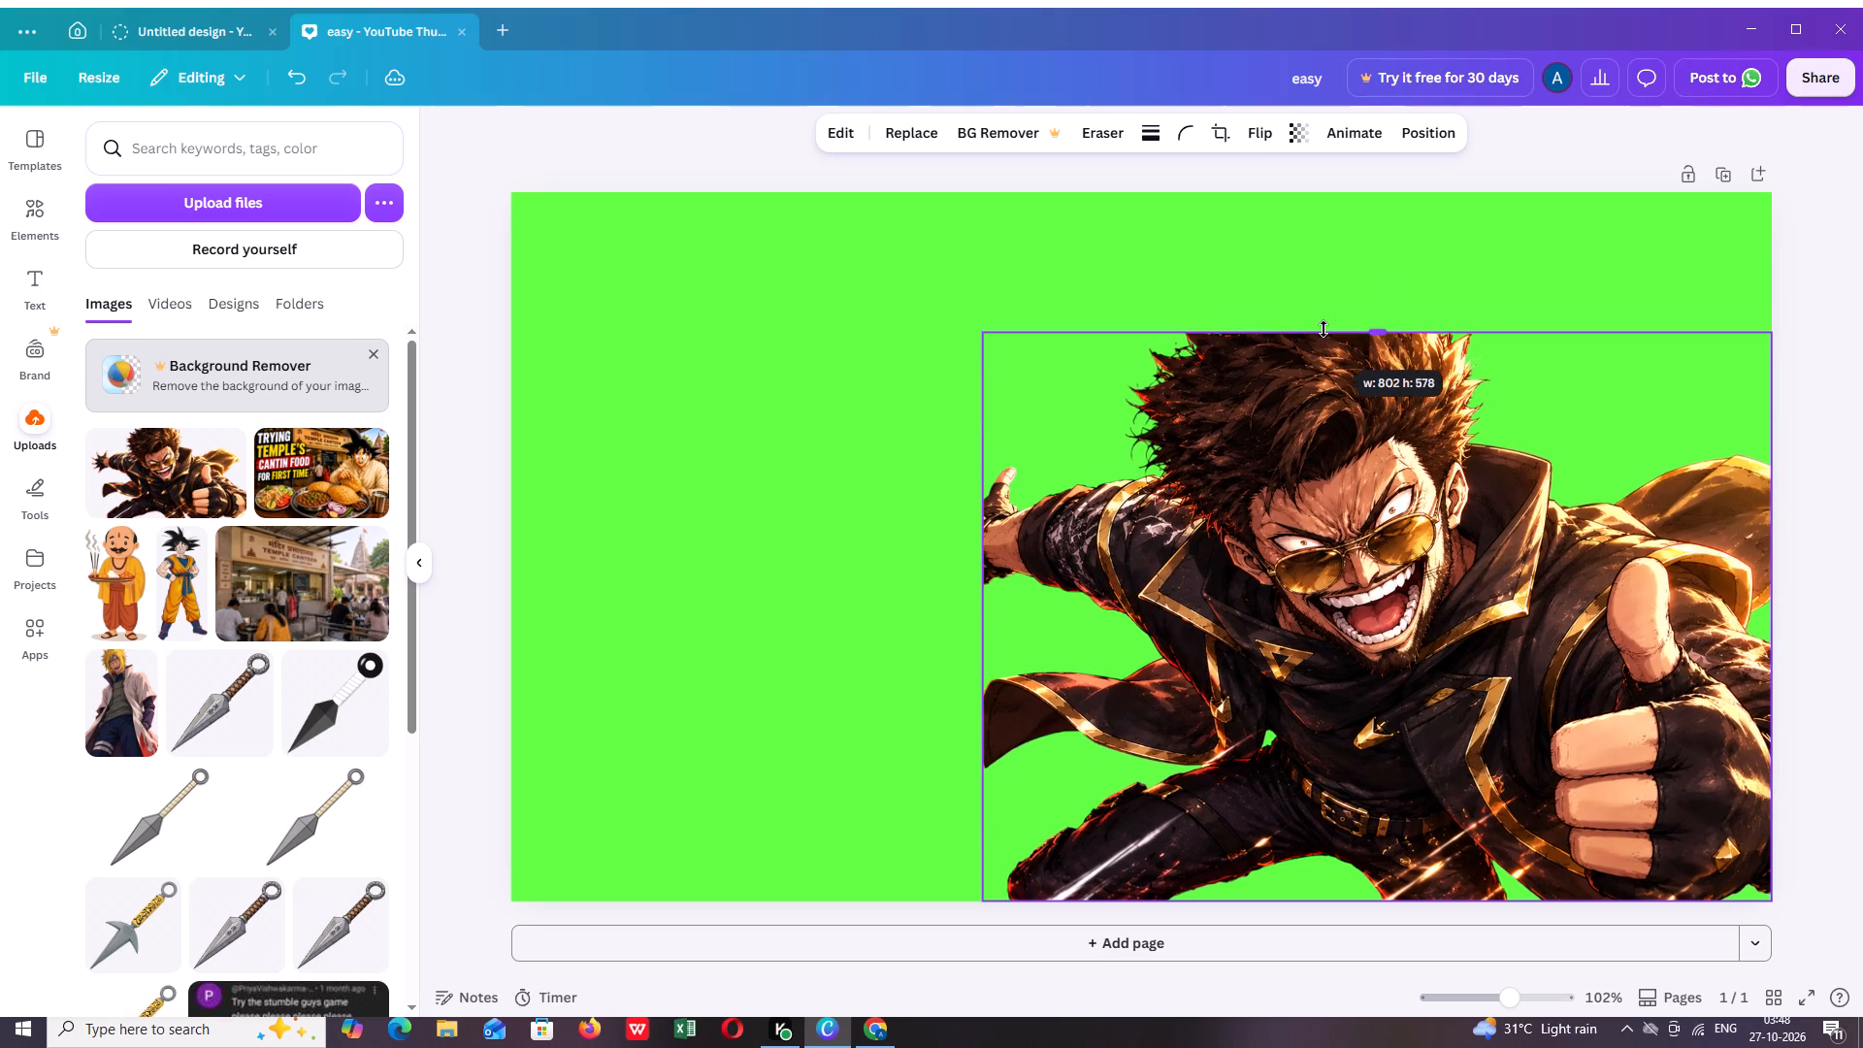
drag(1324, 329, 1323, 332)
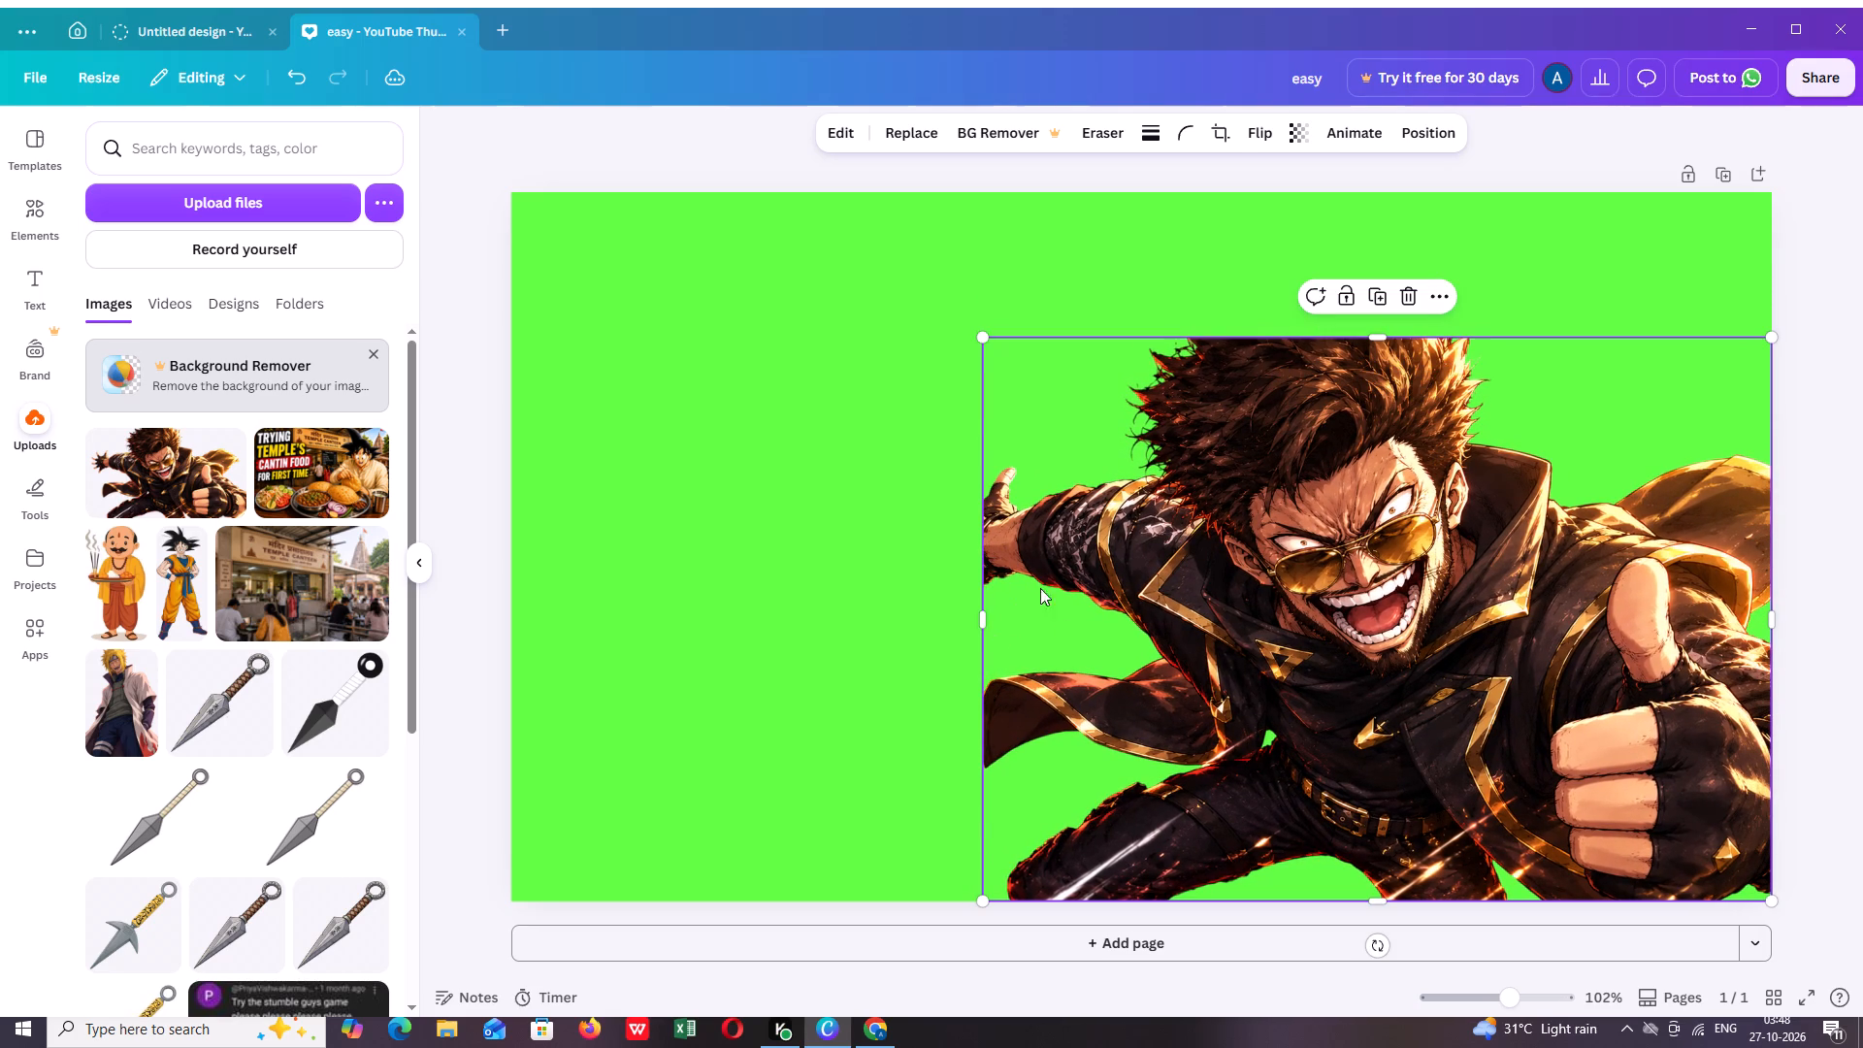
drag(979, 622, 872, 613)
click(445, 291)
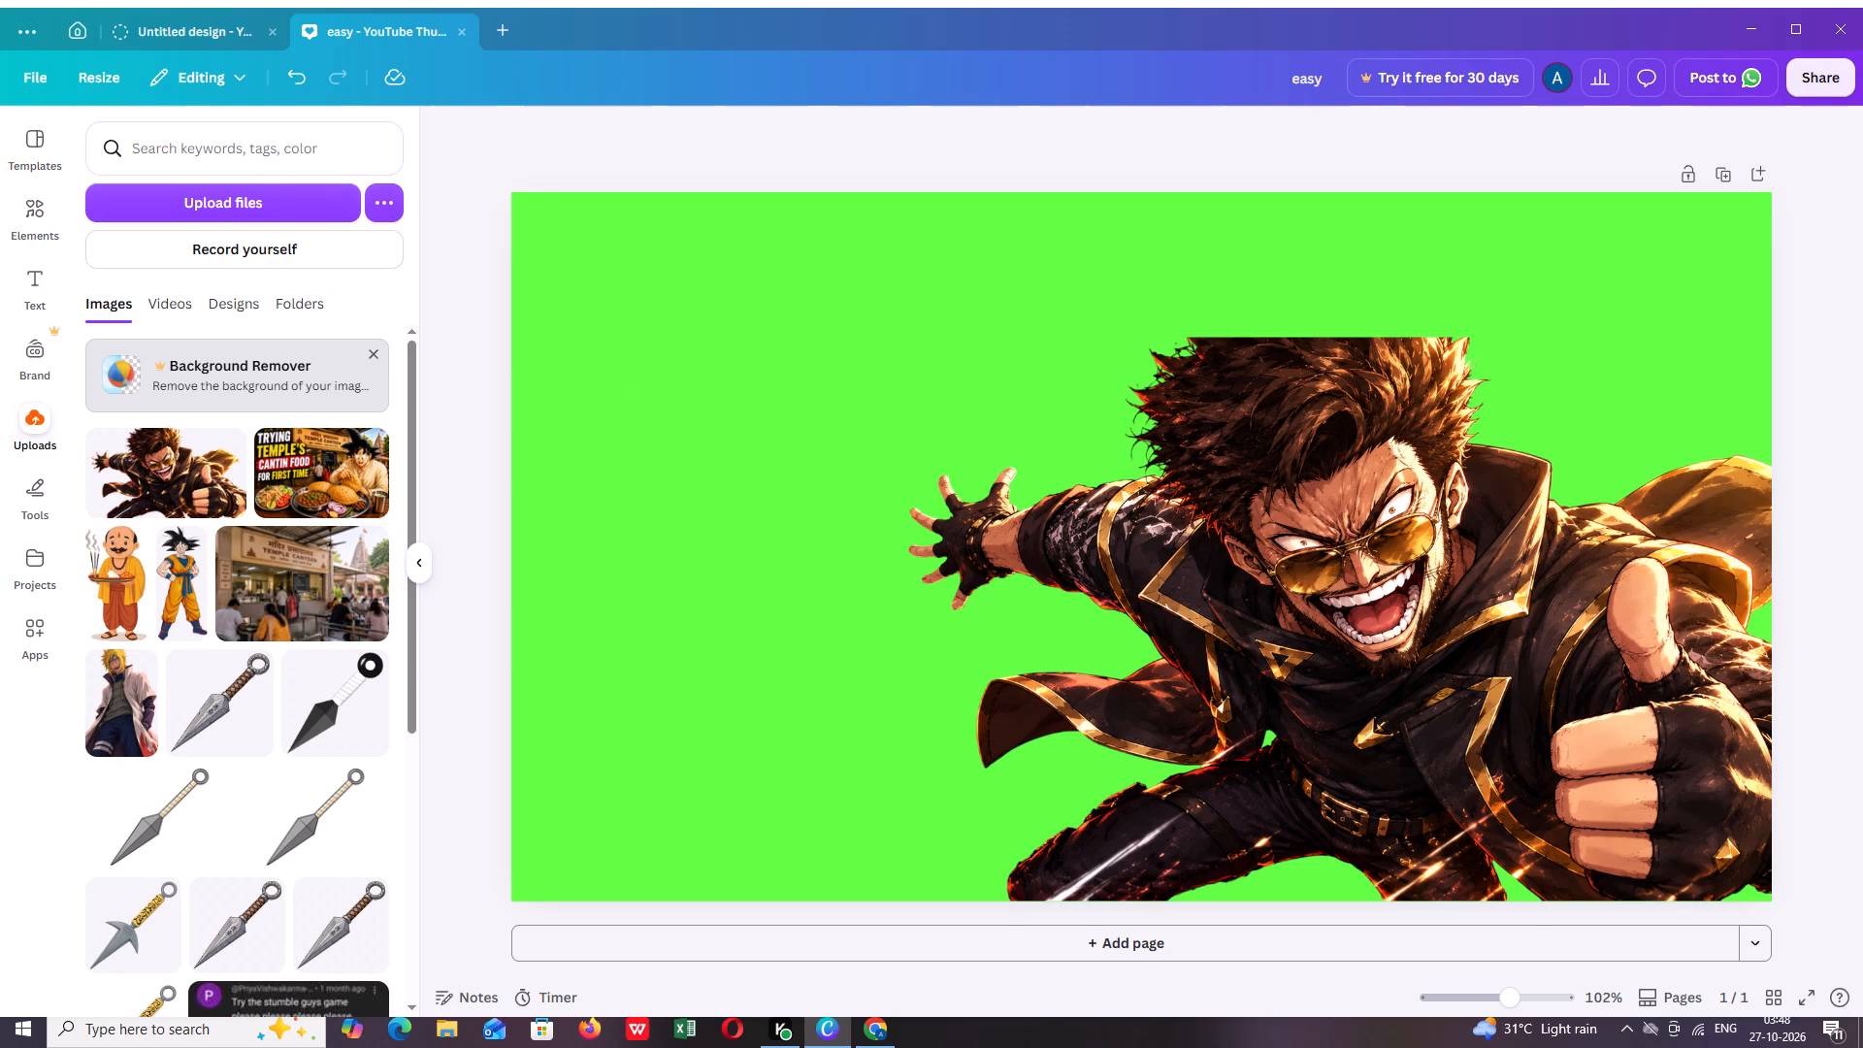
Upload the image of the yellow outfit with the red Garena logo from the Pictures folder.
click(281, 196)
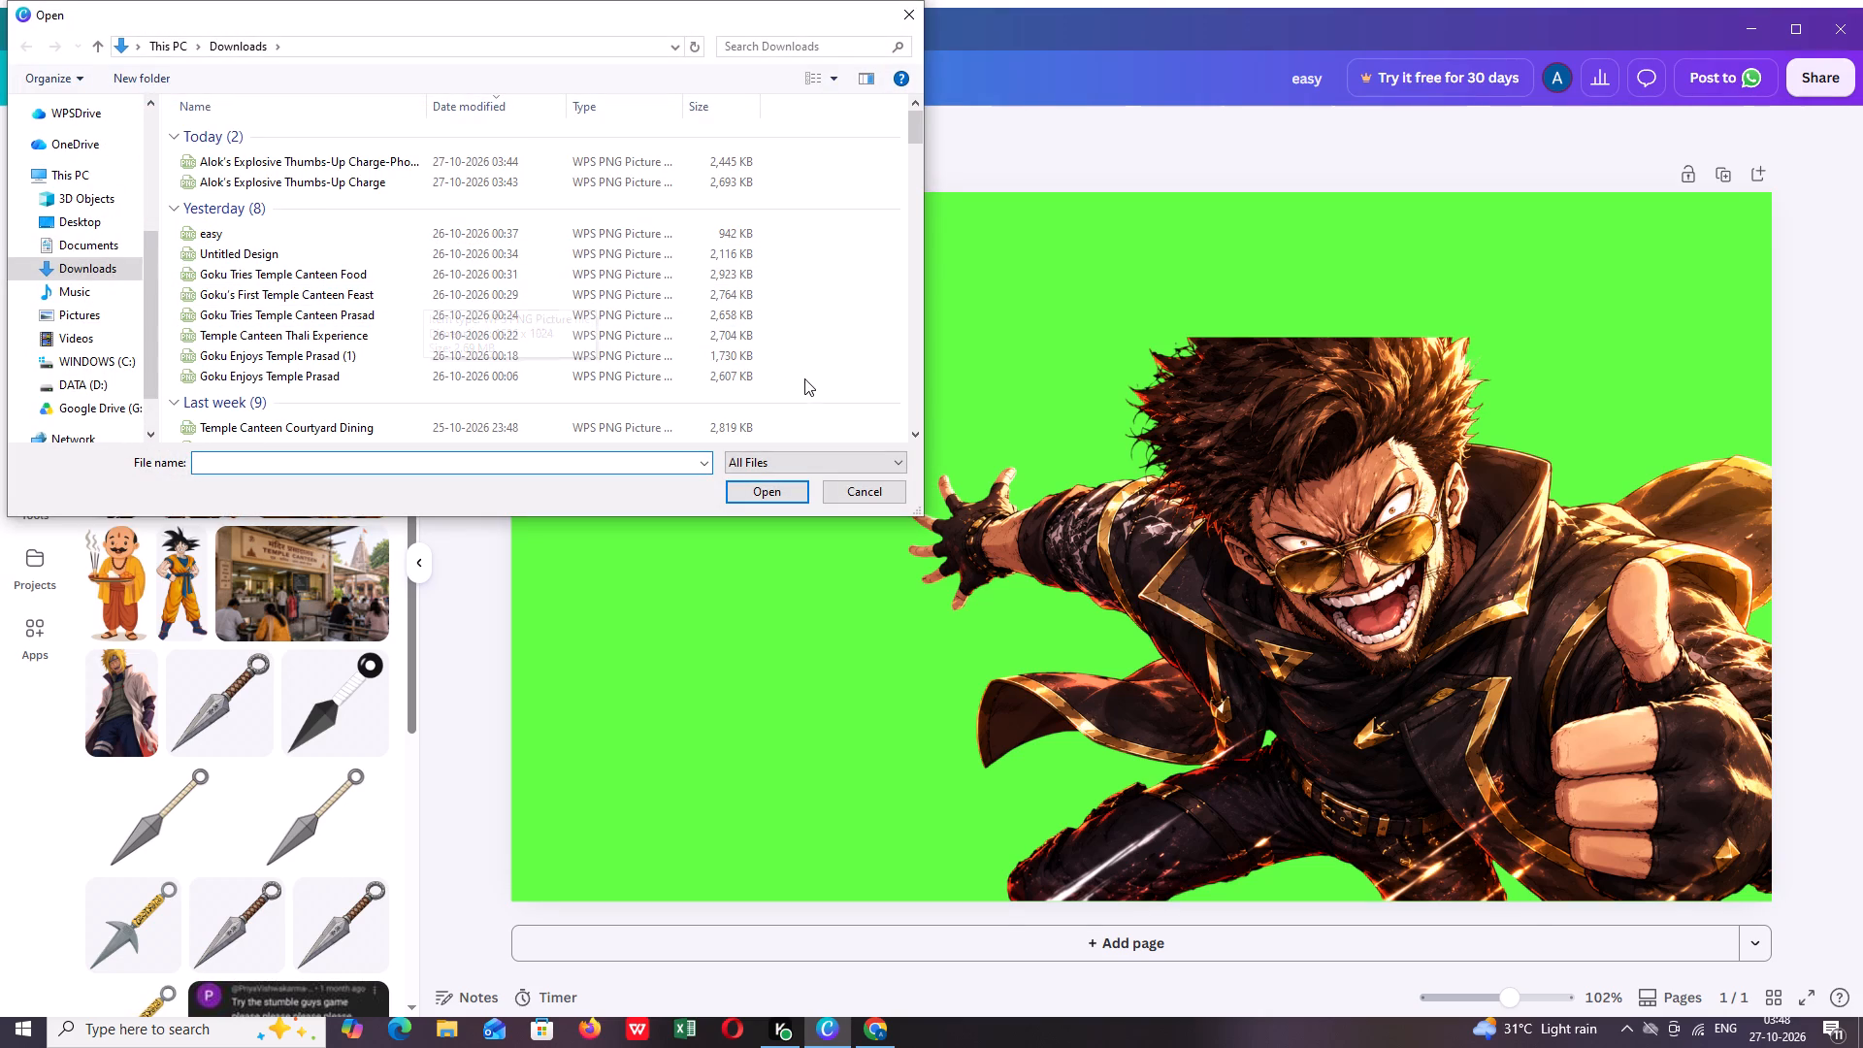
drag(1393, 522, 1394, 486)
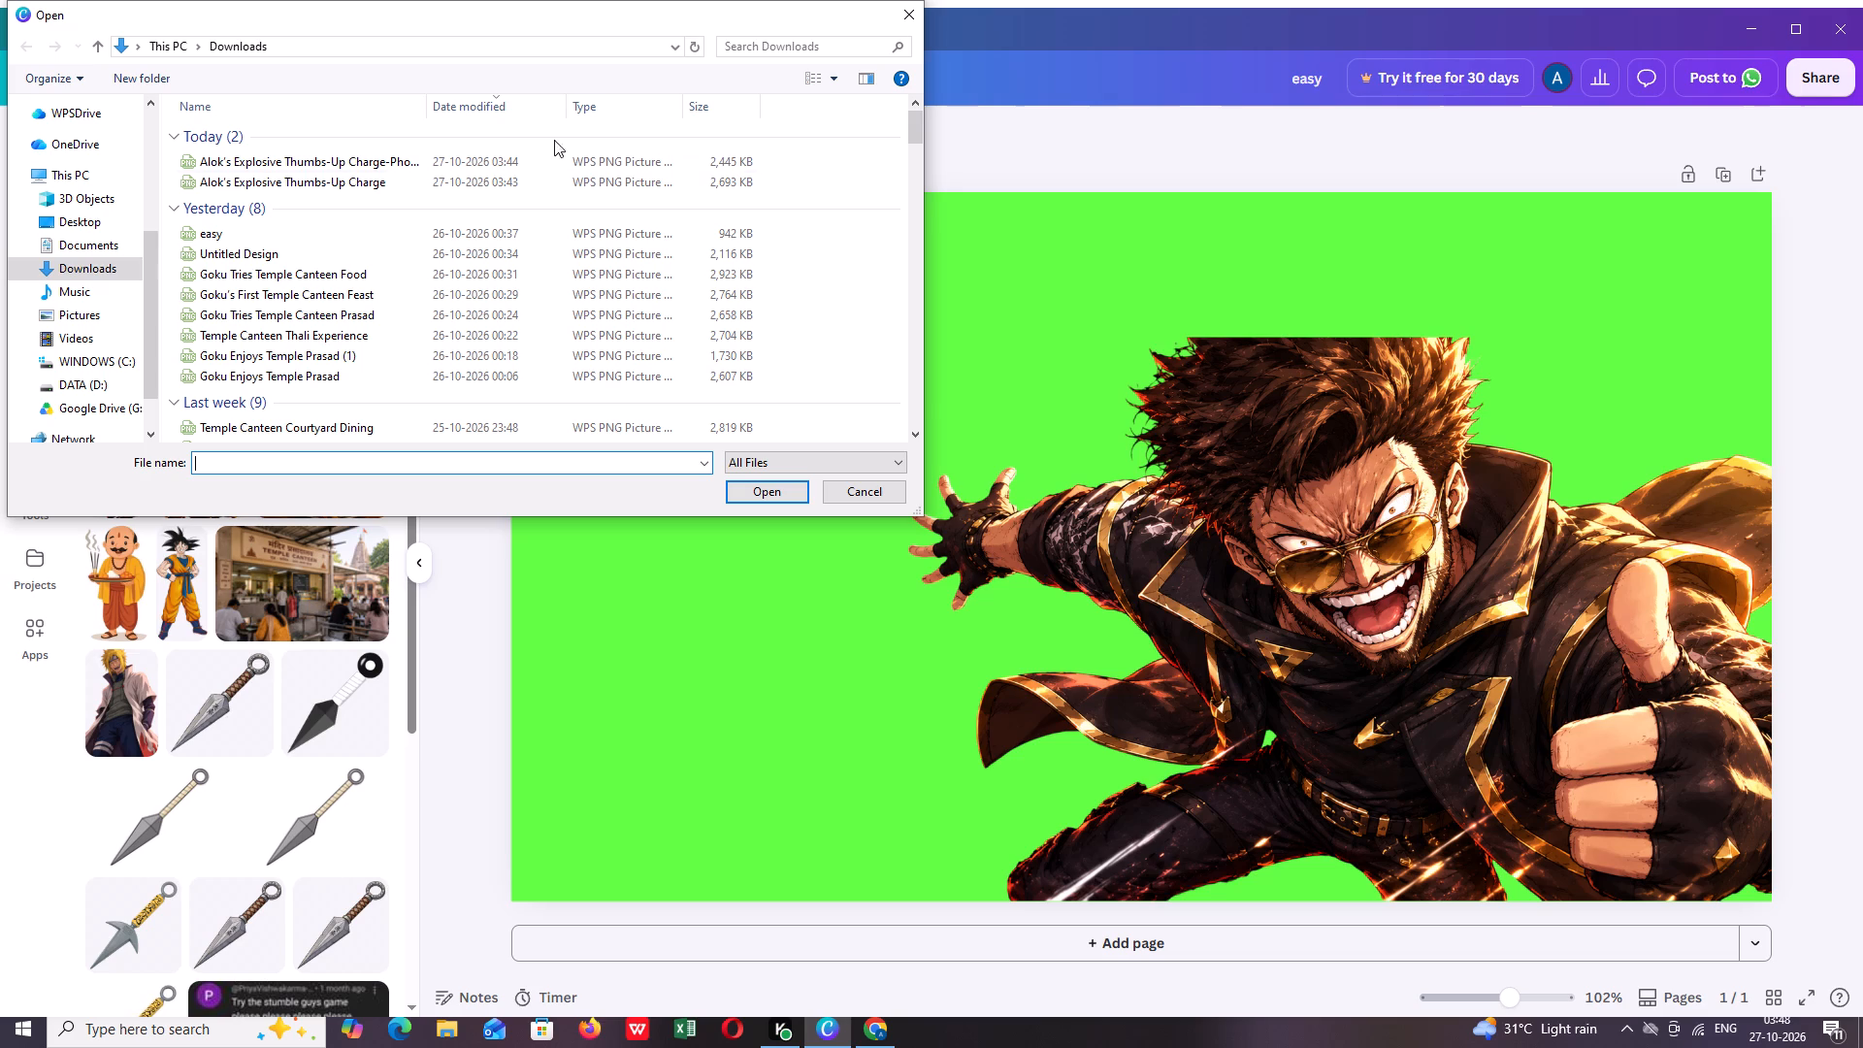
click(89, 312)
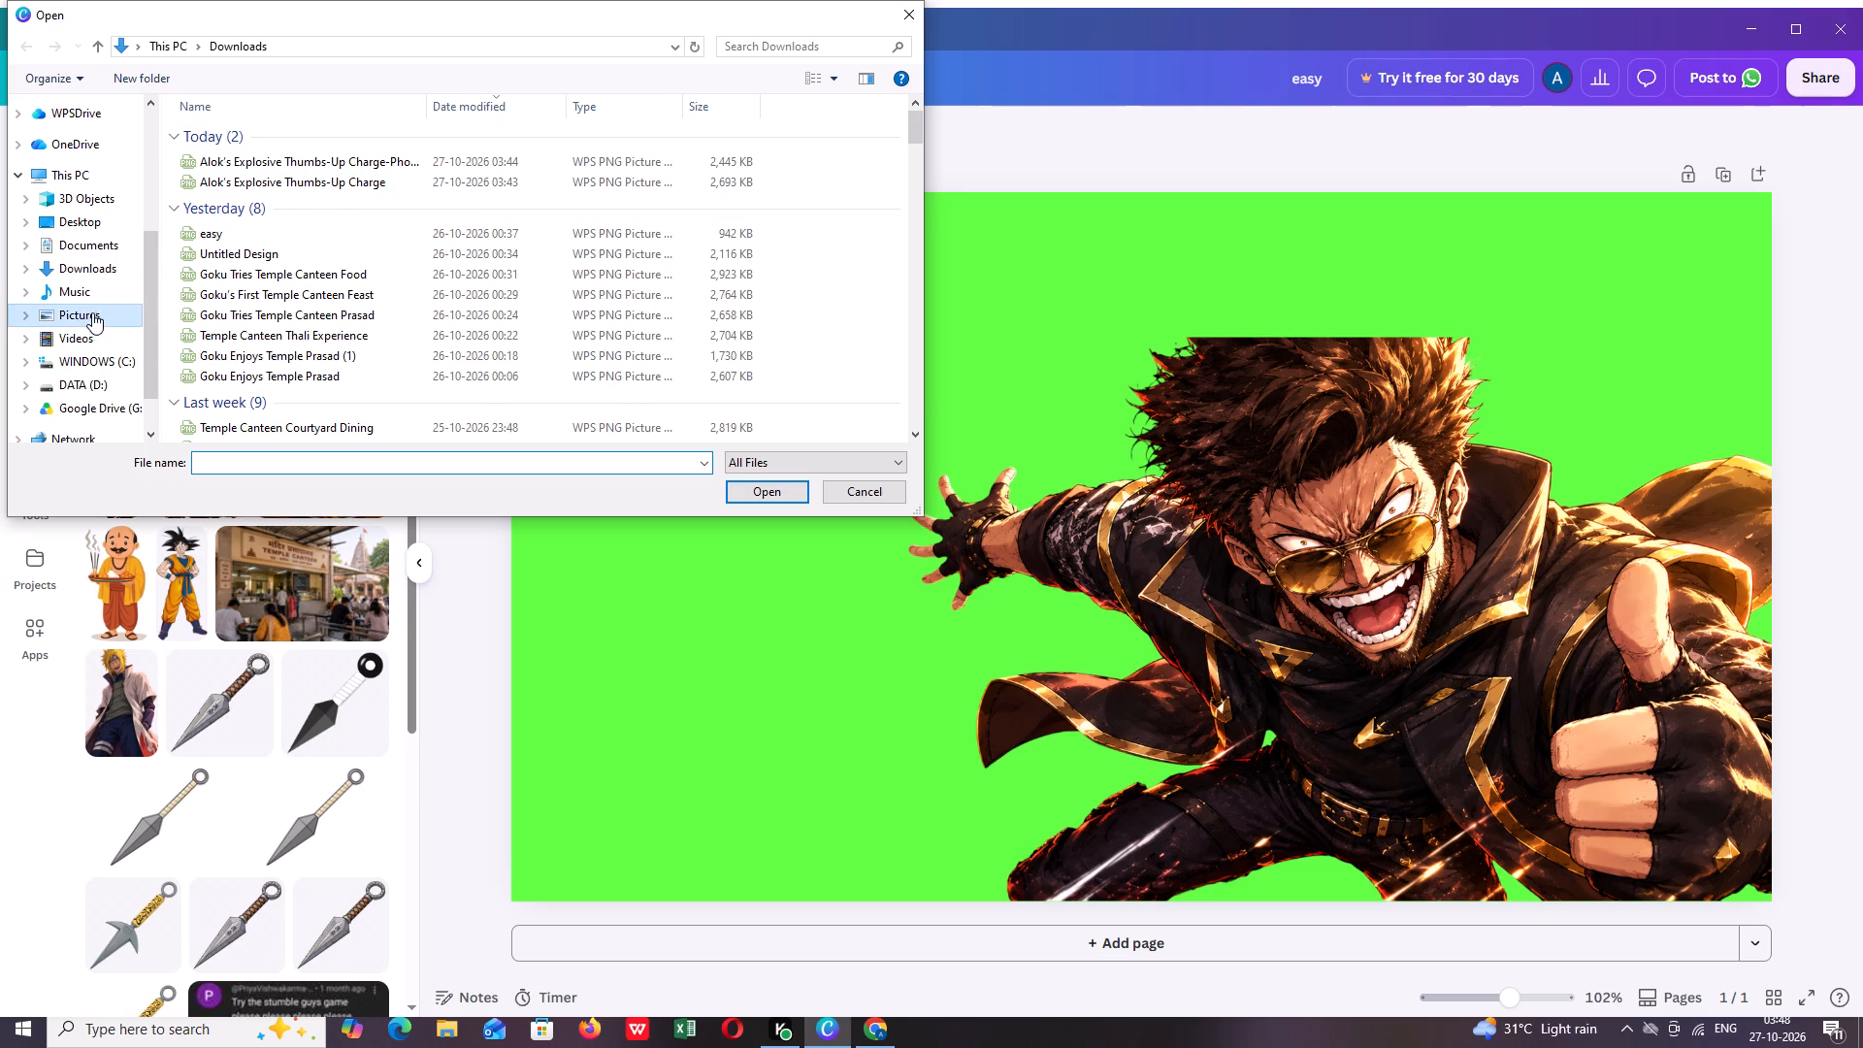
scroll(618, 303, down, 3)
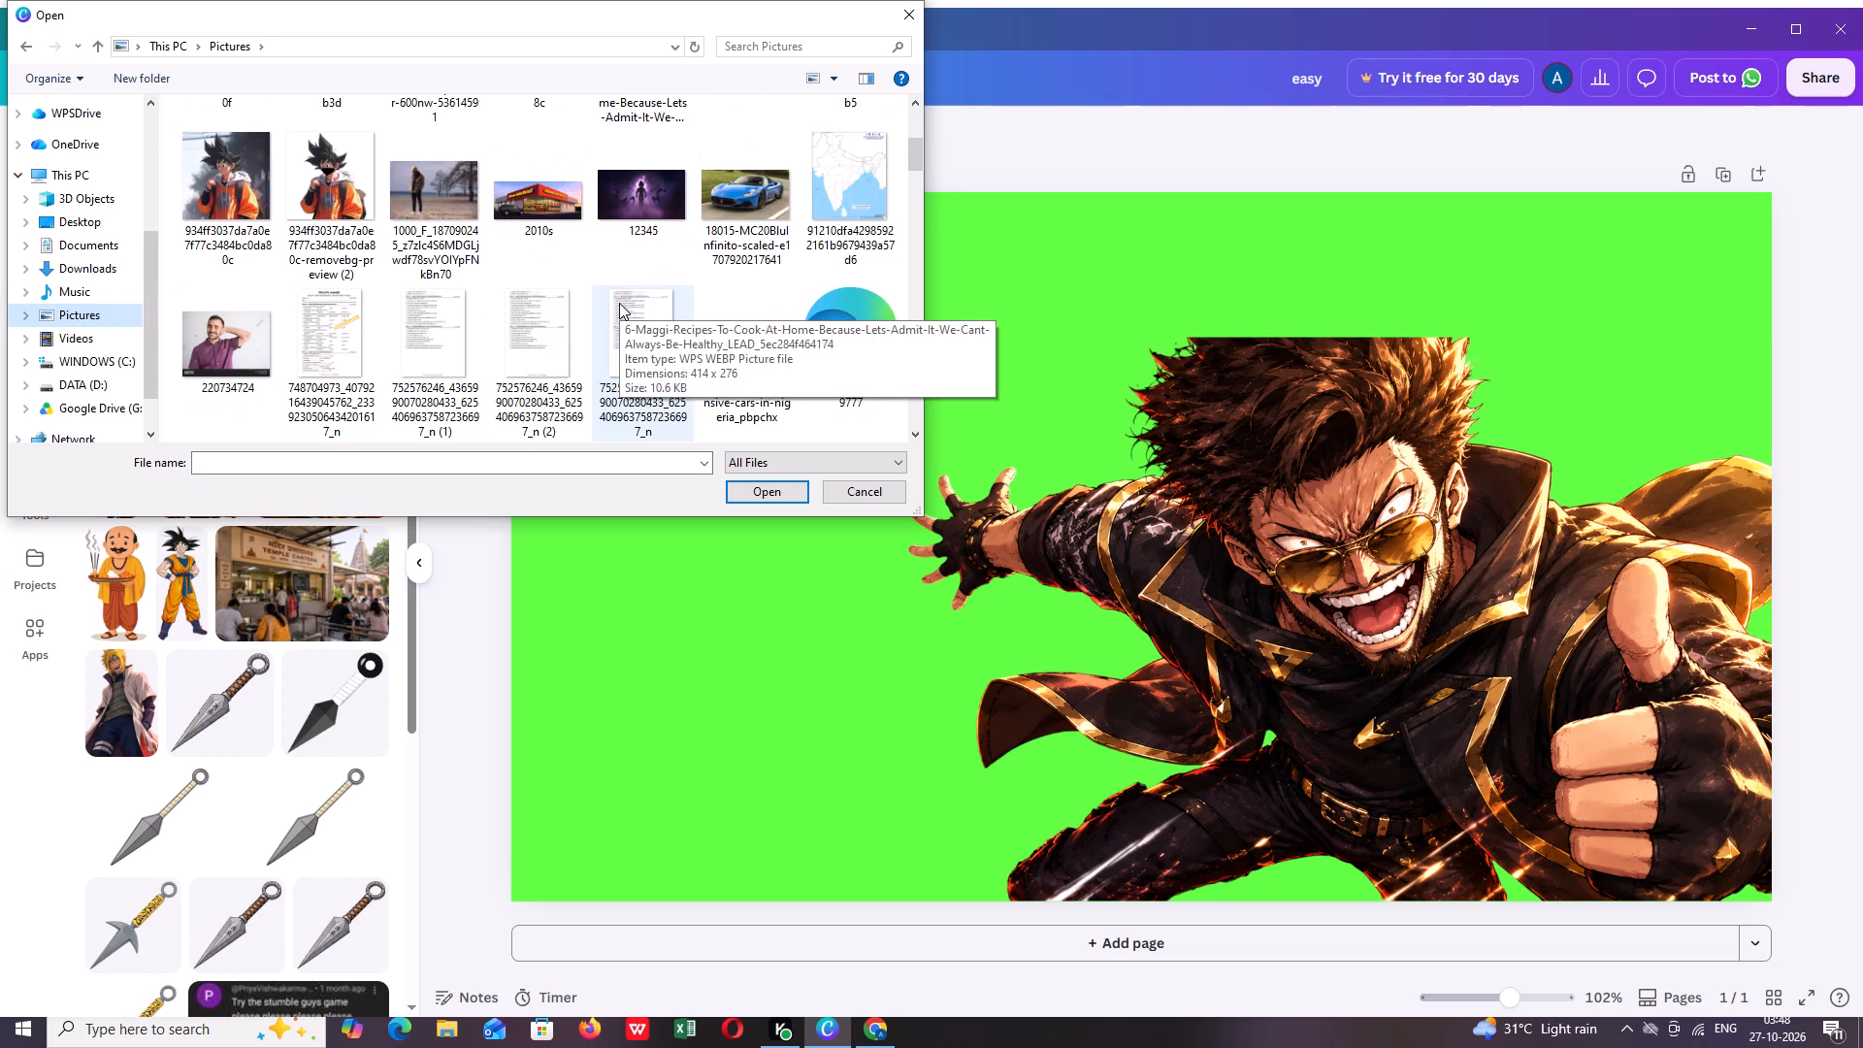
scroll(619, 303, down, 4)
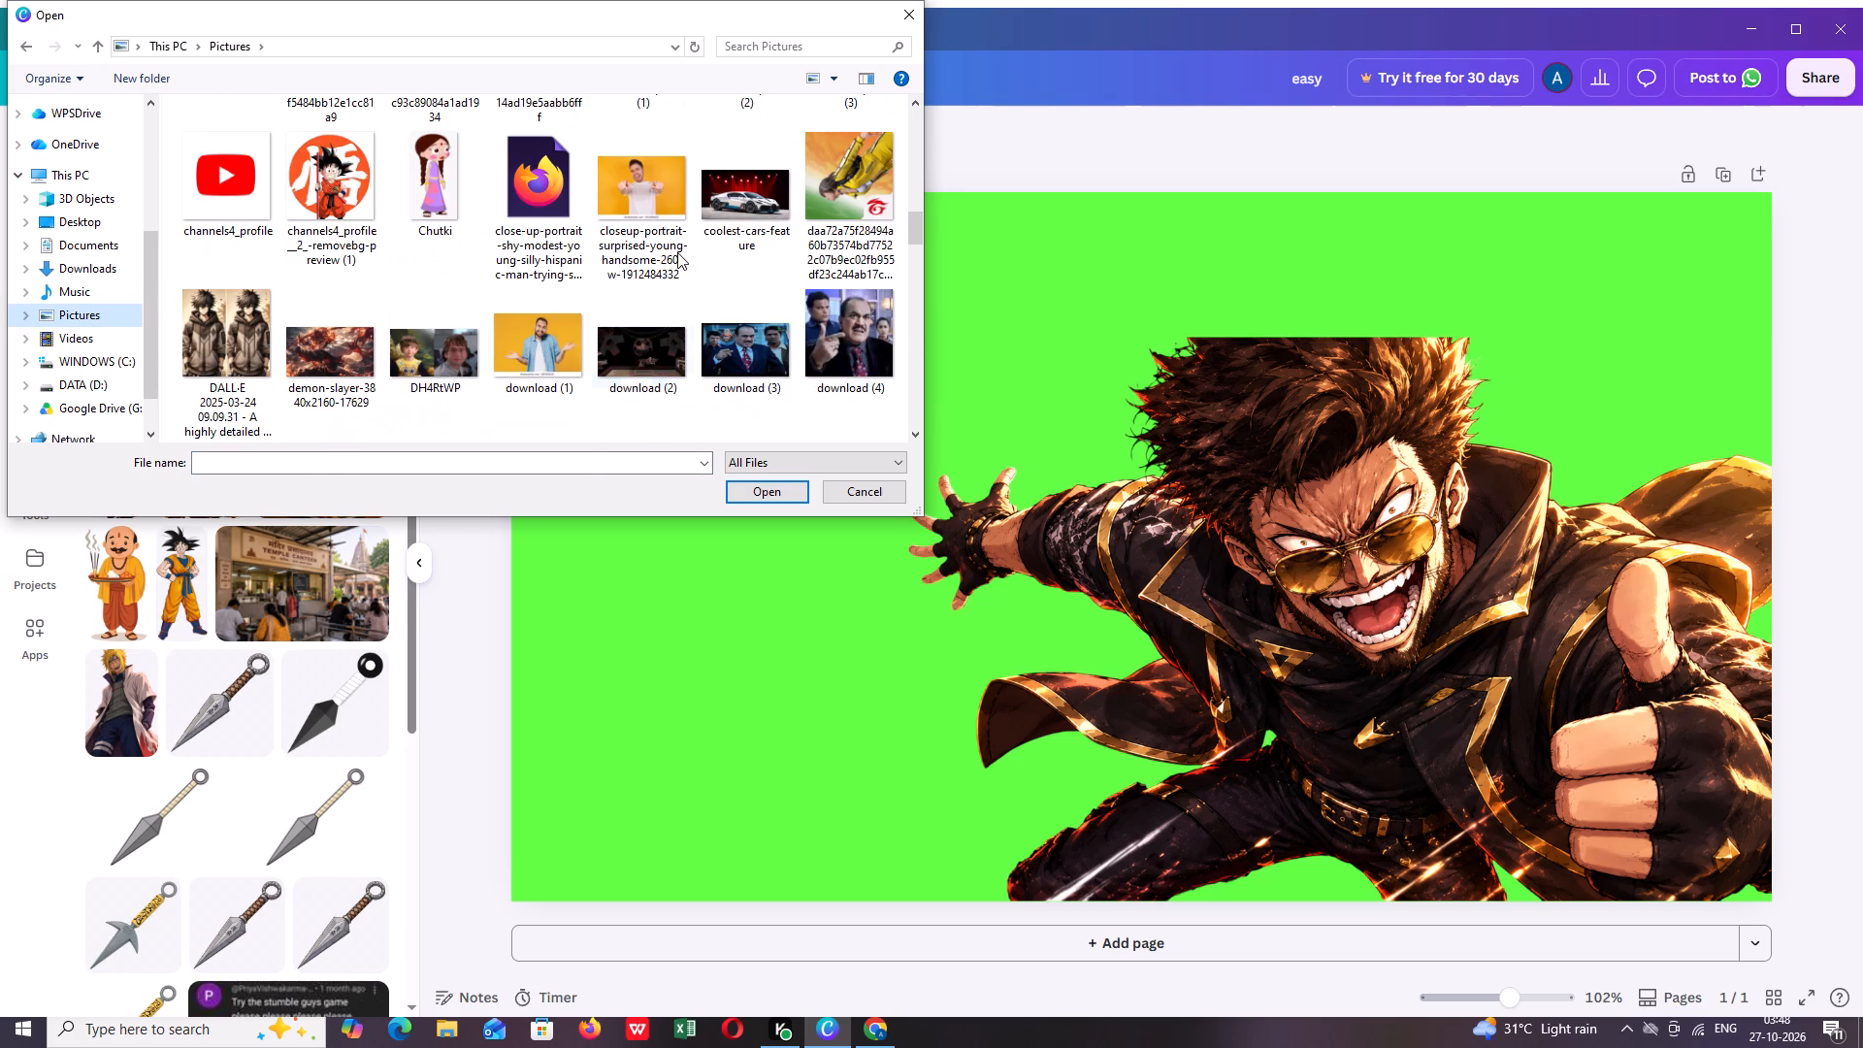
click(850, 183)
click(762, 493)
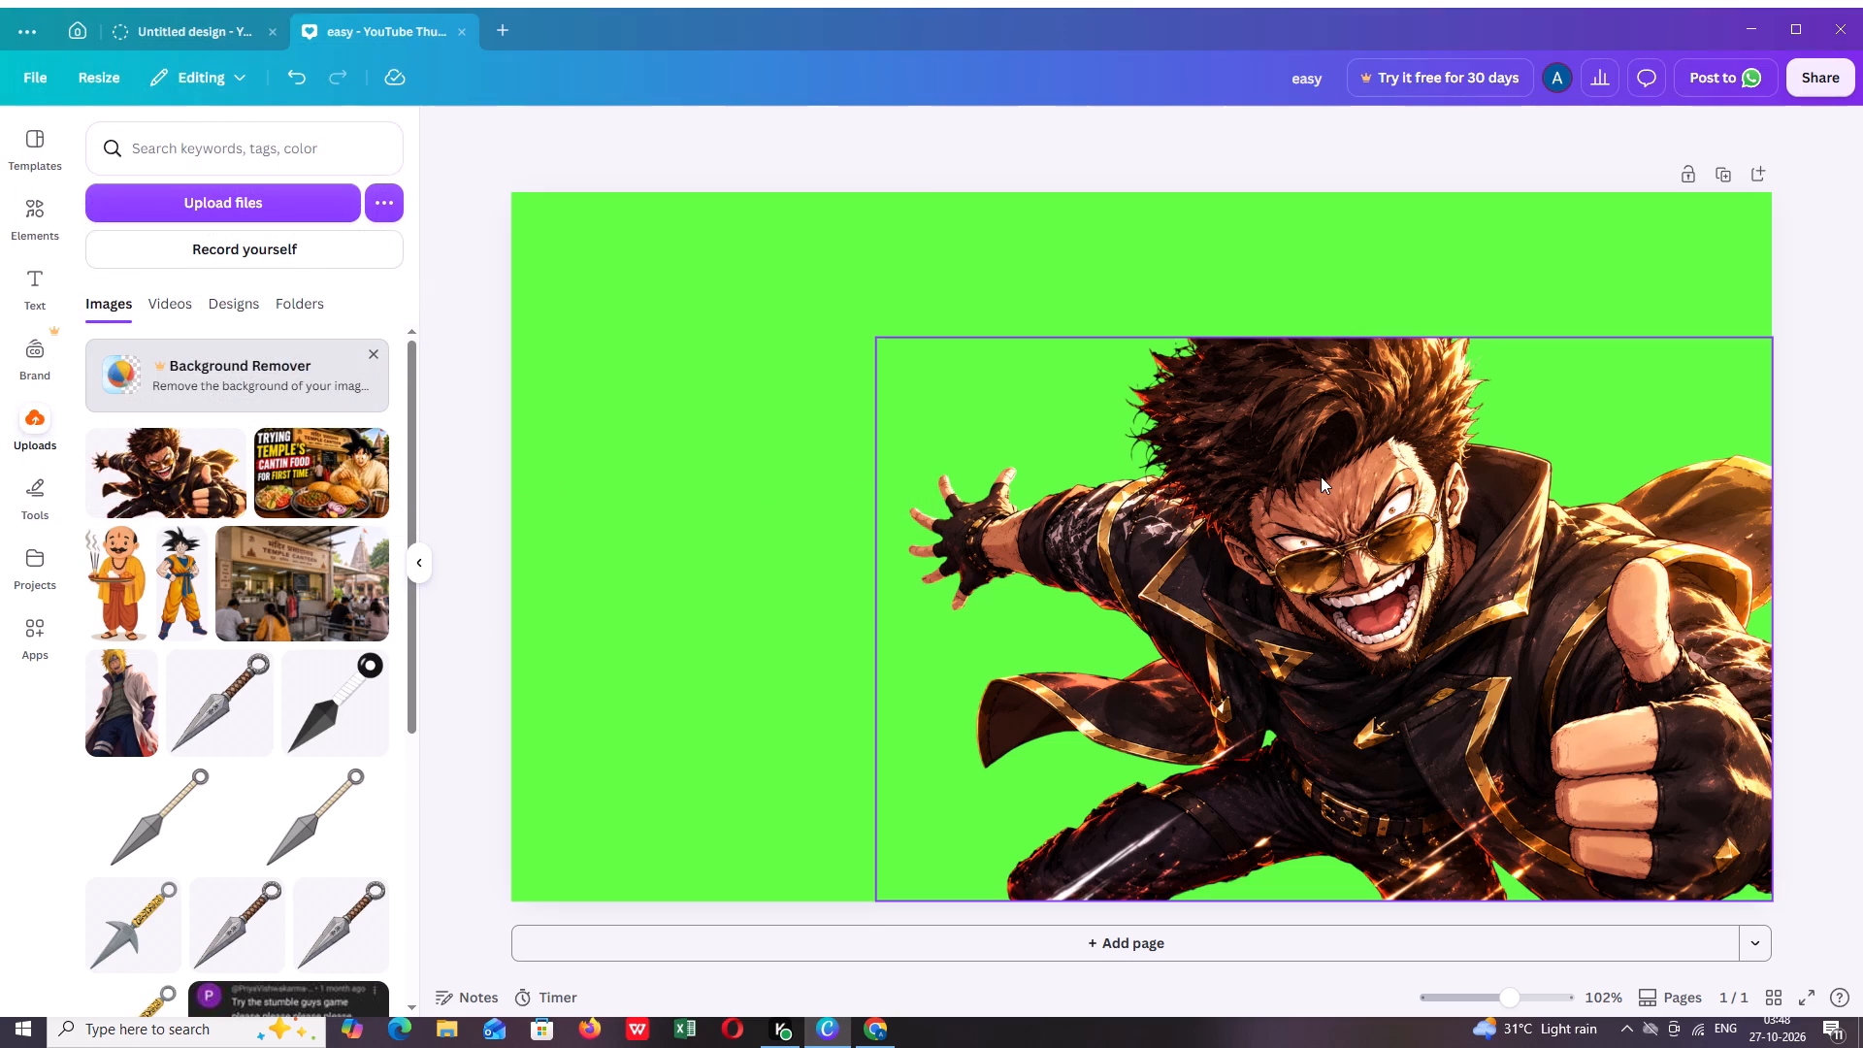
Move the Alok image to the page's upper-right corner, trim it to about 885 wide and slightly trim its lower edge.
drag(1426, 487, 1425, 325)
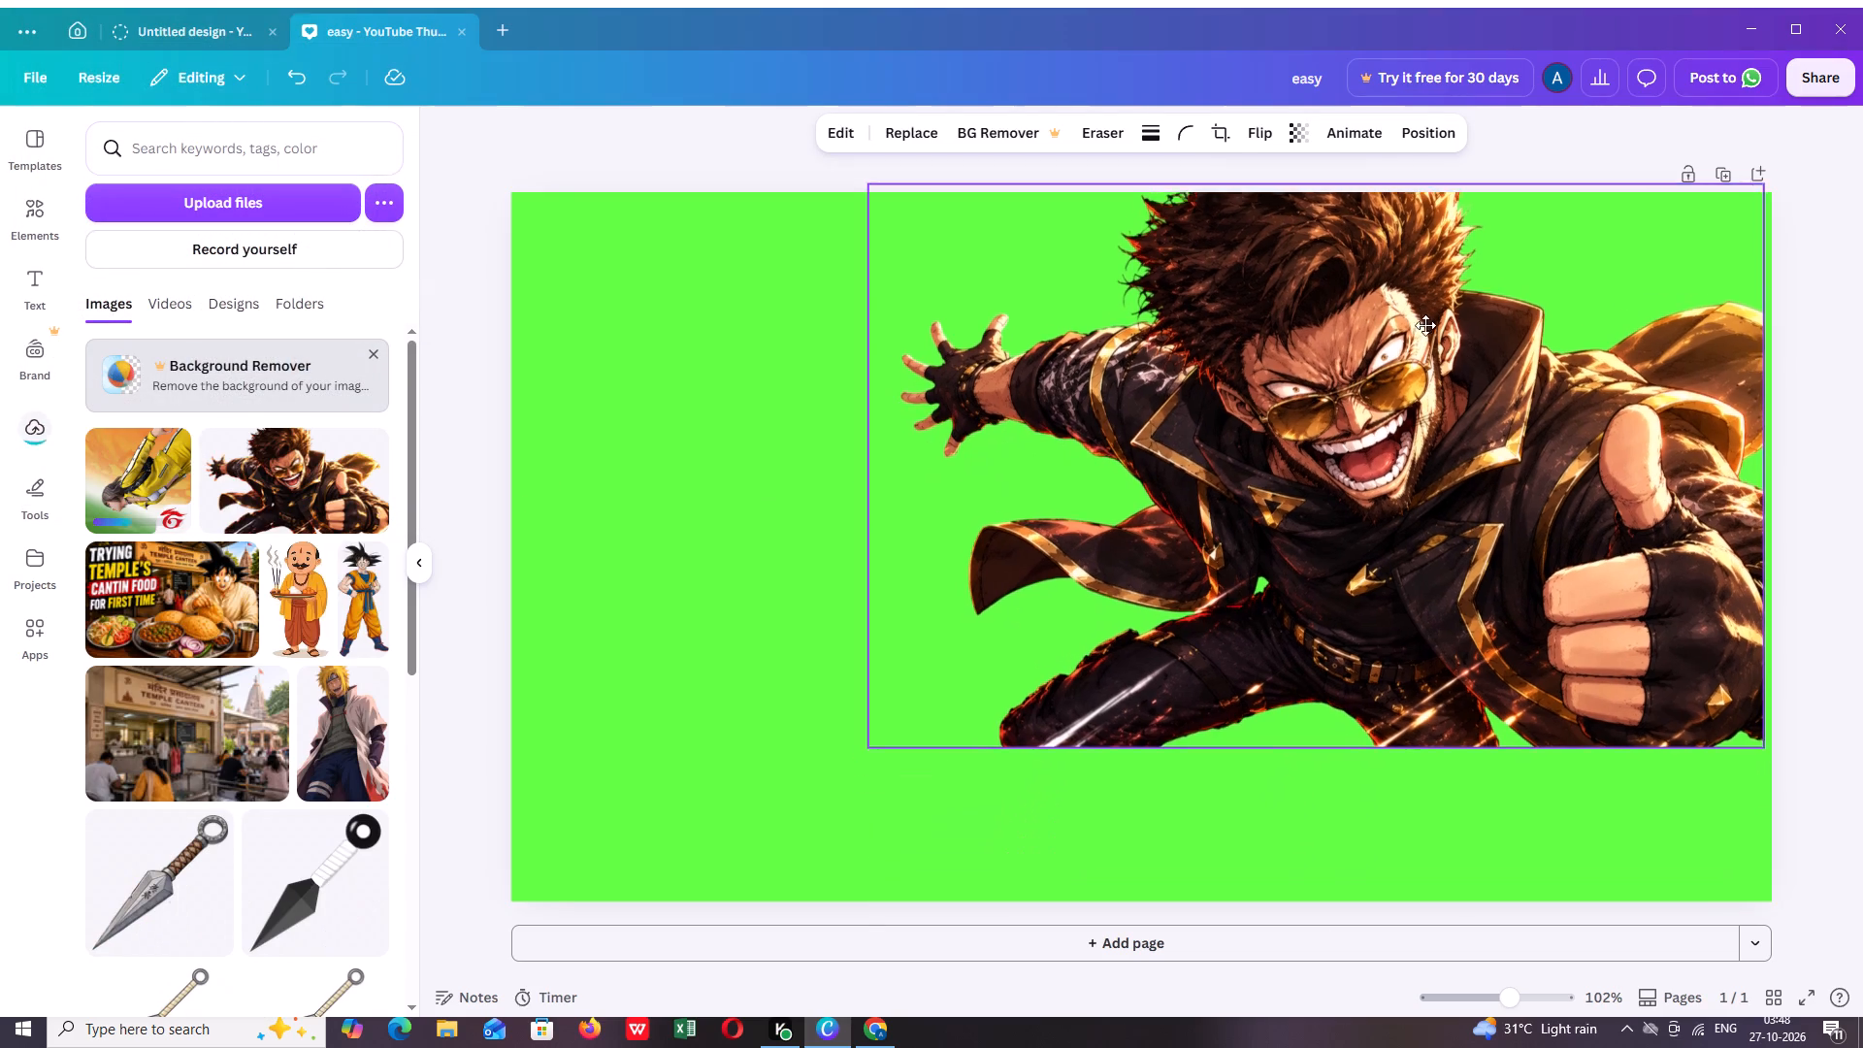
drag(1425, 325, 1425, 342)
drag(876, 478, 901, 479)
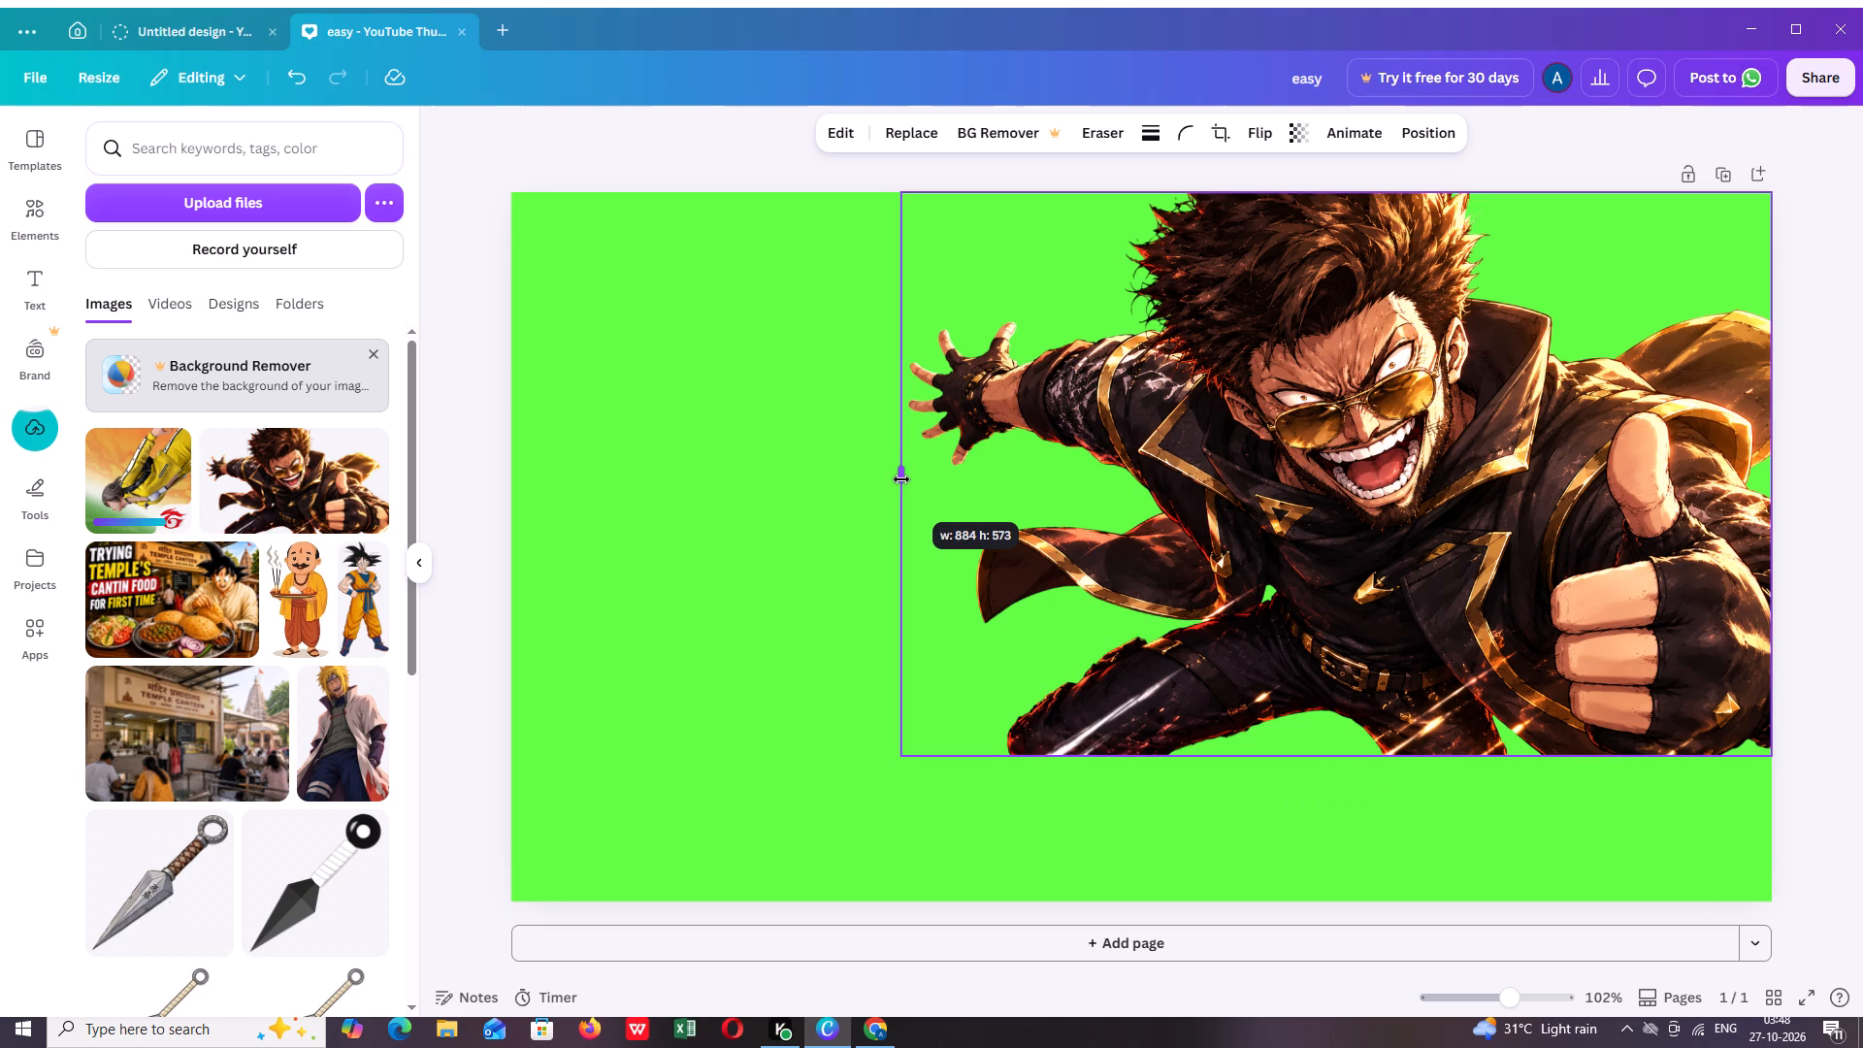
drag(901, 479, 900, 479)
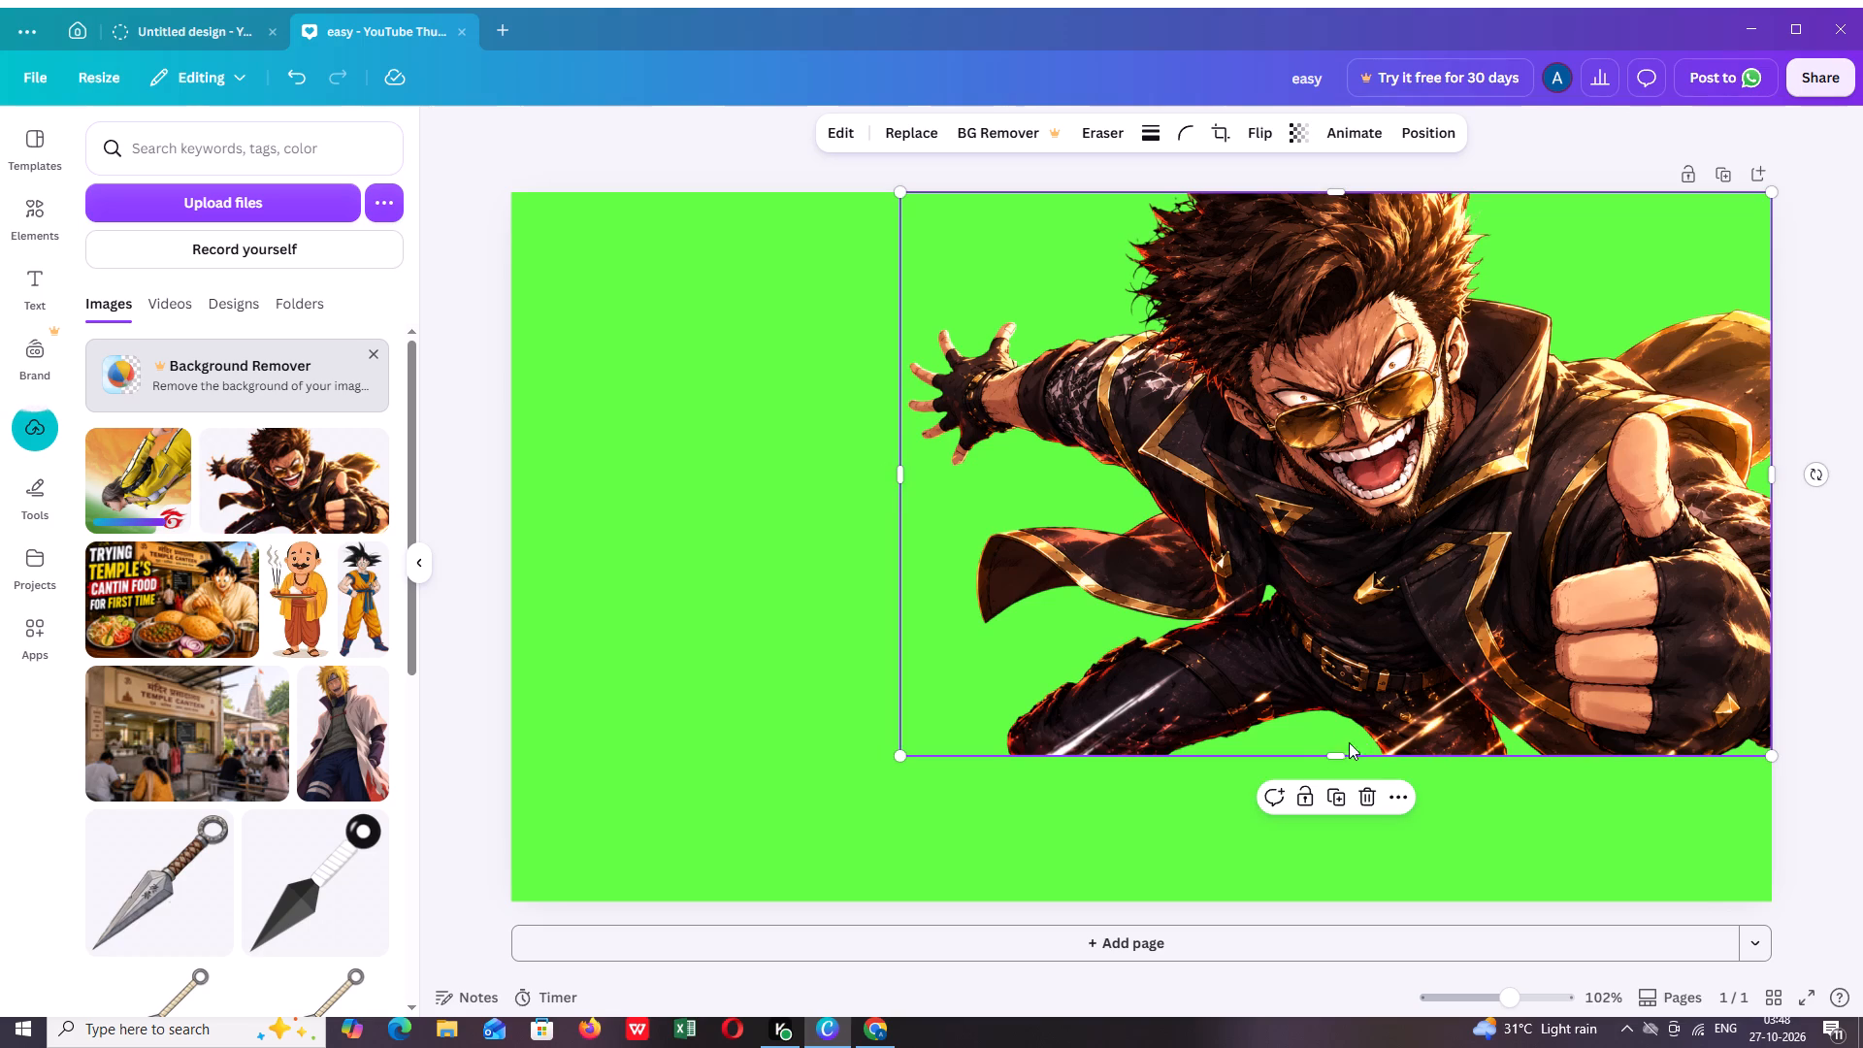
drag(1336, 752, 1355, 730)
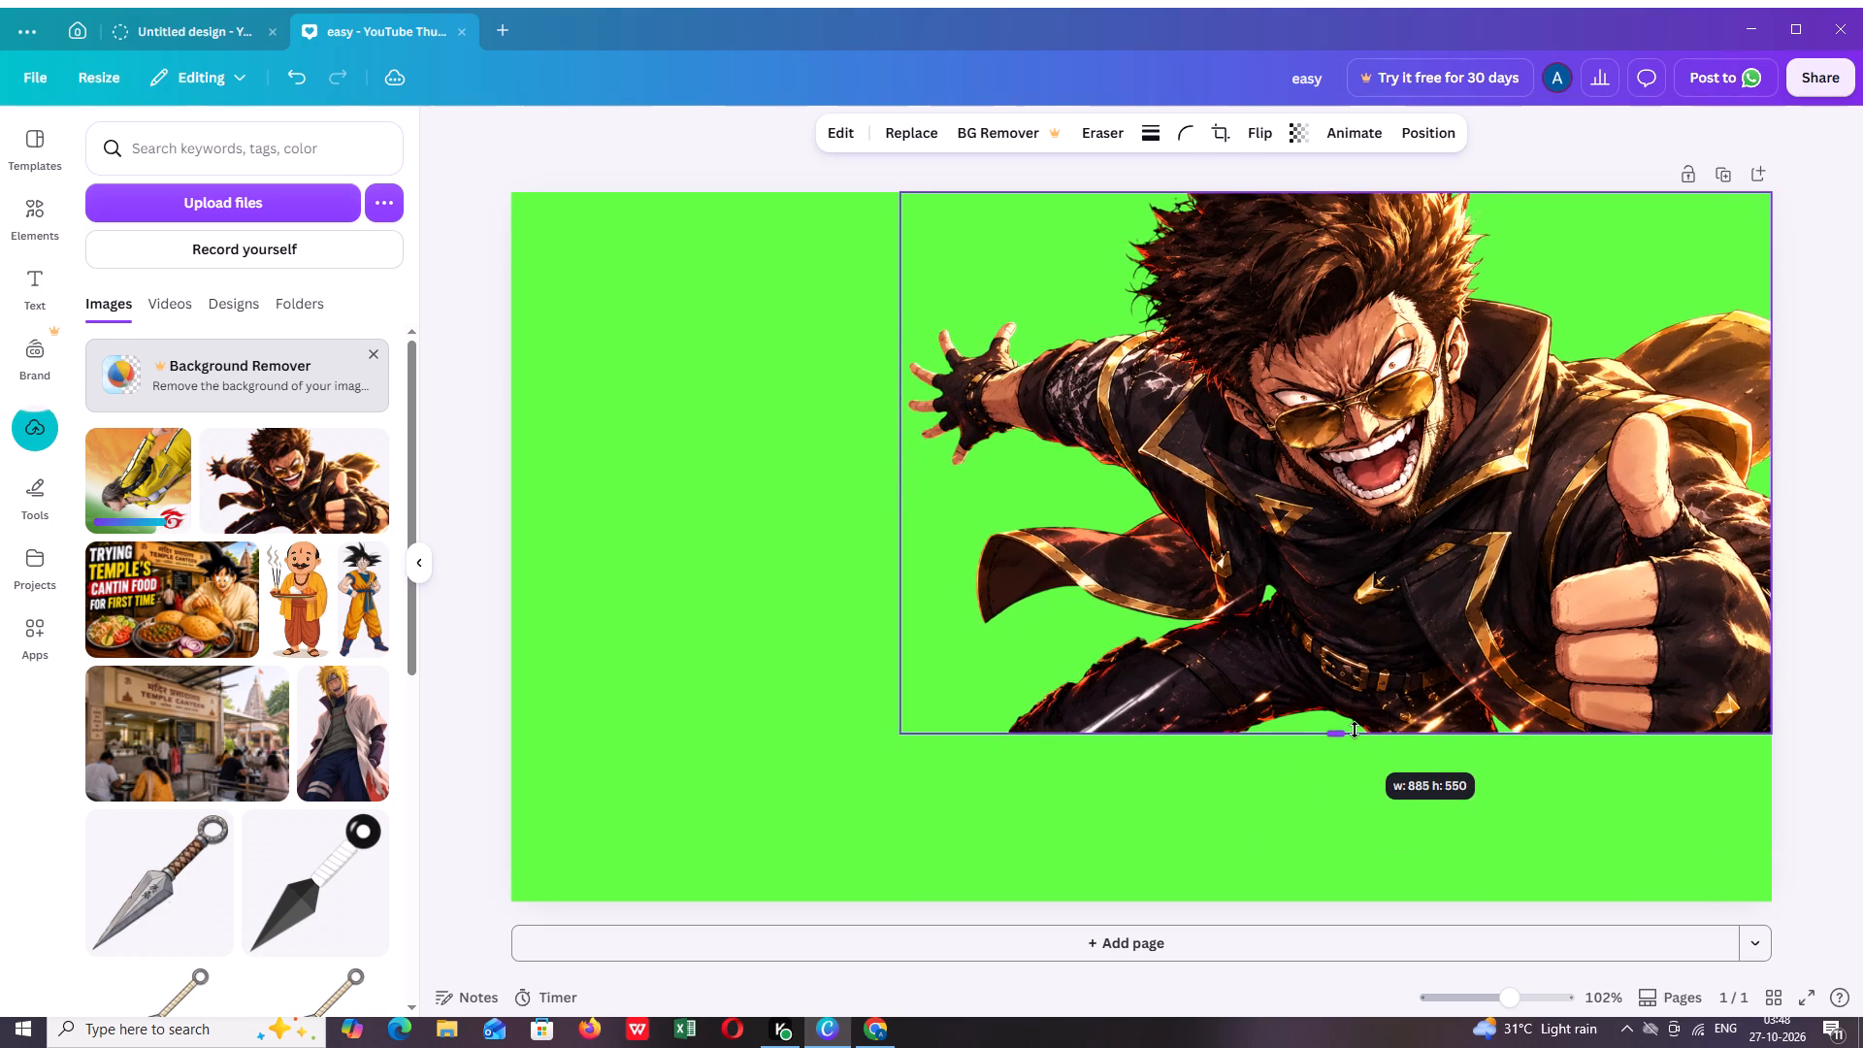
drag(1355, 730, 1354, 738)
Lower the Alok image slightly, extend its upper edge to the page top and its left edge outward, and align its right edge with the page.
drag(1373, 587, 1381, 612)
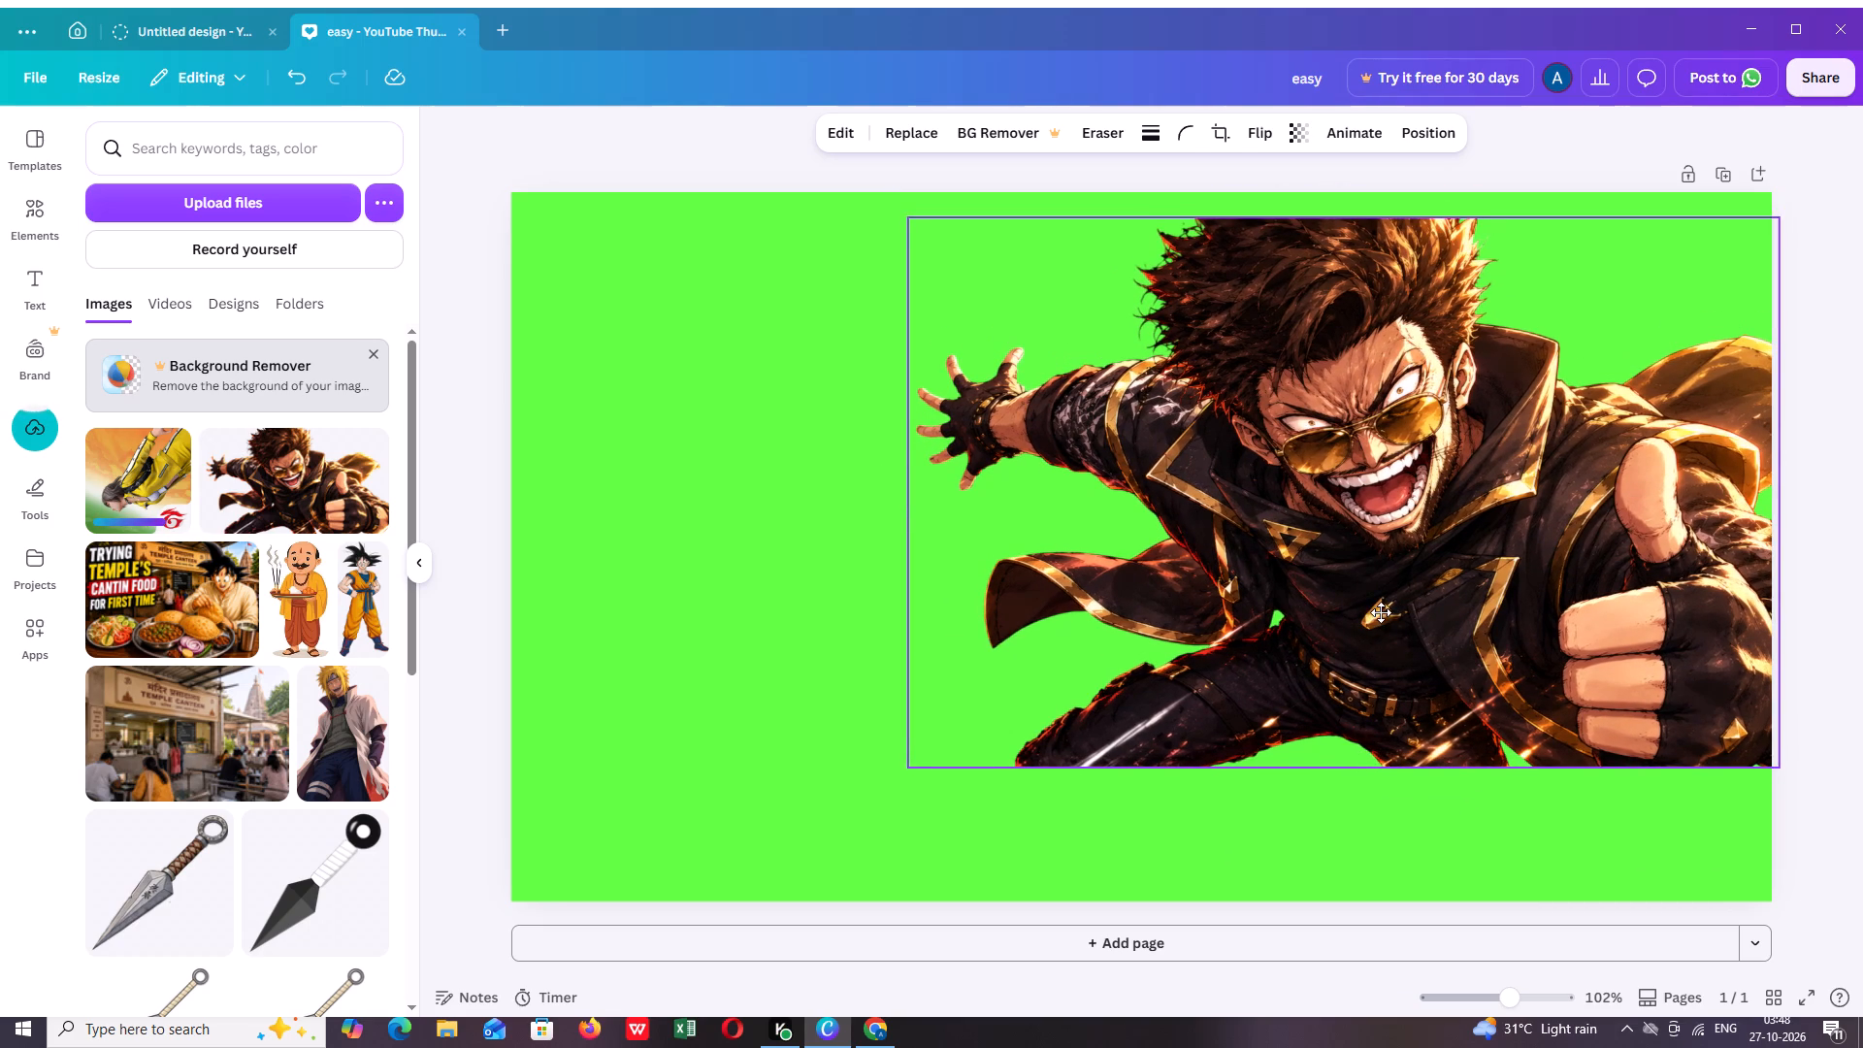
drag(1381, 612, 1379, 617)
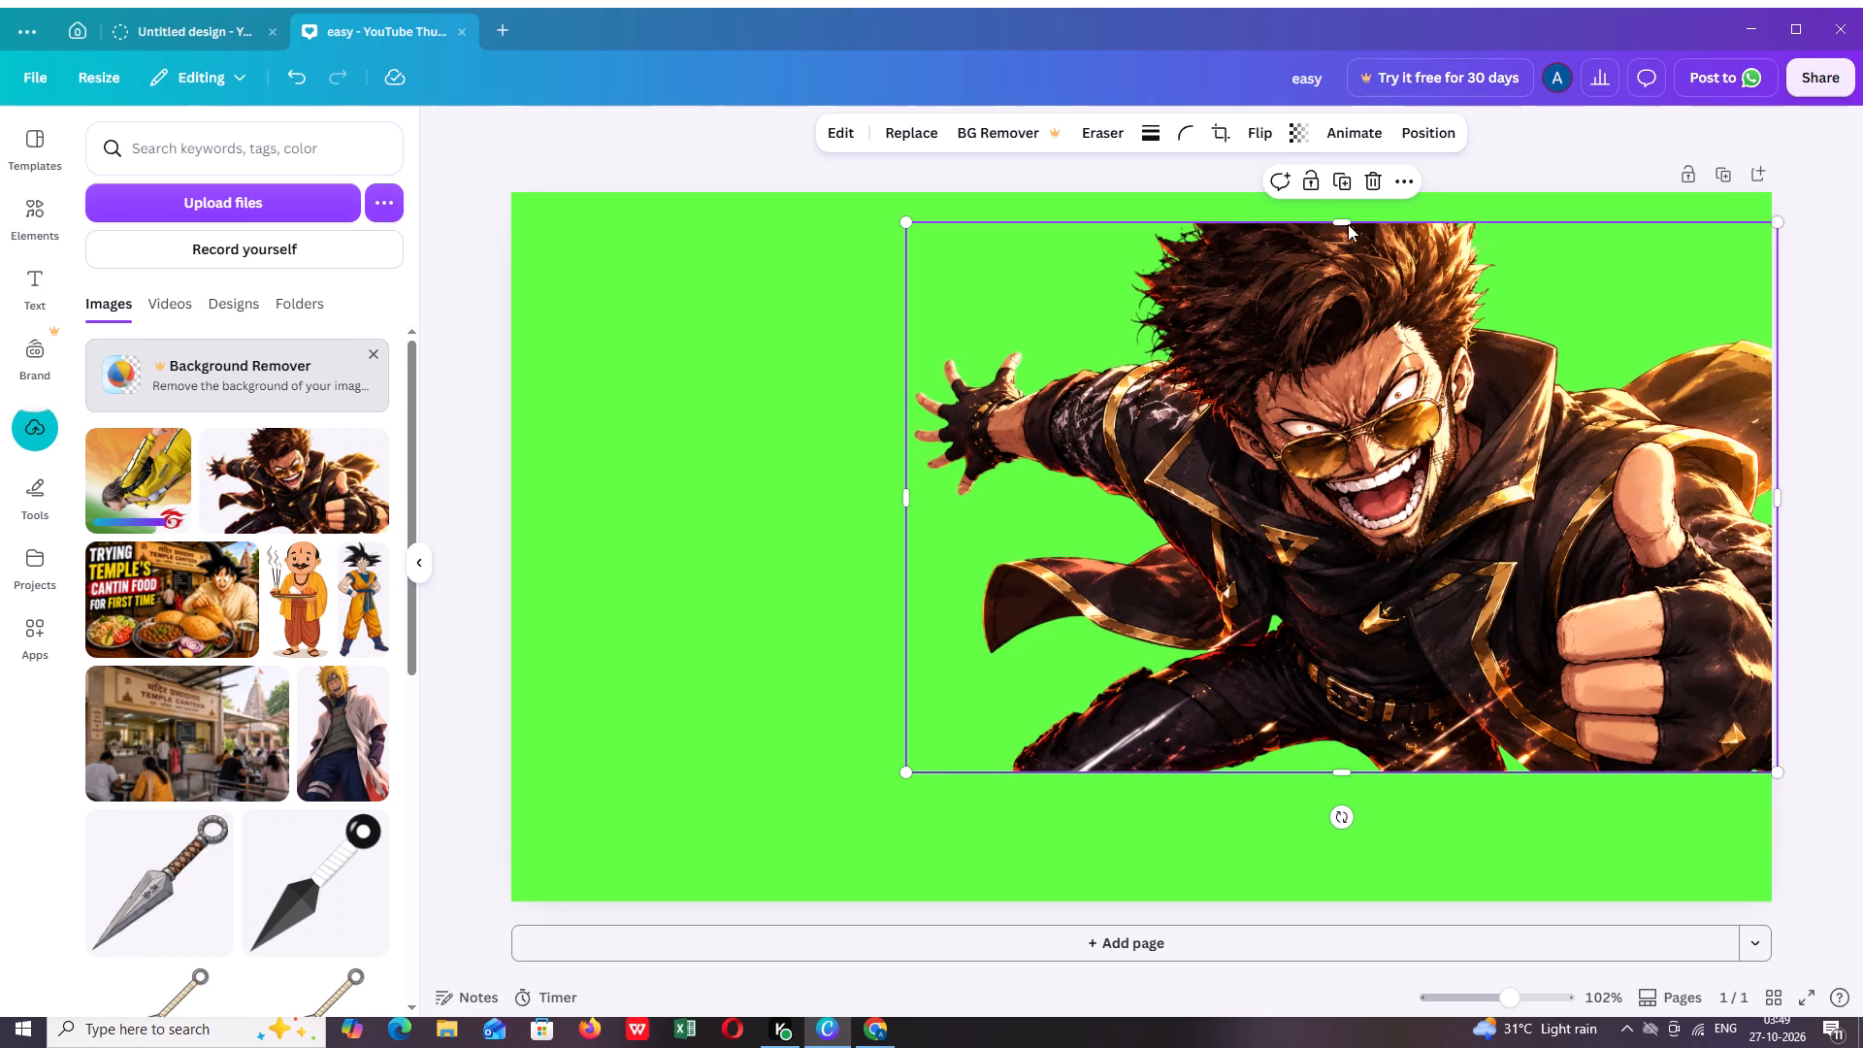
drag(1346, 220, 1342, 187)
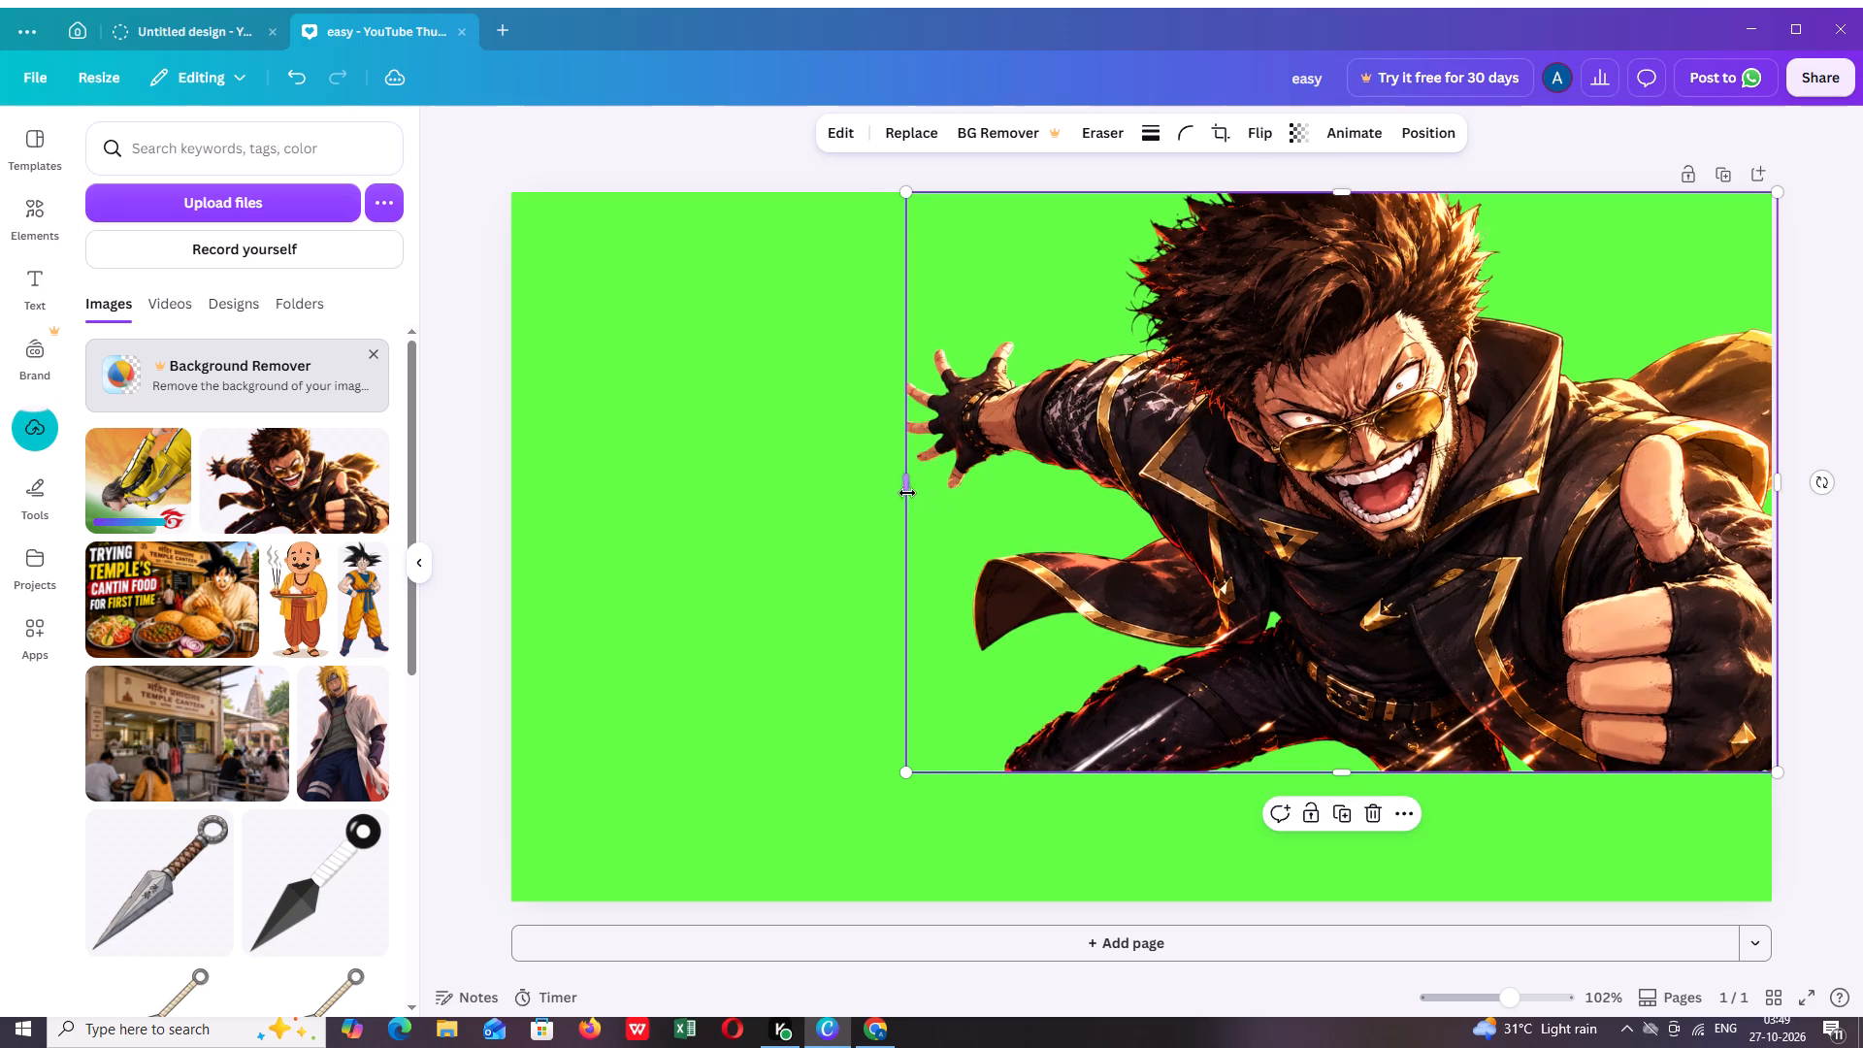
drag(905, 487, 883, 487)
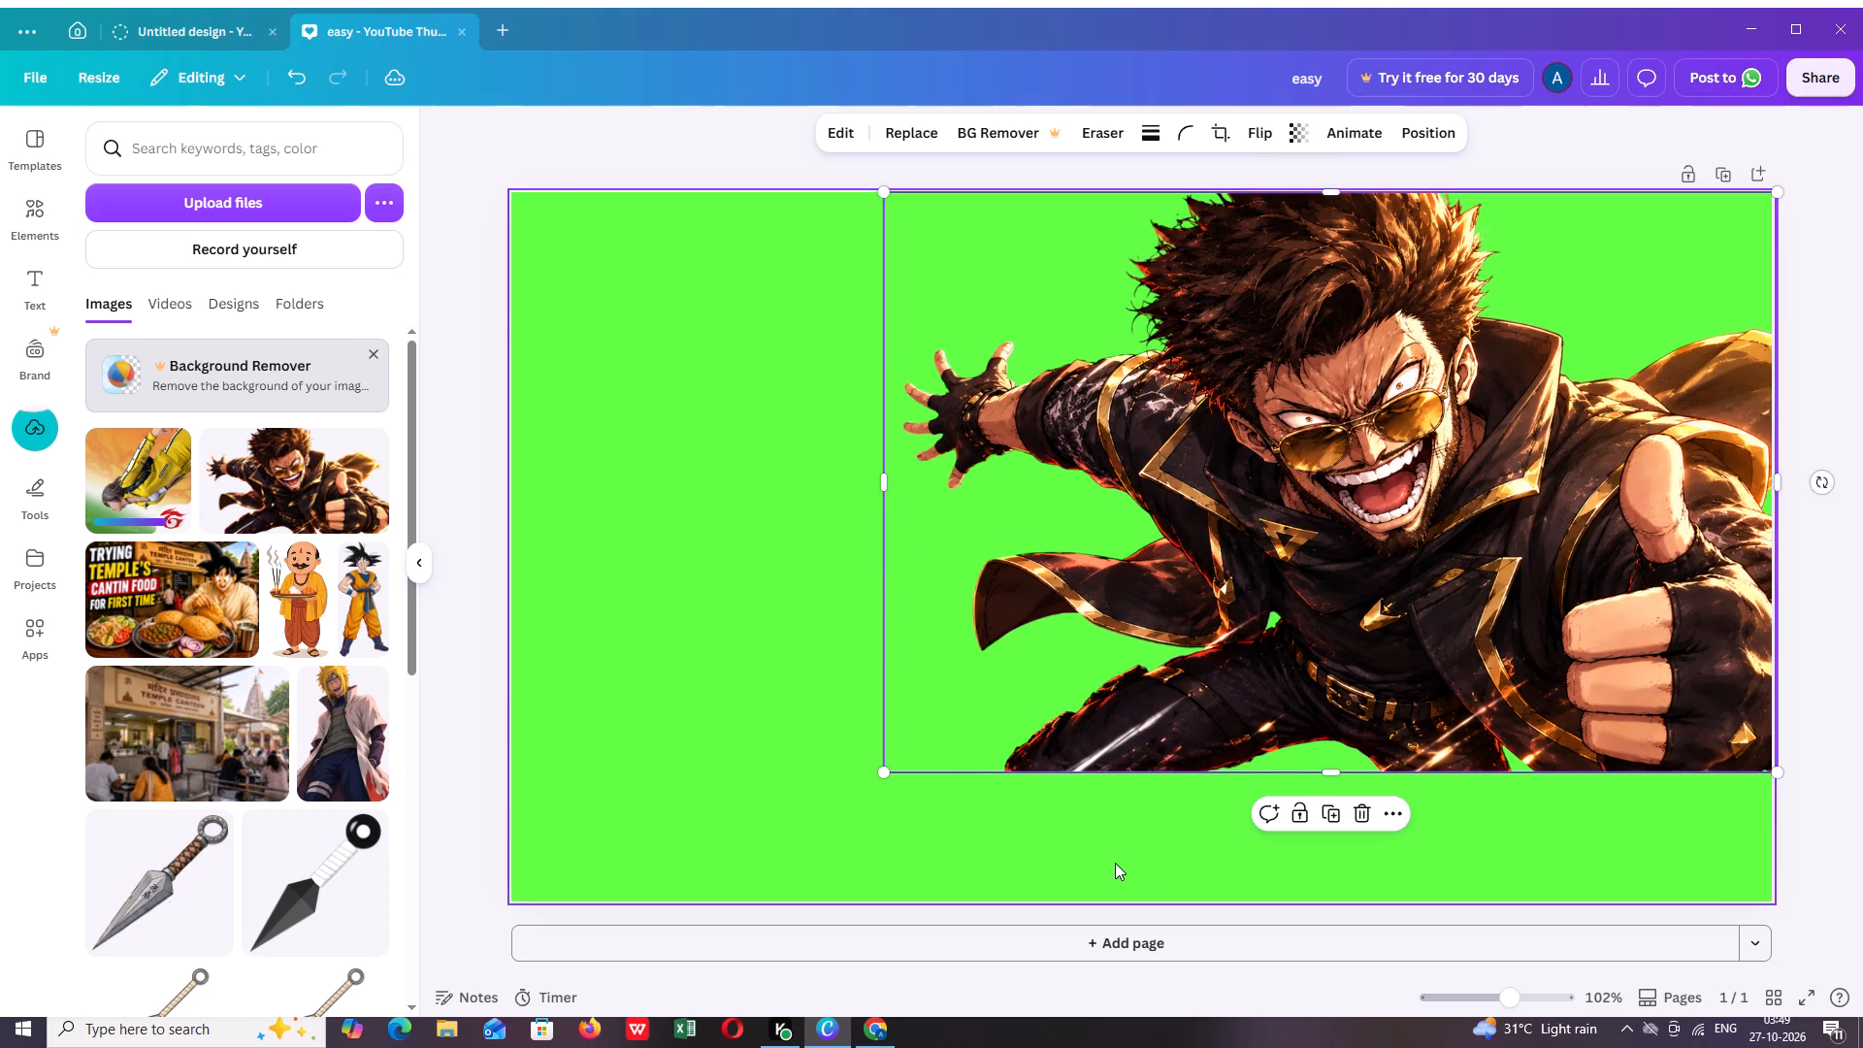
click(1115, 863)
click(1042, 548)
click(887, 477)
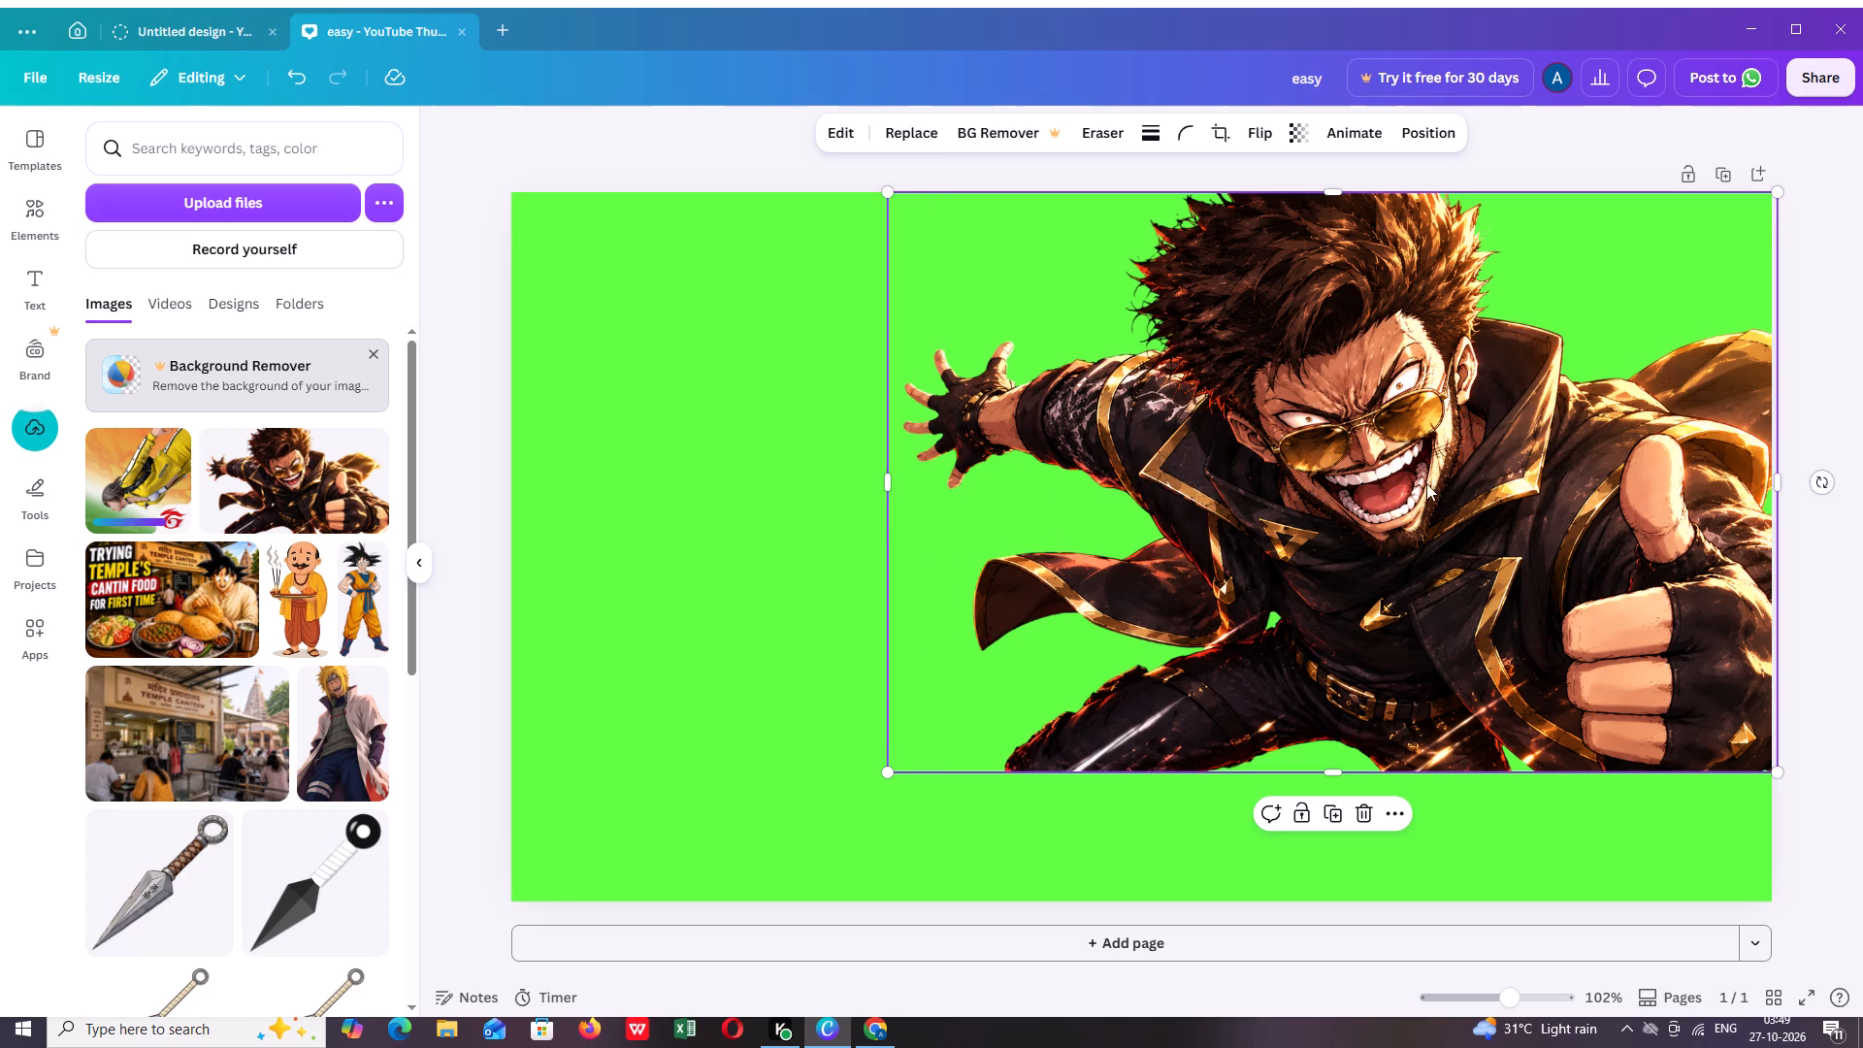
drag(1781, 487, 1703, 499)
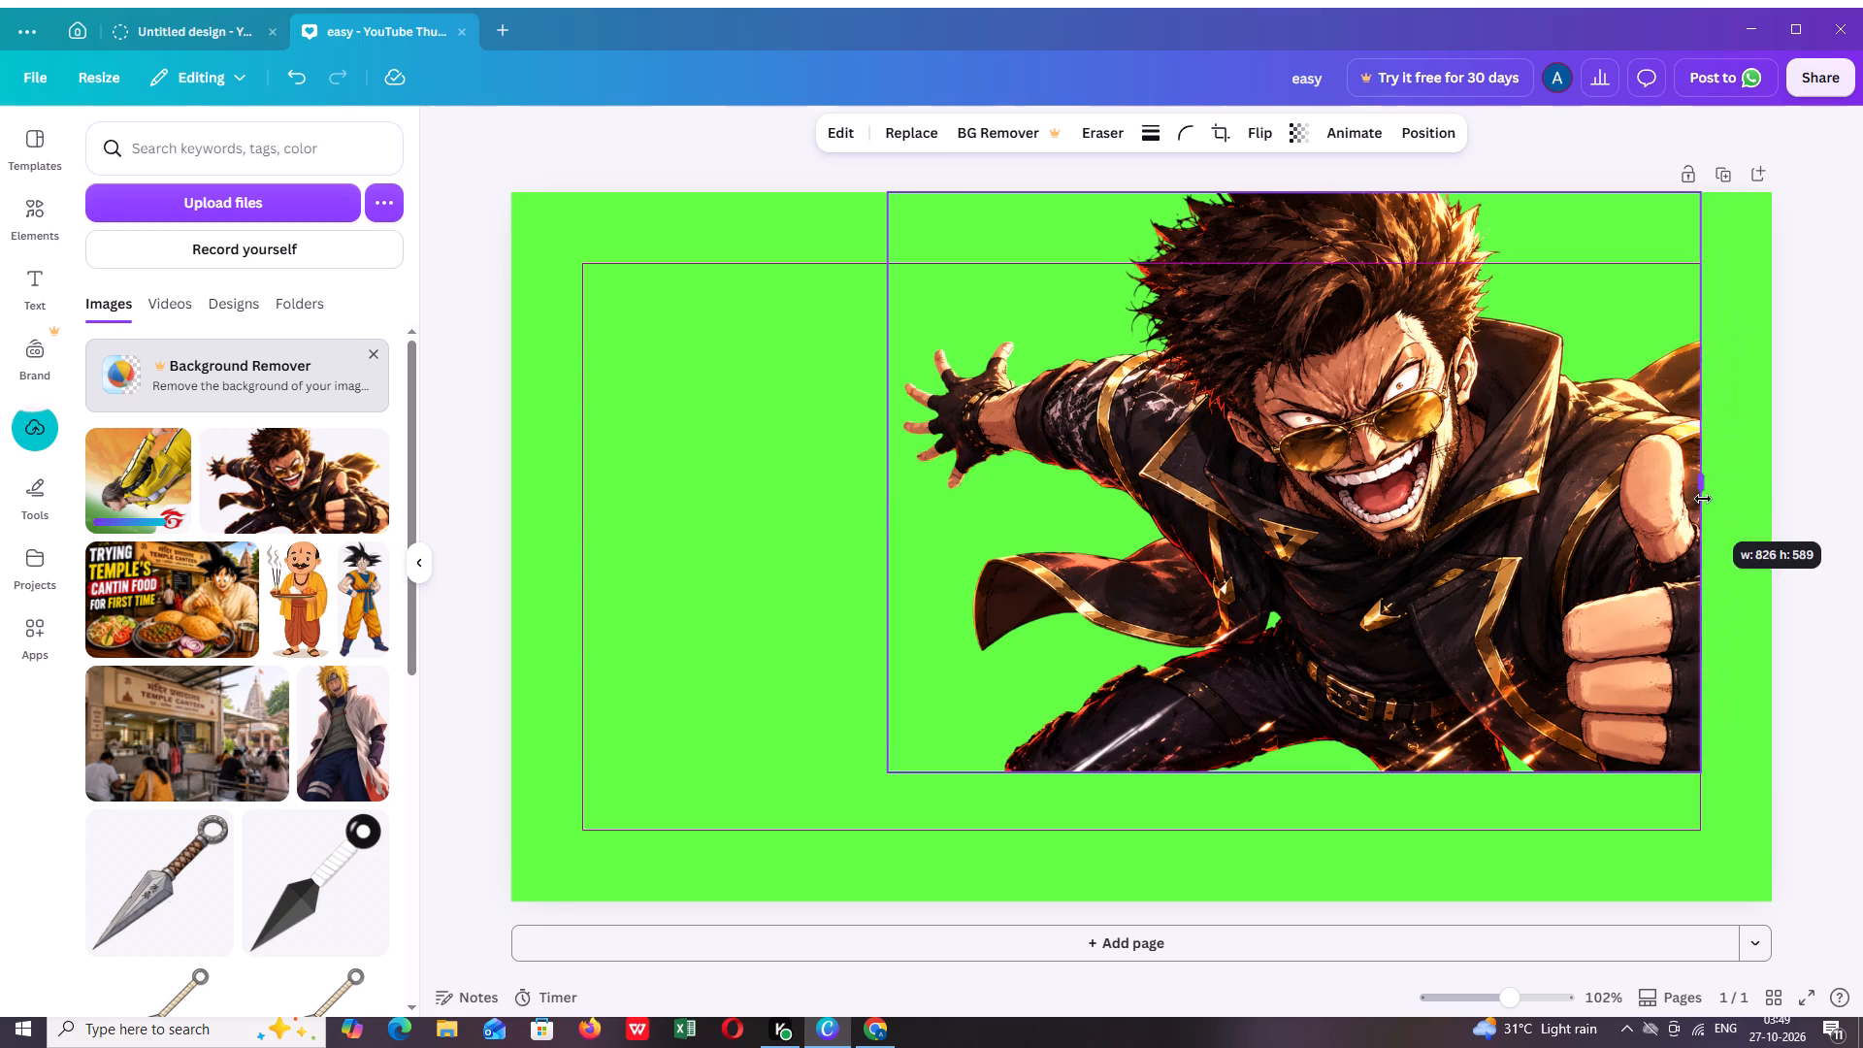
drag(1703, 499, 1773, 490)
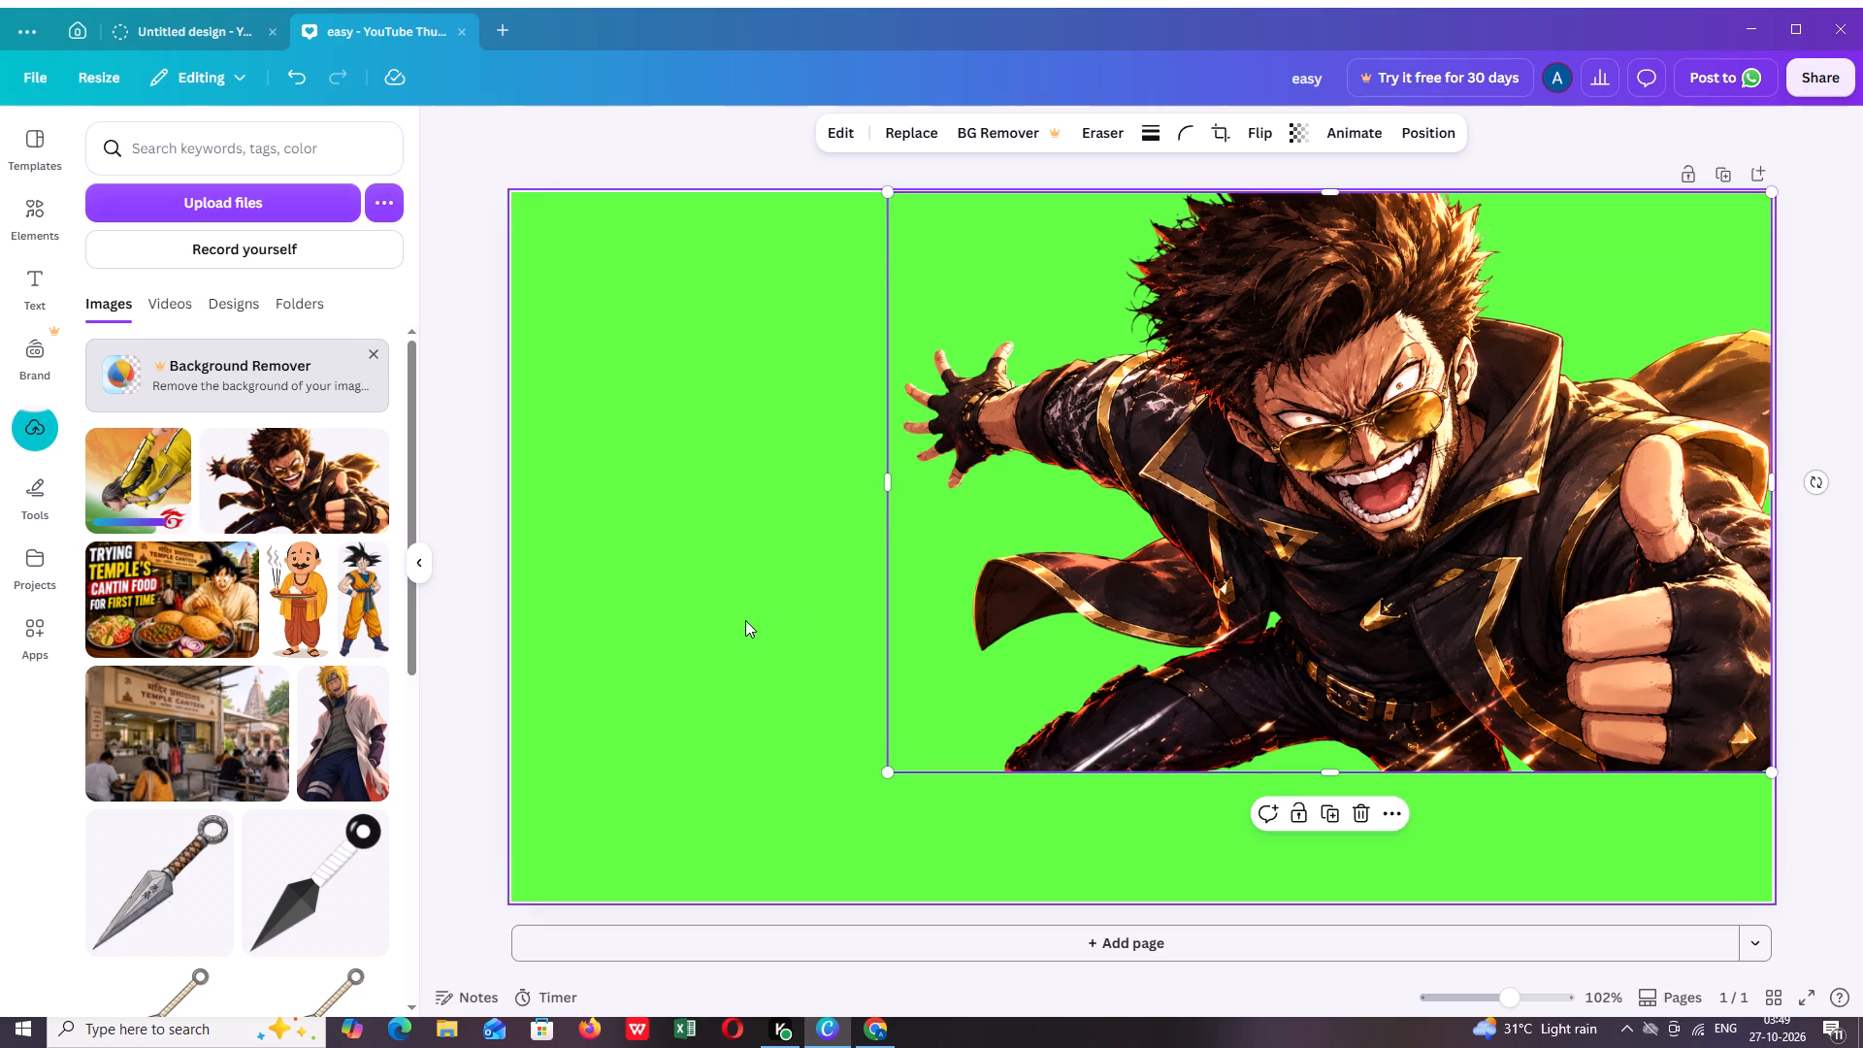
click(744, 620)
Add the uploaded yellow outfit picture to the page's upper-left area, scaled down to about 340 by 340, beside the outstretched hand.
click(131, 469)
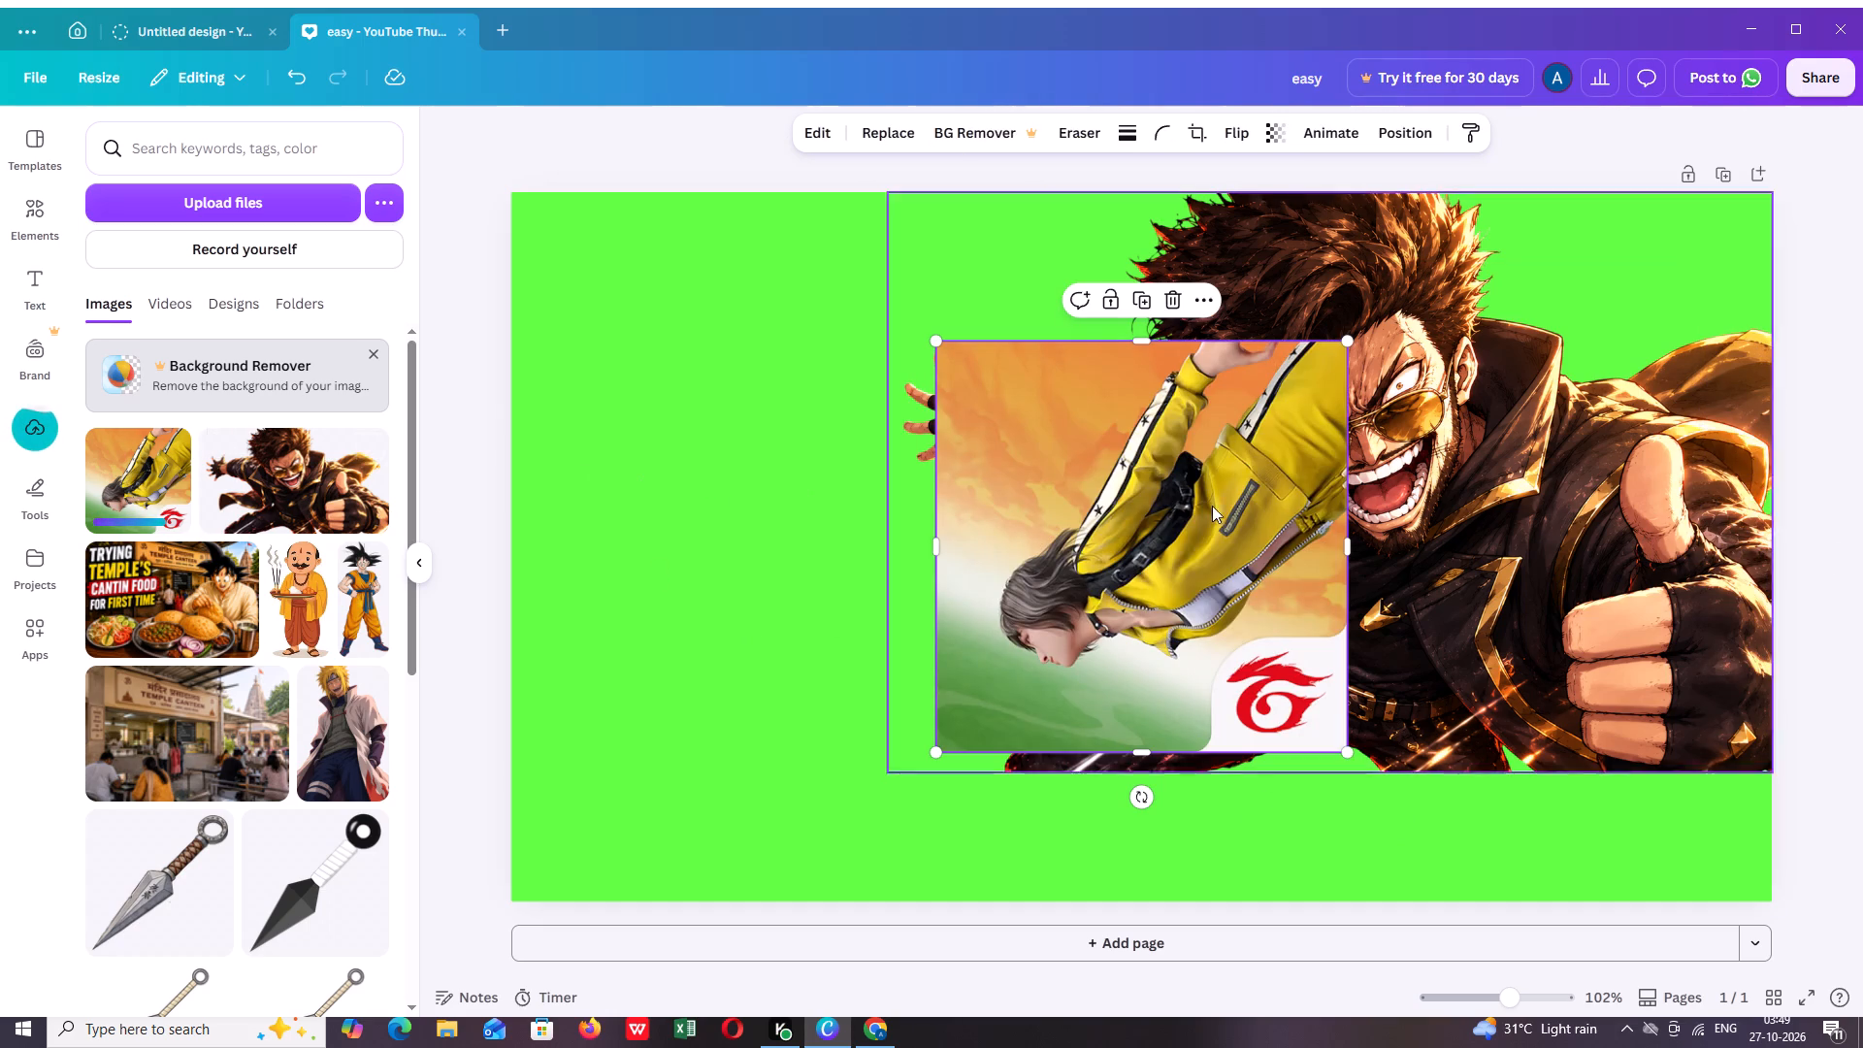
drag(1201, 528, 804, 462)
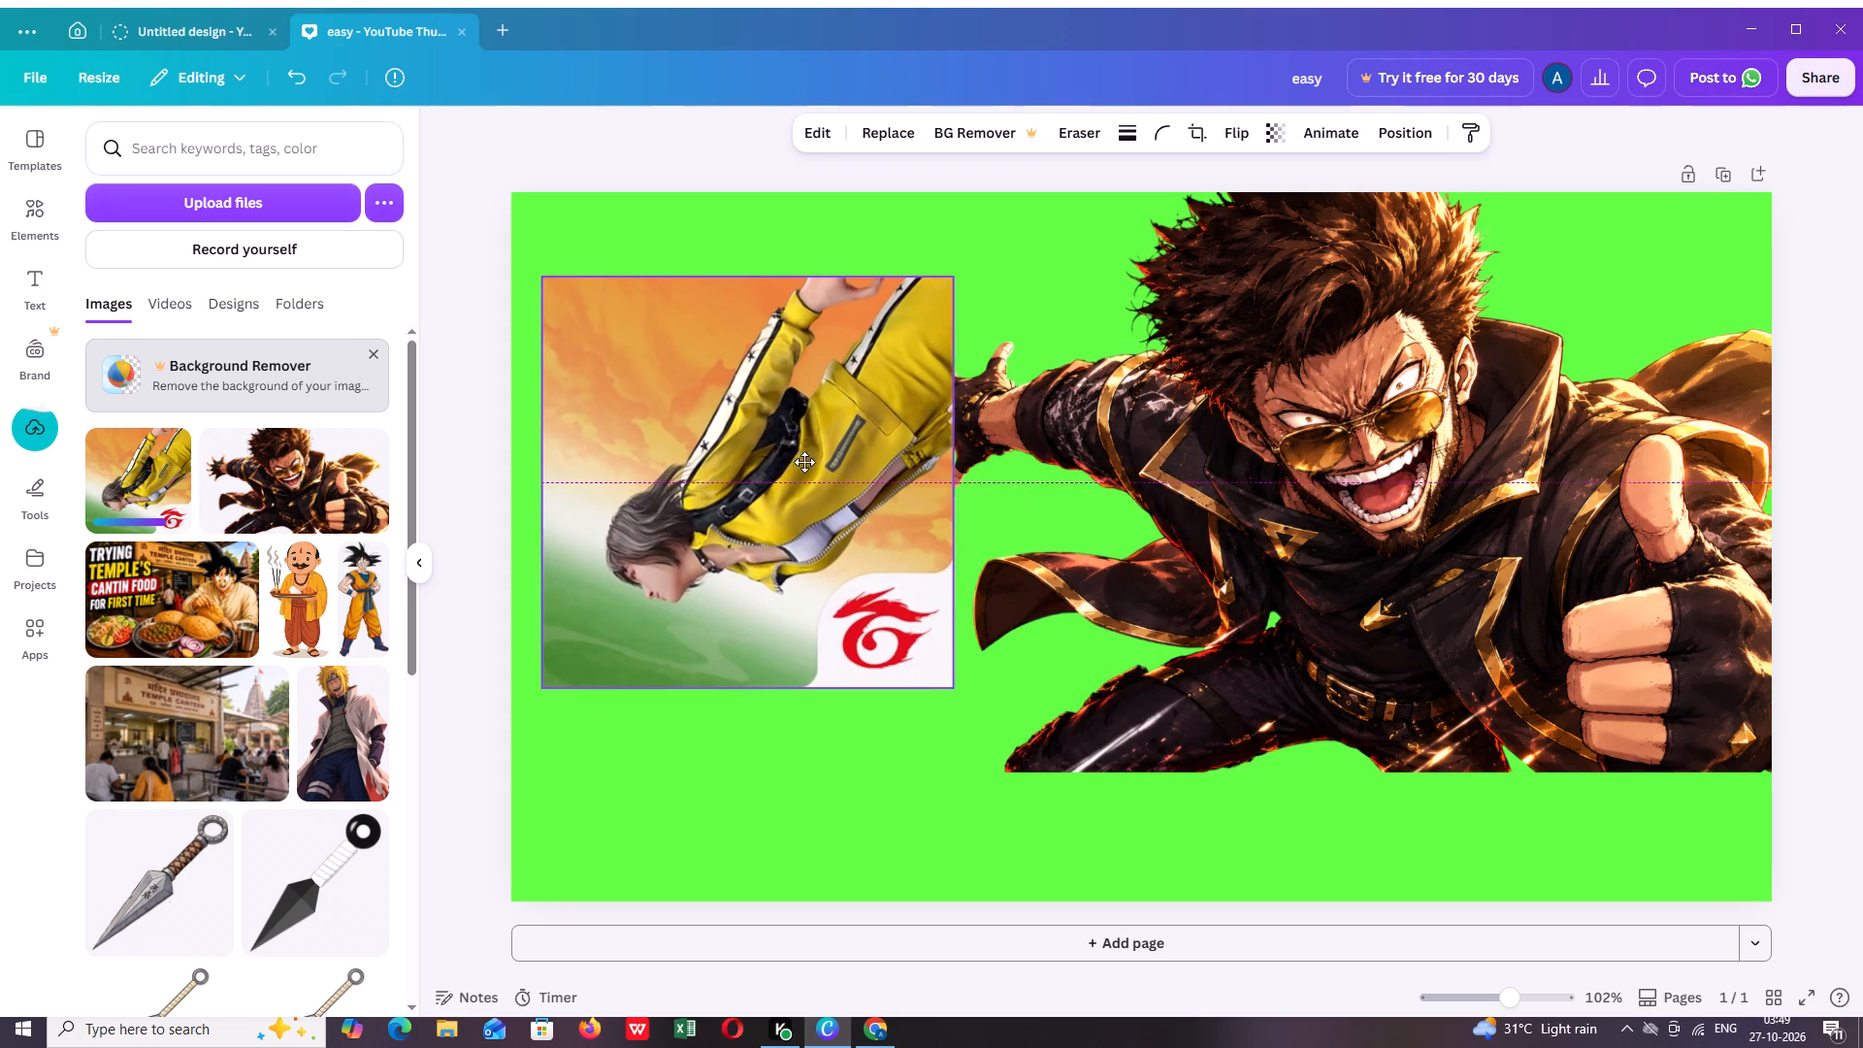
drag(804, 462, 801, 455)
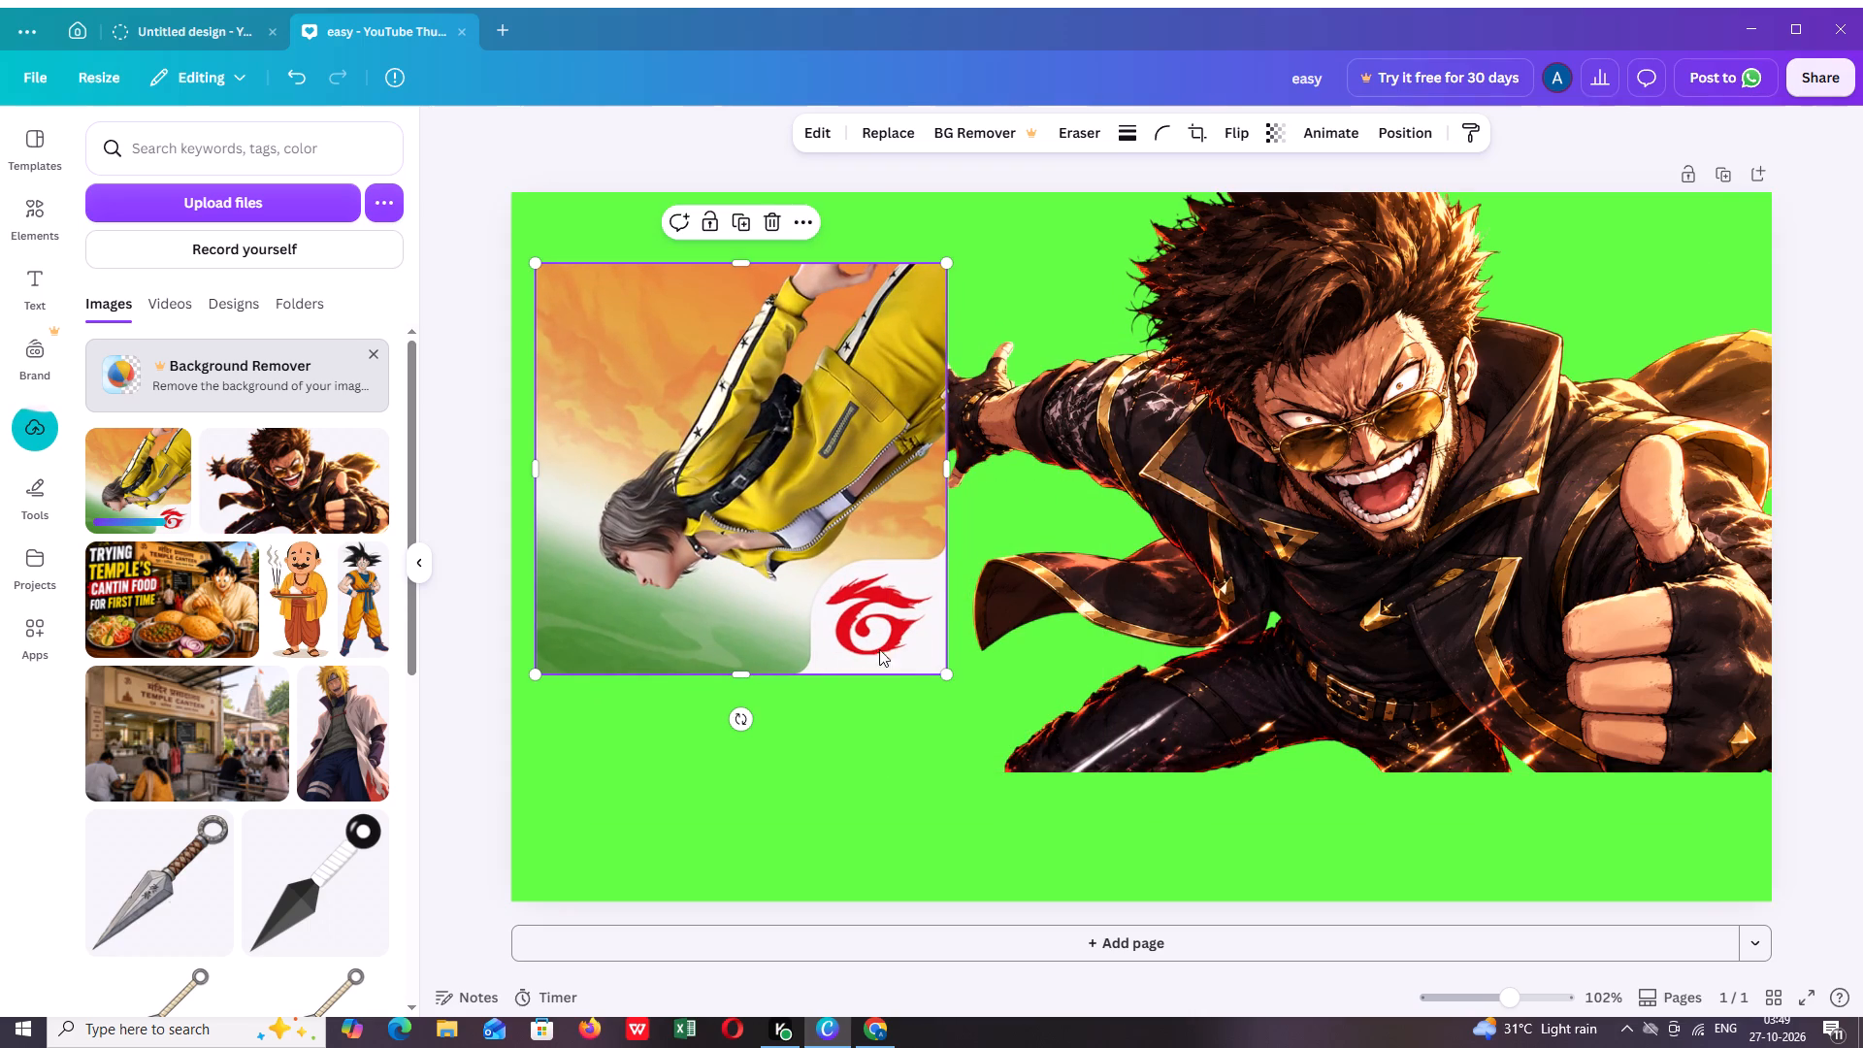
drag(944, 669, 867, 585)
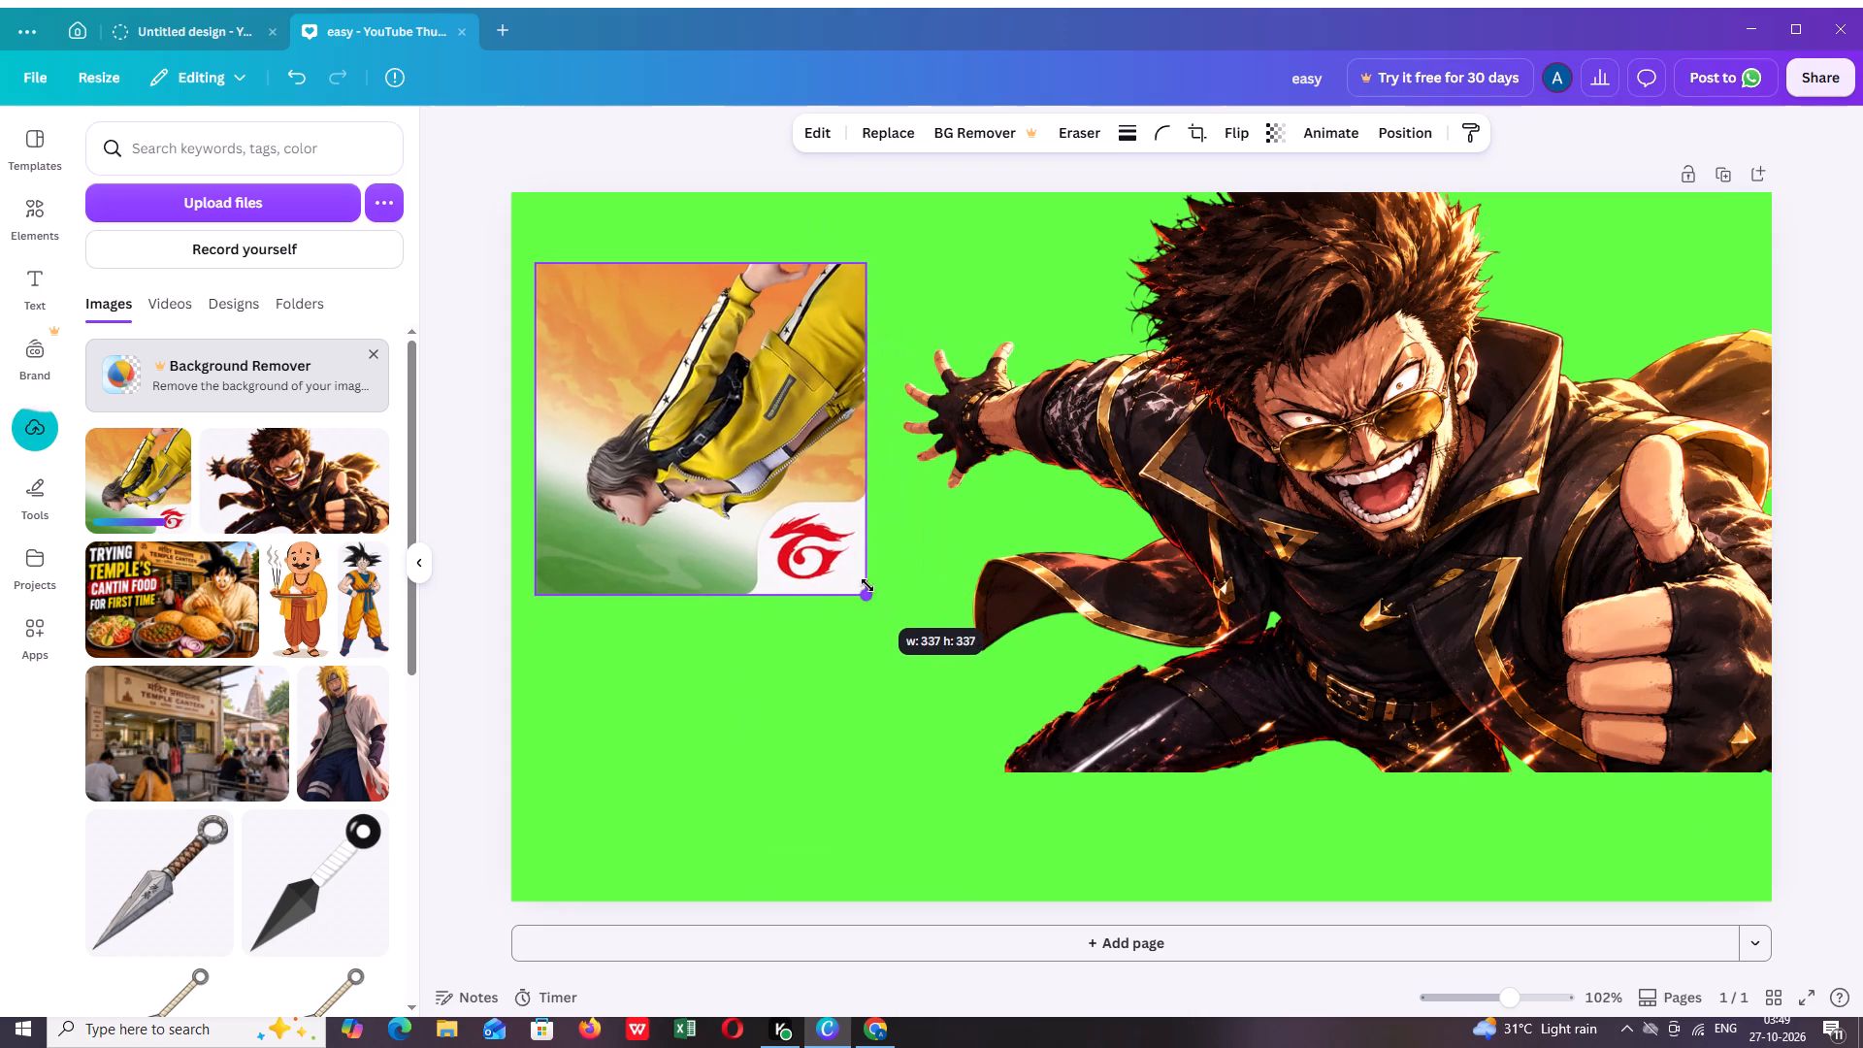
drag(867, 585, 873, 589)
drag(712, 480, 730, 477)
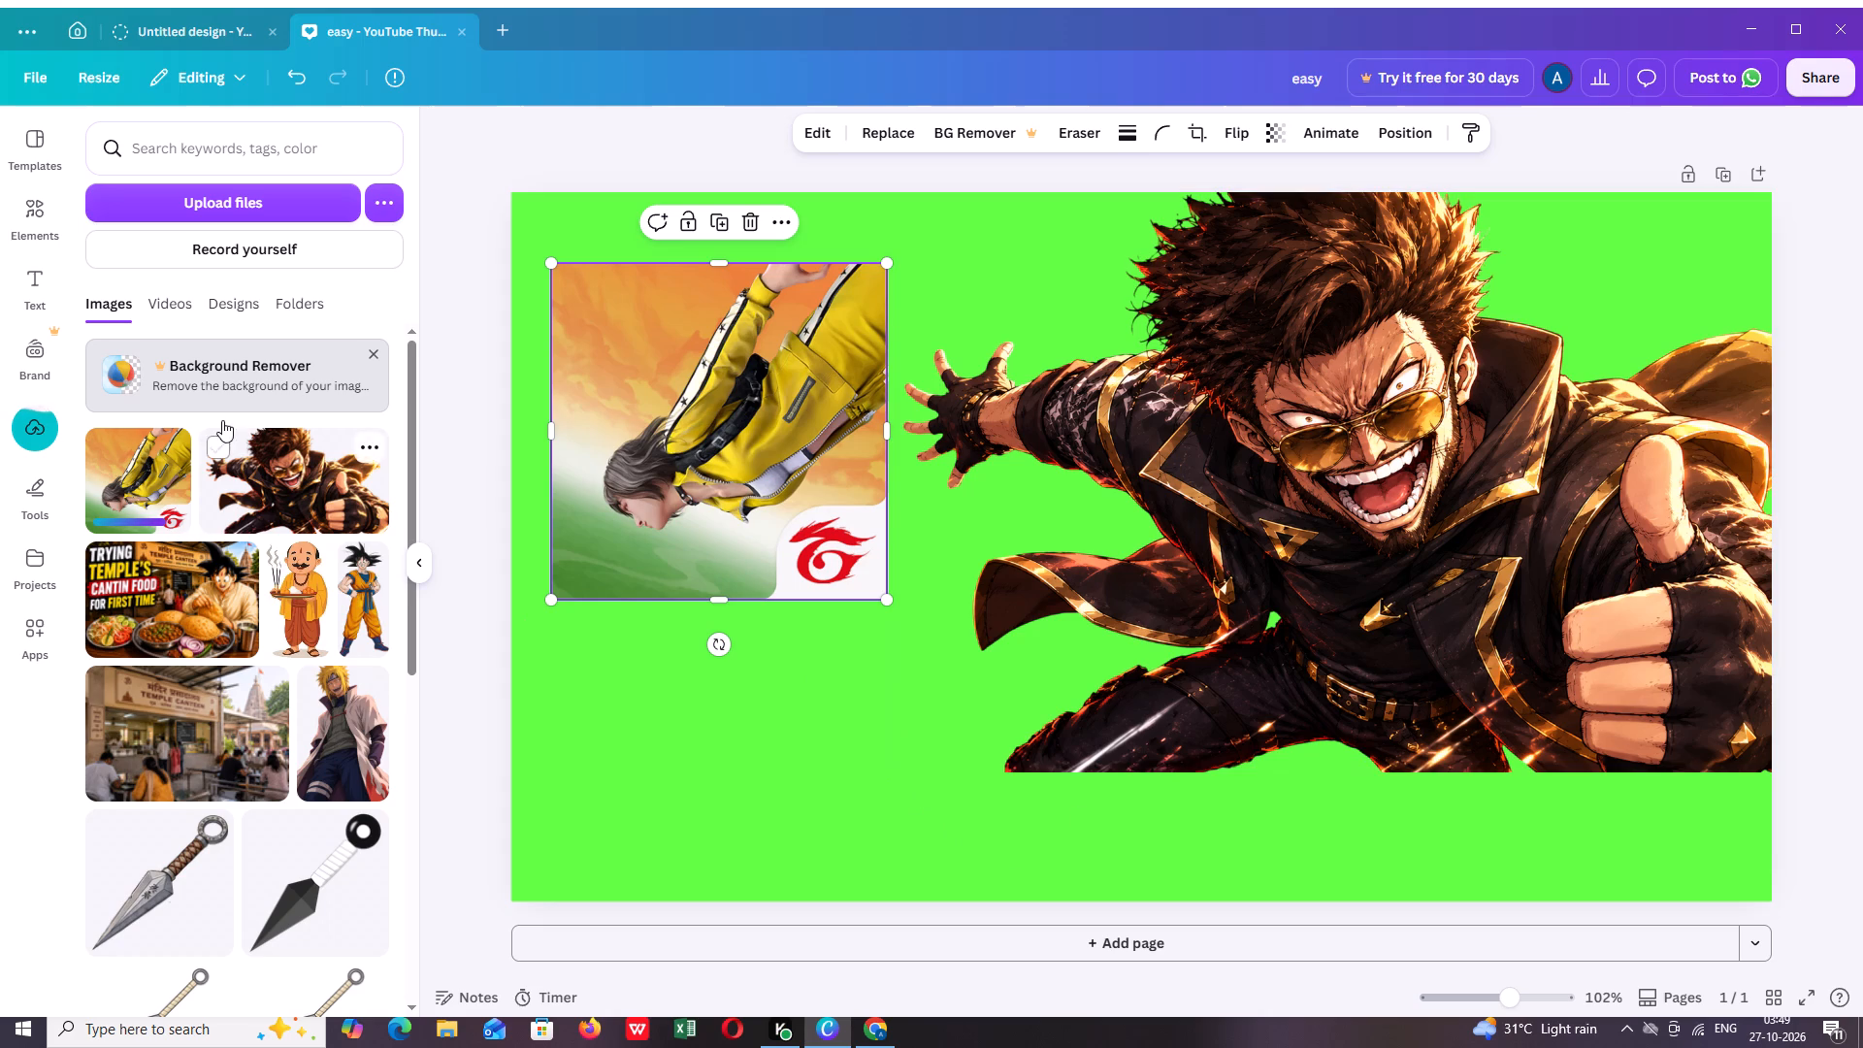
Tilt the Alok image slightly counterclockwise, shrink it to about 851 wide and nudge it toward the yellow outfit picture.
click(1131, 542)
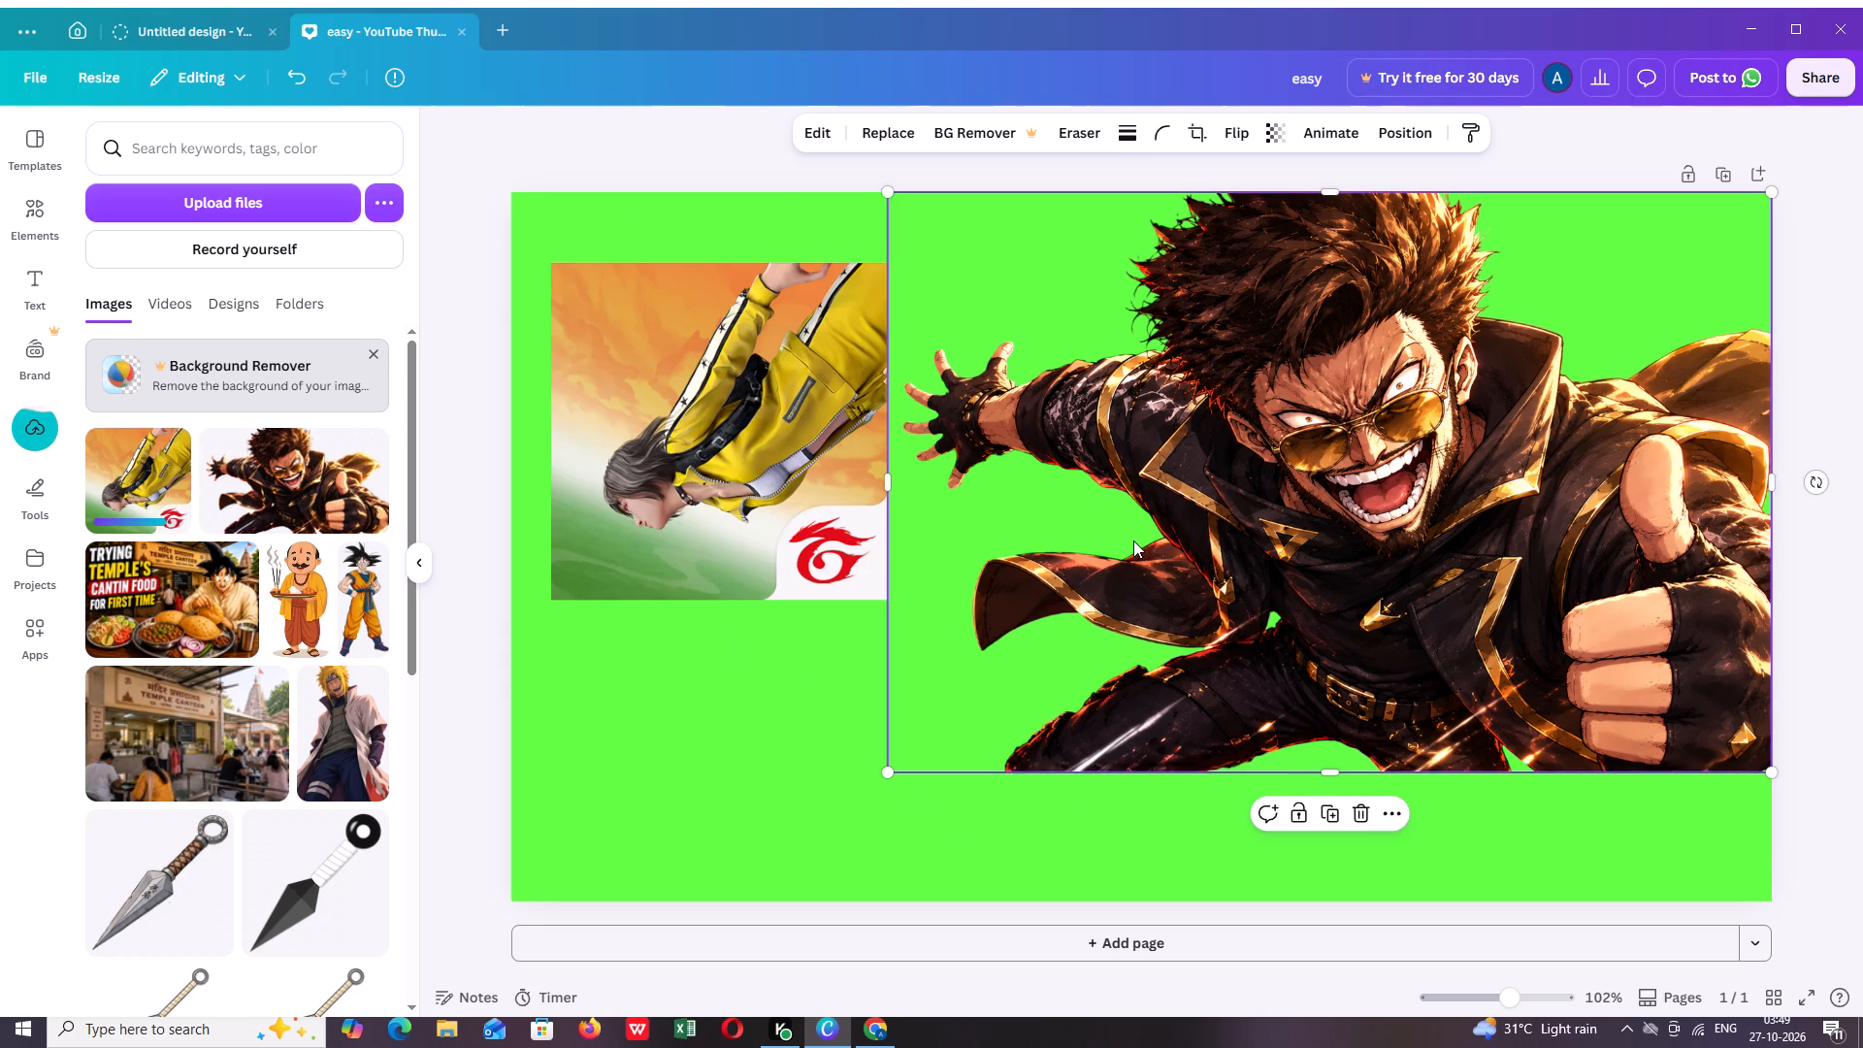
drag(1817, 475, 1819, 471)
drag(1819, 471, 1827, 447)
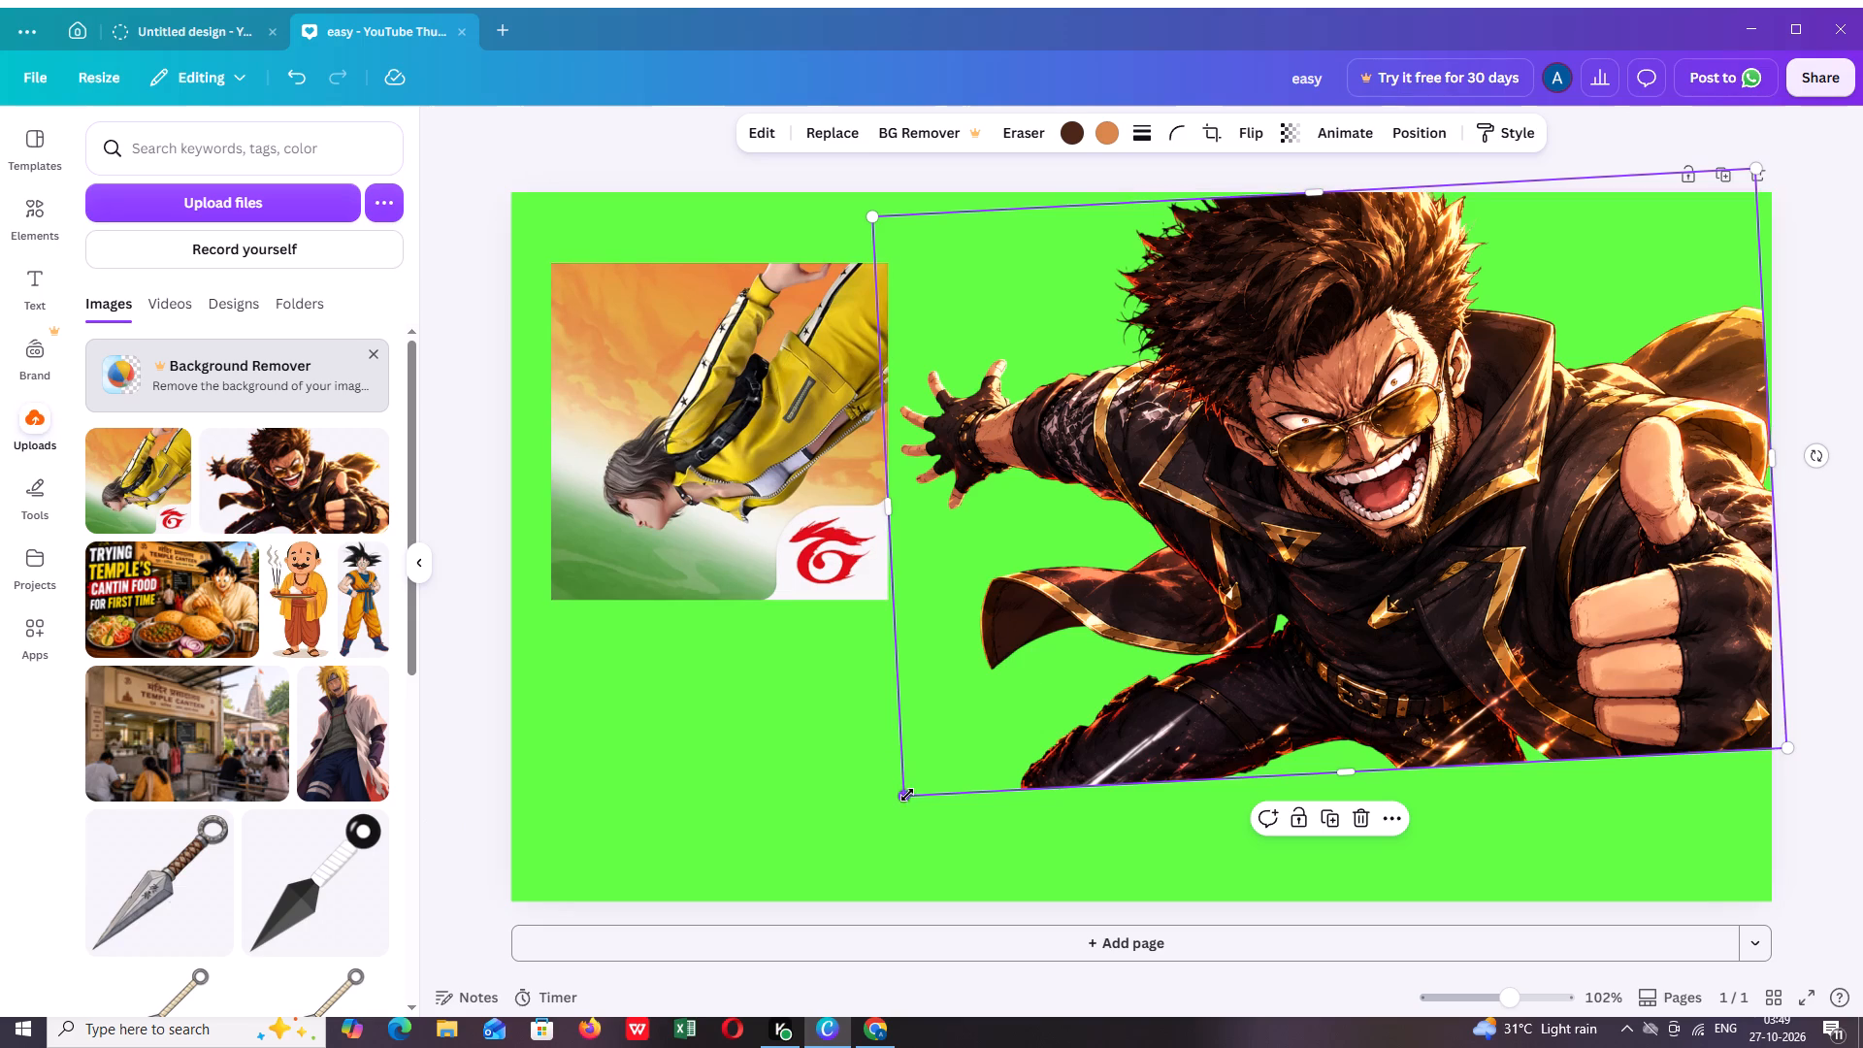
drag(907, 795, 956, 768)
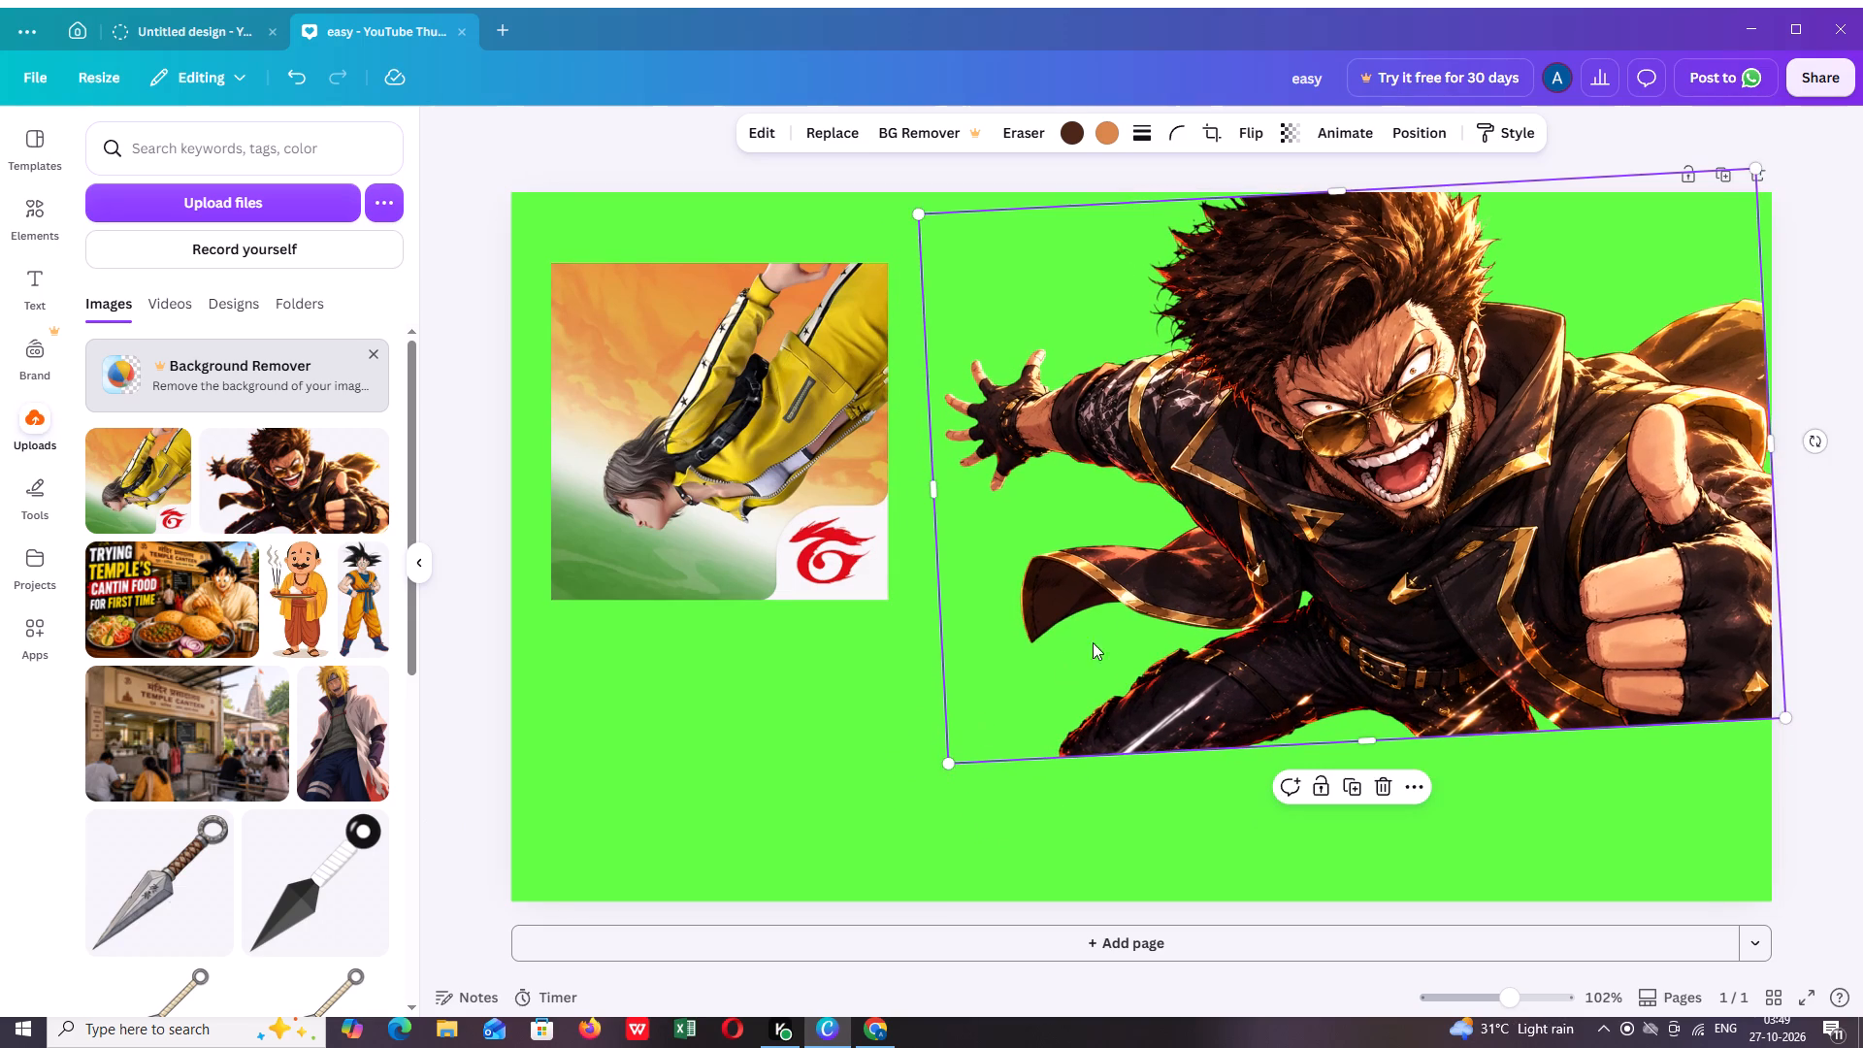
drag(1127, 626, 1118, 630)
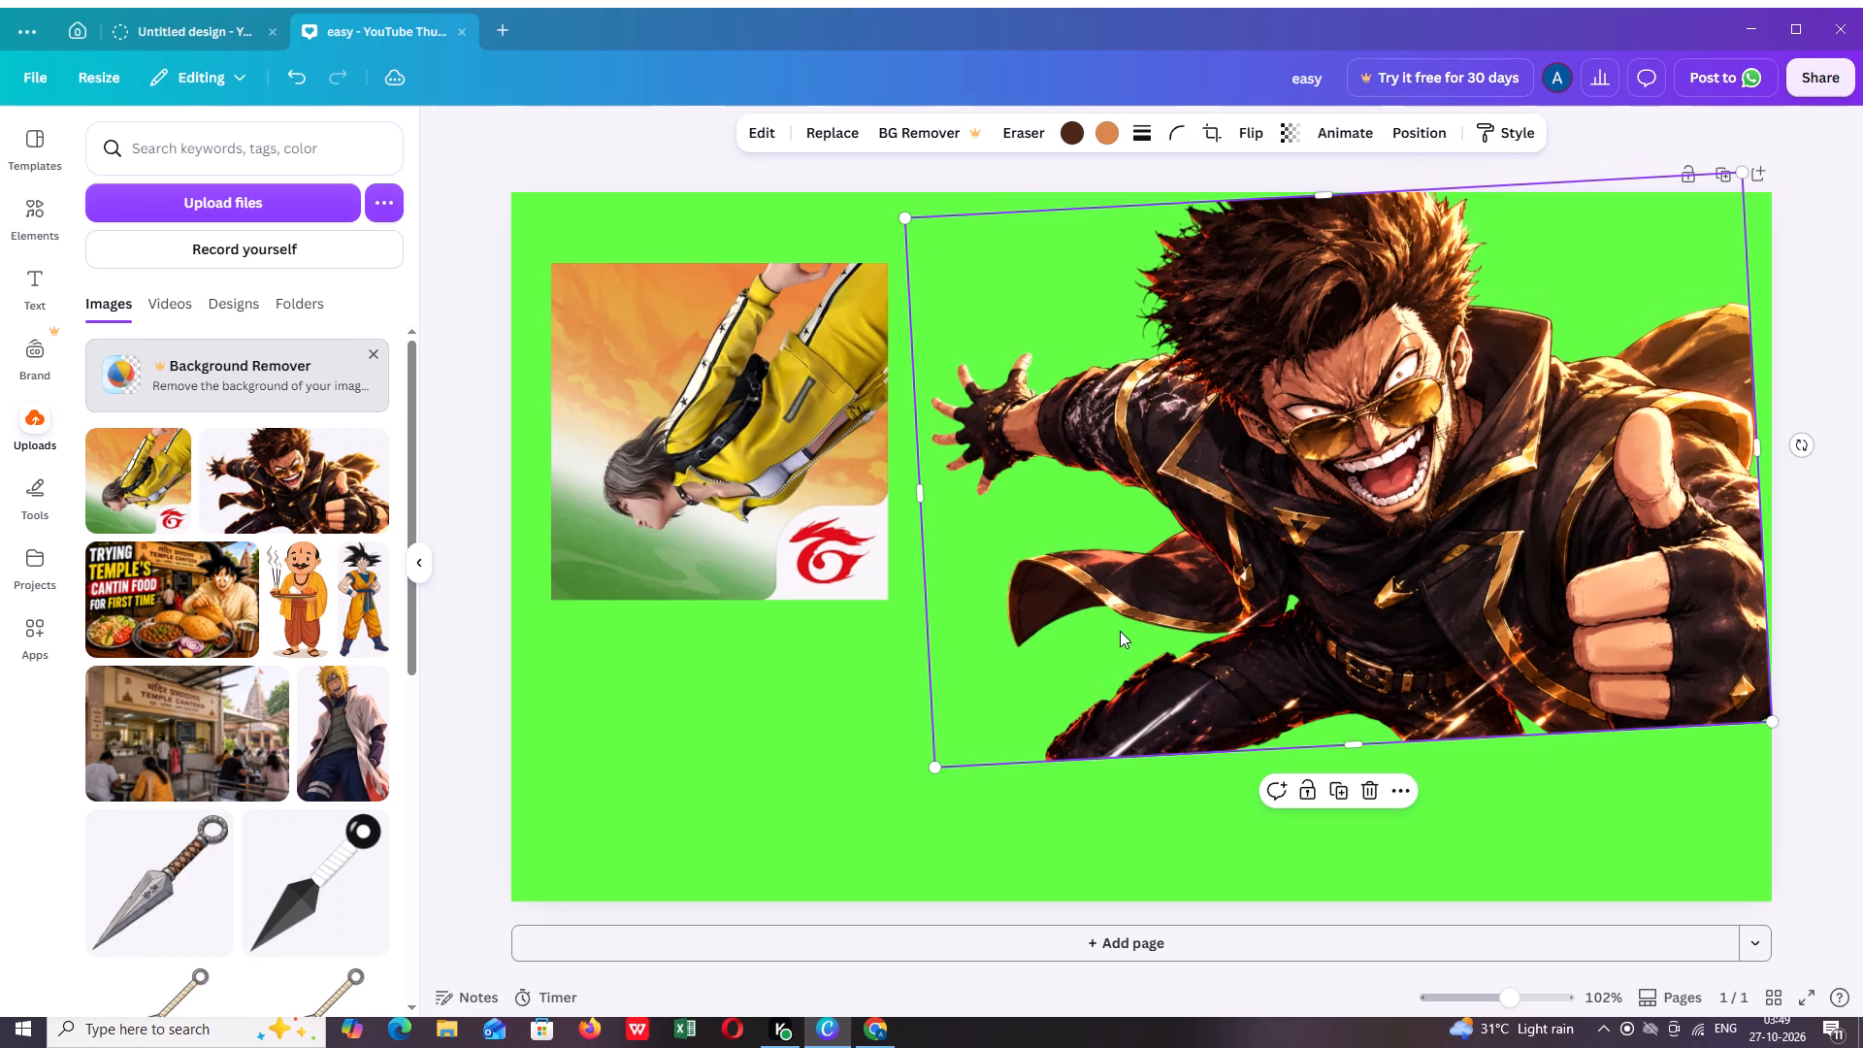
Extend the tilted Alok image's lower edge slightly, shift it up and left, and stretch its right edge past the page.
drag(1348, 745, 1354, 754)
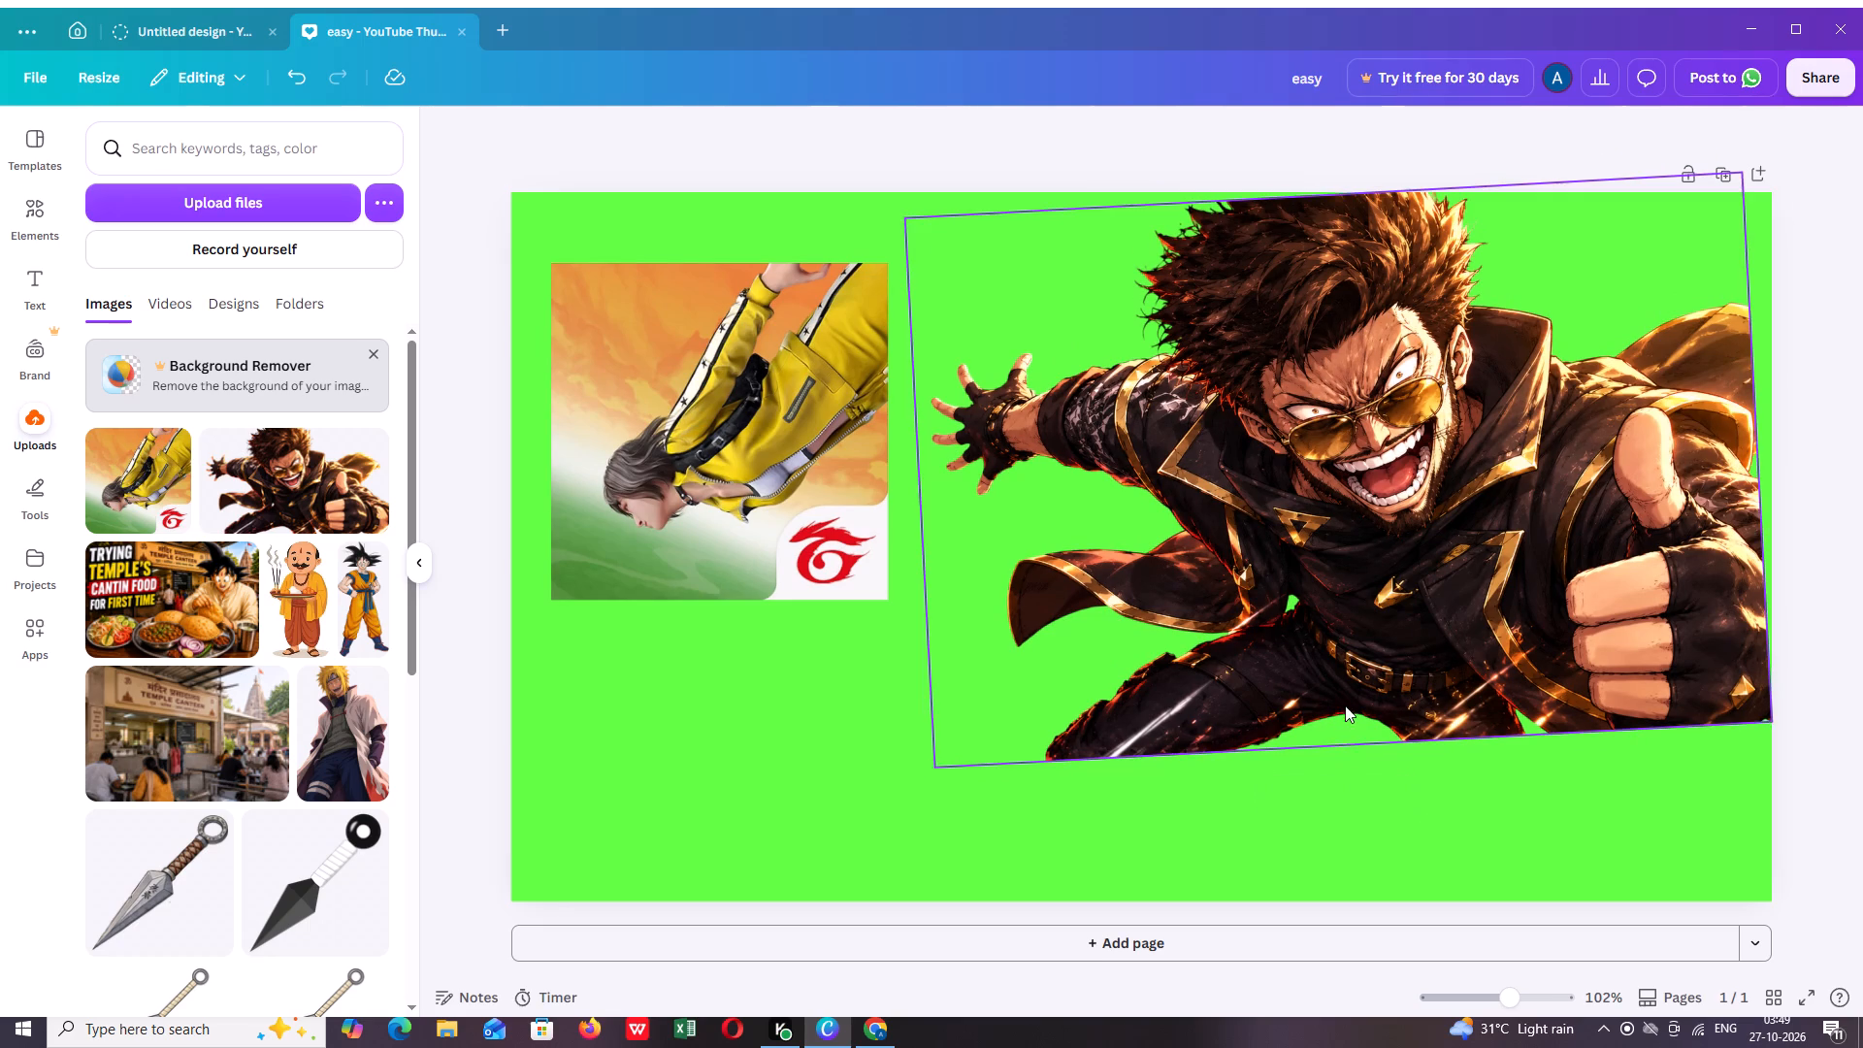
click(1343, 700)
drag(1349, 740, 1360, 769)
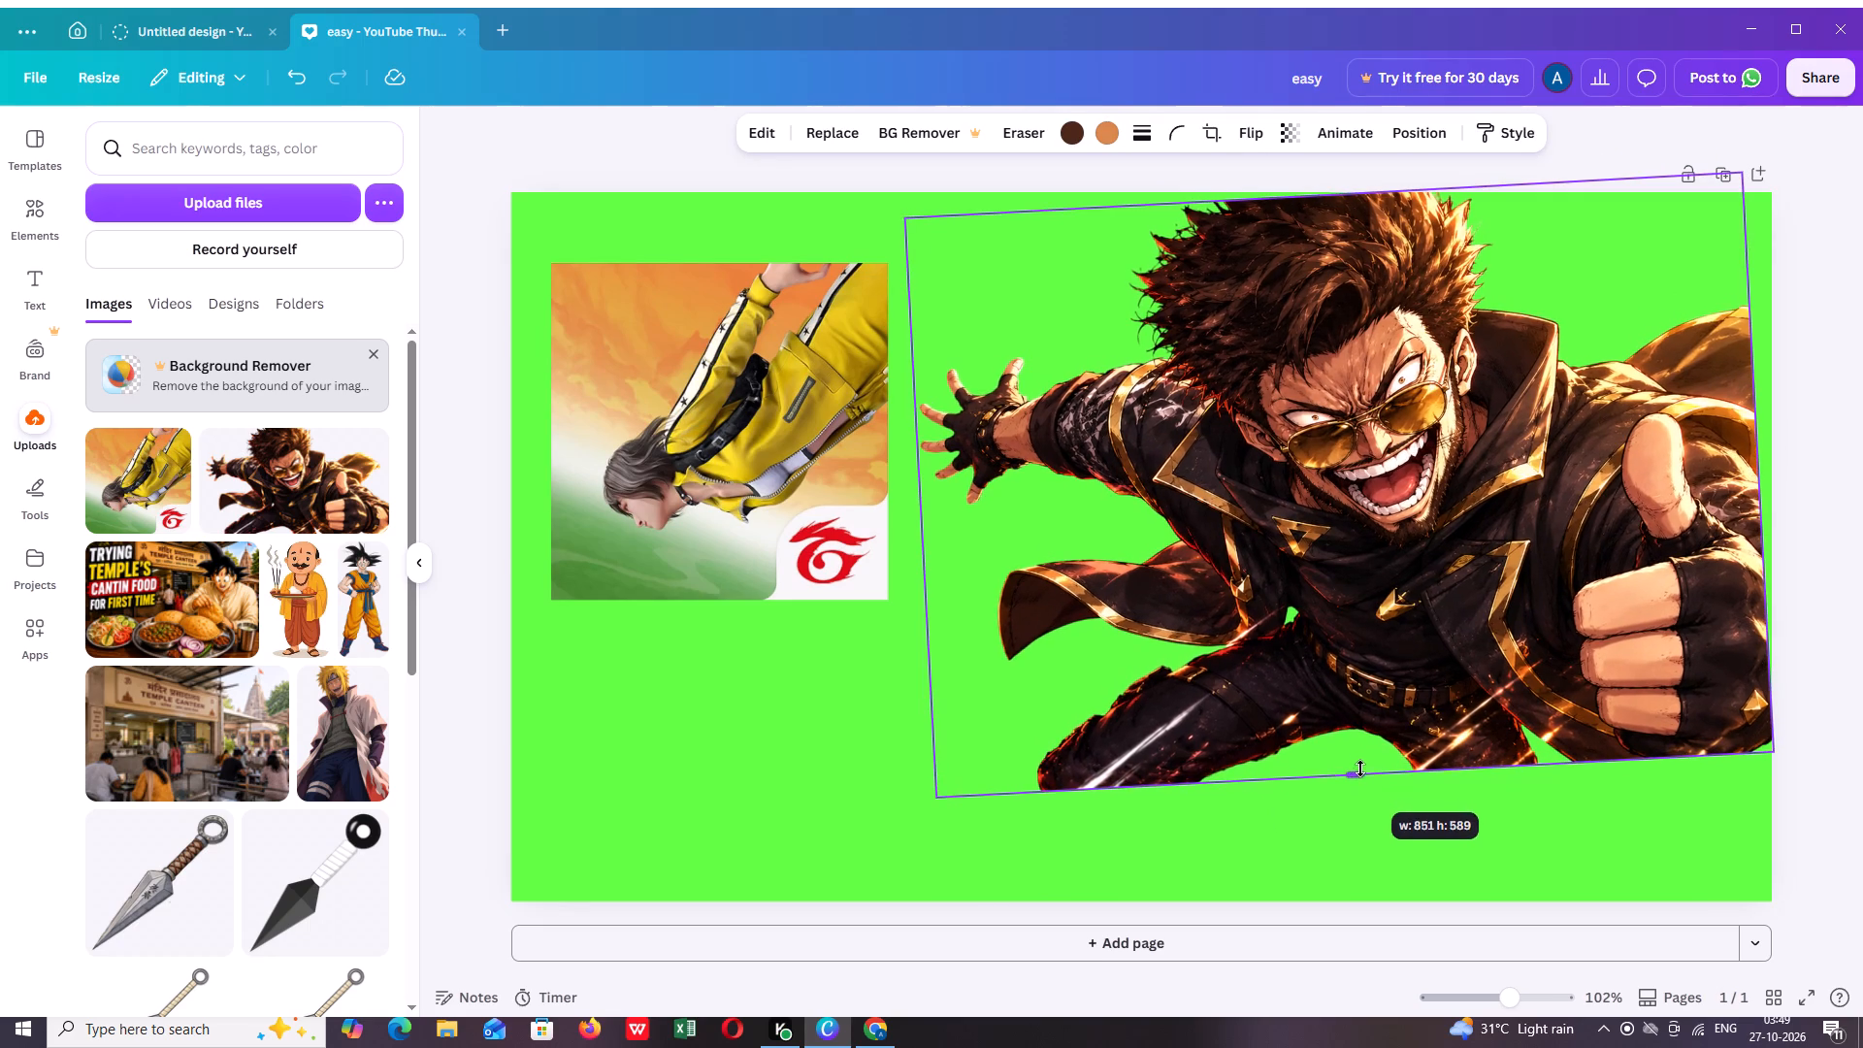
drag(1360, 769, 1360, 756)
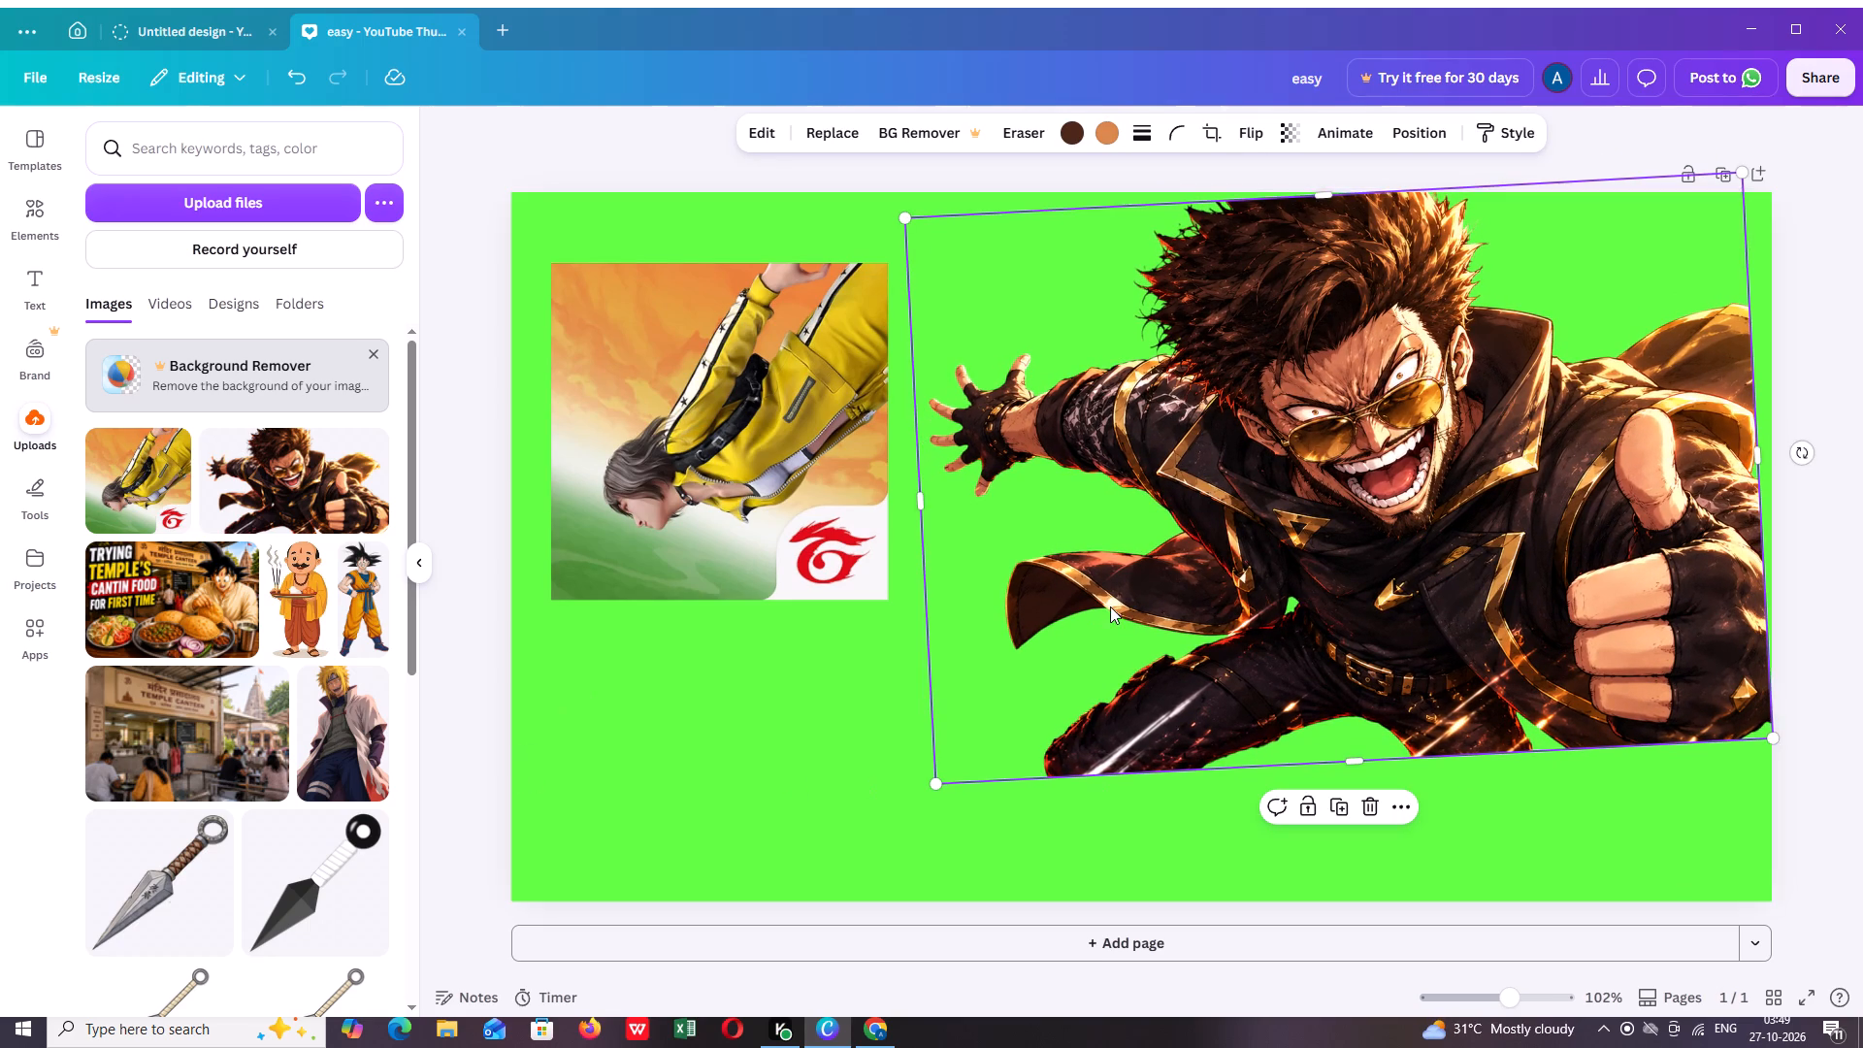
drag(1110, 604, 1095, 592)
drag(1748, 443, 1787, 444)
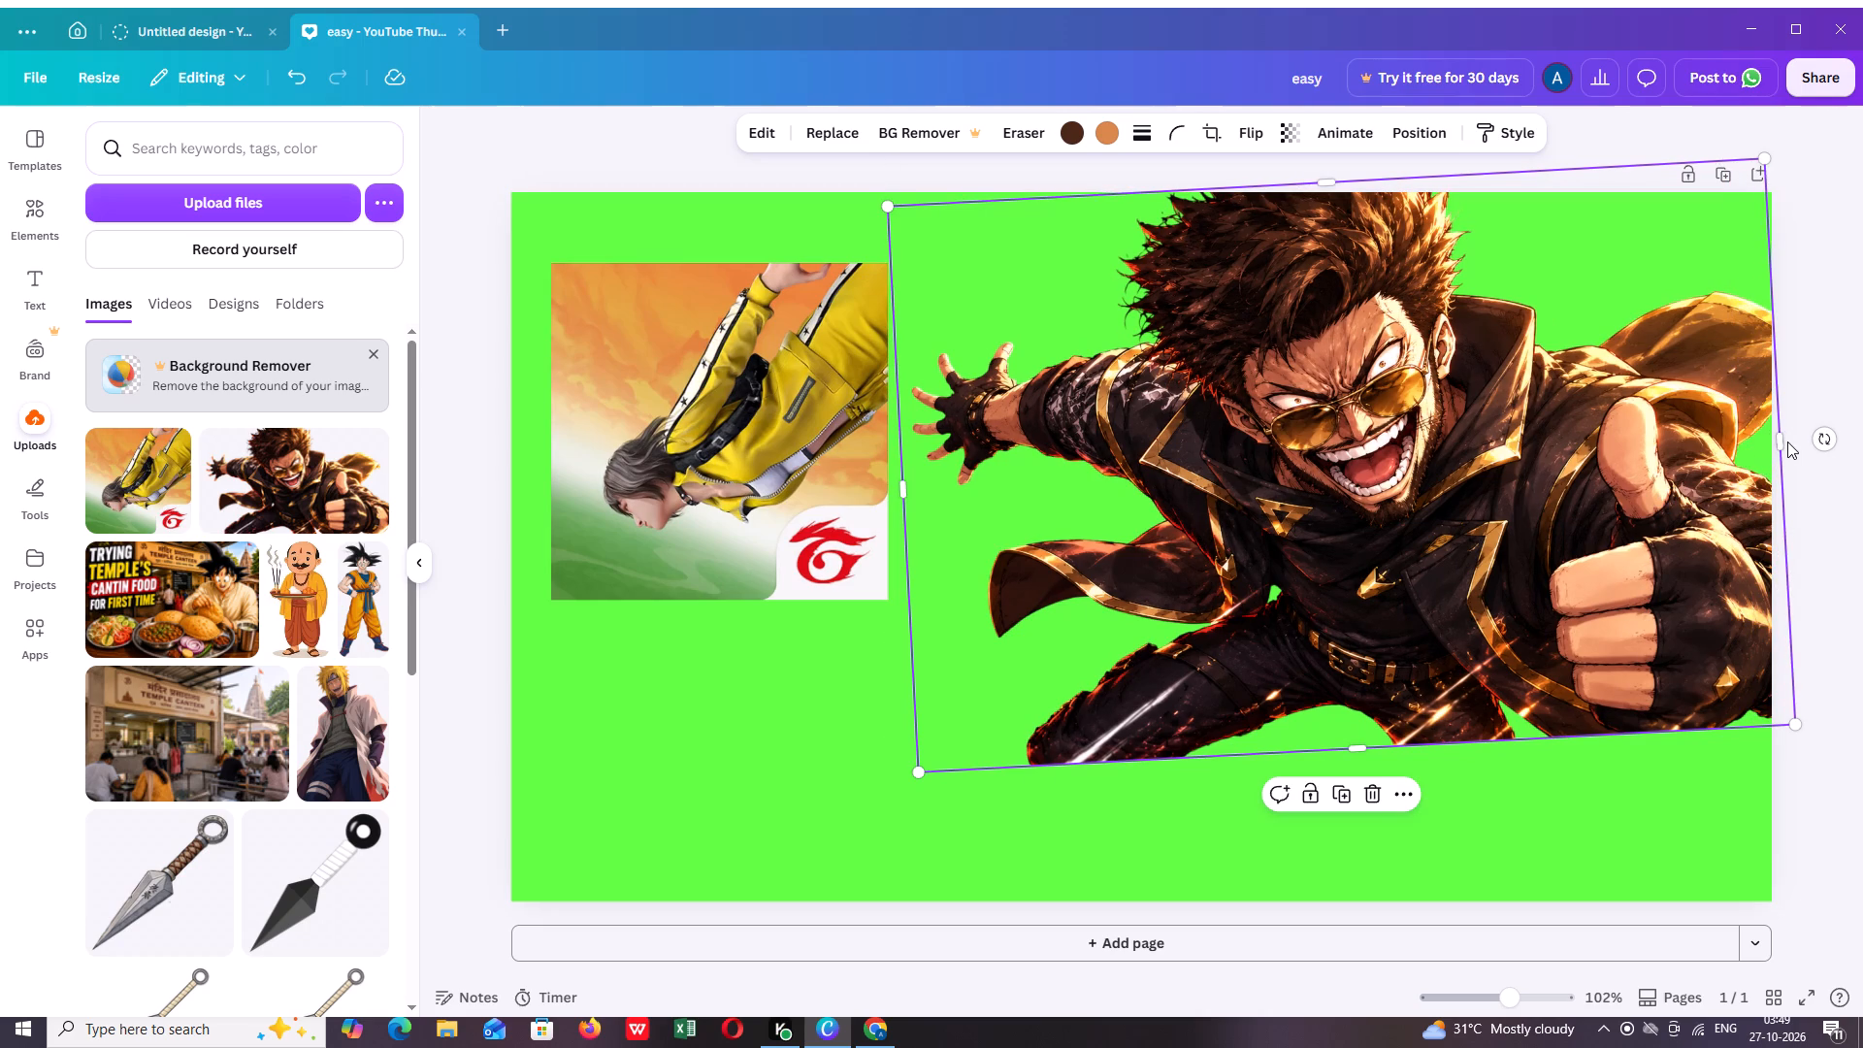
drag(1783, 442, 1813, 439)
click(654, 148)
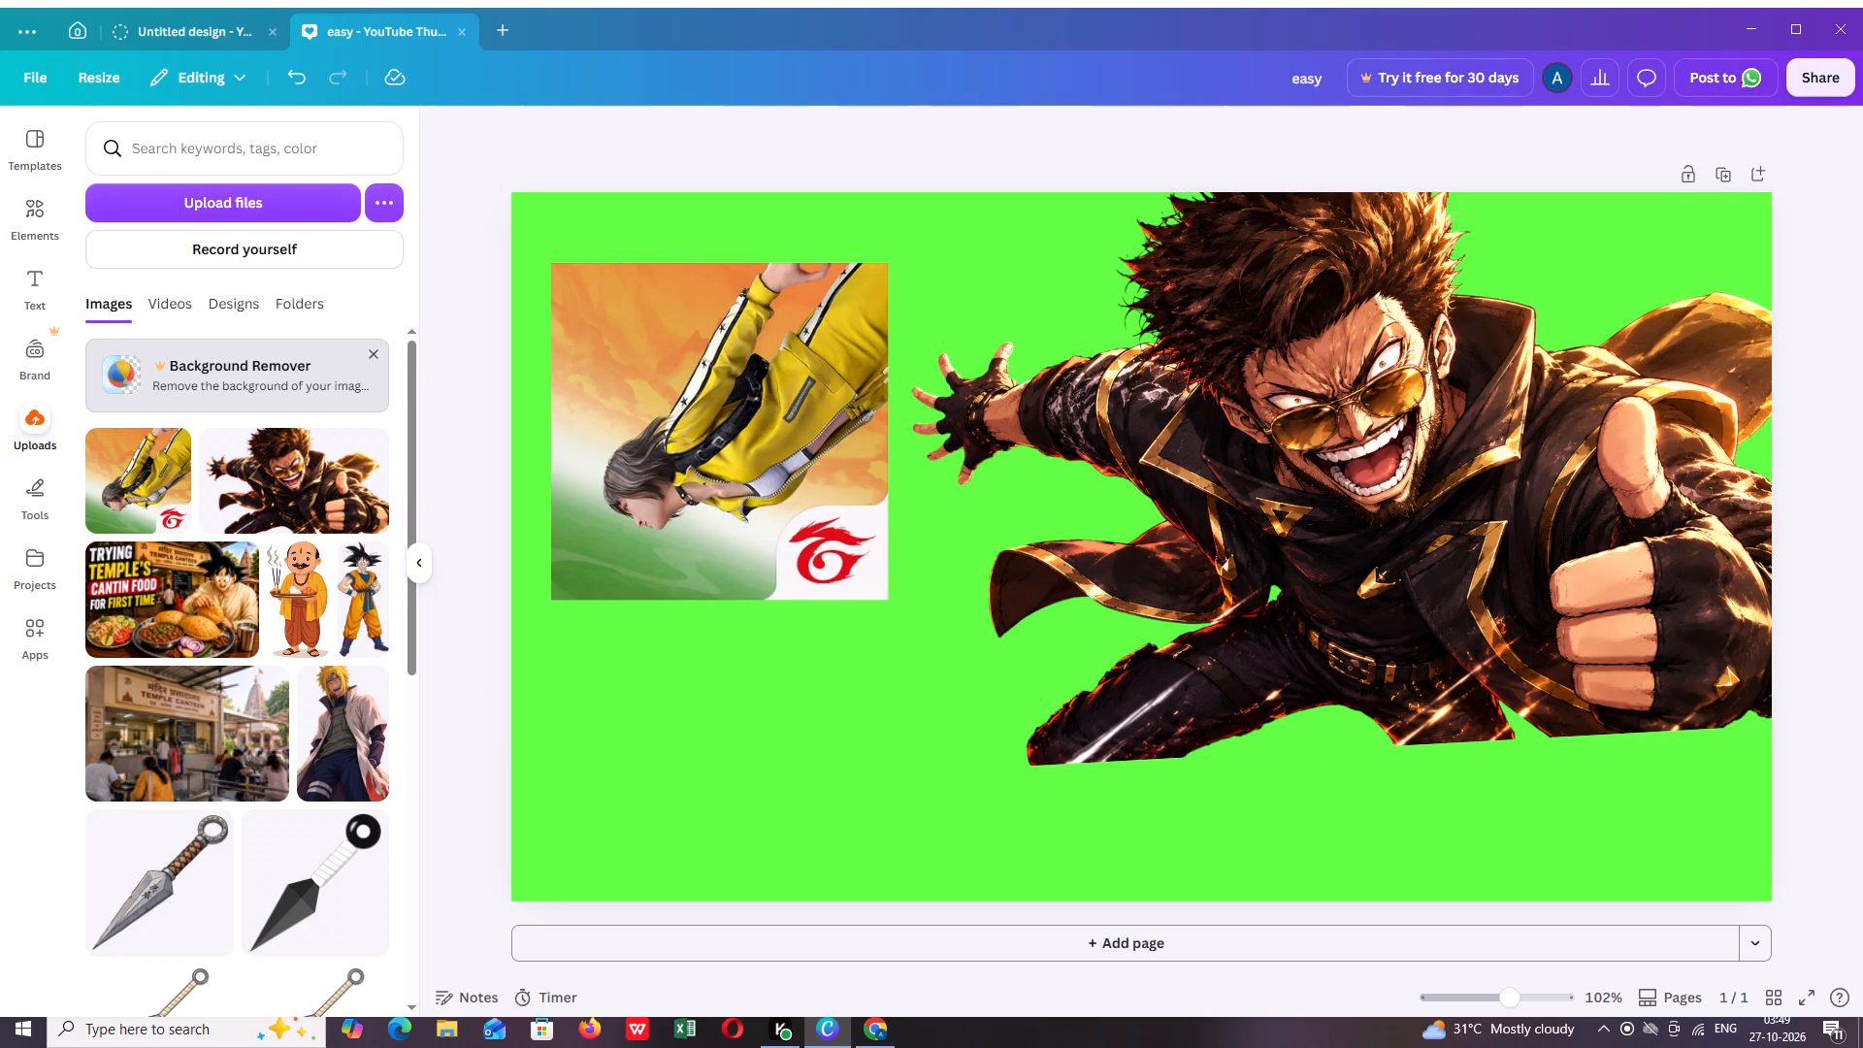
Browse the text styles and font combinations for a suitable thumbnail title style.
click(35, 276)
scroll(247, 735, up, 1)
scroll(247, 735, down, 1)
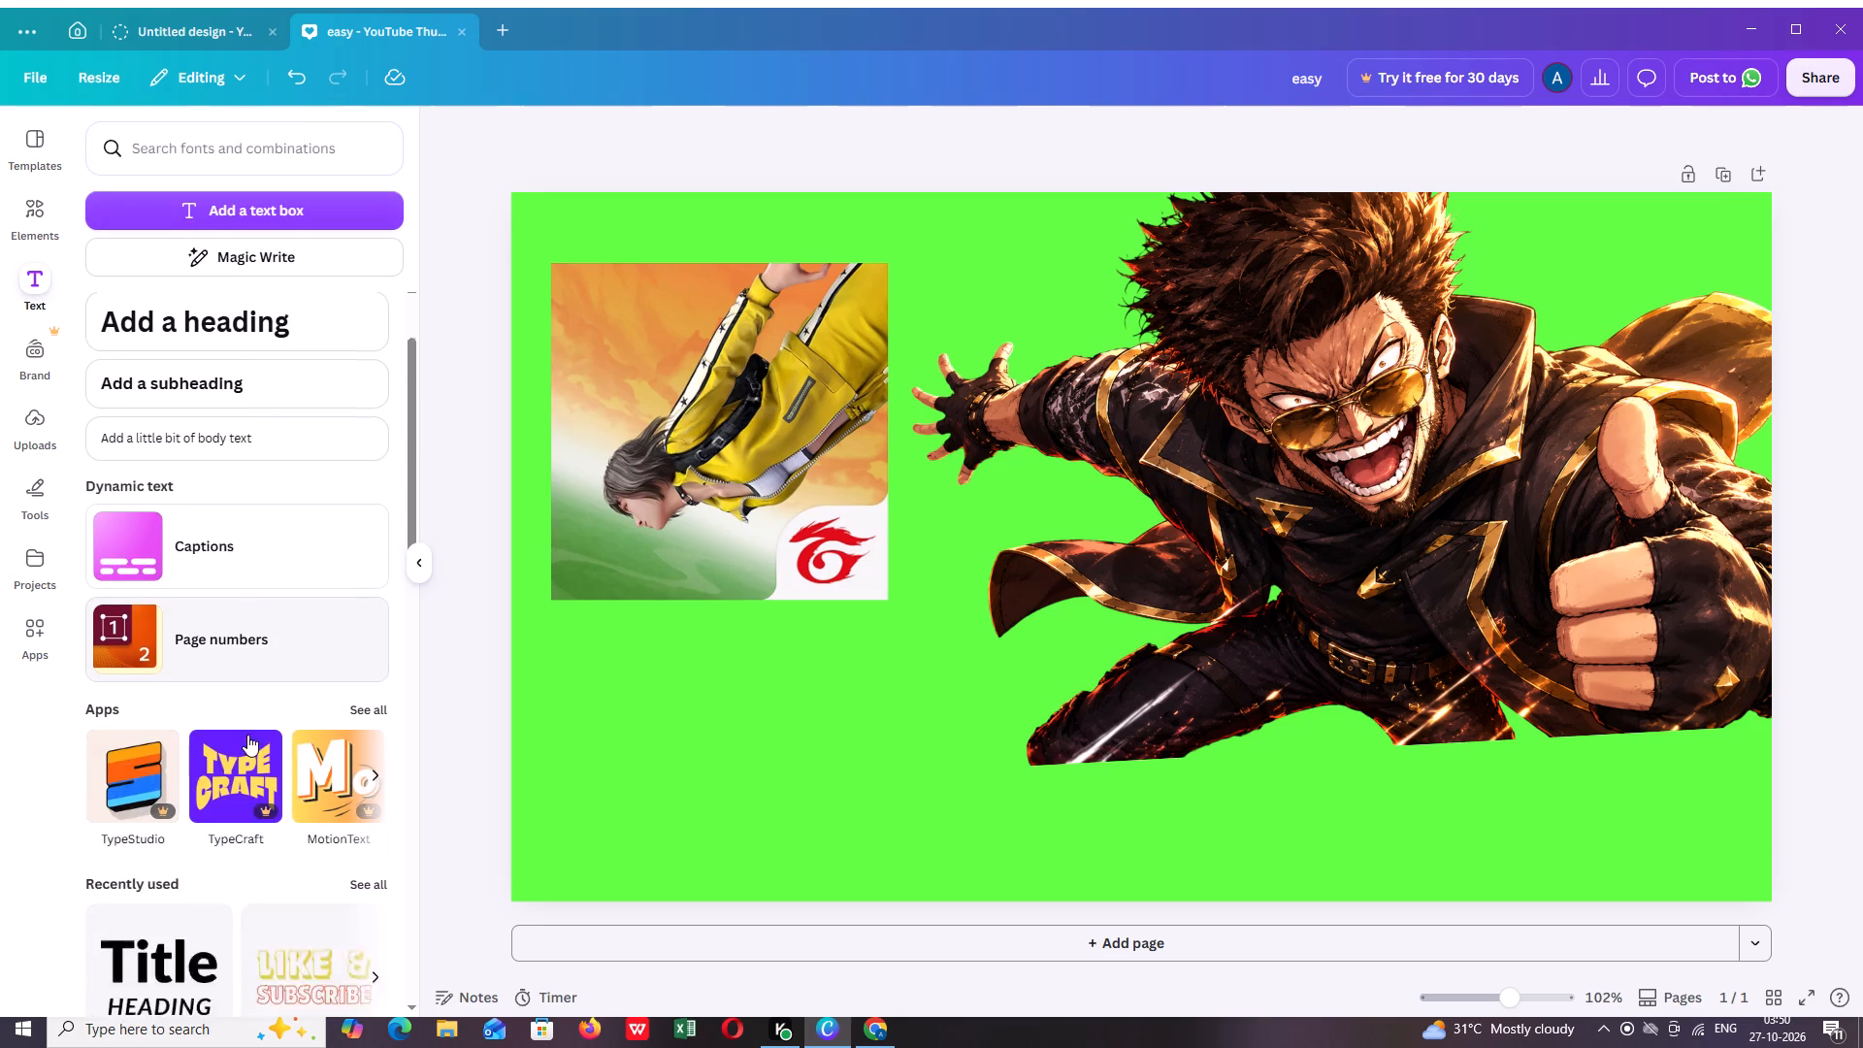
scroll(247, 735, down, 7)
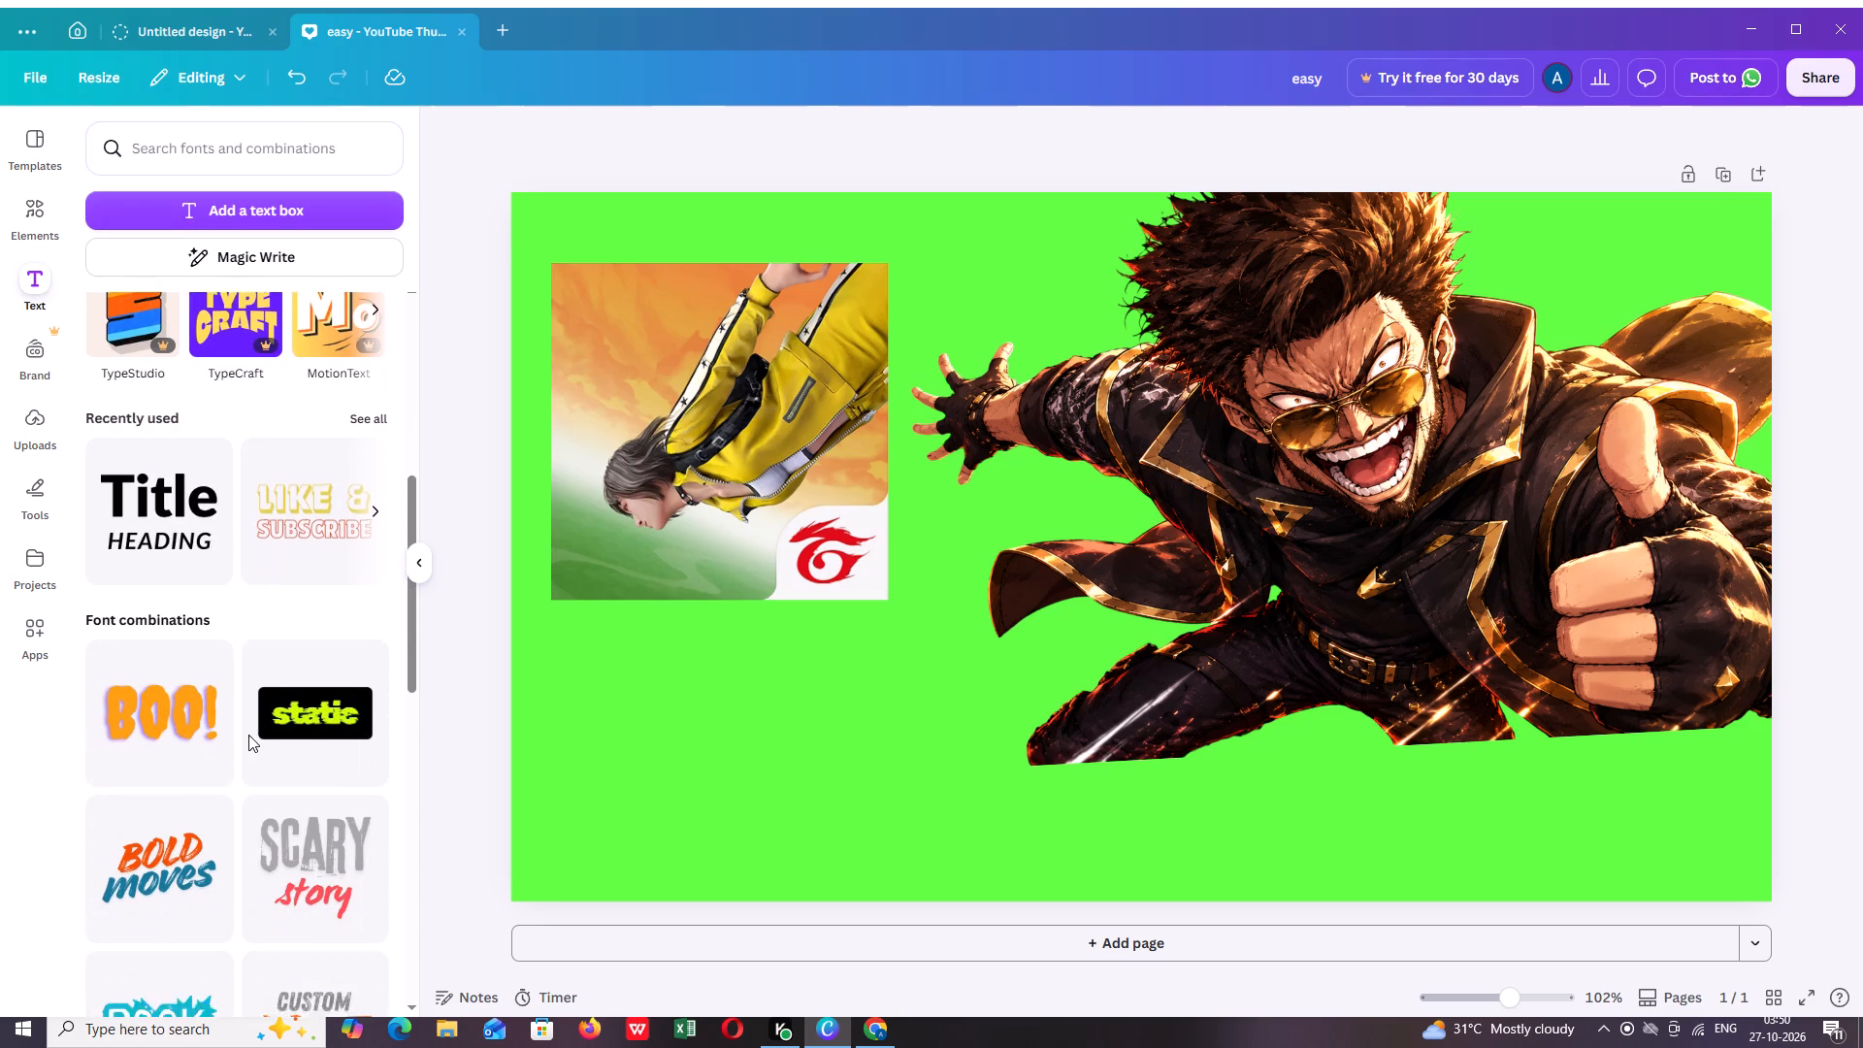
scroll(272, 692, down, 2)
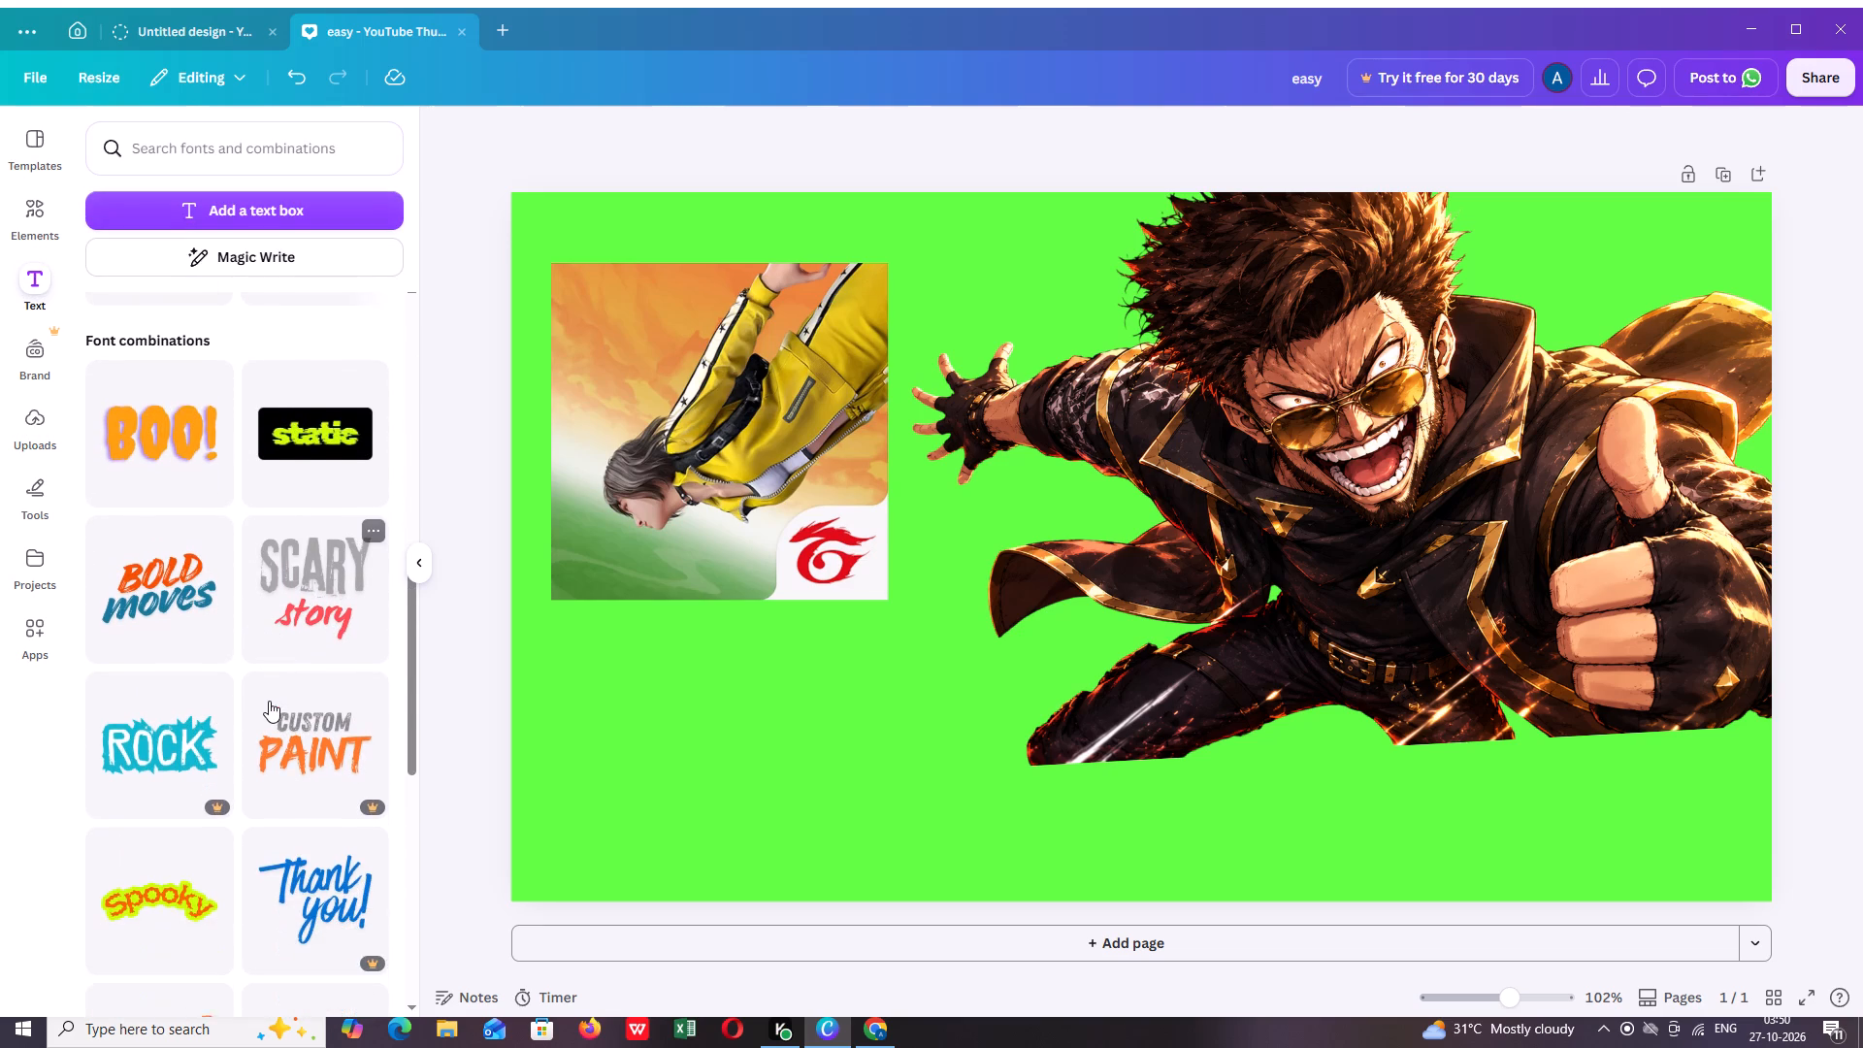
scroll(269, 701, down, 6)
scroll(269, 698, up, 4)
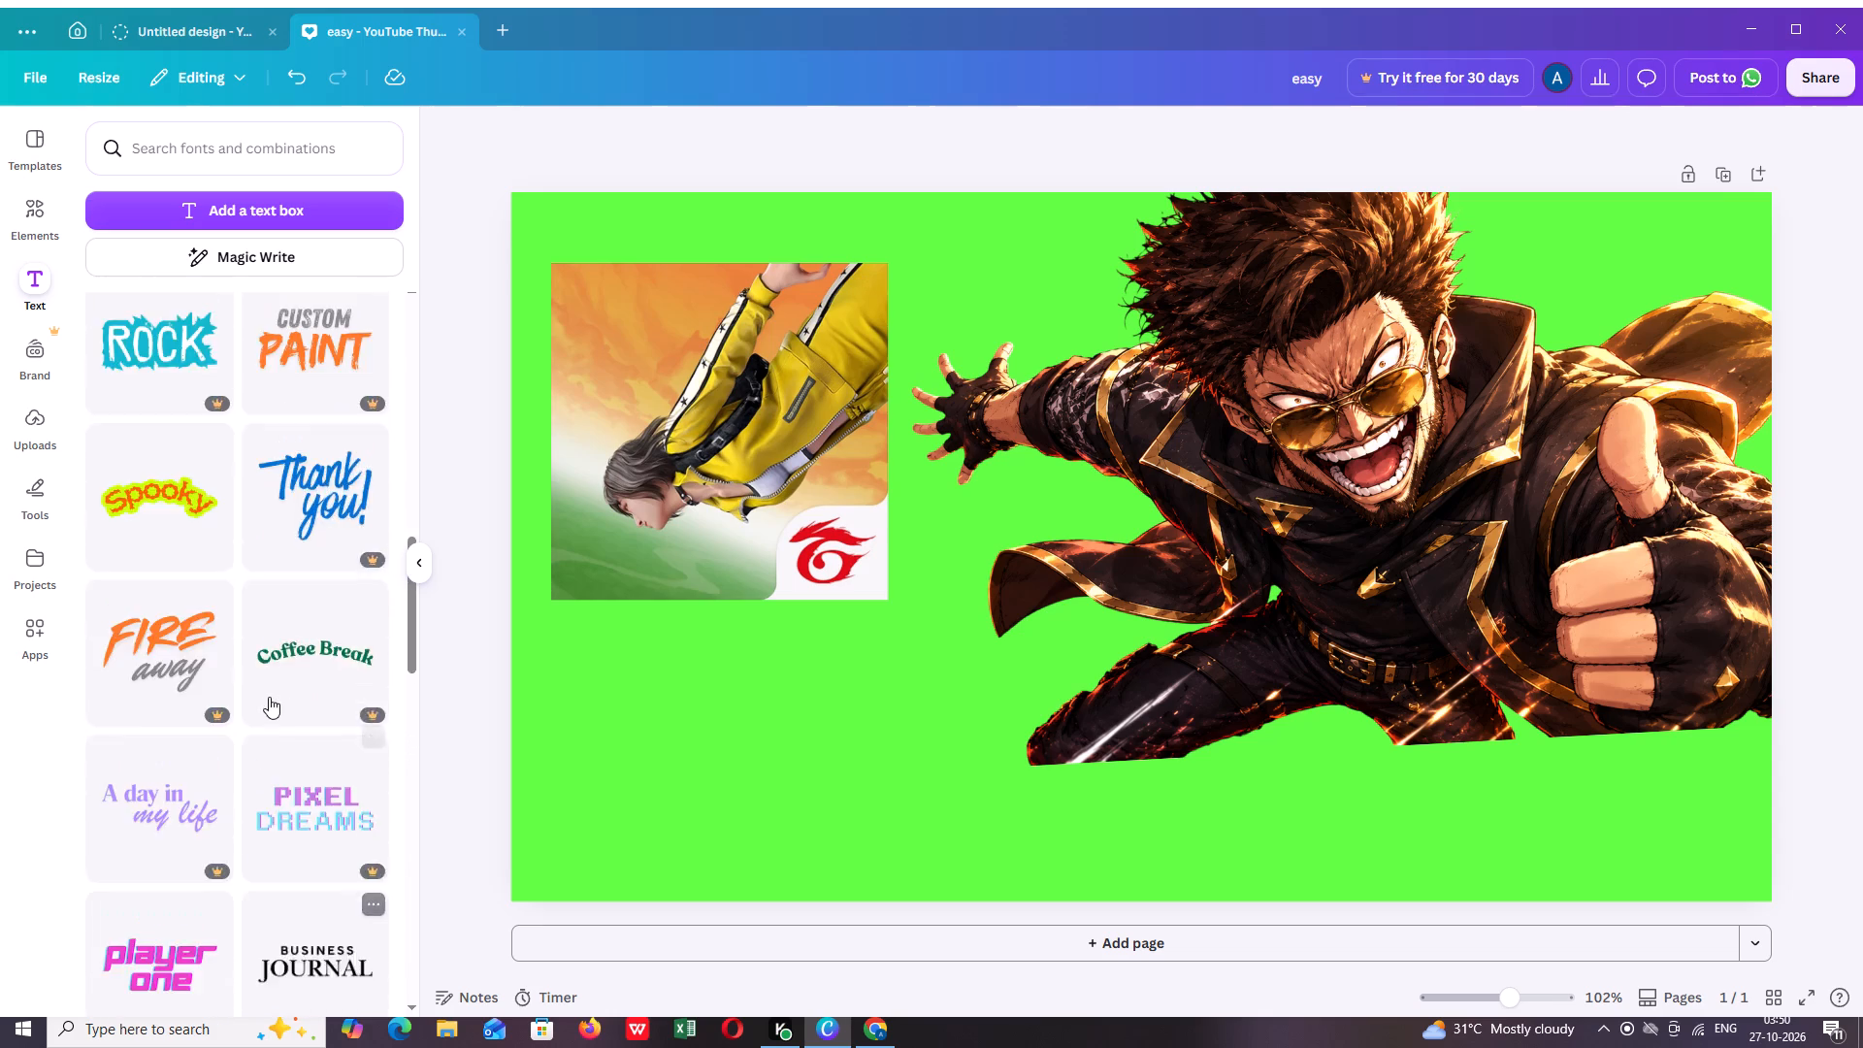
scroll(269, 697, up, 8)
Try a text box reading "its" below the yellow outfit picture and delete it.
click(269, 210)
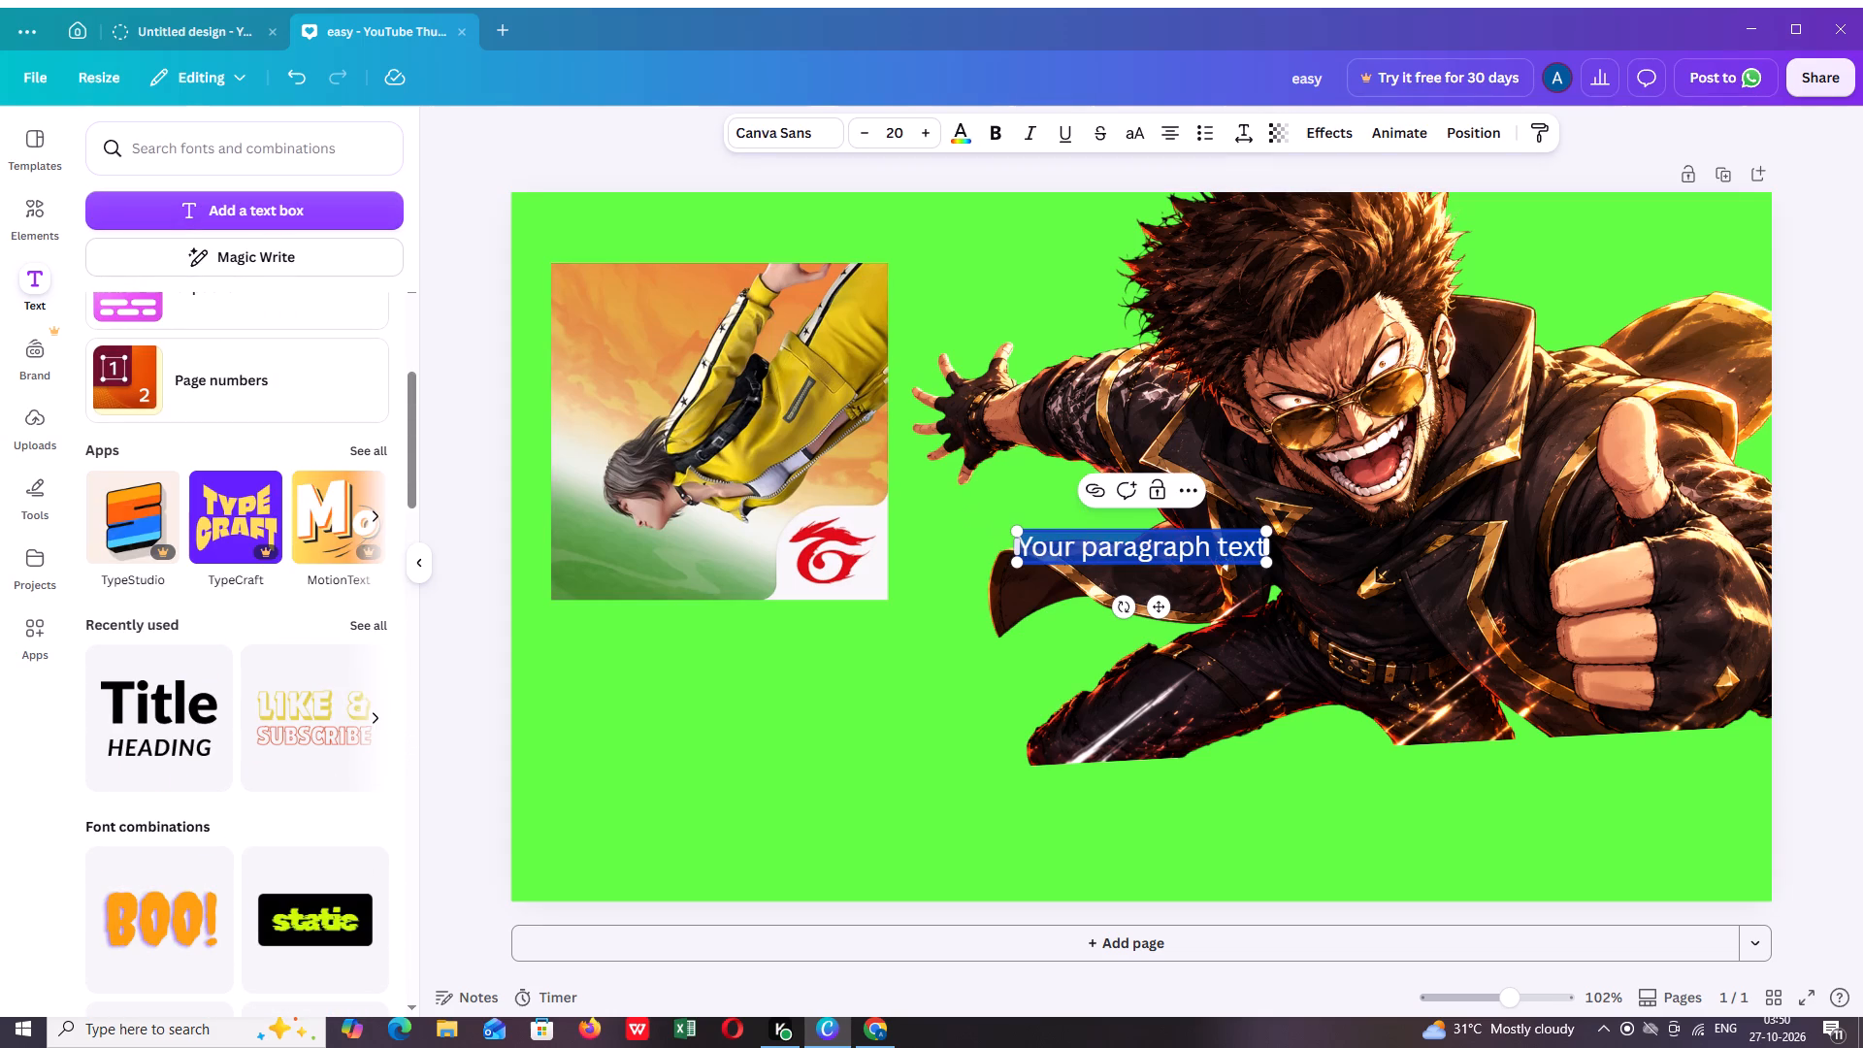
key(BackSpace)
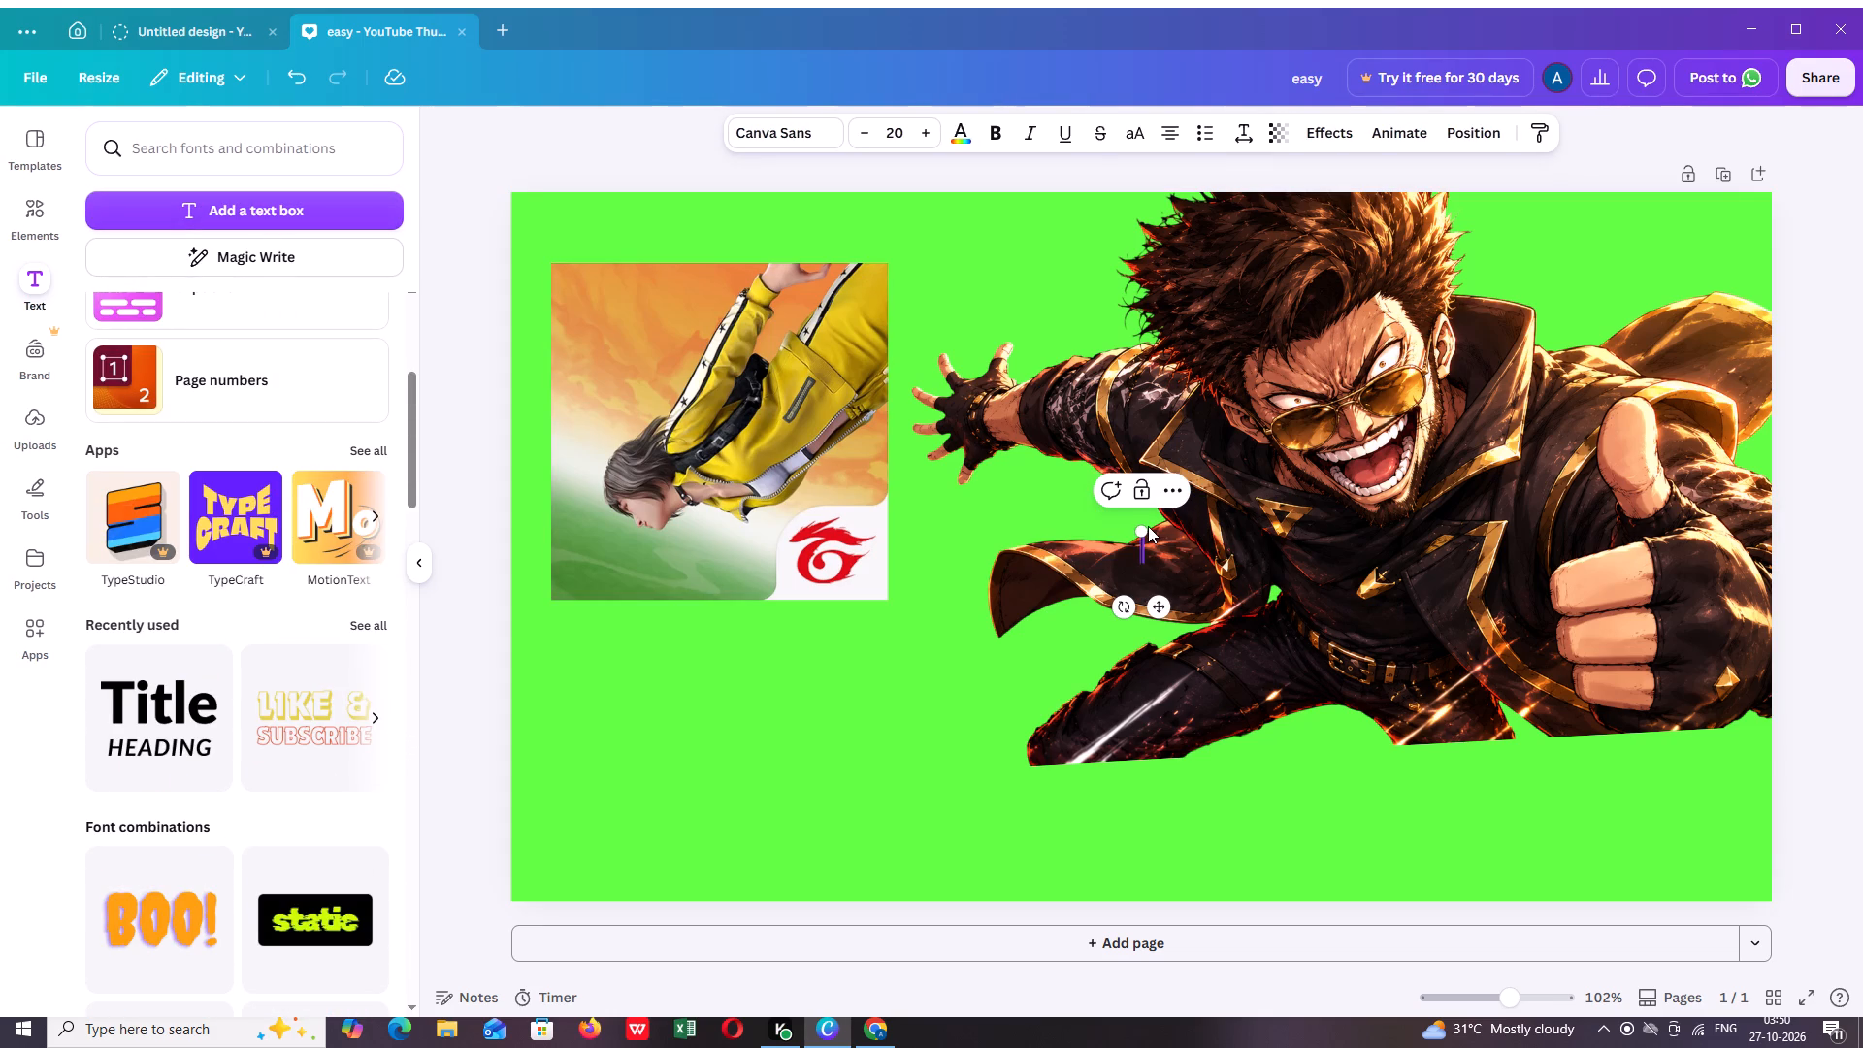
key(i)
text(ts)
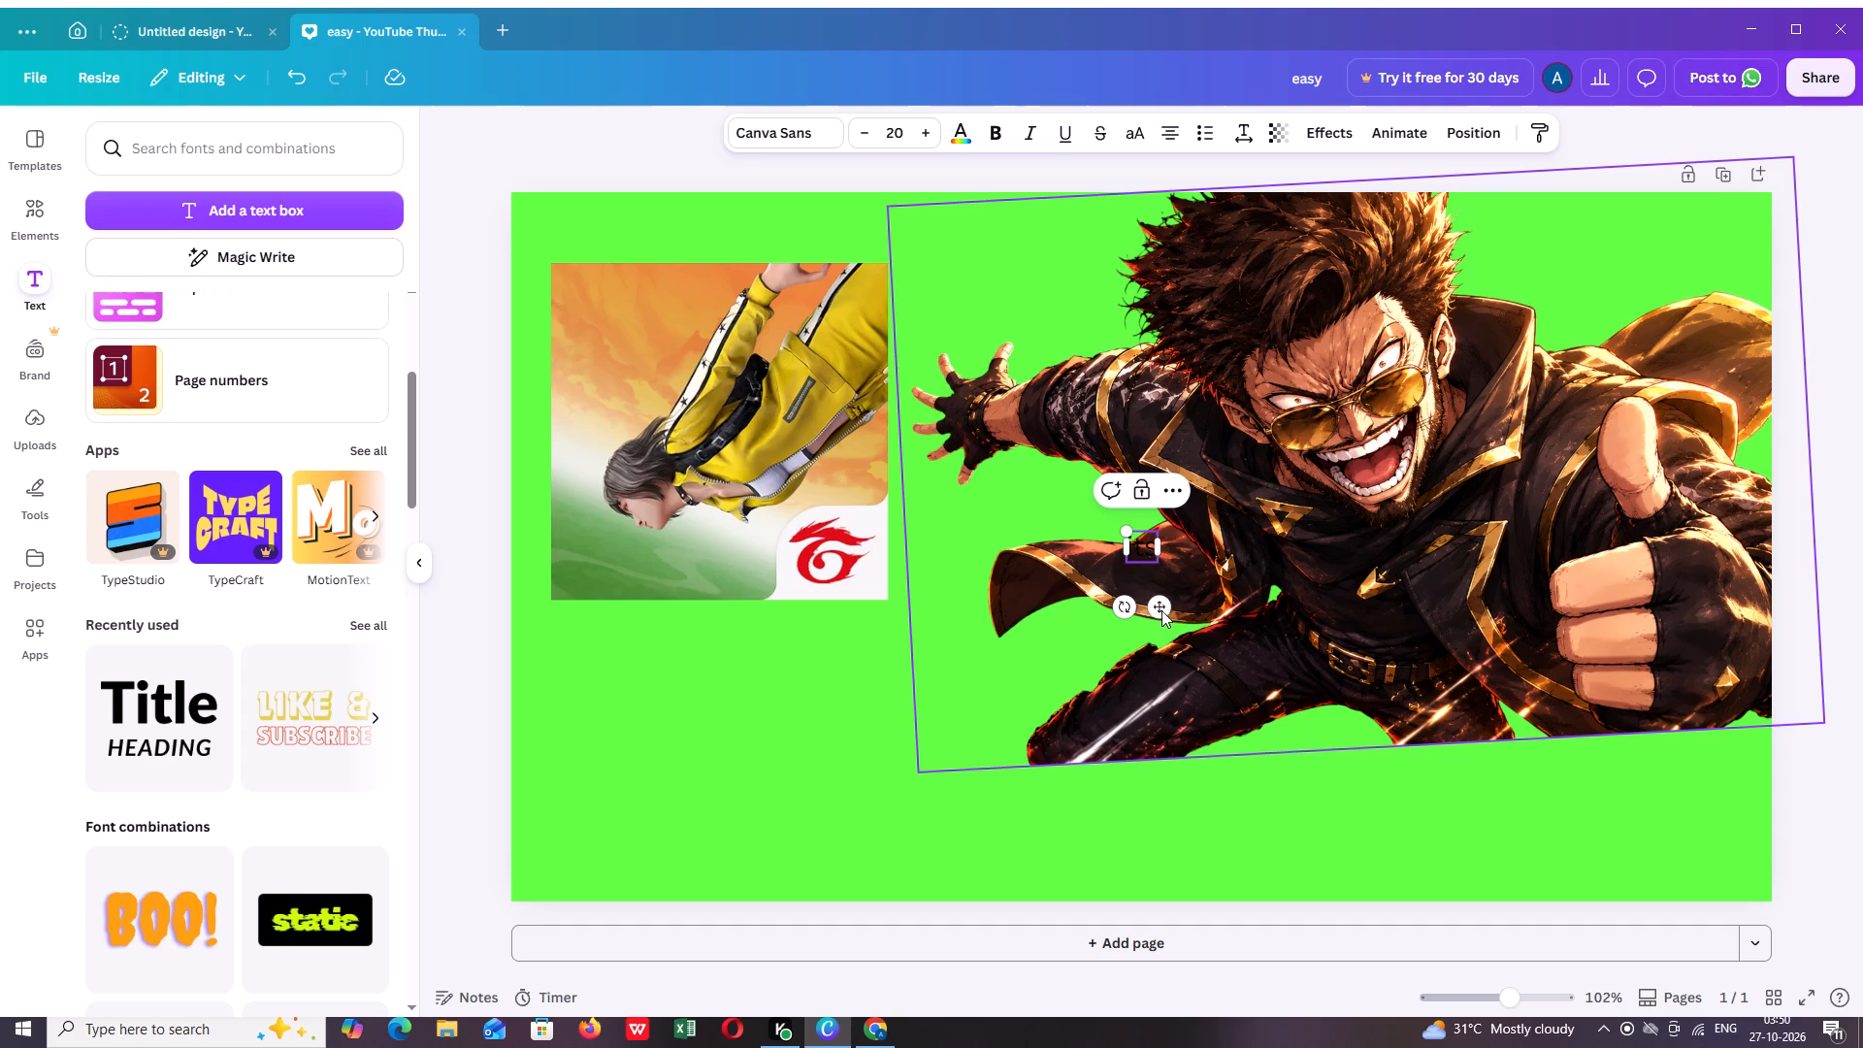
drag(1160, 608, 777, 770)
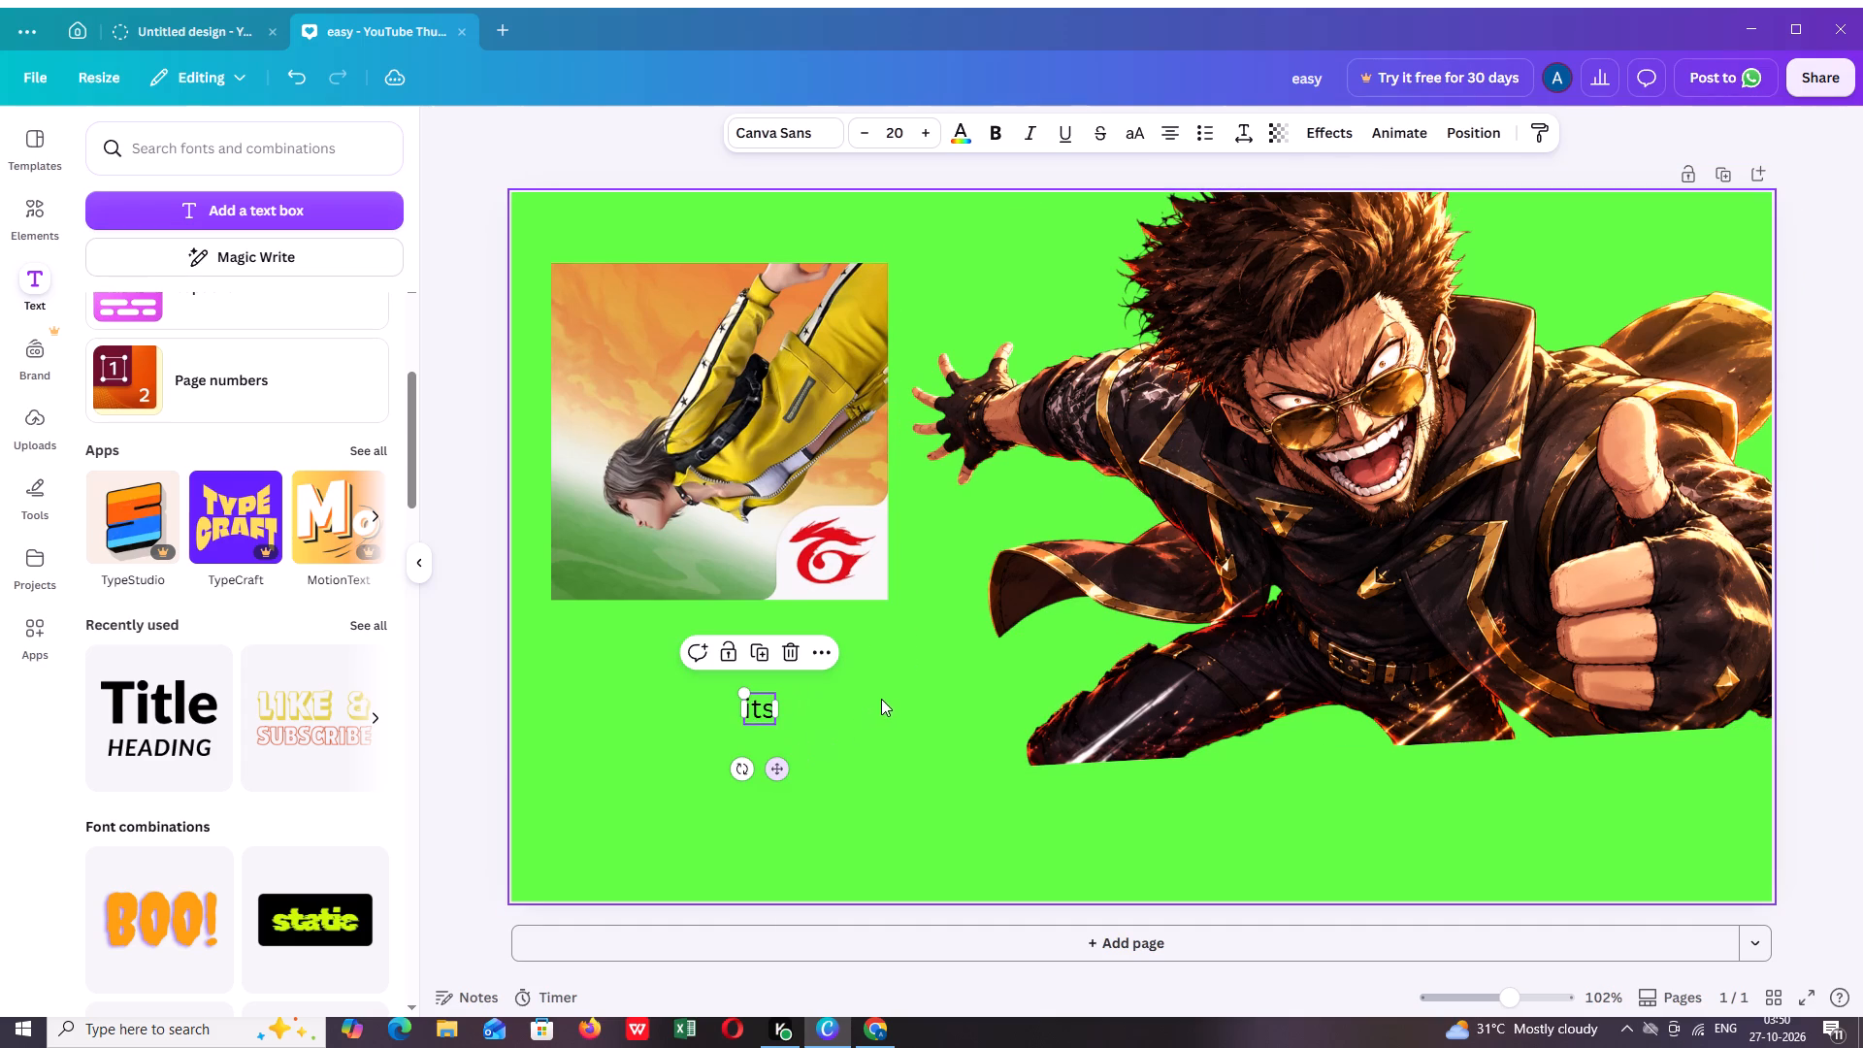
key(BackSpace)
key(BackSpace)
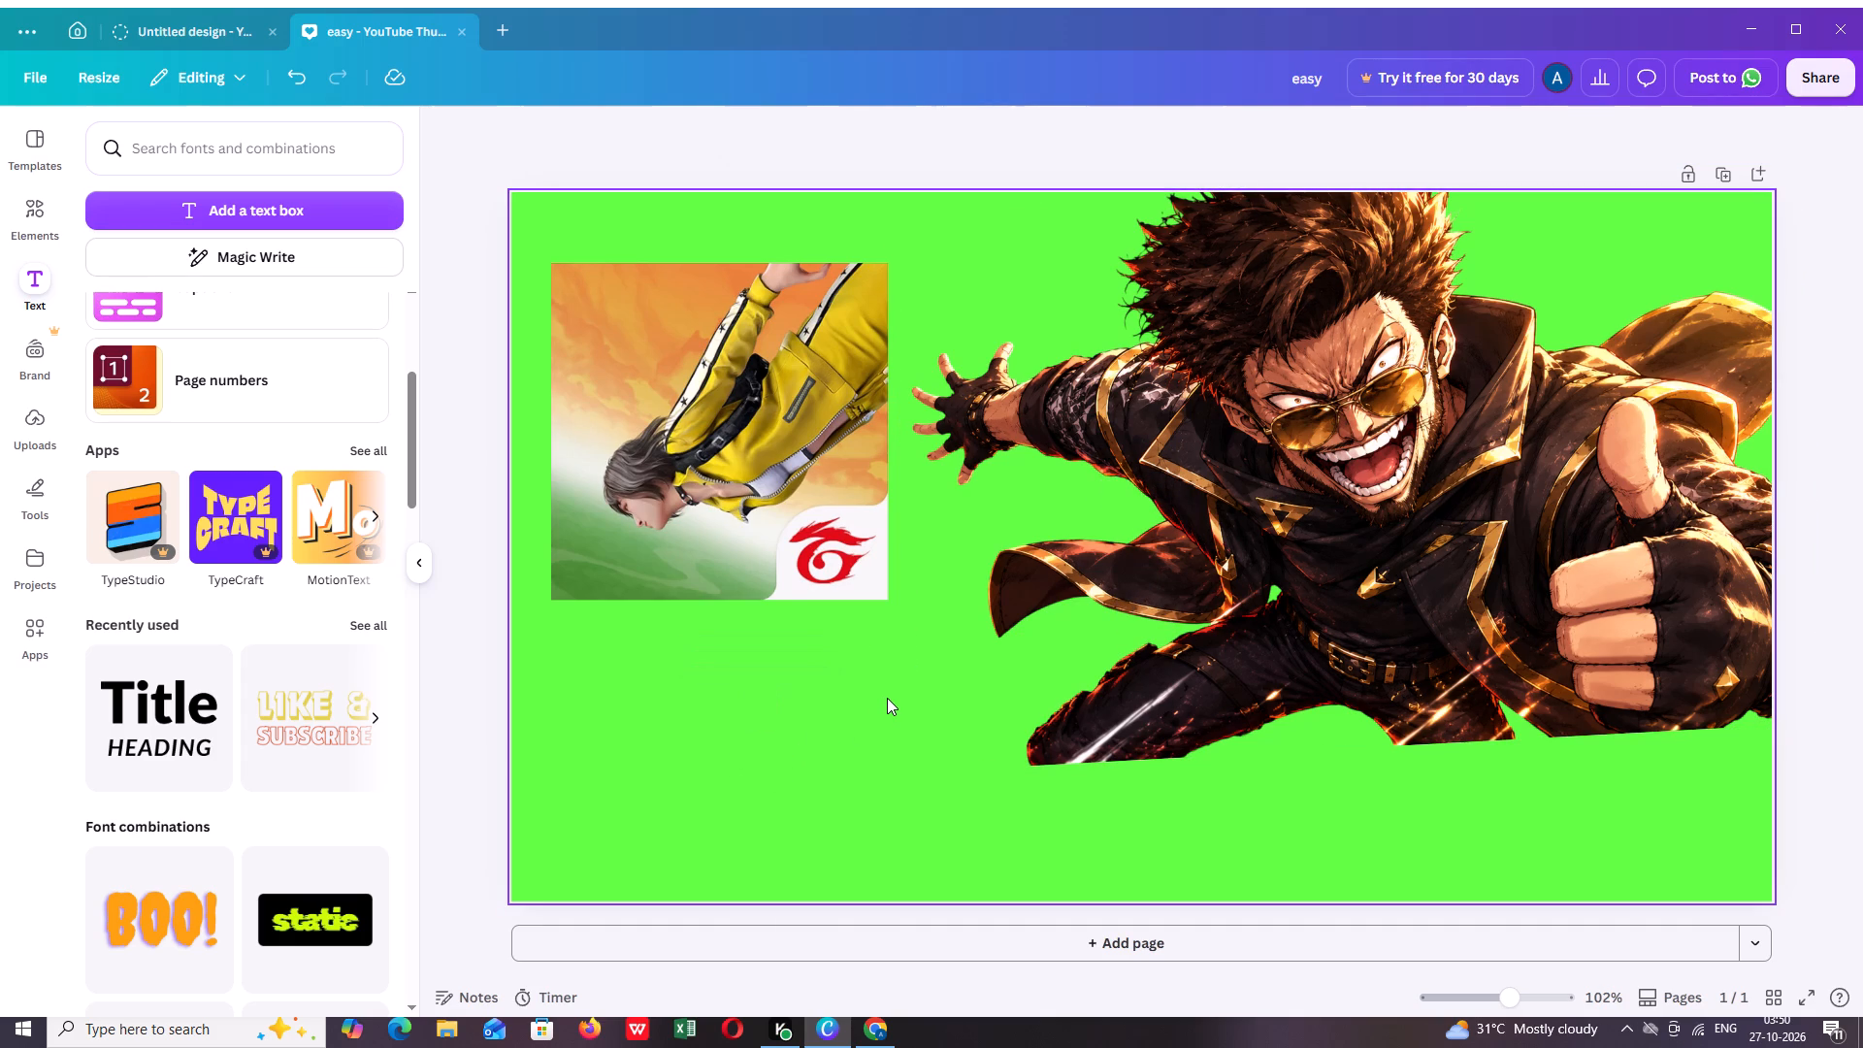
Add a new text box reading "ITS" in capitals.
click(192, 208)
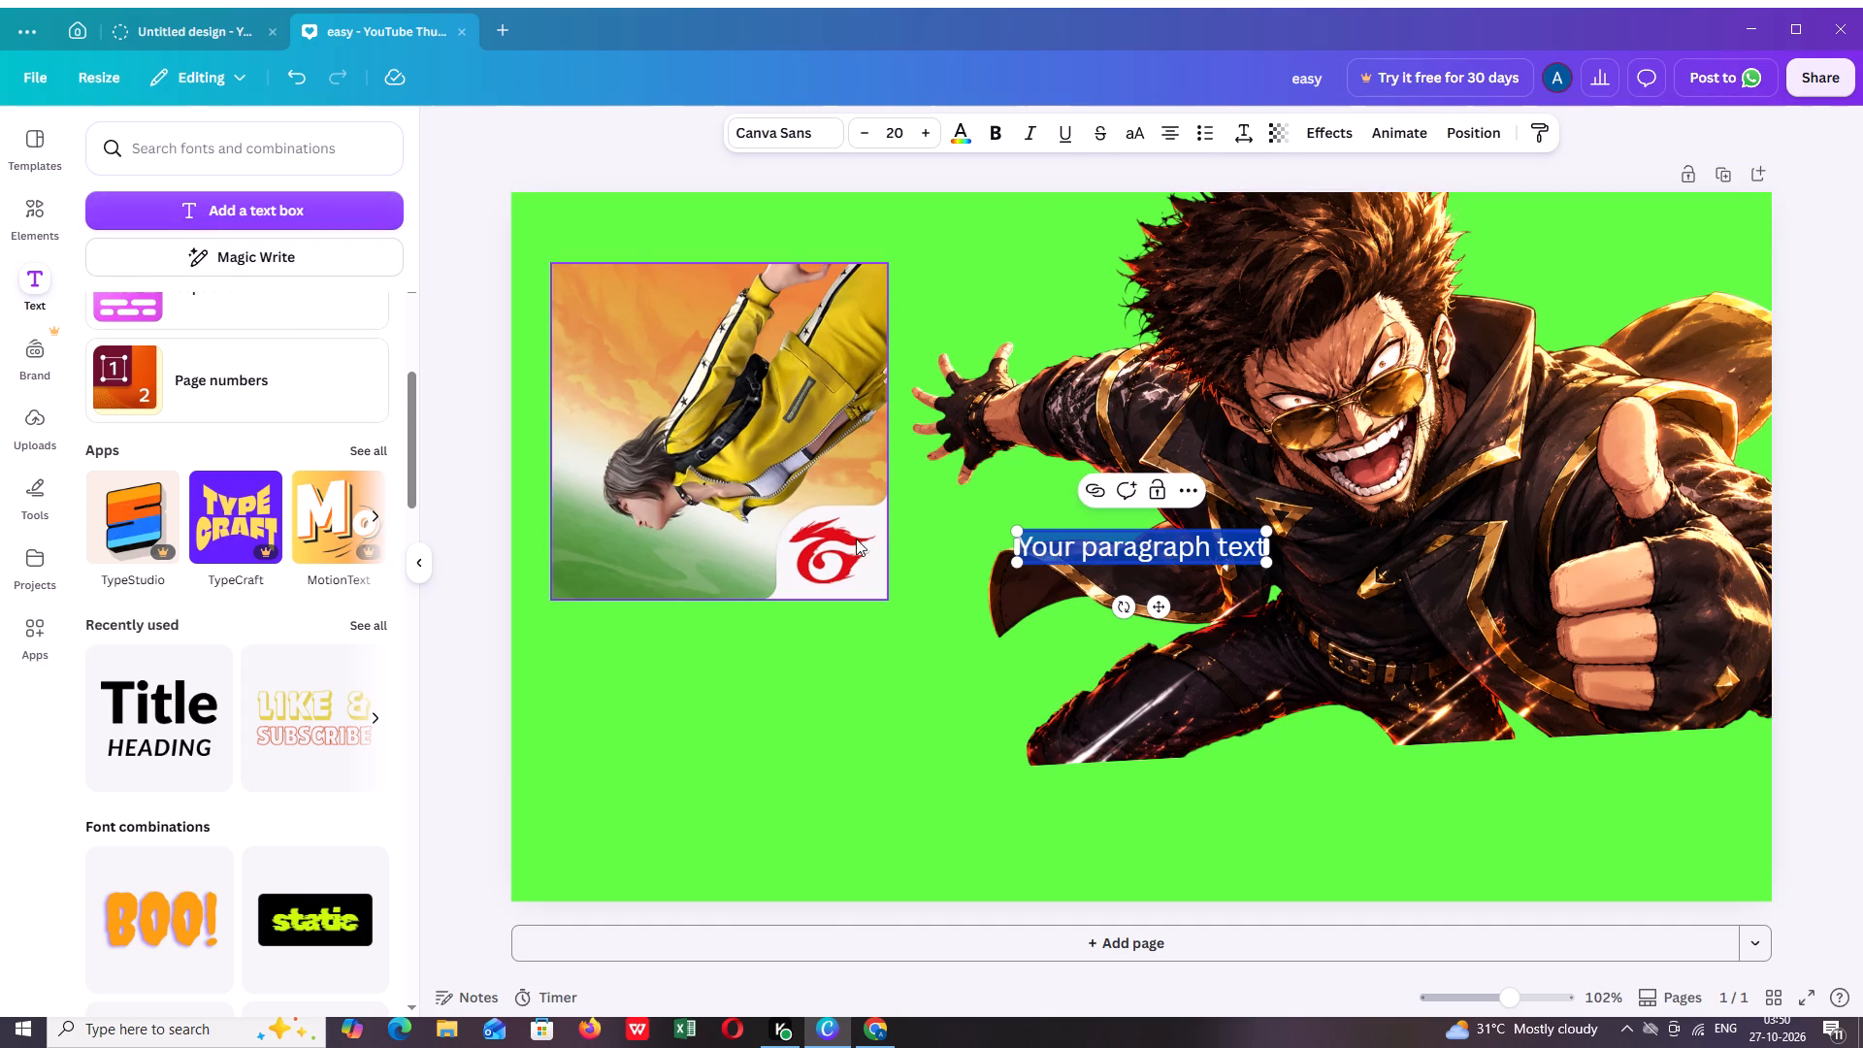
key(BackSpace)
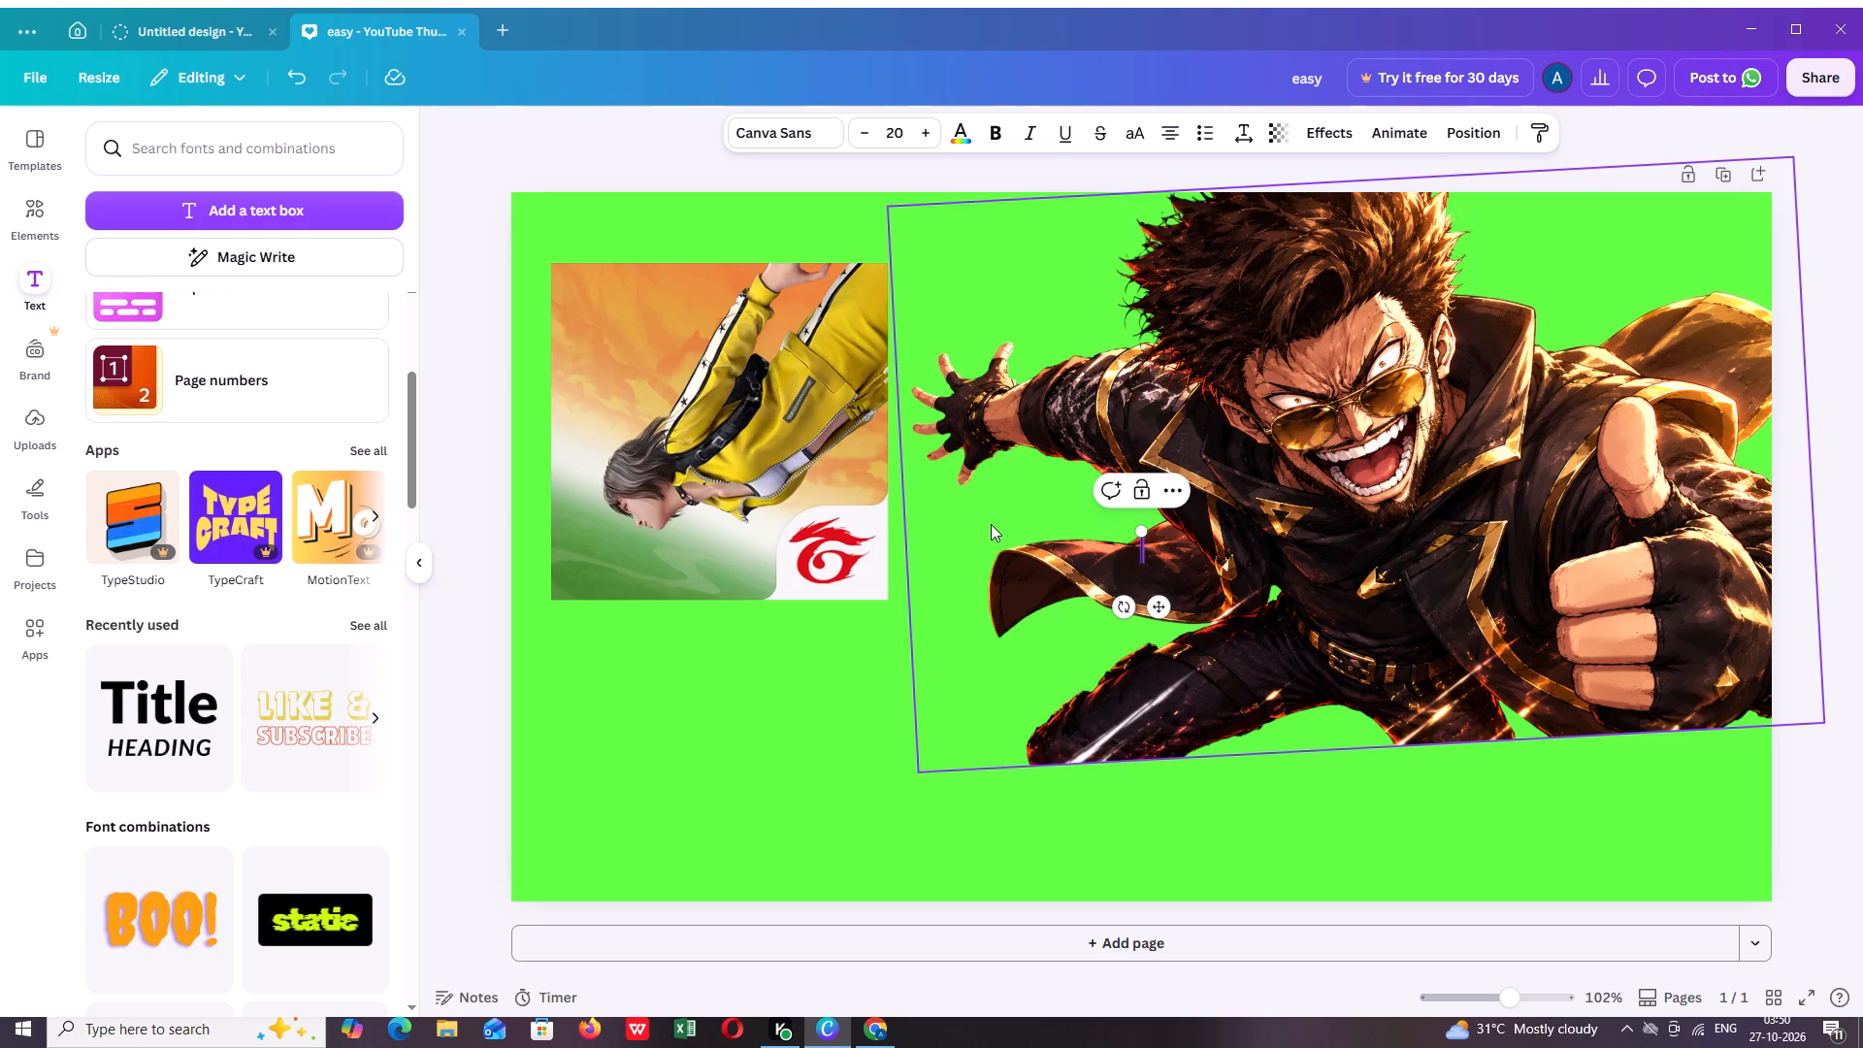
text(ITS)
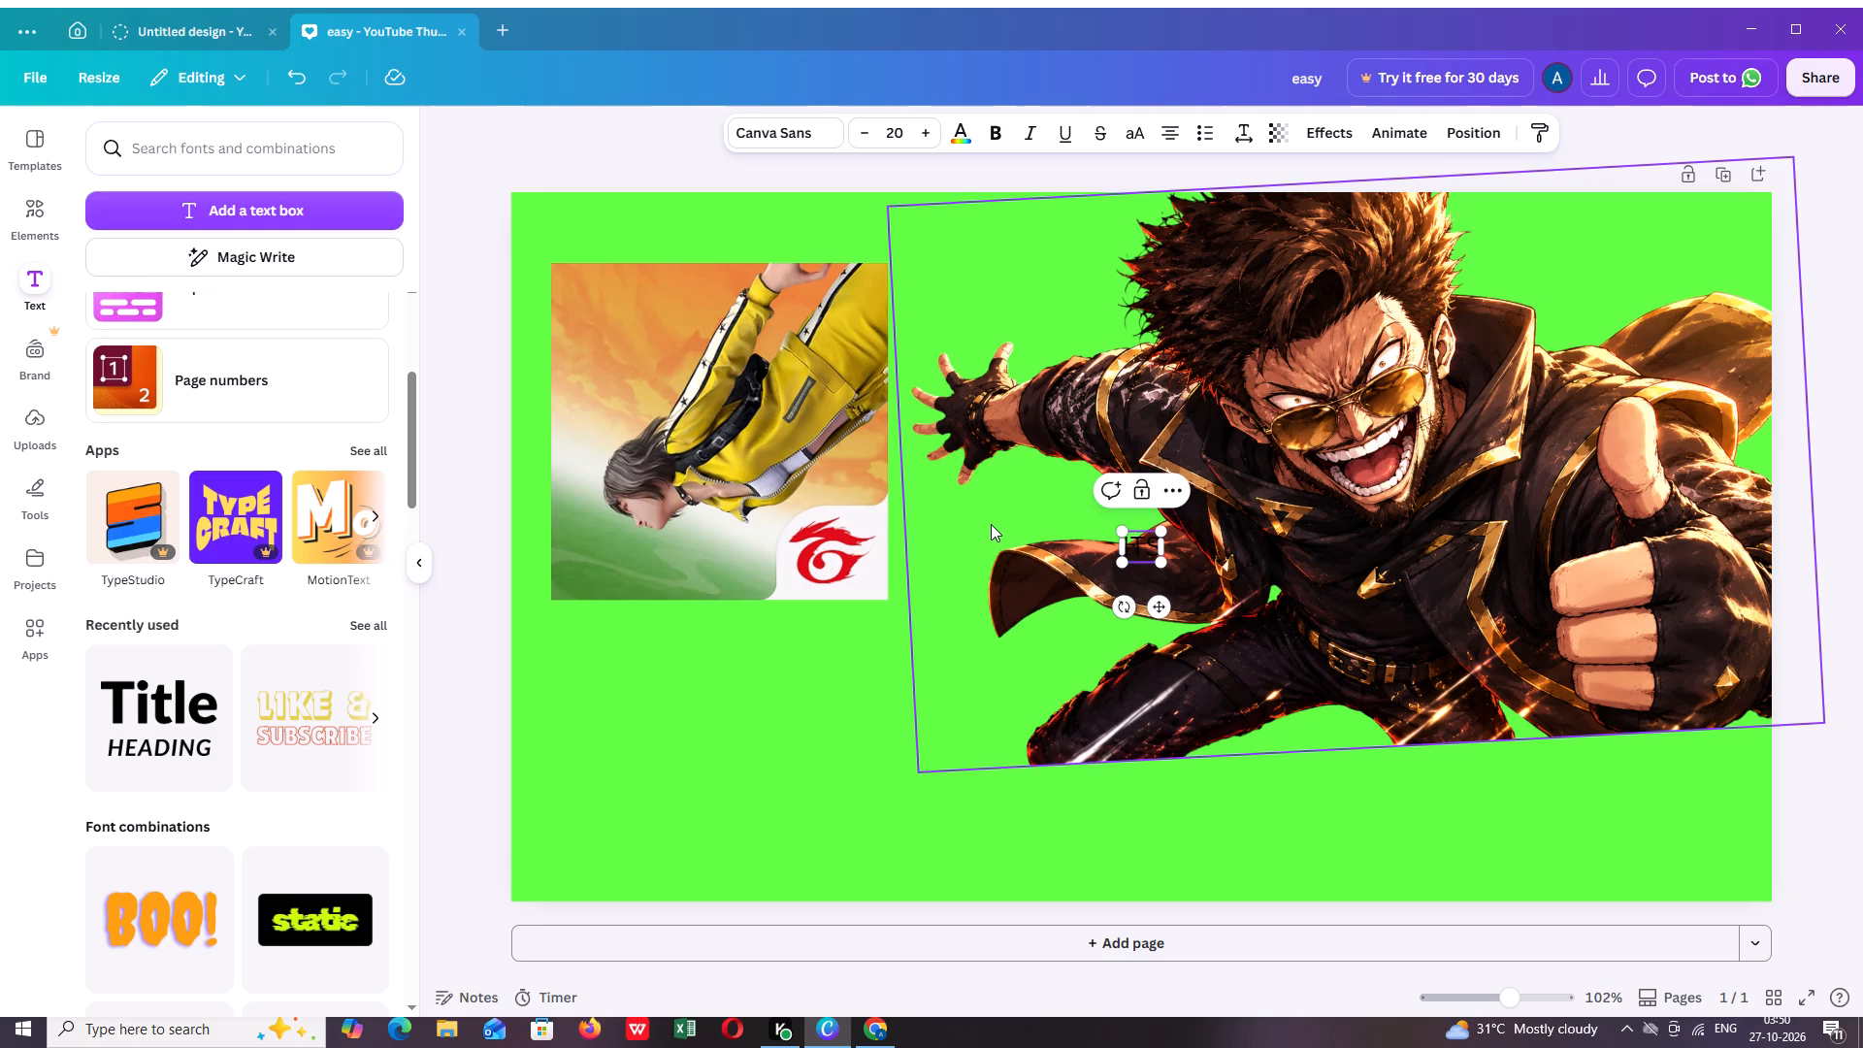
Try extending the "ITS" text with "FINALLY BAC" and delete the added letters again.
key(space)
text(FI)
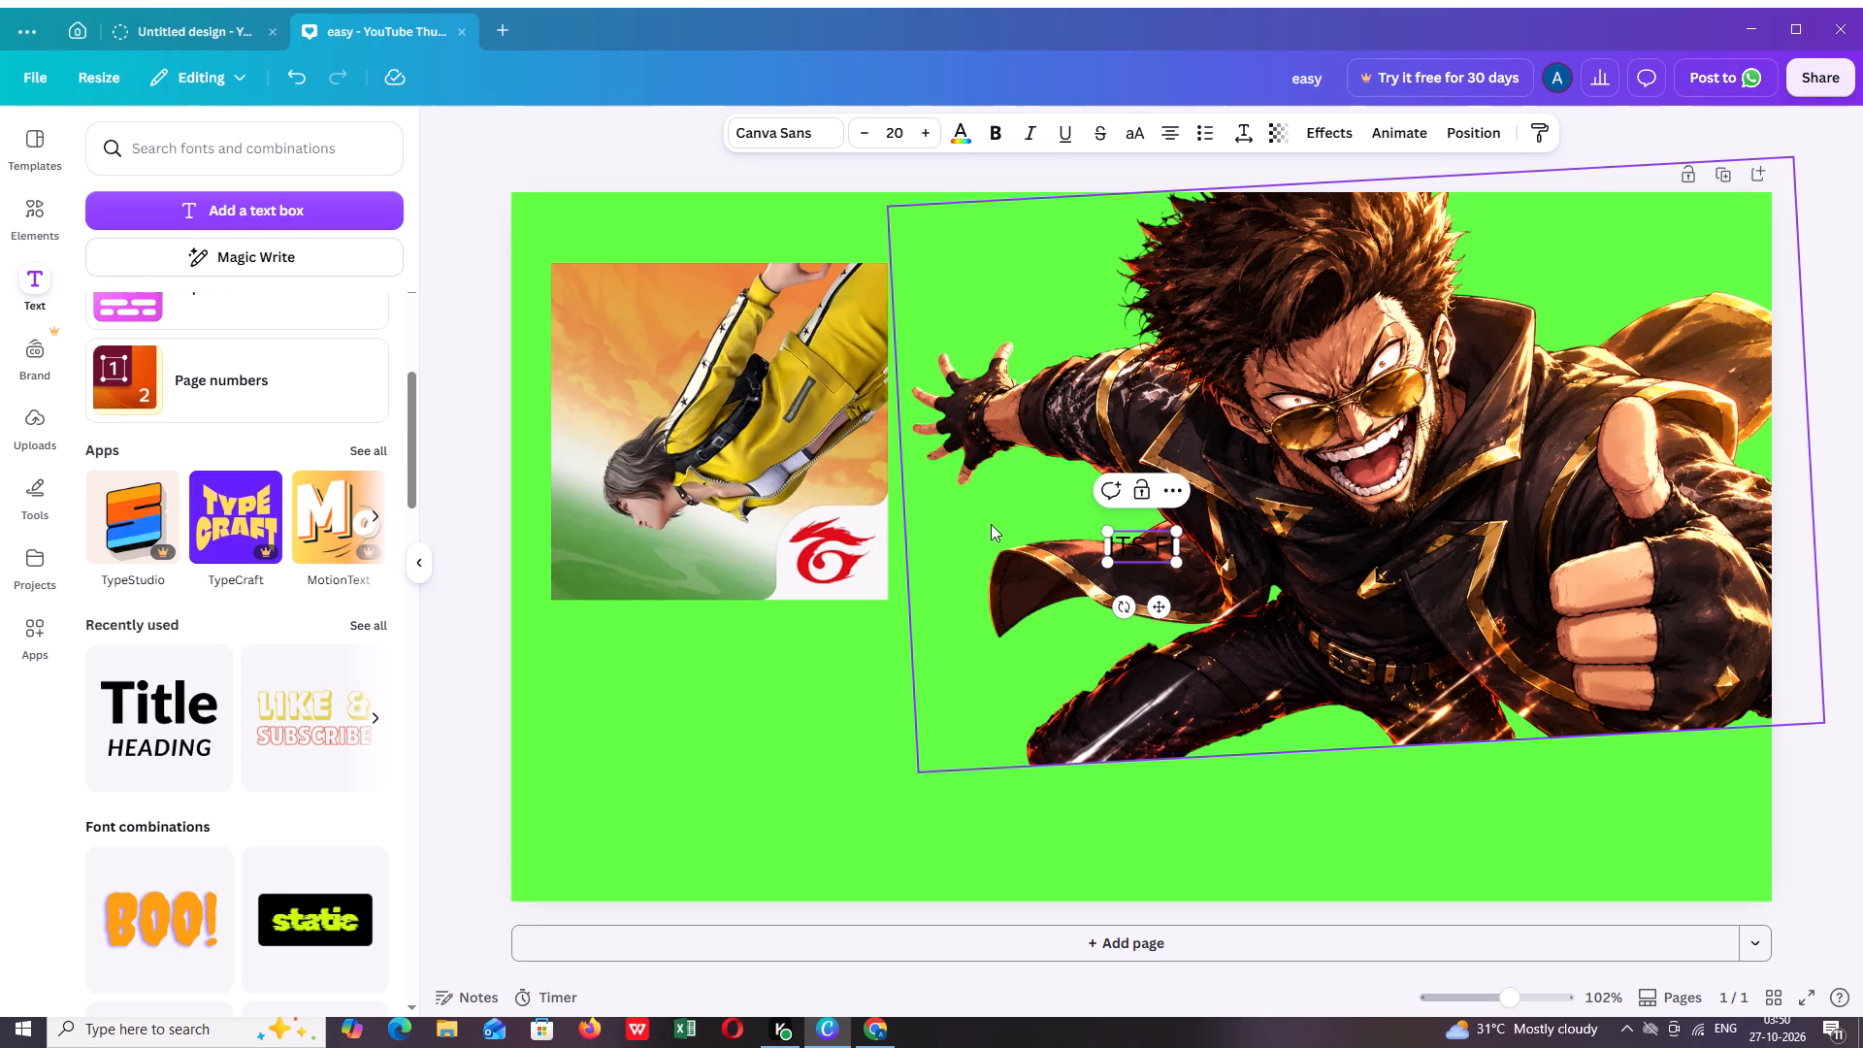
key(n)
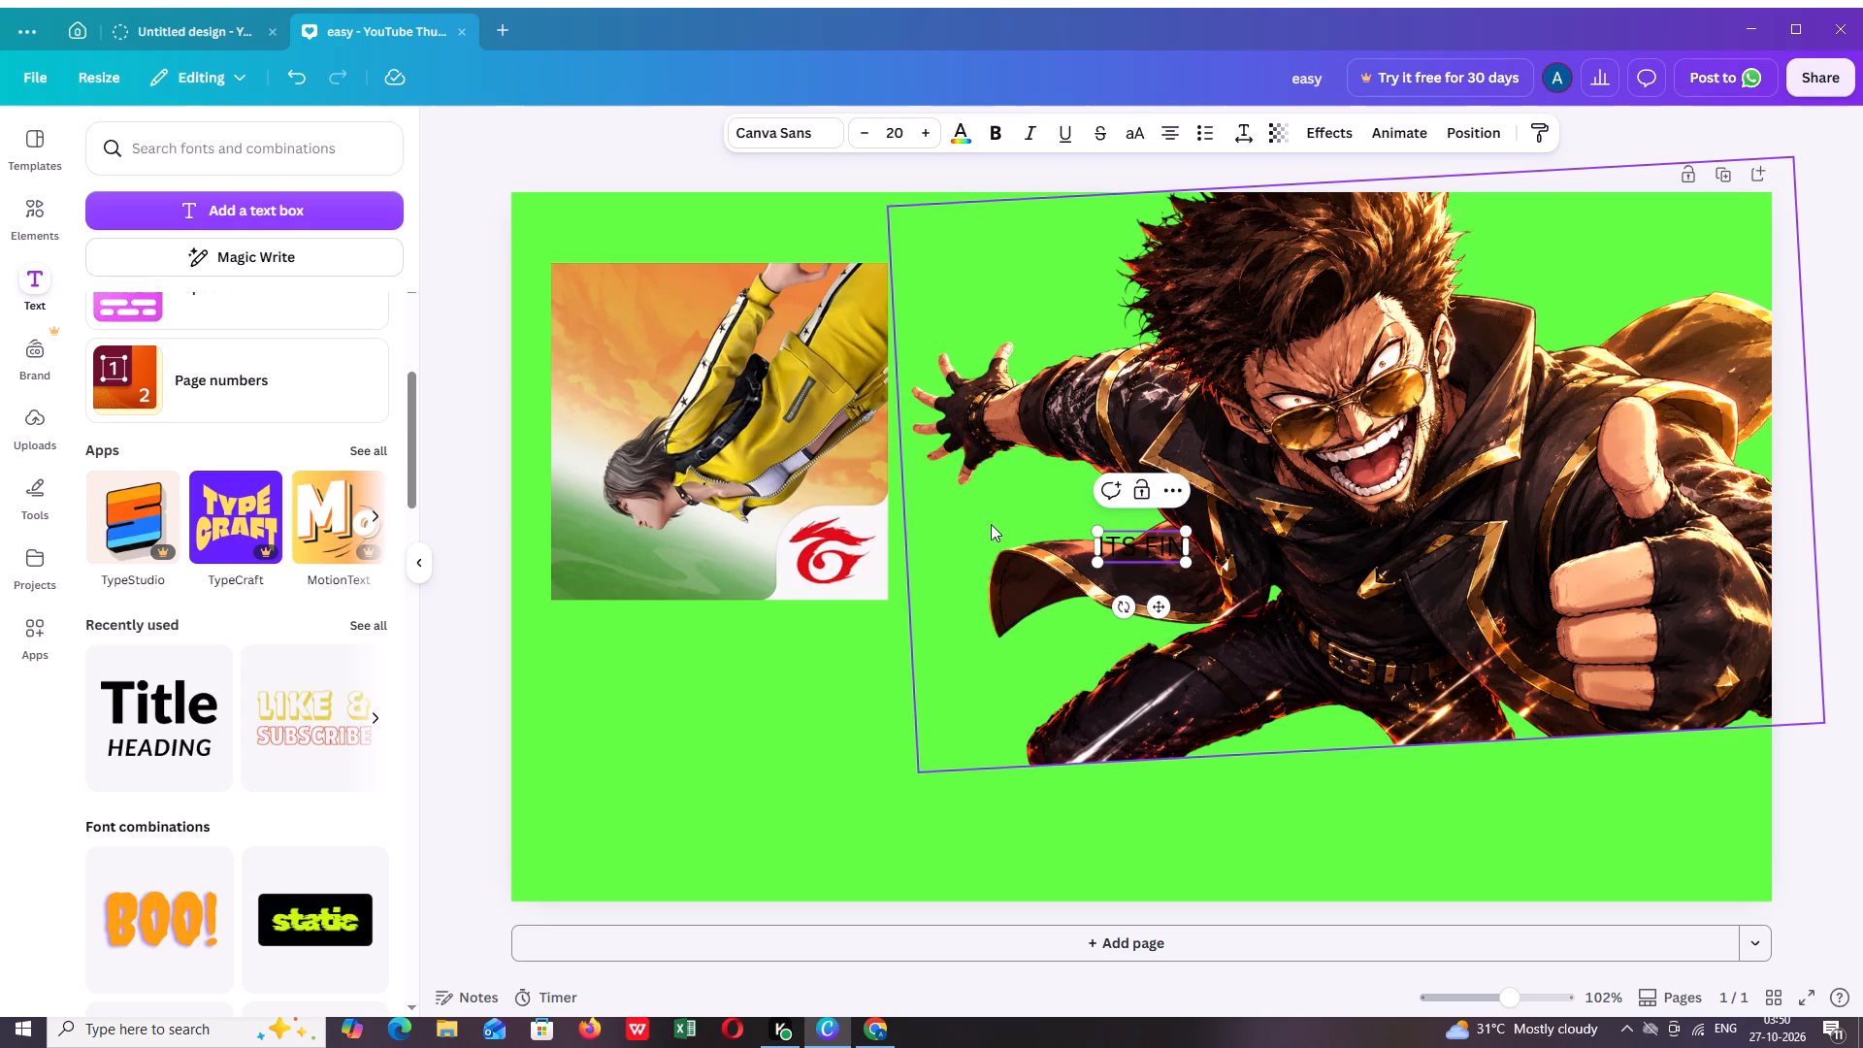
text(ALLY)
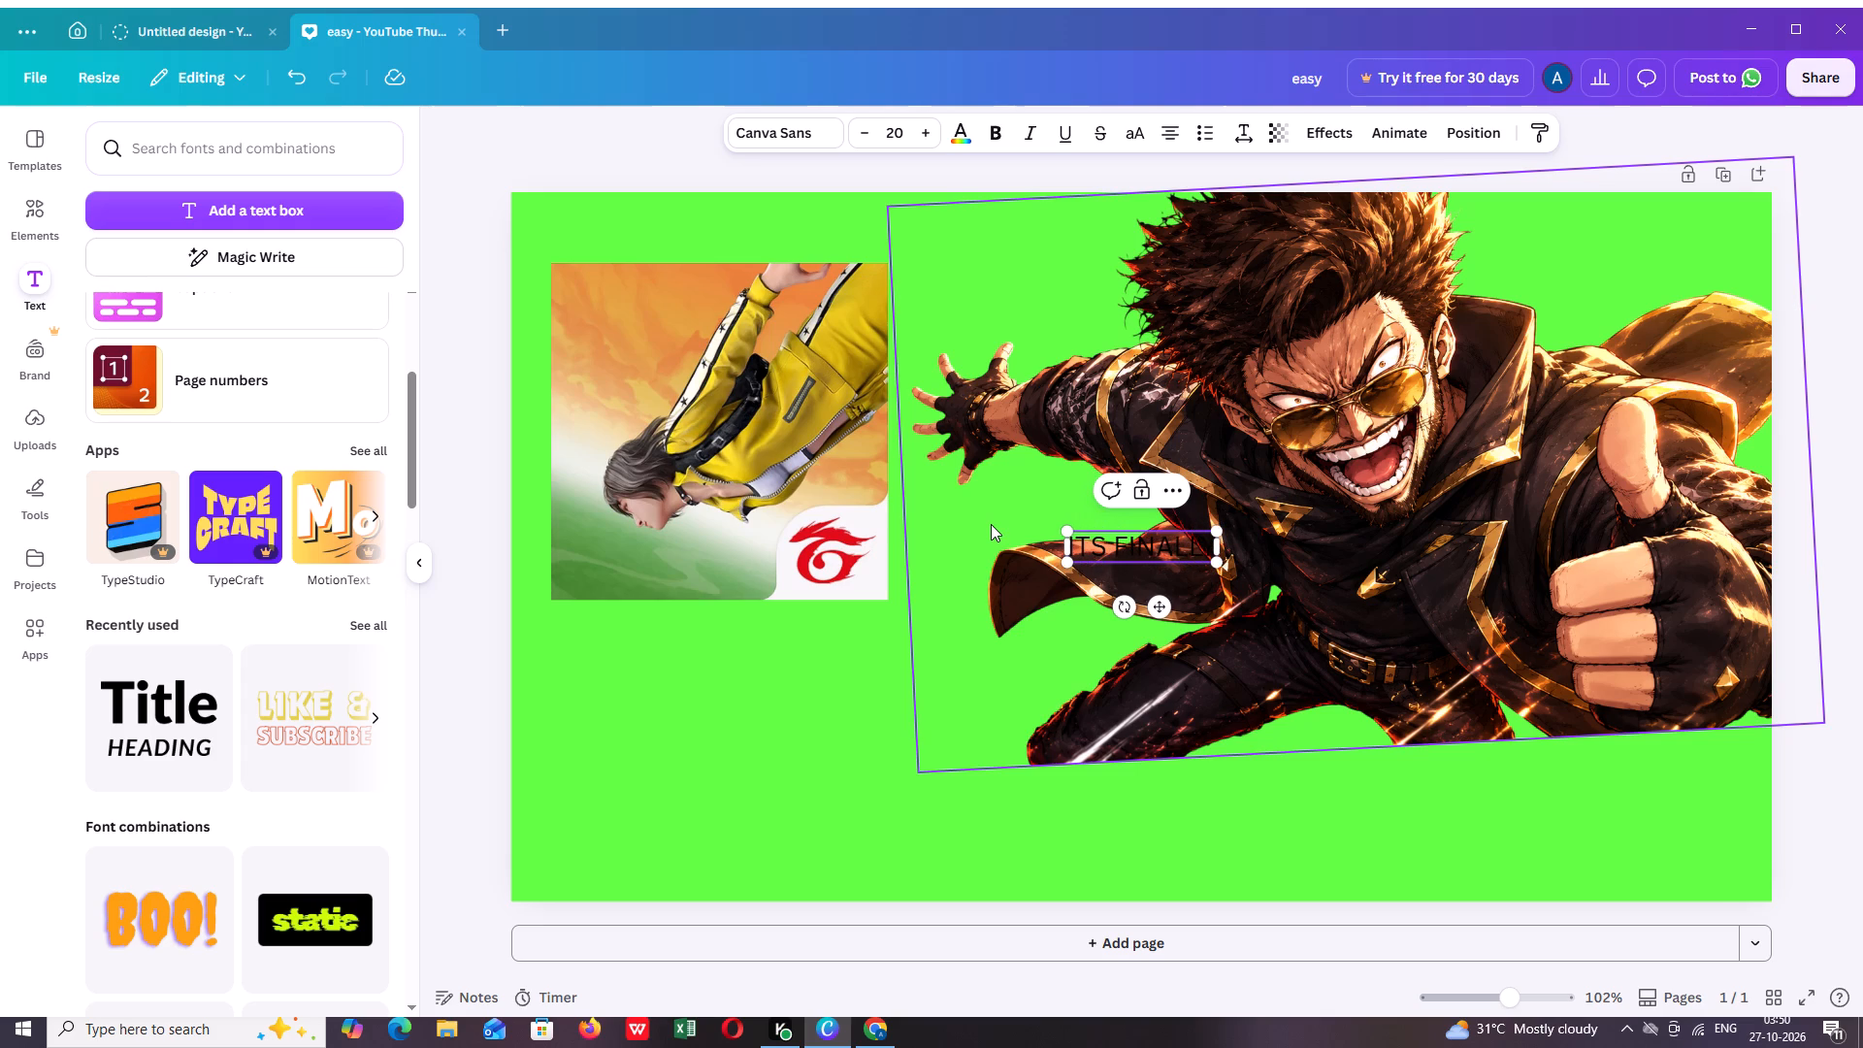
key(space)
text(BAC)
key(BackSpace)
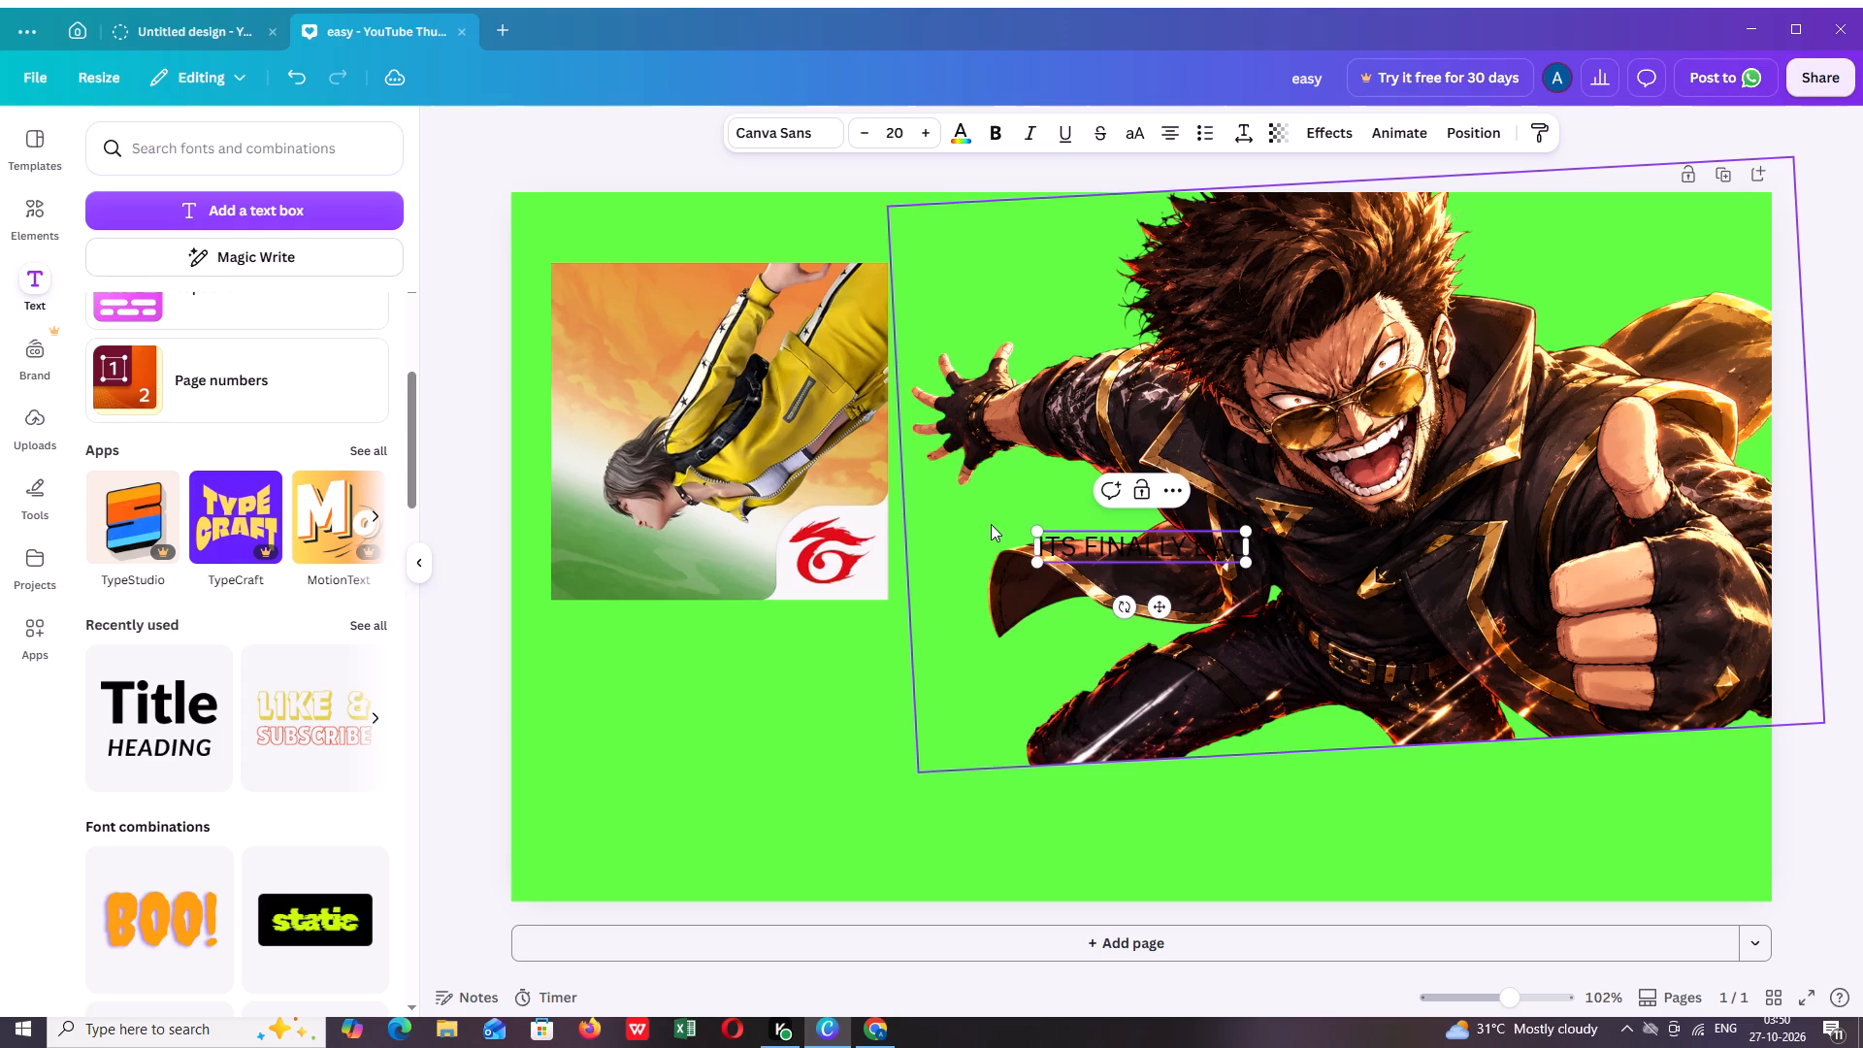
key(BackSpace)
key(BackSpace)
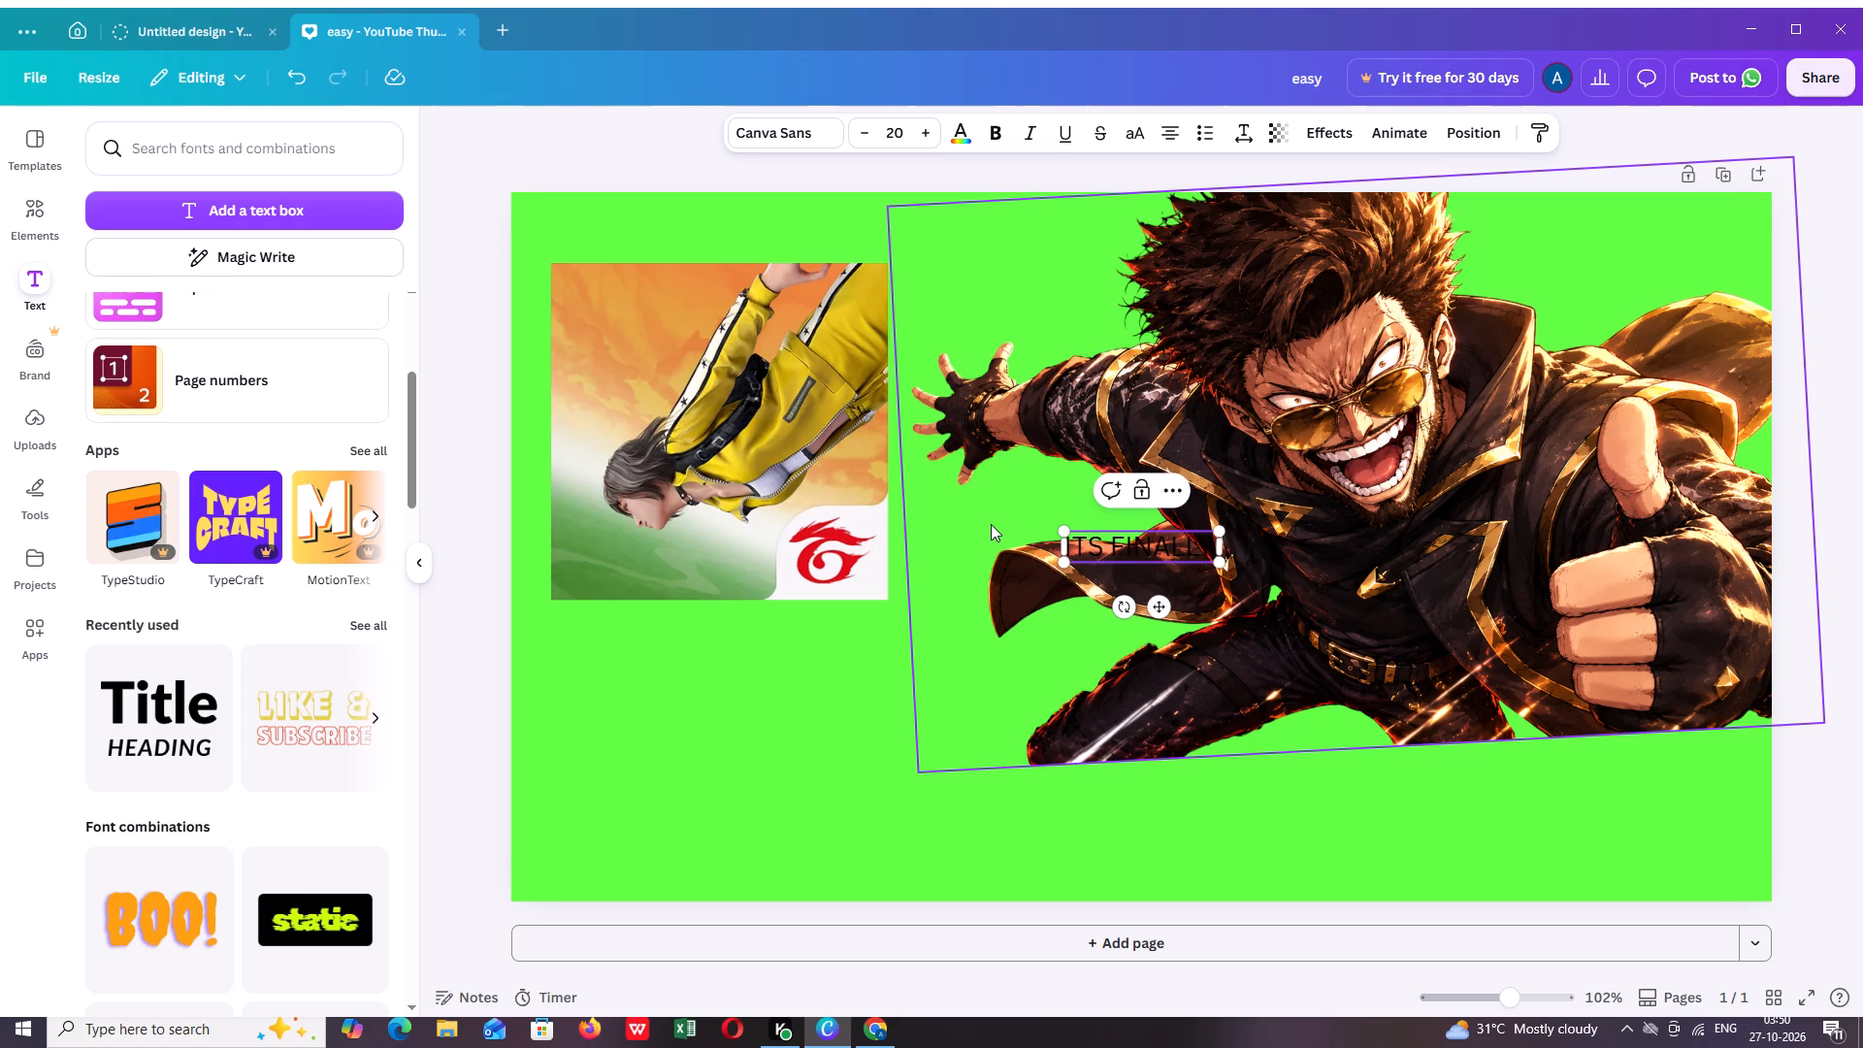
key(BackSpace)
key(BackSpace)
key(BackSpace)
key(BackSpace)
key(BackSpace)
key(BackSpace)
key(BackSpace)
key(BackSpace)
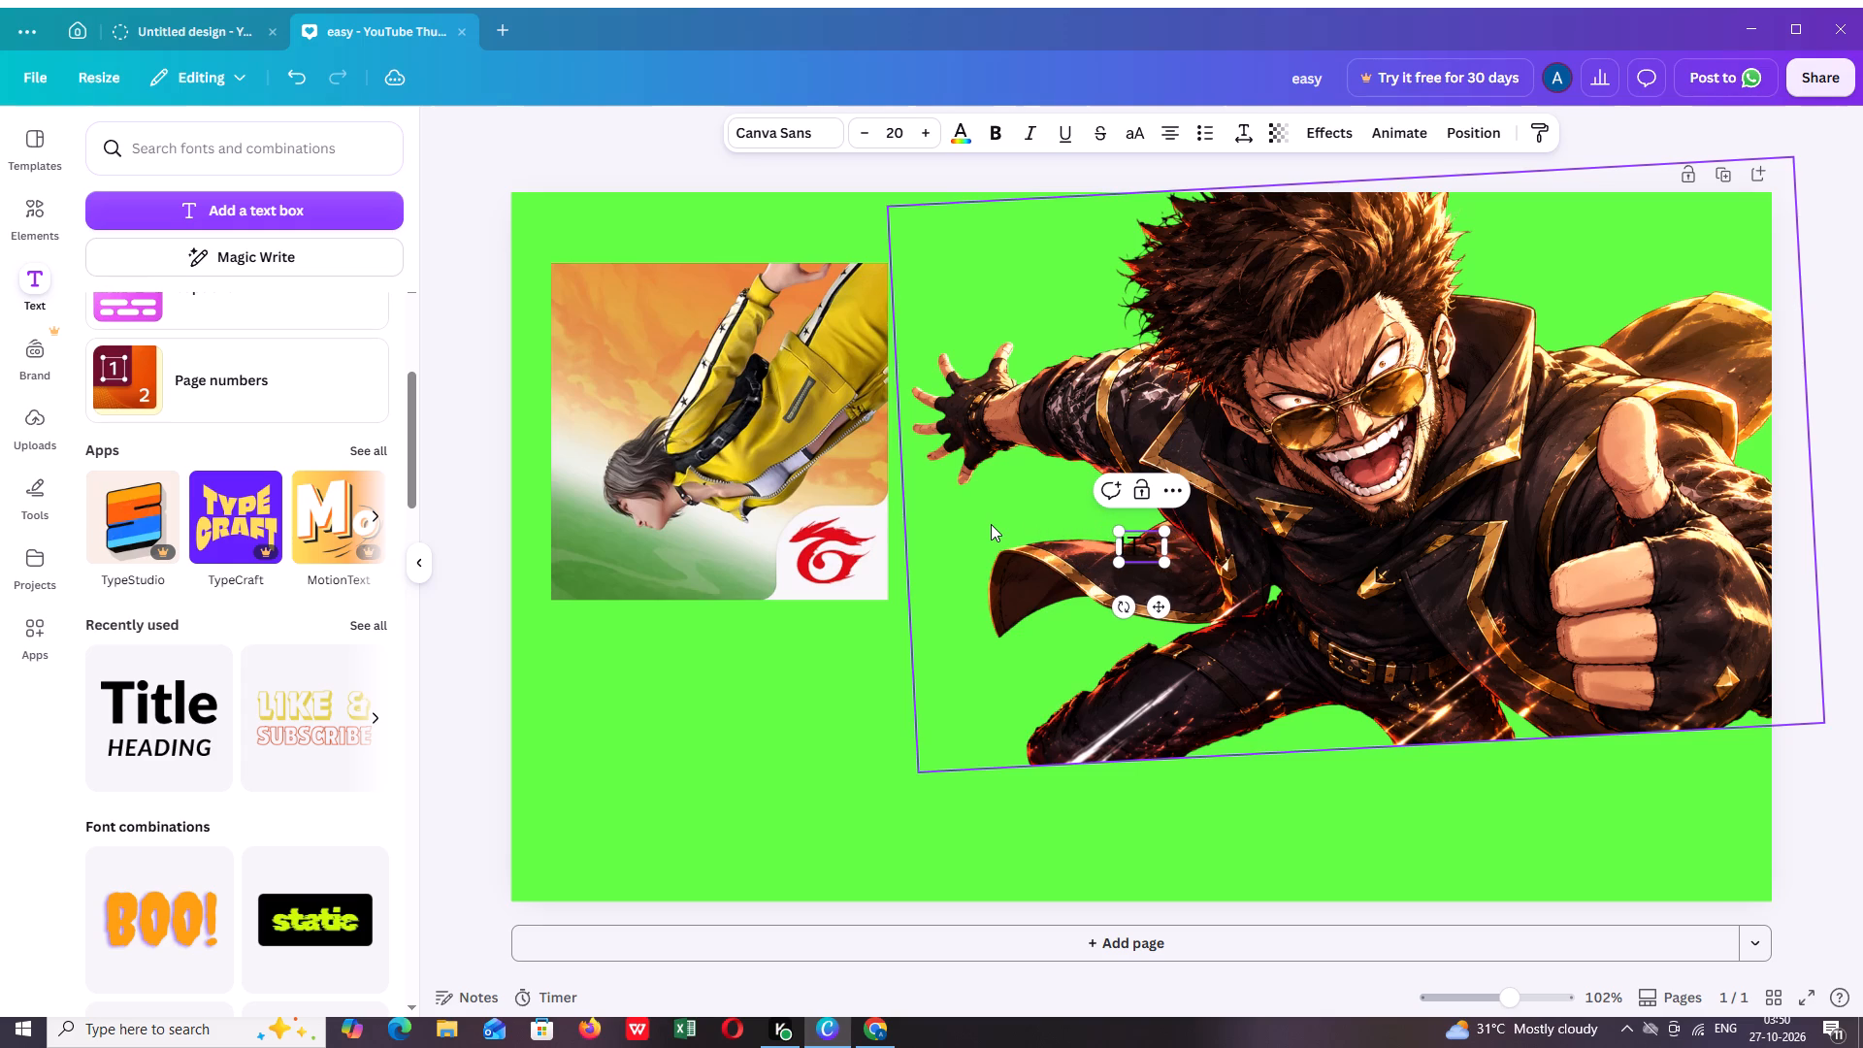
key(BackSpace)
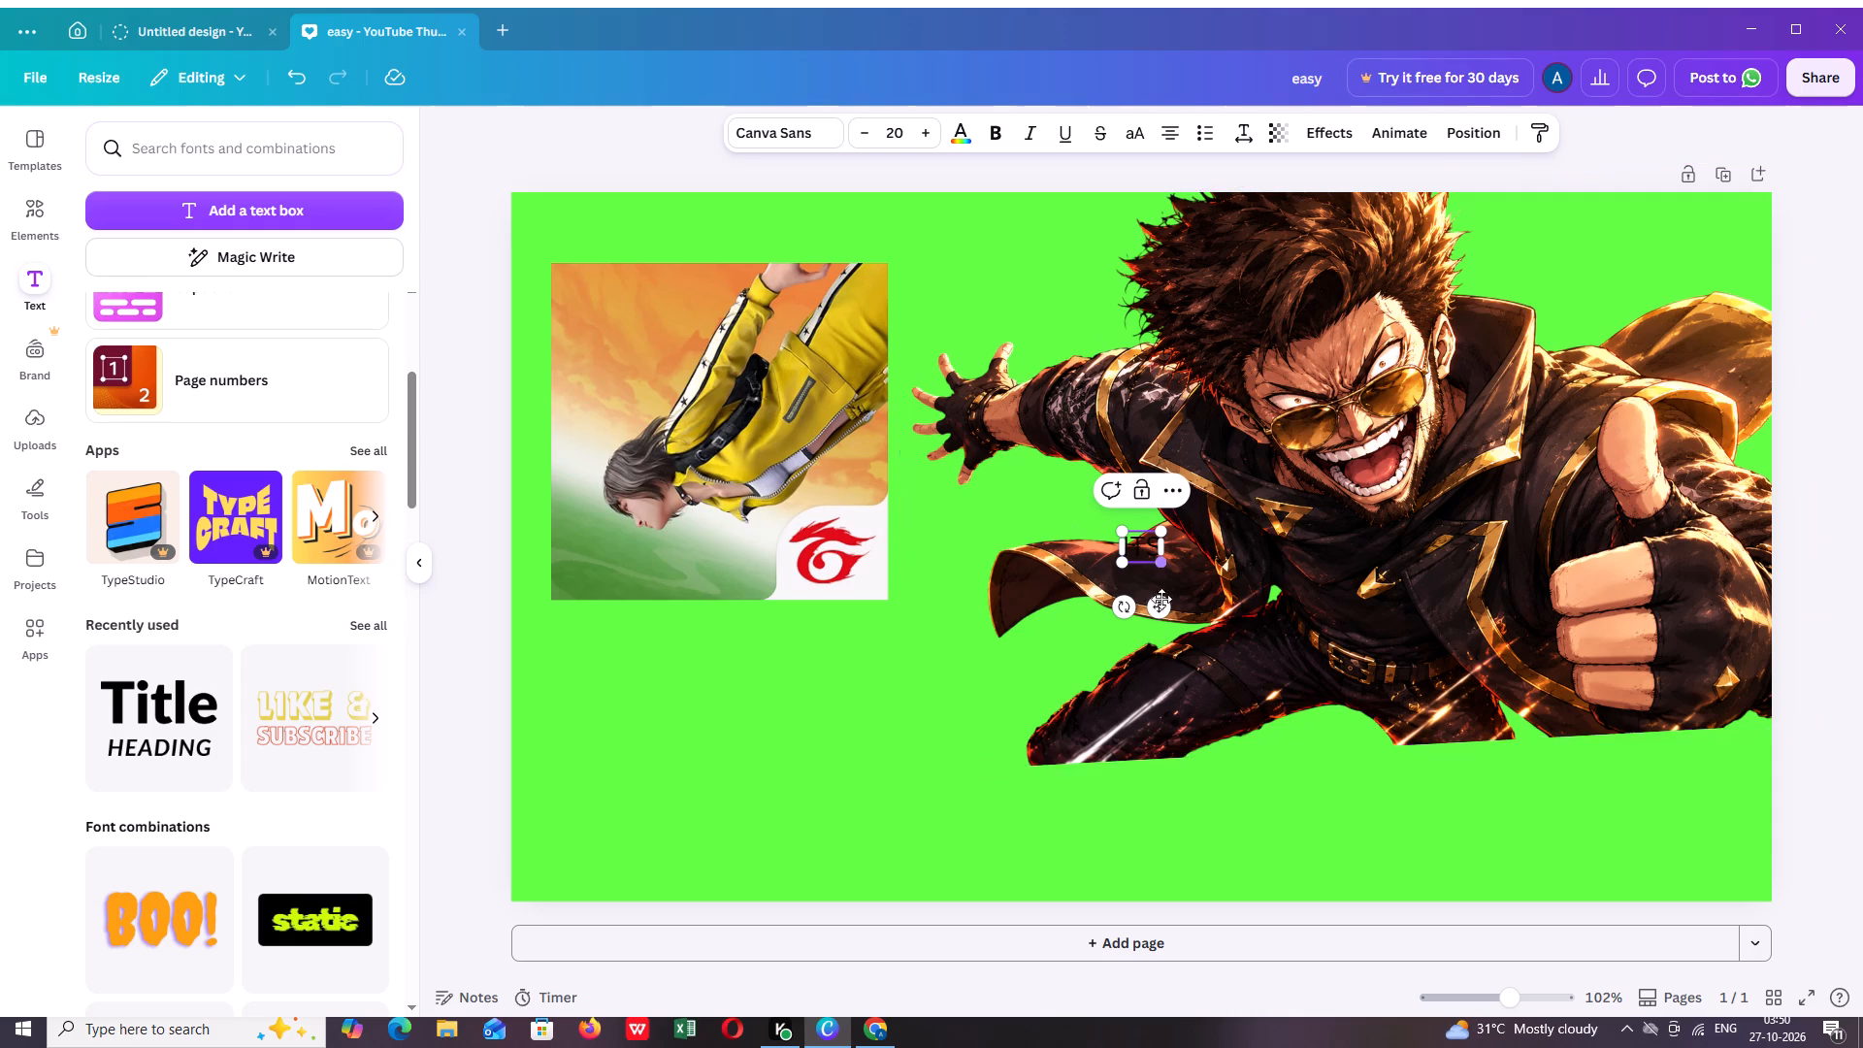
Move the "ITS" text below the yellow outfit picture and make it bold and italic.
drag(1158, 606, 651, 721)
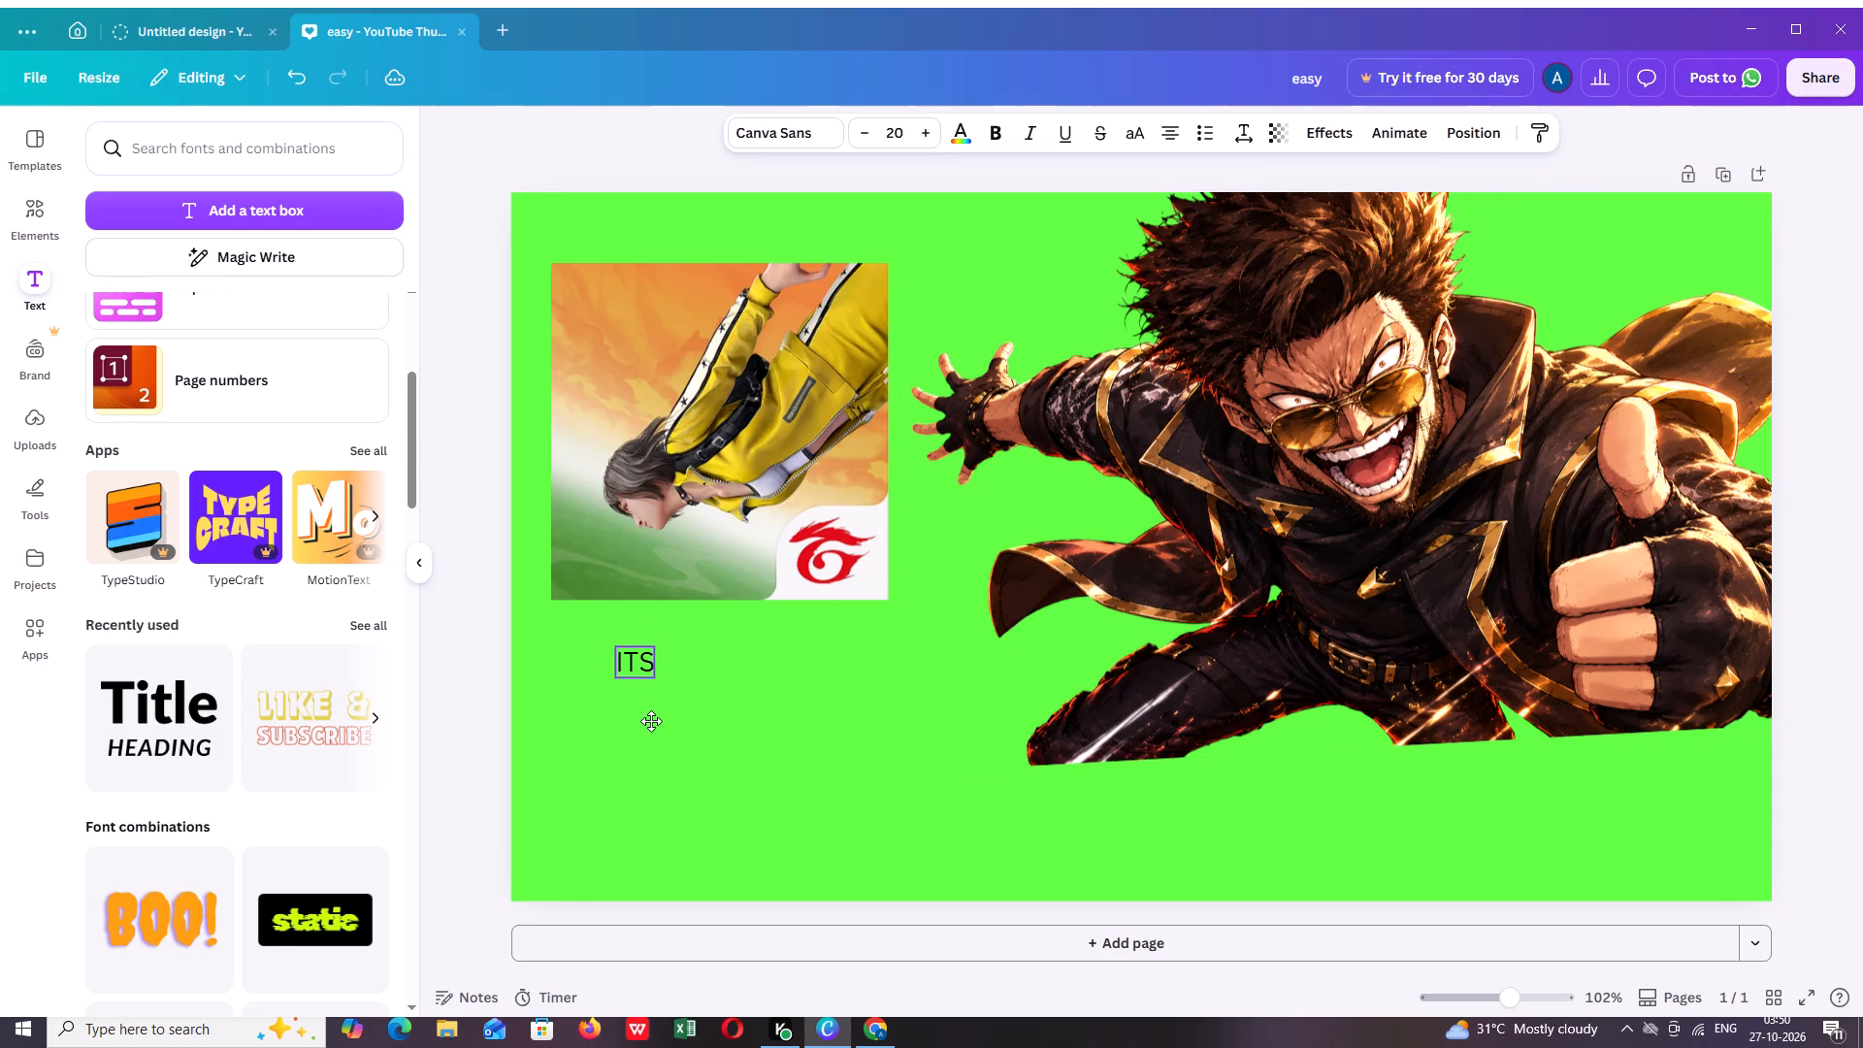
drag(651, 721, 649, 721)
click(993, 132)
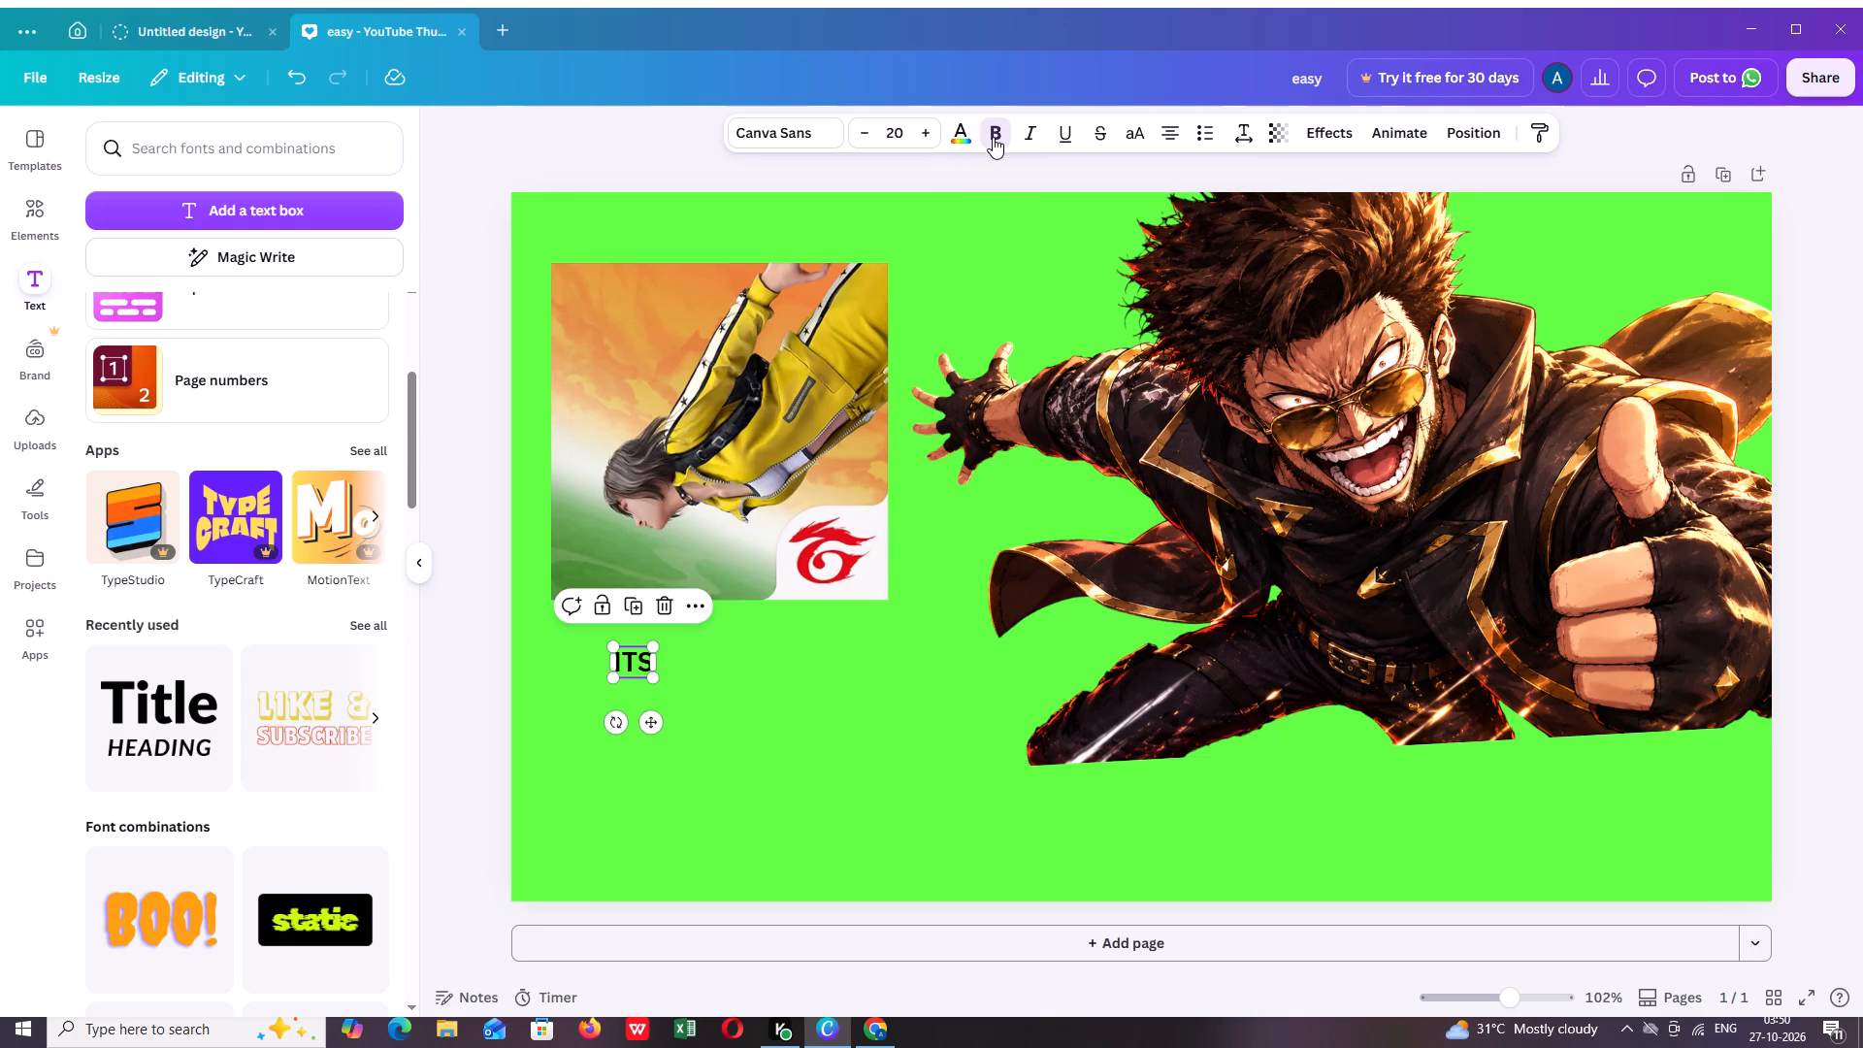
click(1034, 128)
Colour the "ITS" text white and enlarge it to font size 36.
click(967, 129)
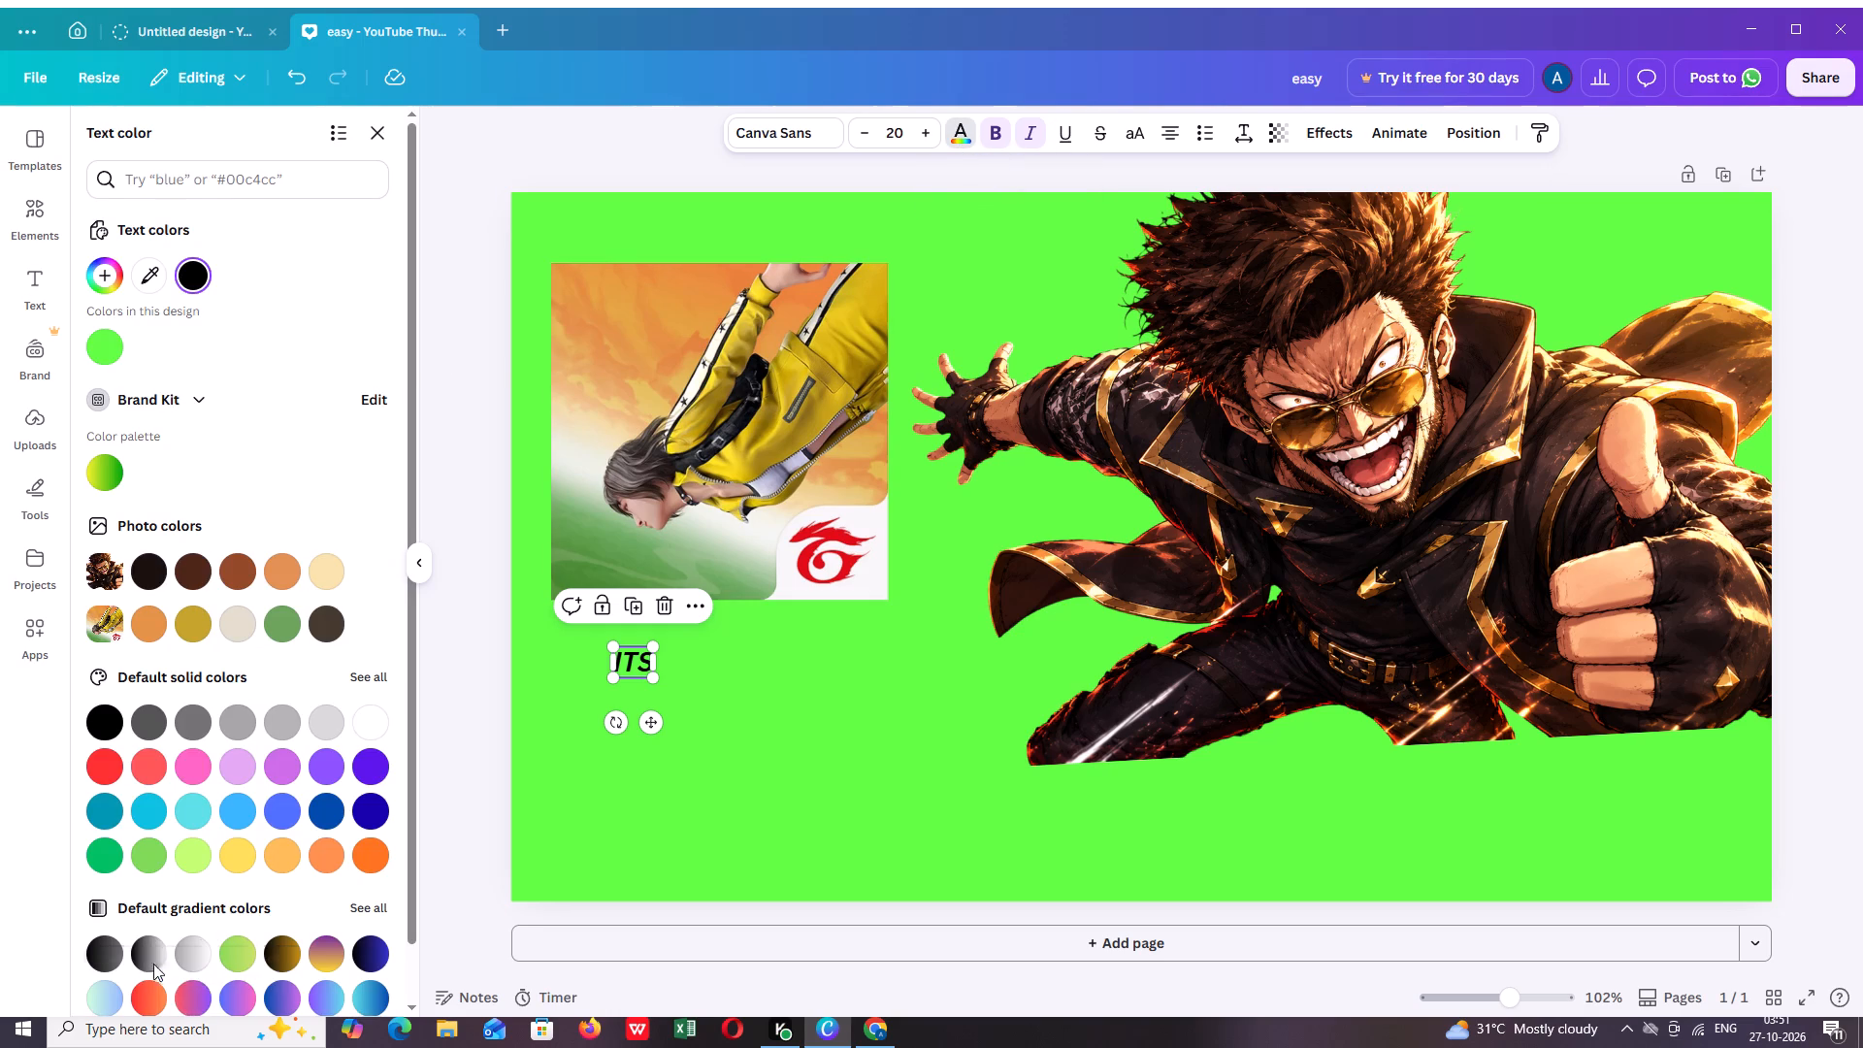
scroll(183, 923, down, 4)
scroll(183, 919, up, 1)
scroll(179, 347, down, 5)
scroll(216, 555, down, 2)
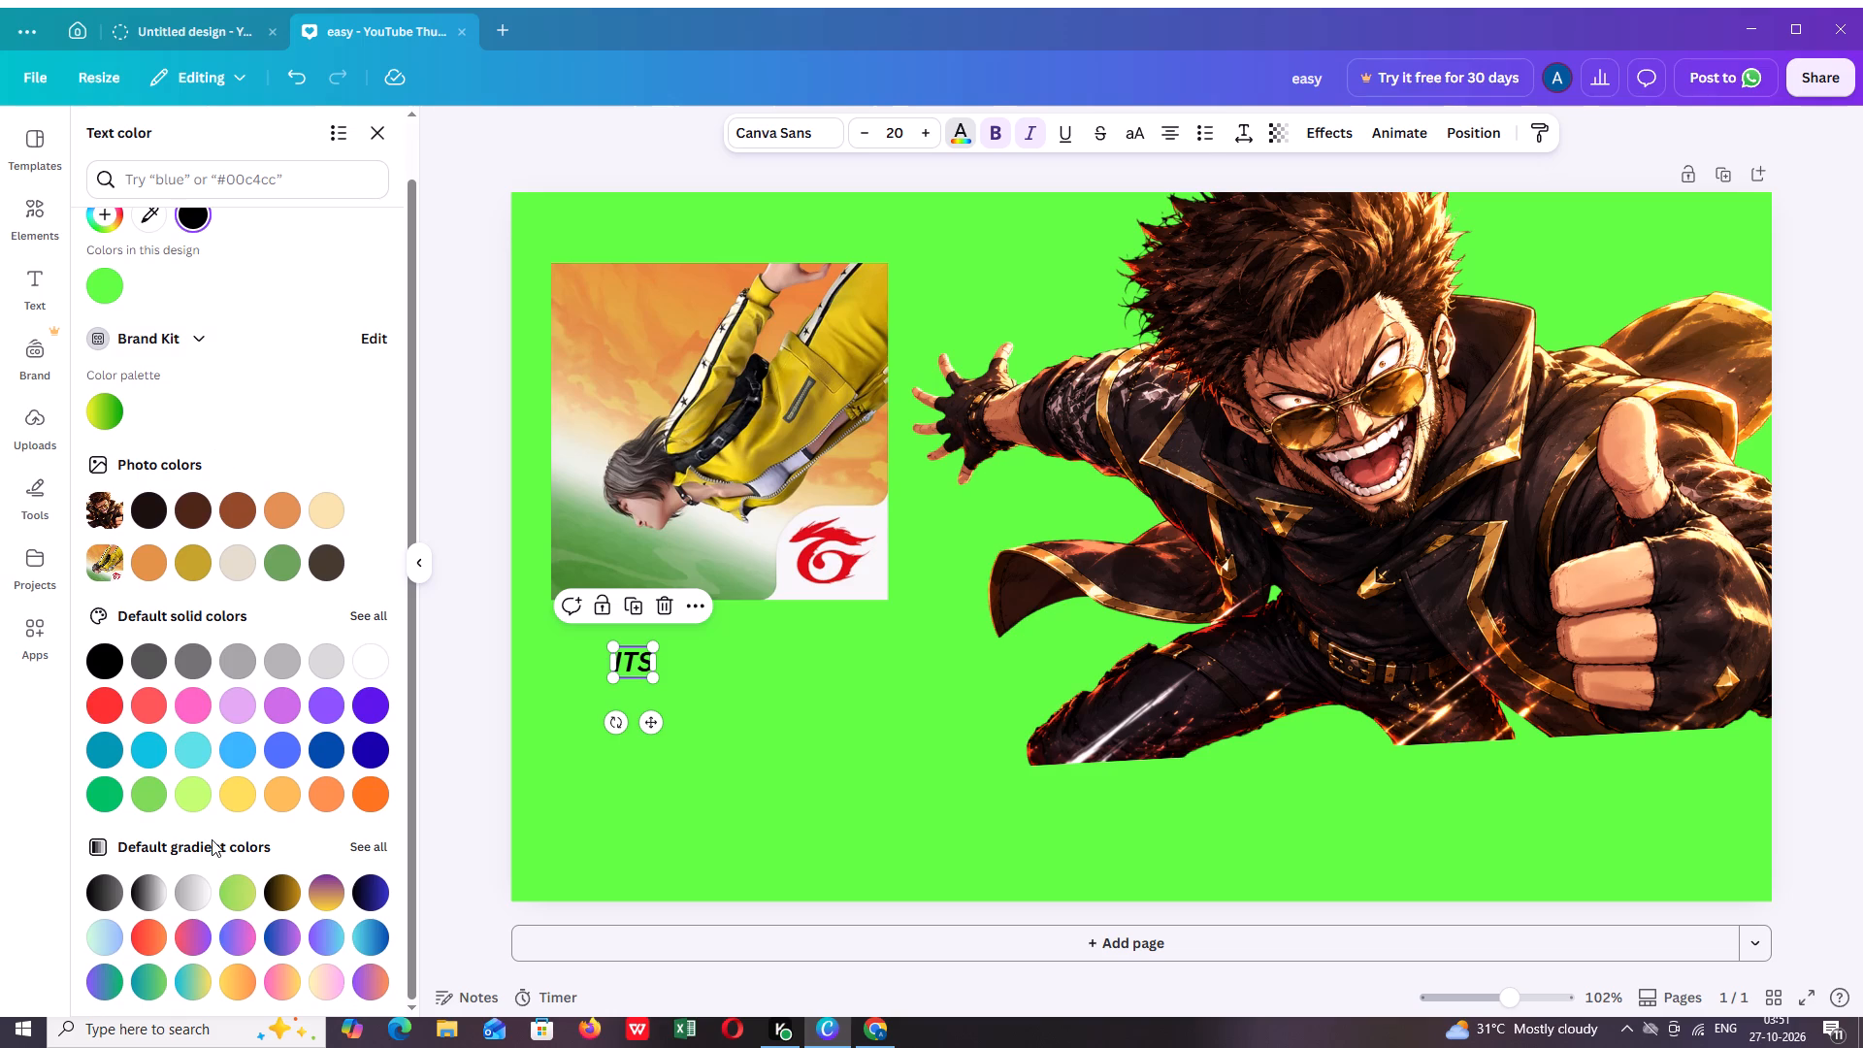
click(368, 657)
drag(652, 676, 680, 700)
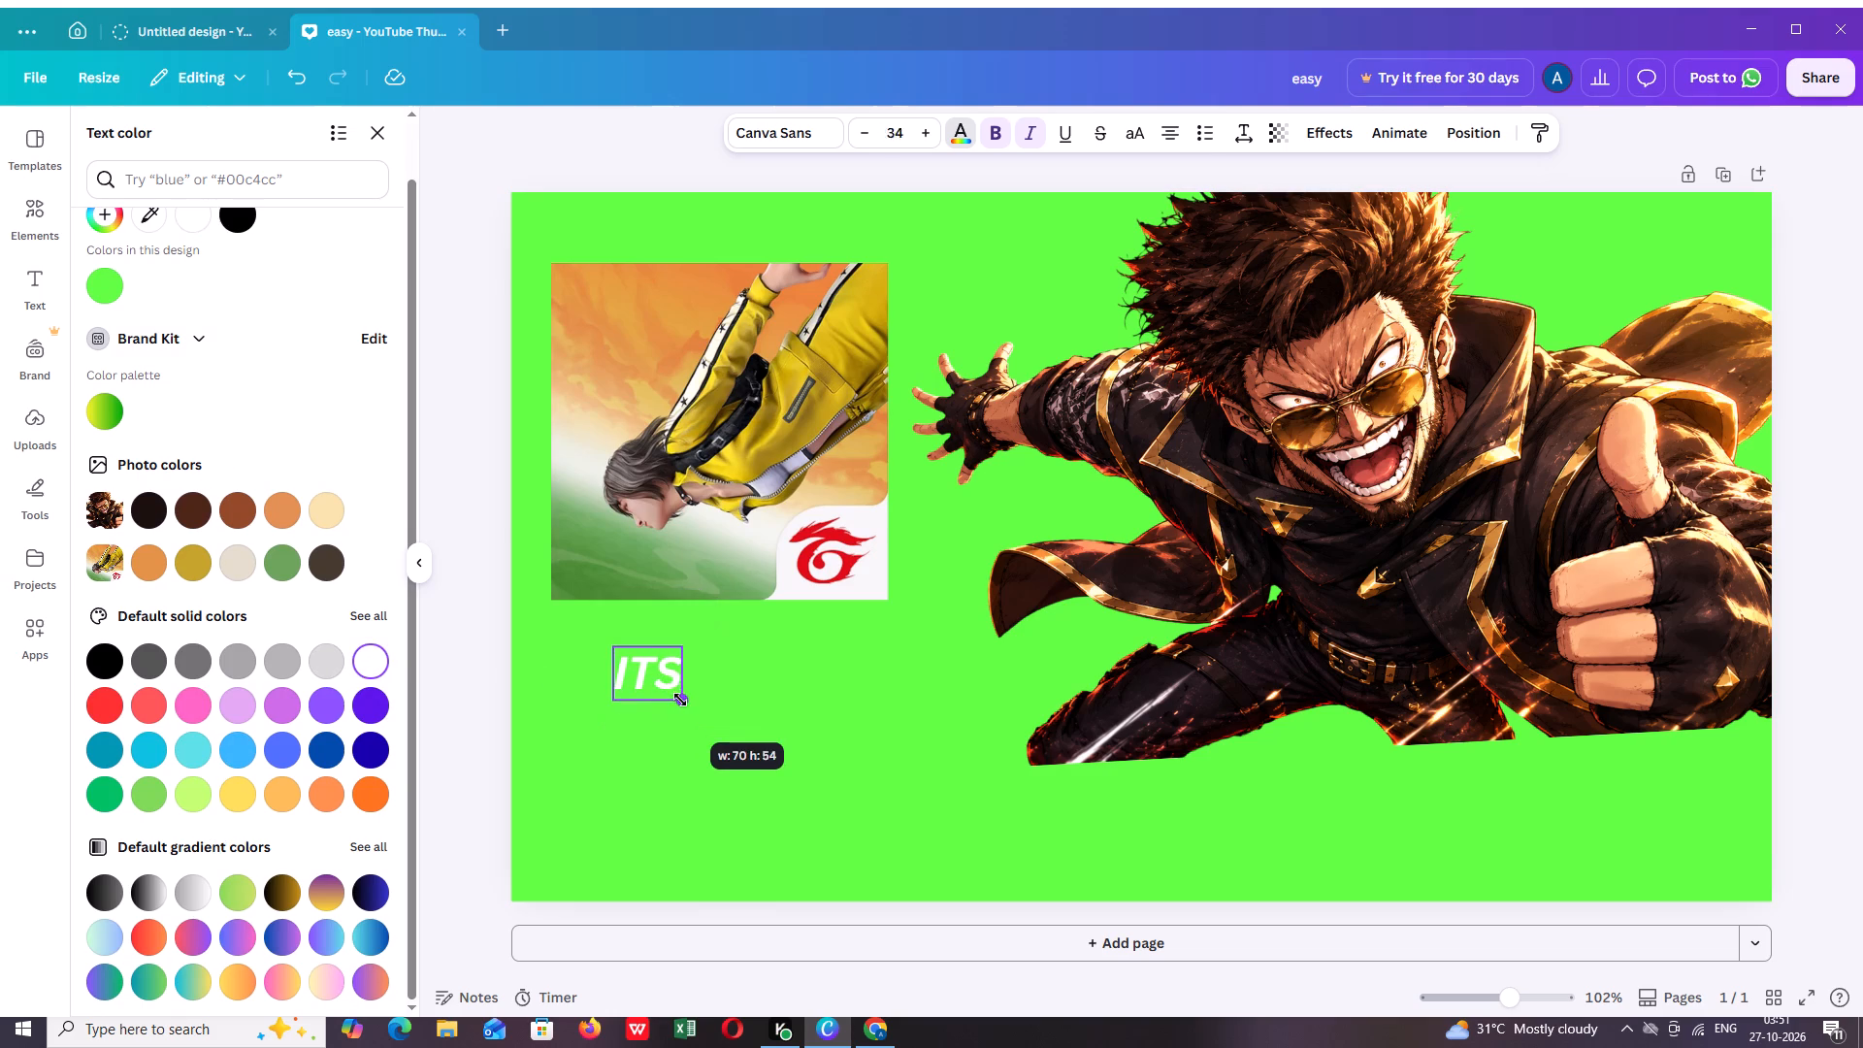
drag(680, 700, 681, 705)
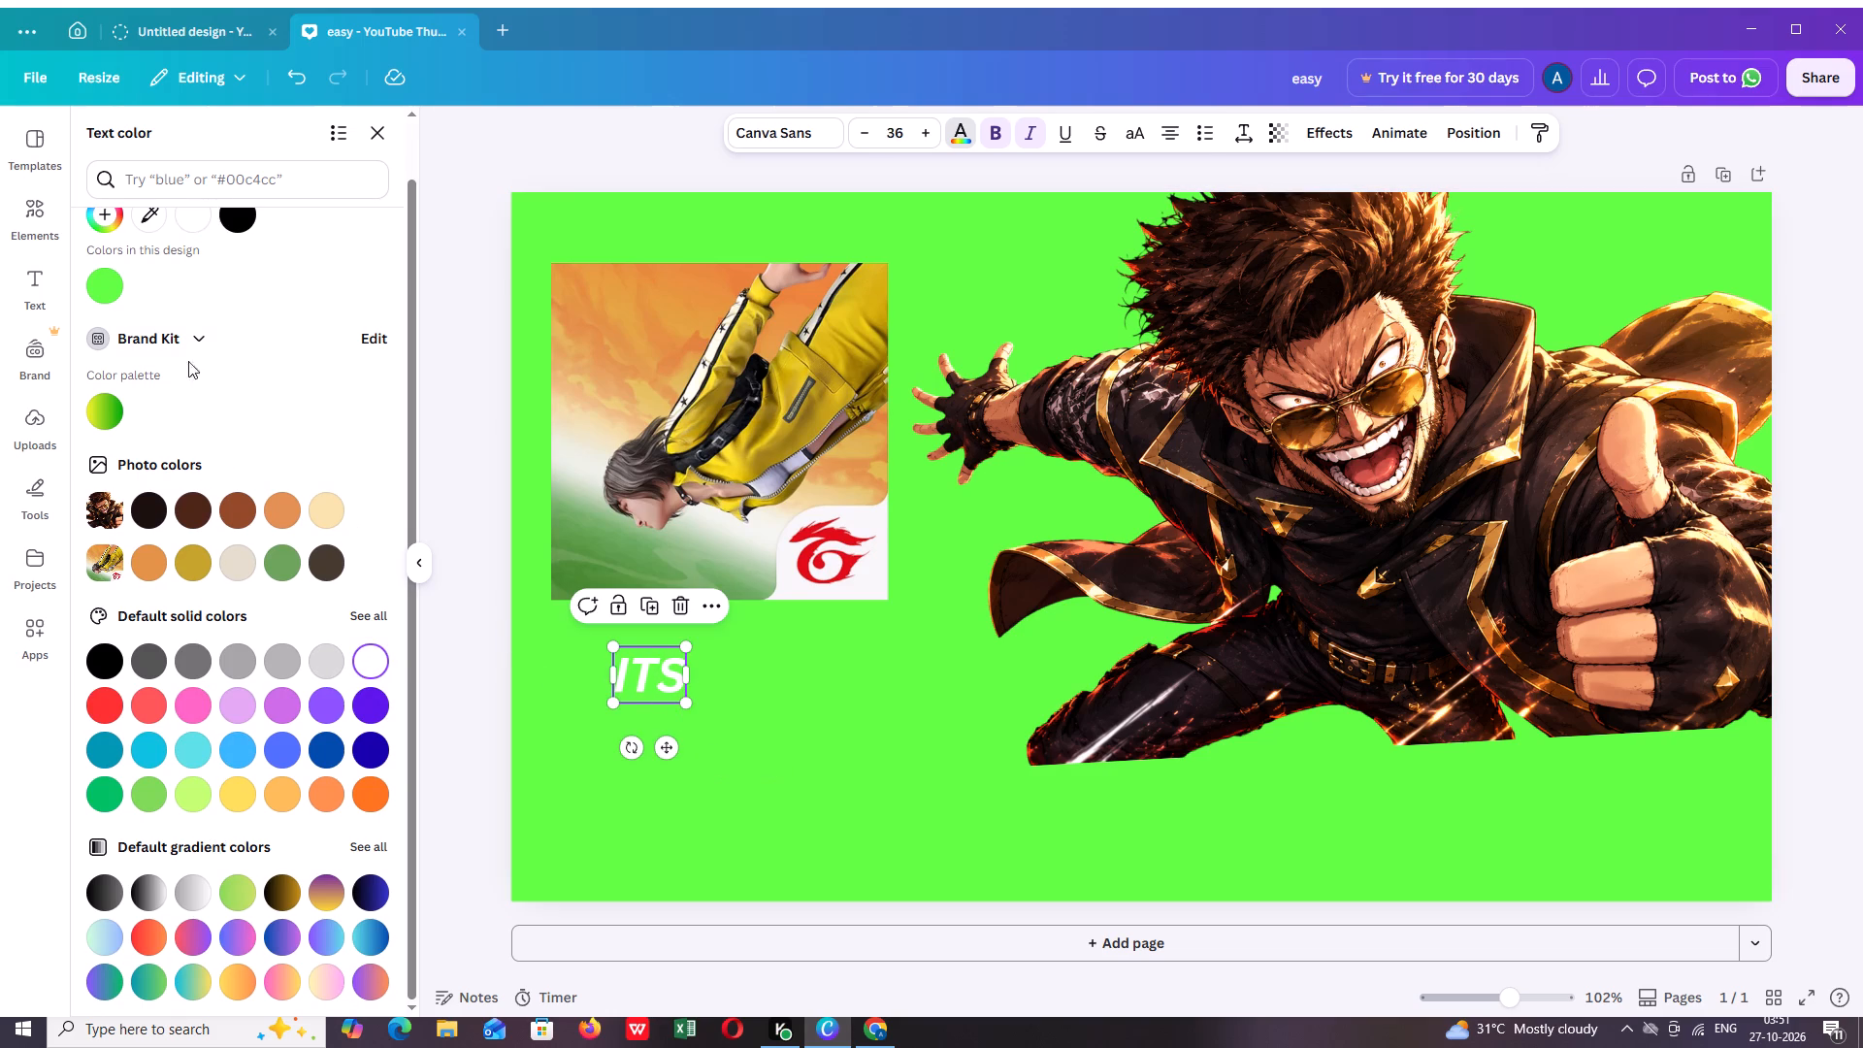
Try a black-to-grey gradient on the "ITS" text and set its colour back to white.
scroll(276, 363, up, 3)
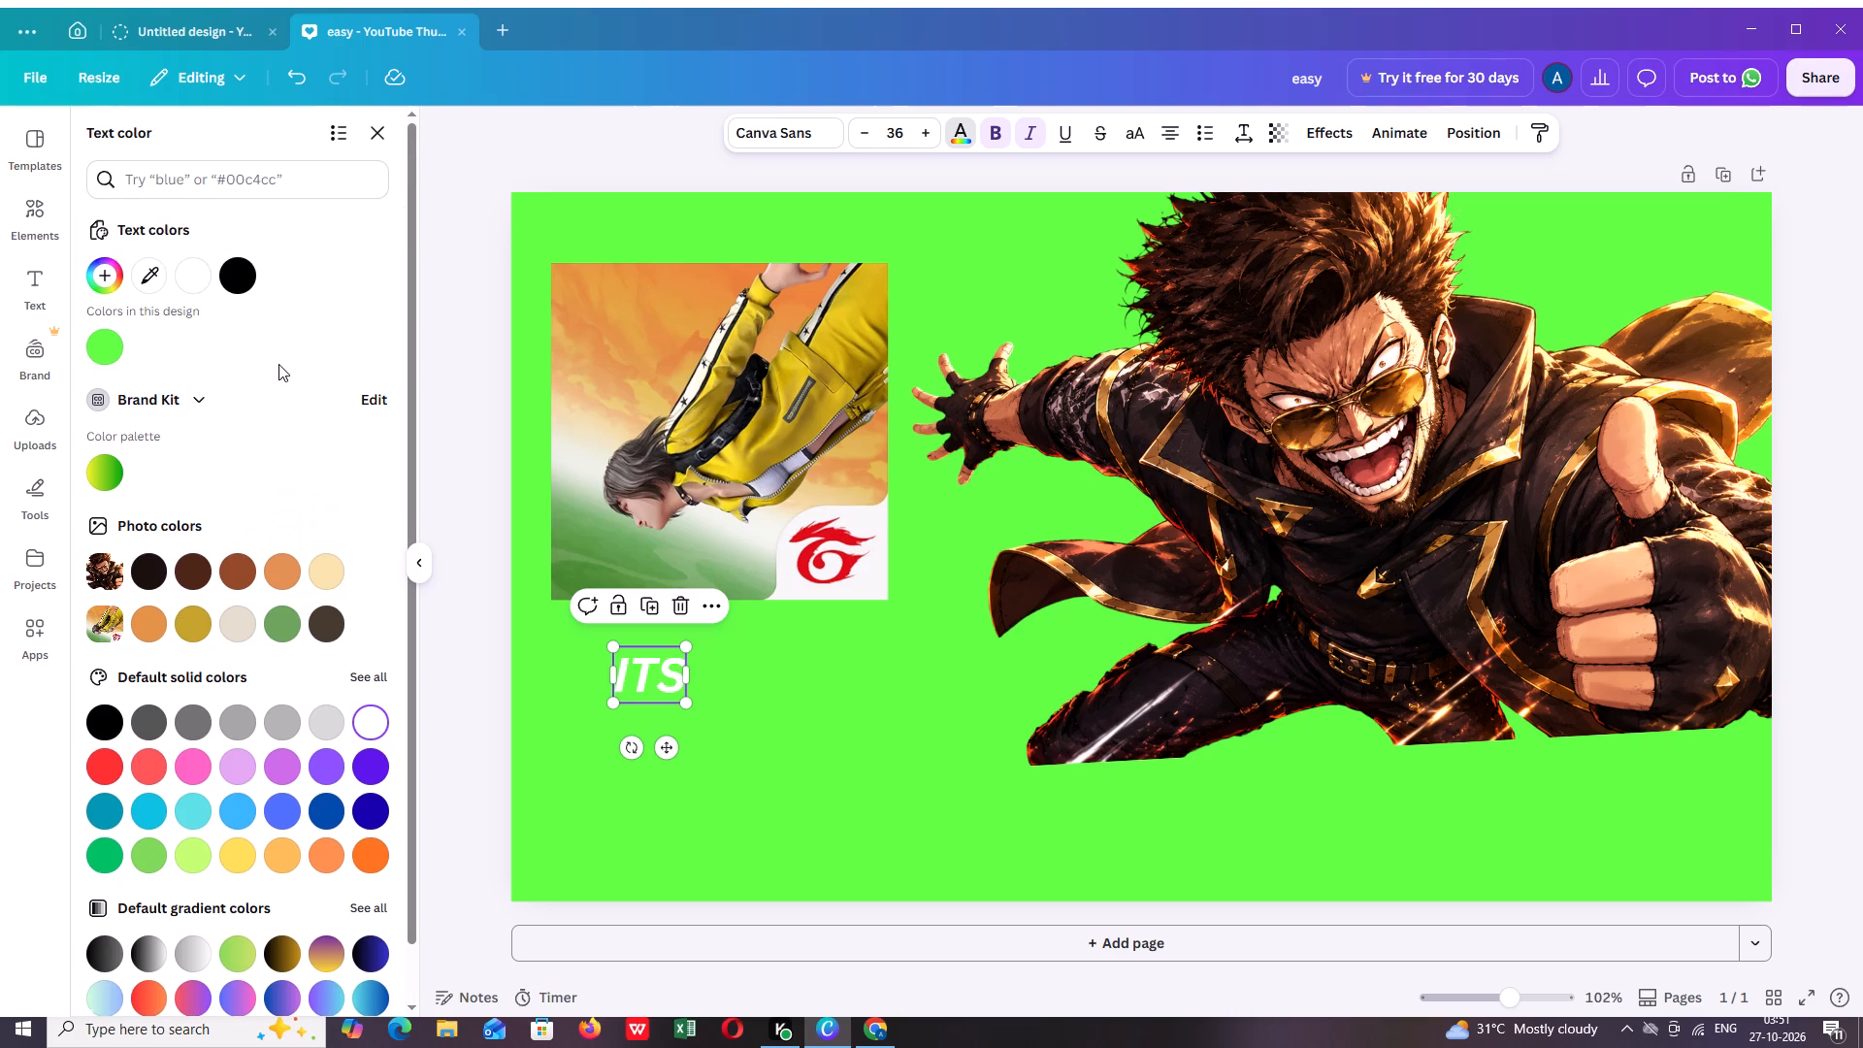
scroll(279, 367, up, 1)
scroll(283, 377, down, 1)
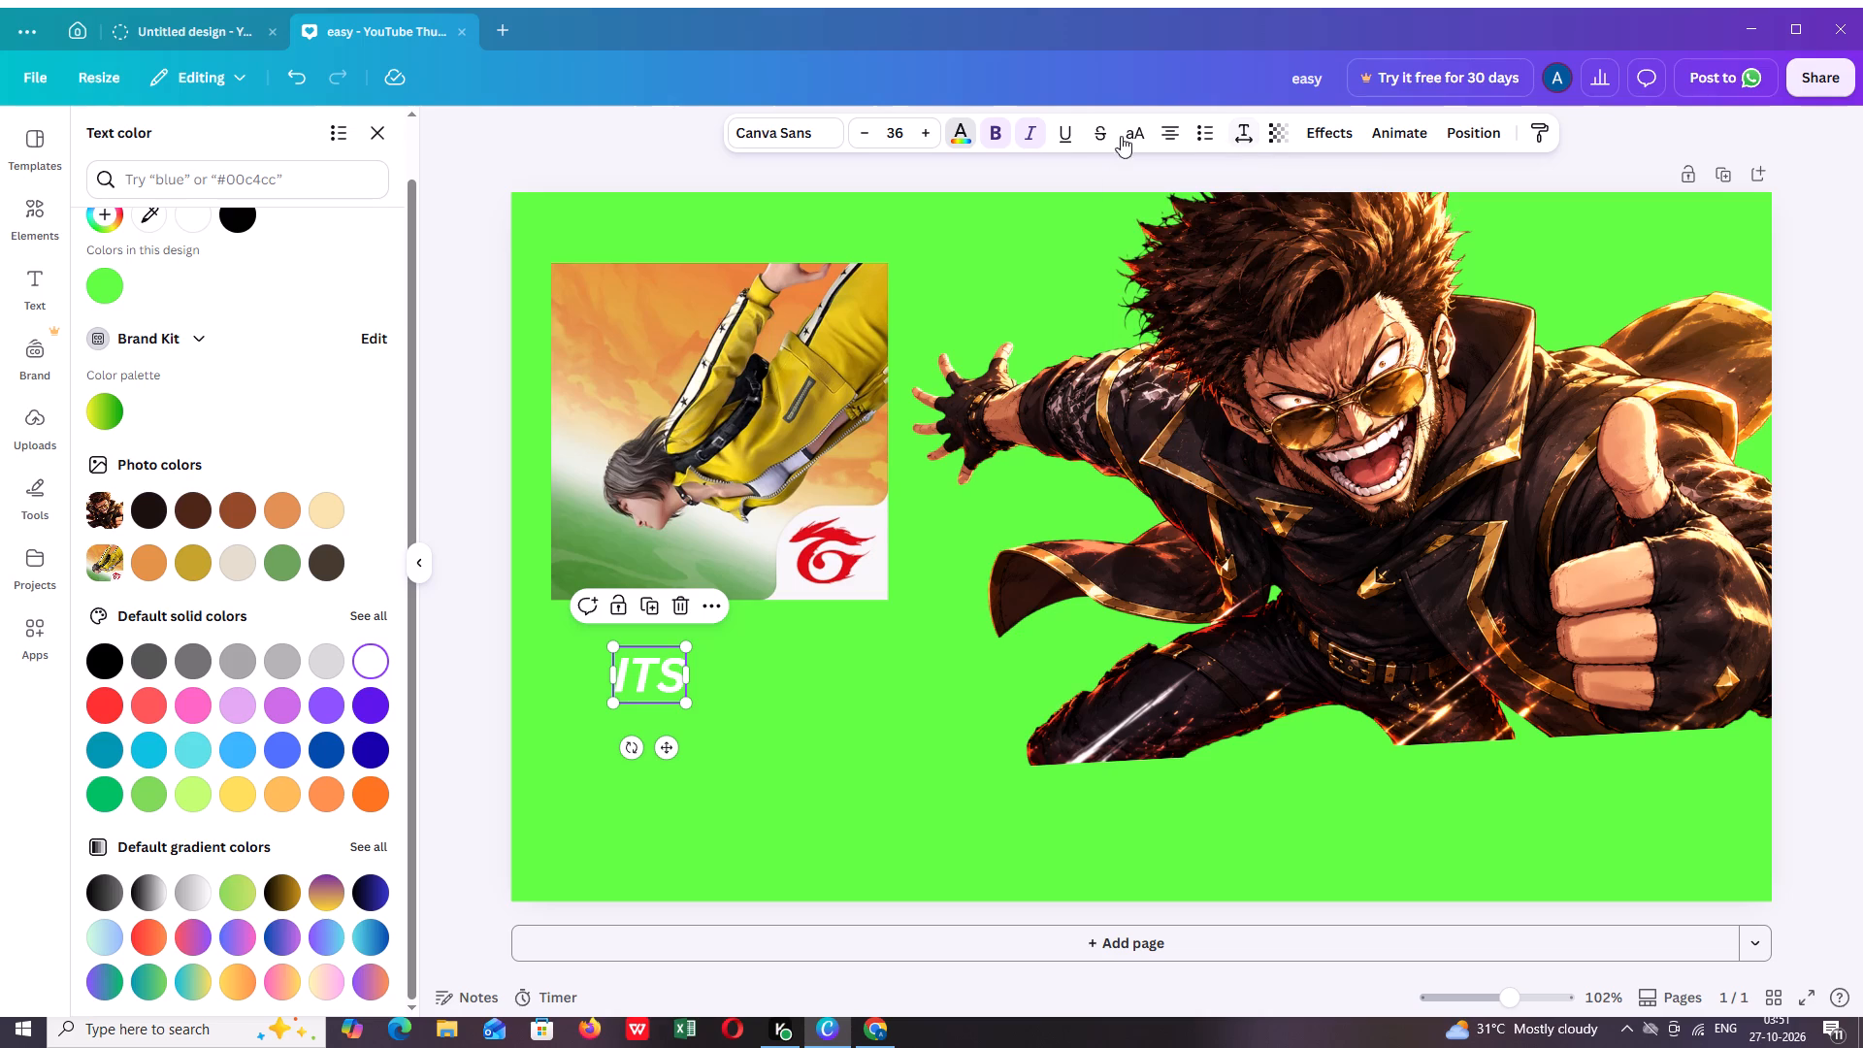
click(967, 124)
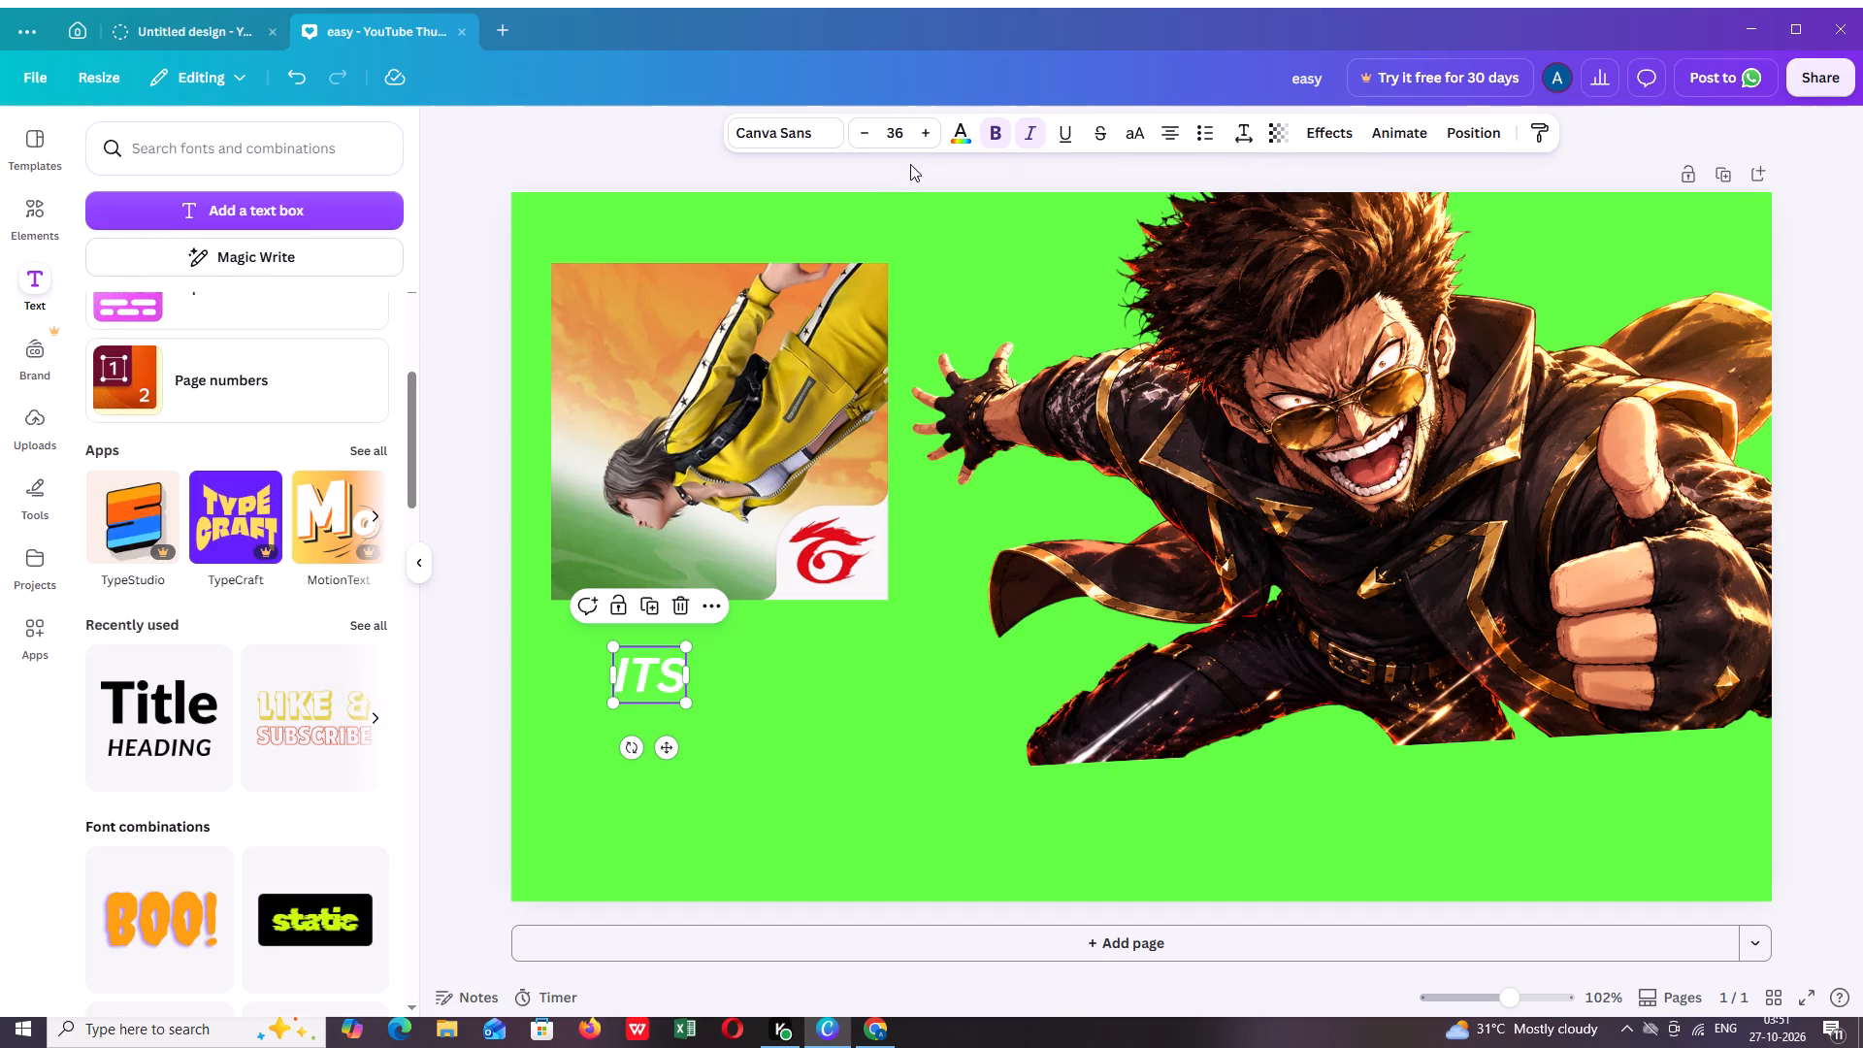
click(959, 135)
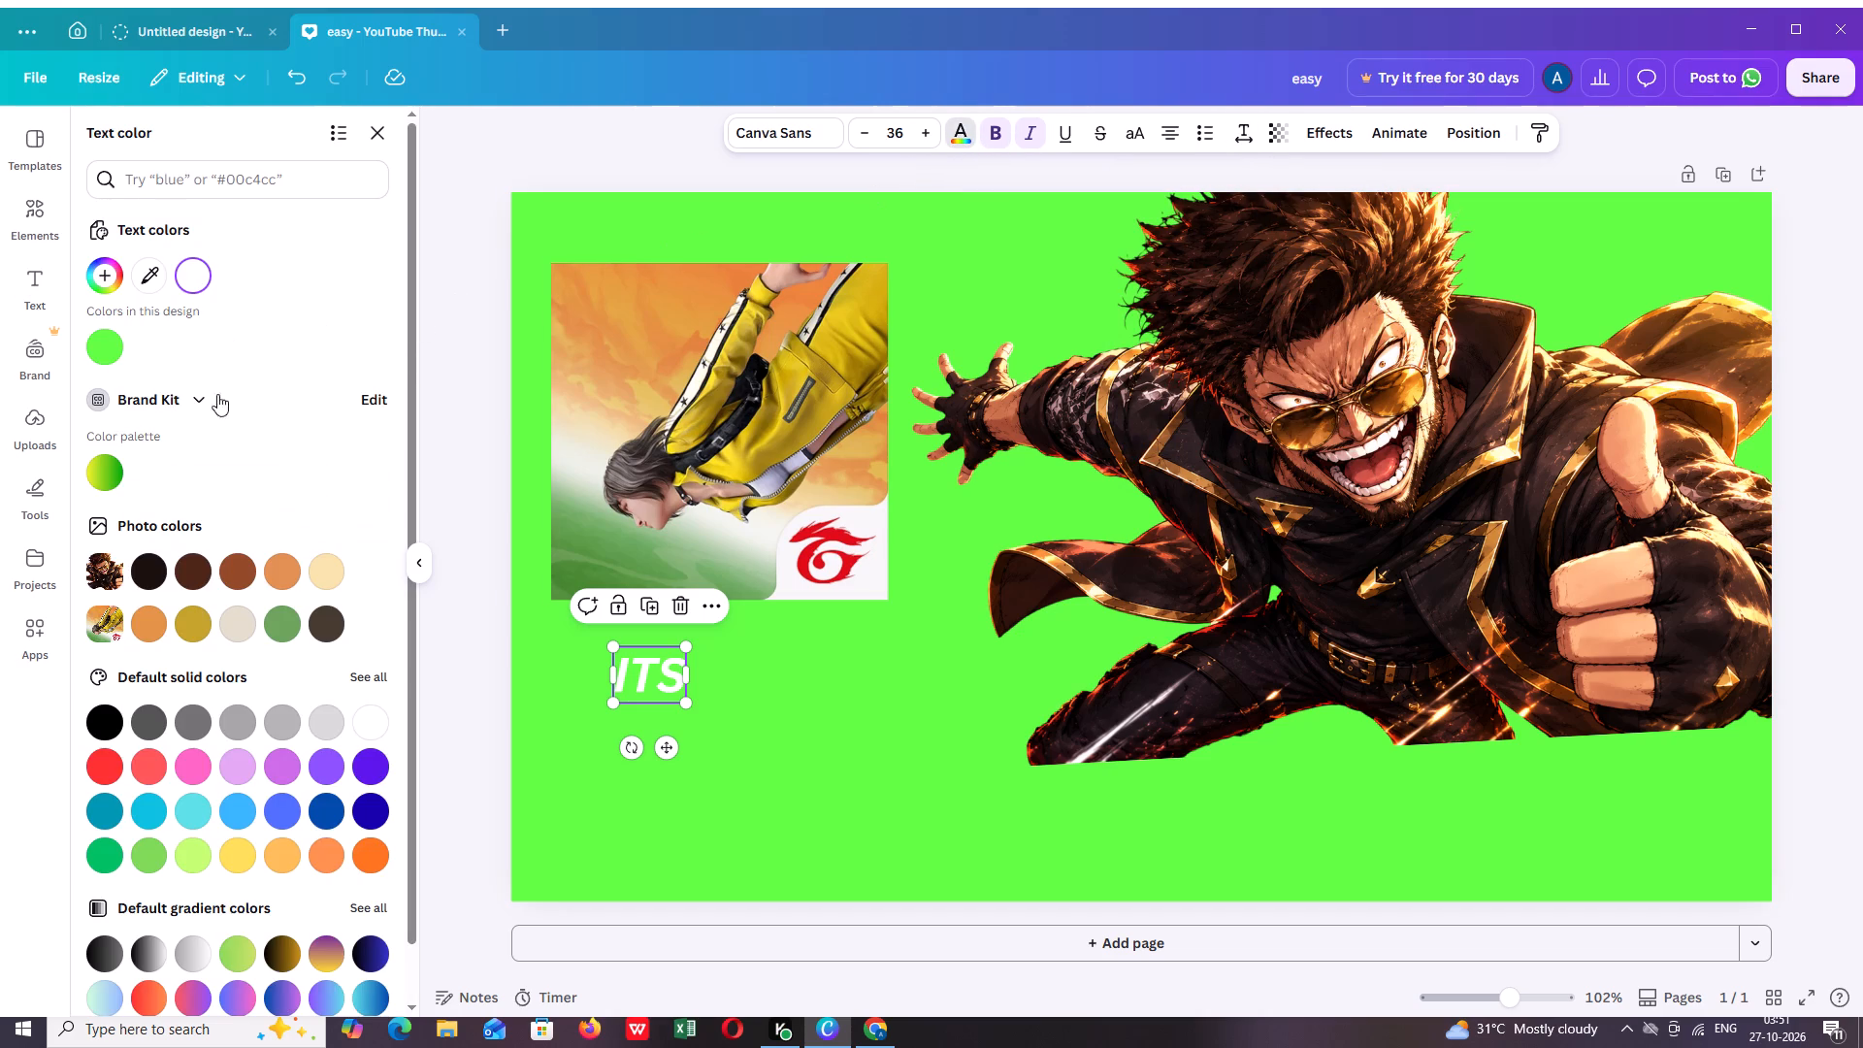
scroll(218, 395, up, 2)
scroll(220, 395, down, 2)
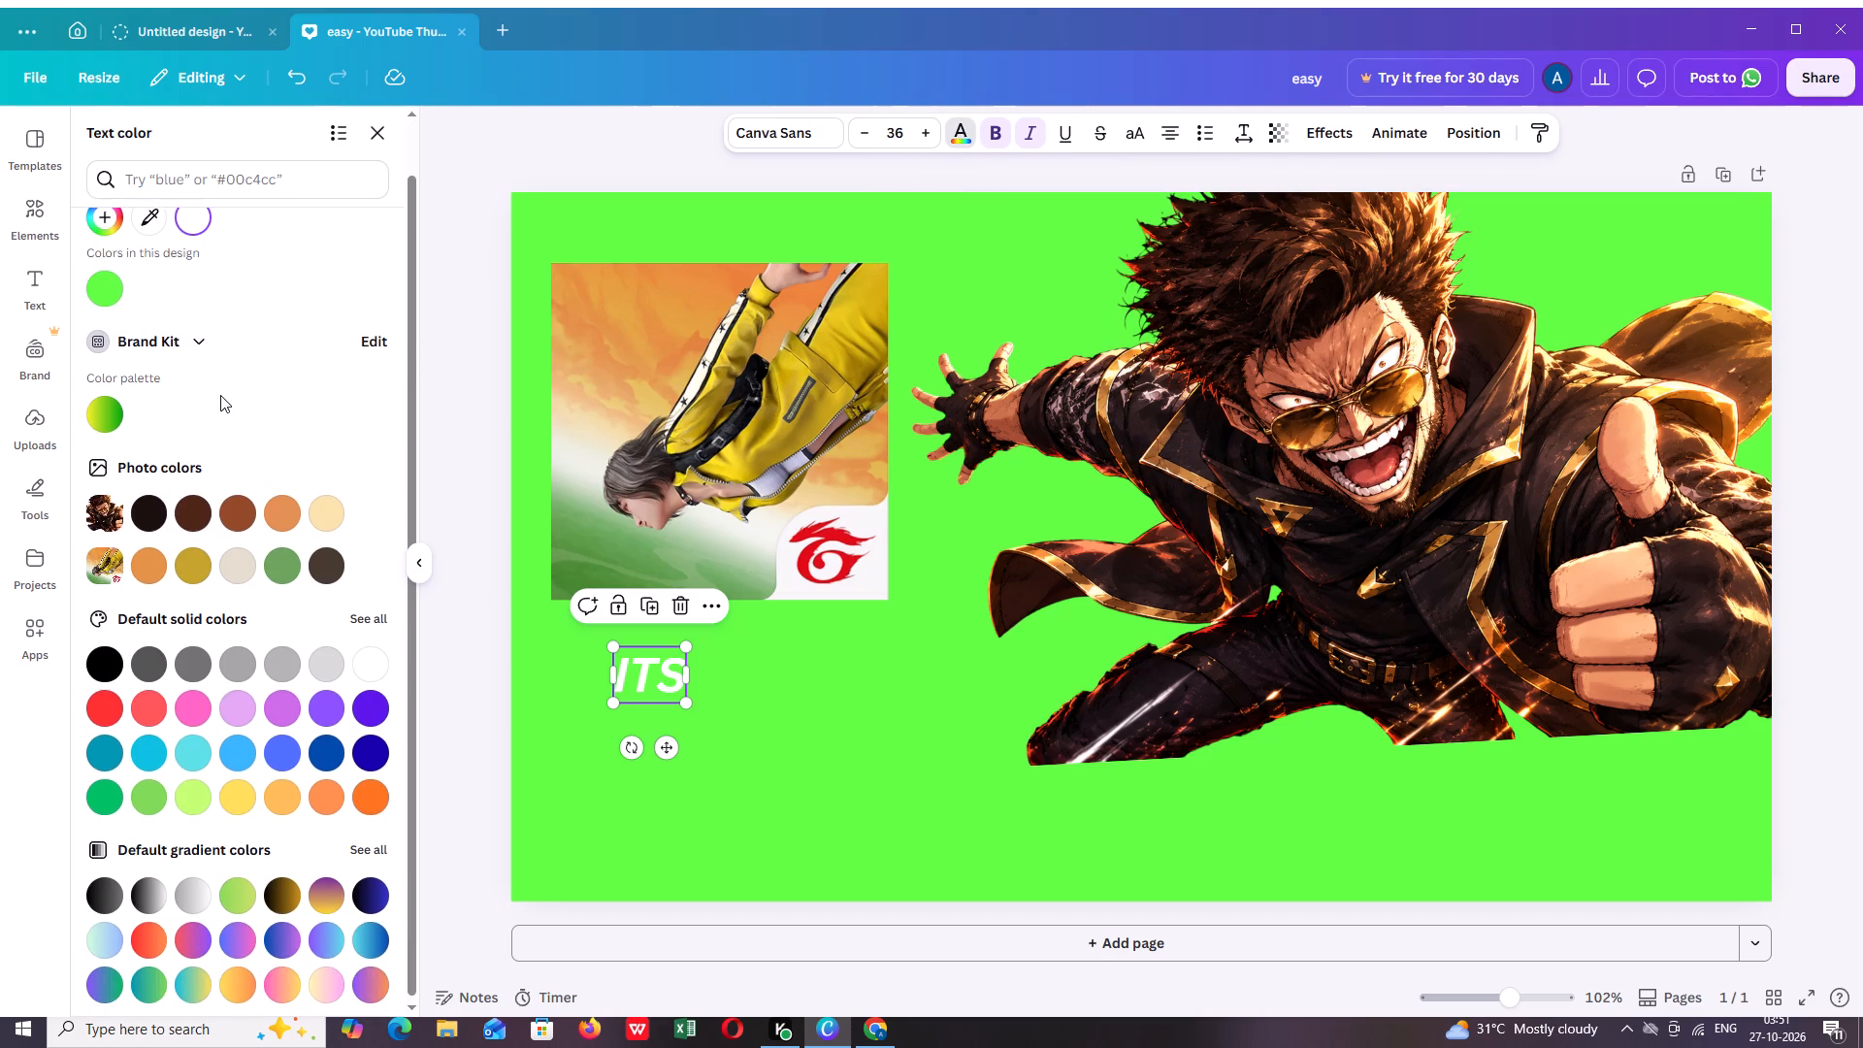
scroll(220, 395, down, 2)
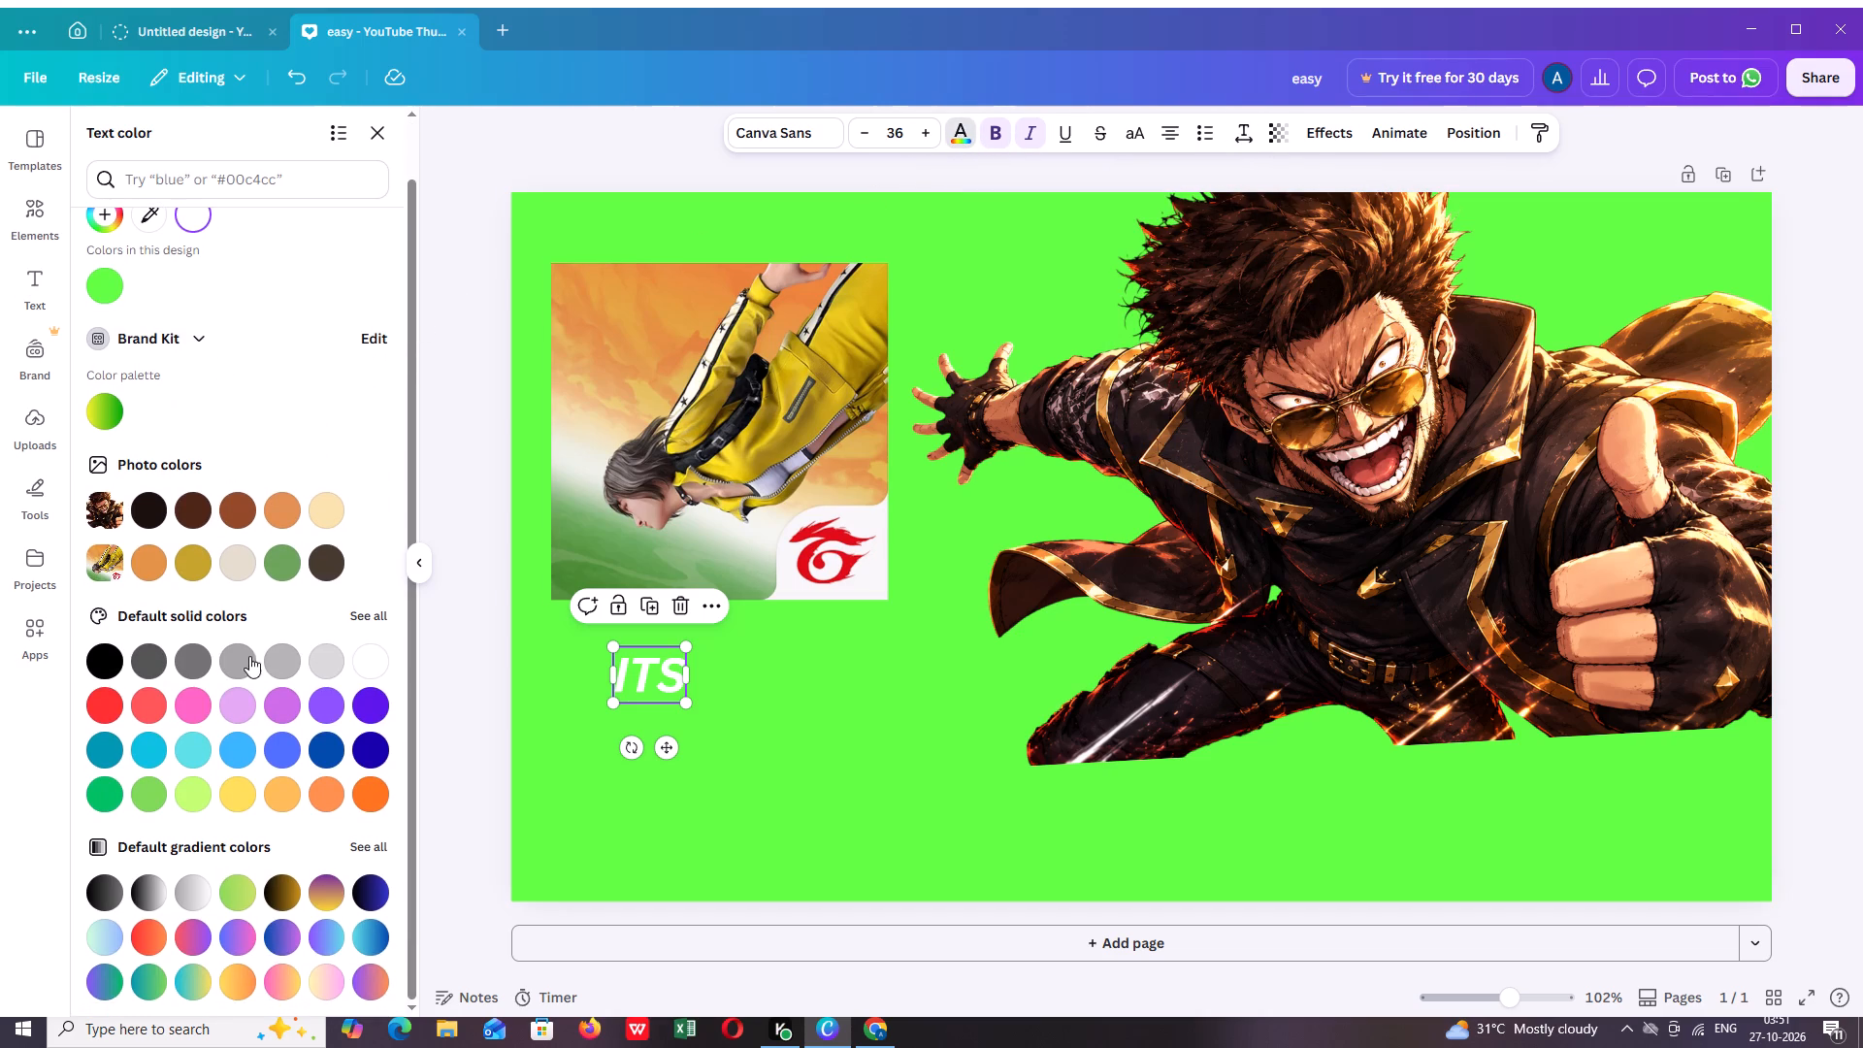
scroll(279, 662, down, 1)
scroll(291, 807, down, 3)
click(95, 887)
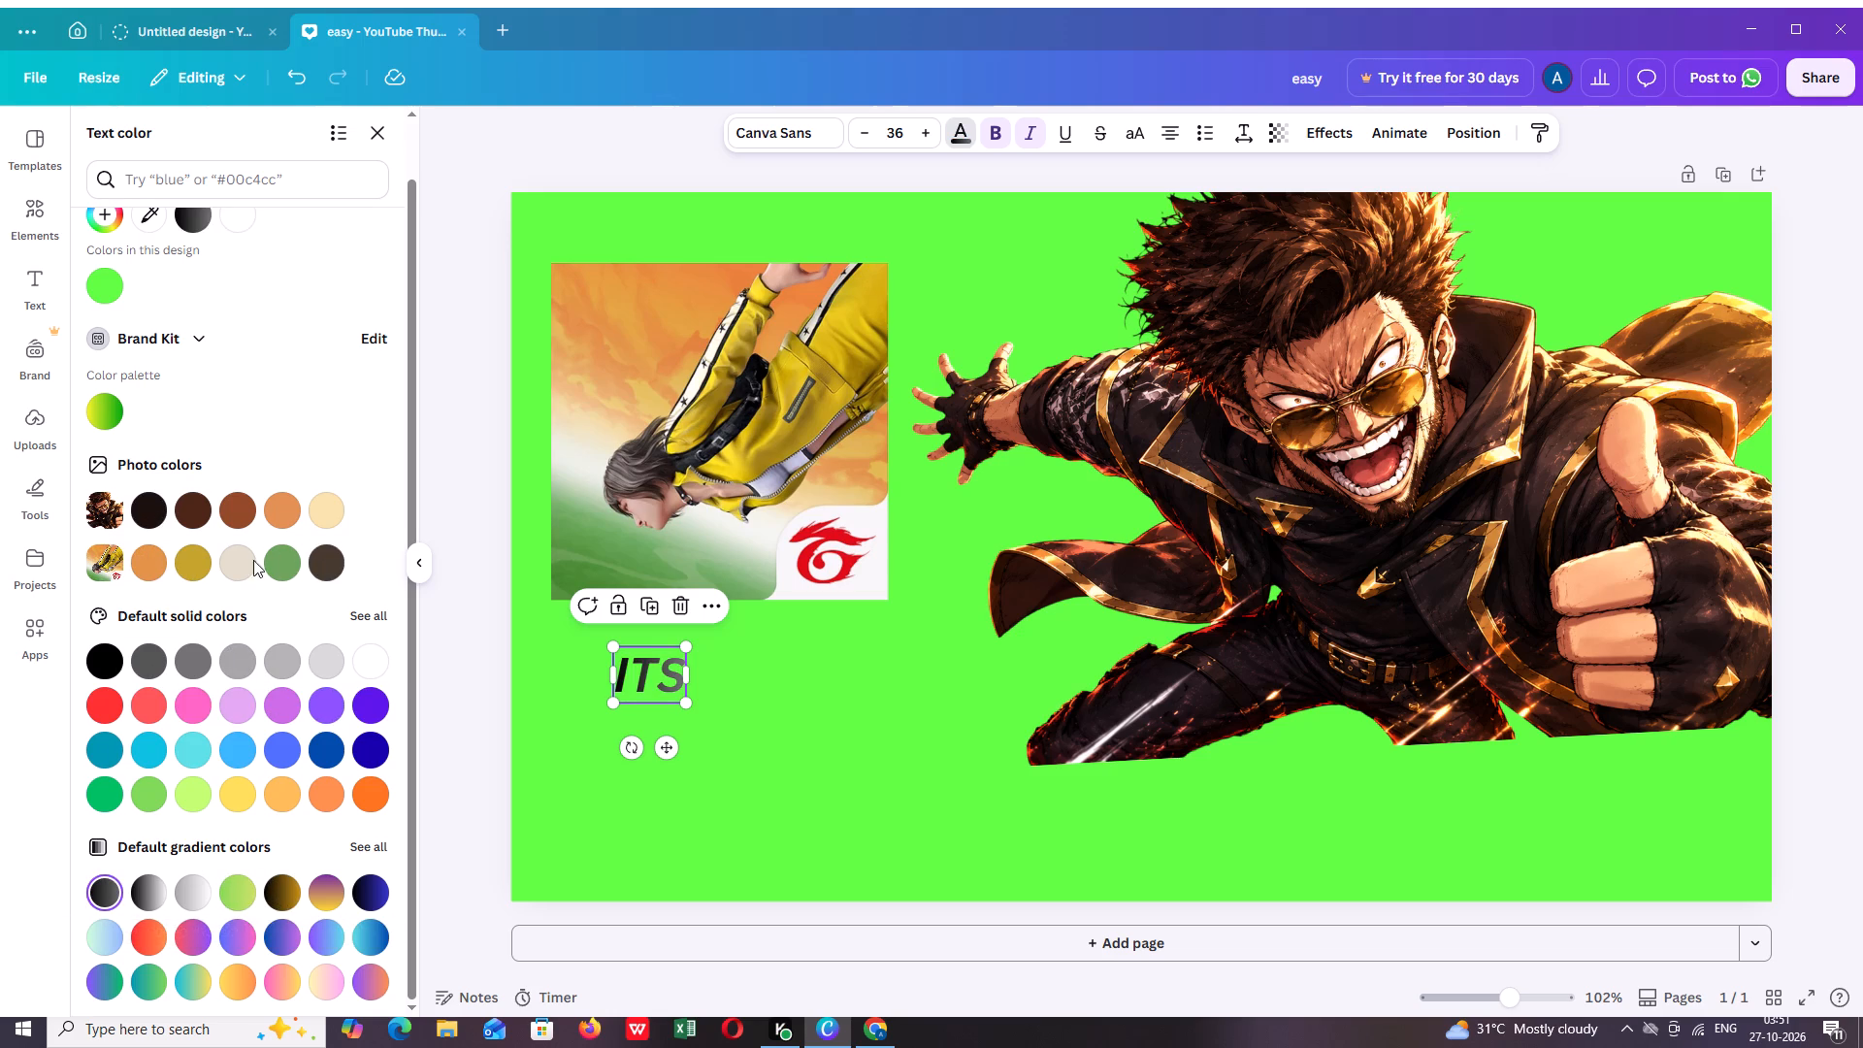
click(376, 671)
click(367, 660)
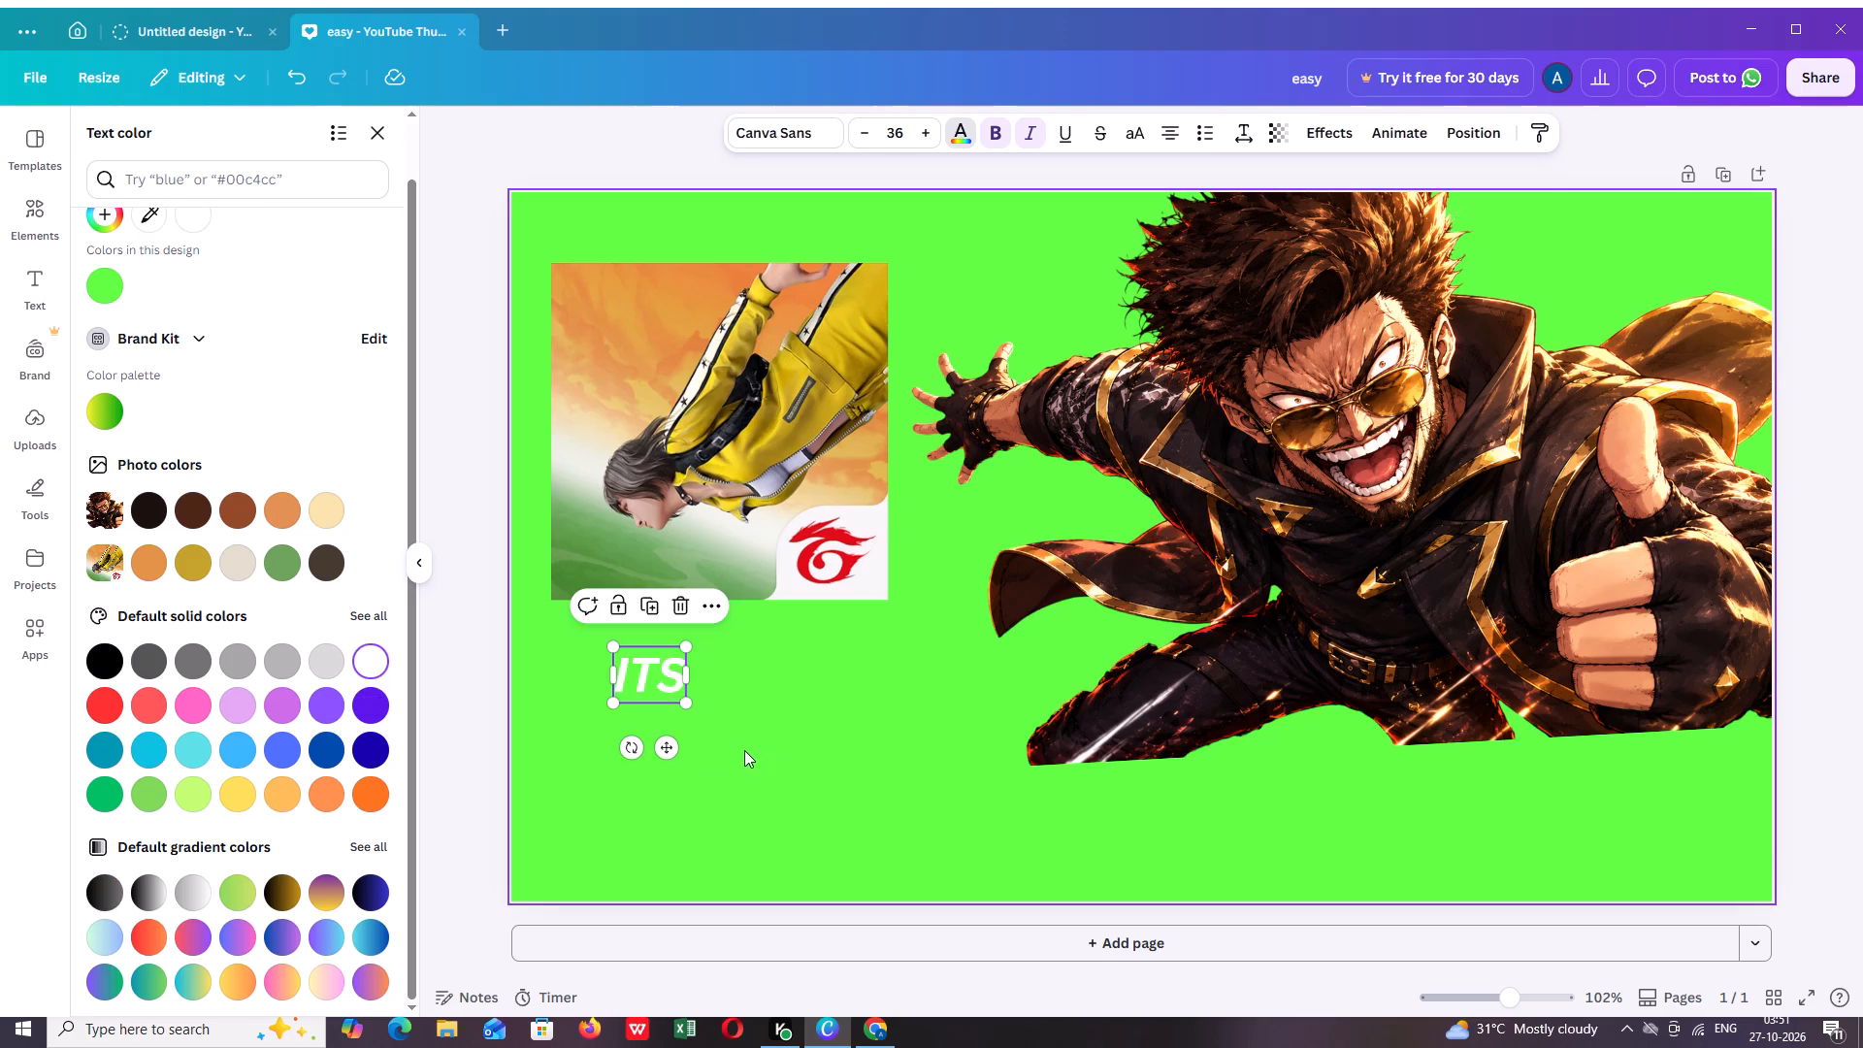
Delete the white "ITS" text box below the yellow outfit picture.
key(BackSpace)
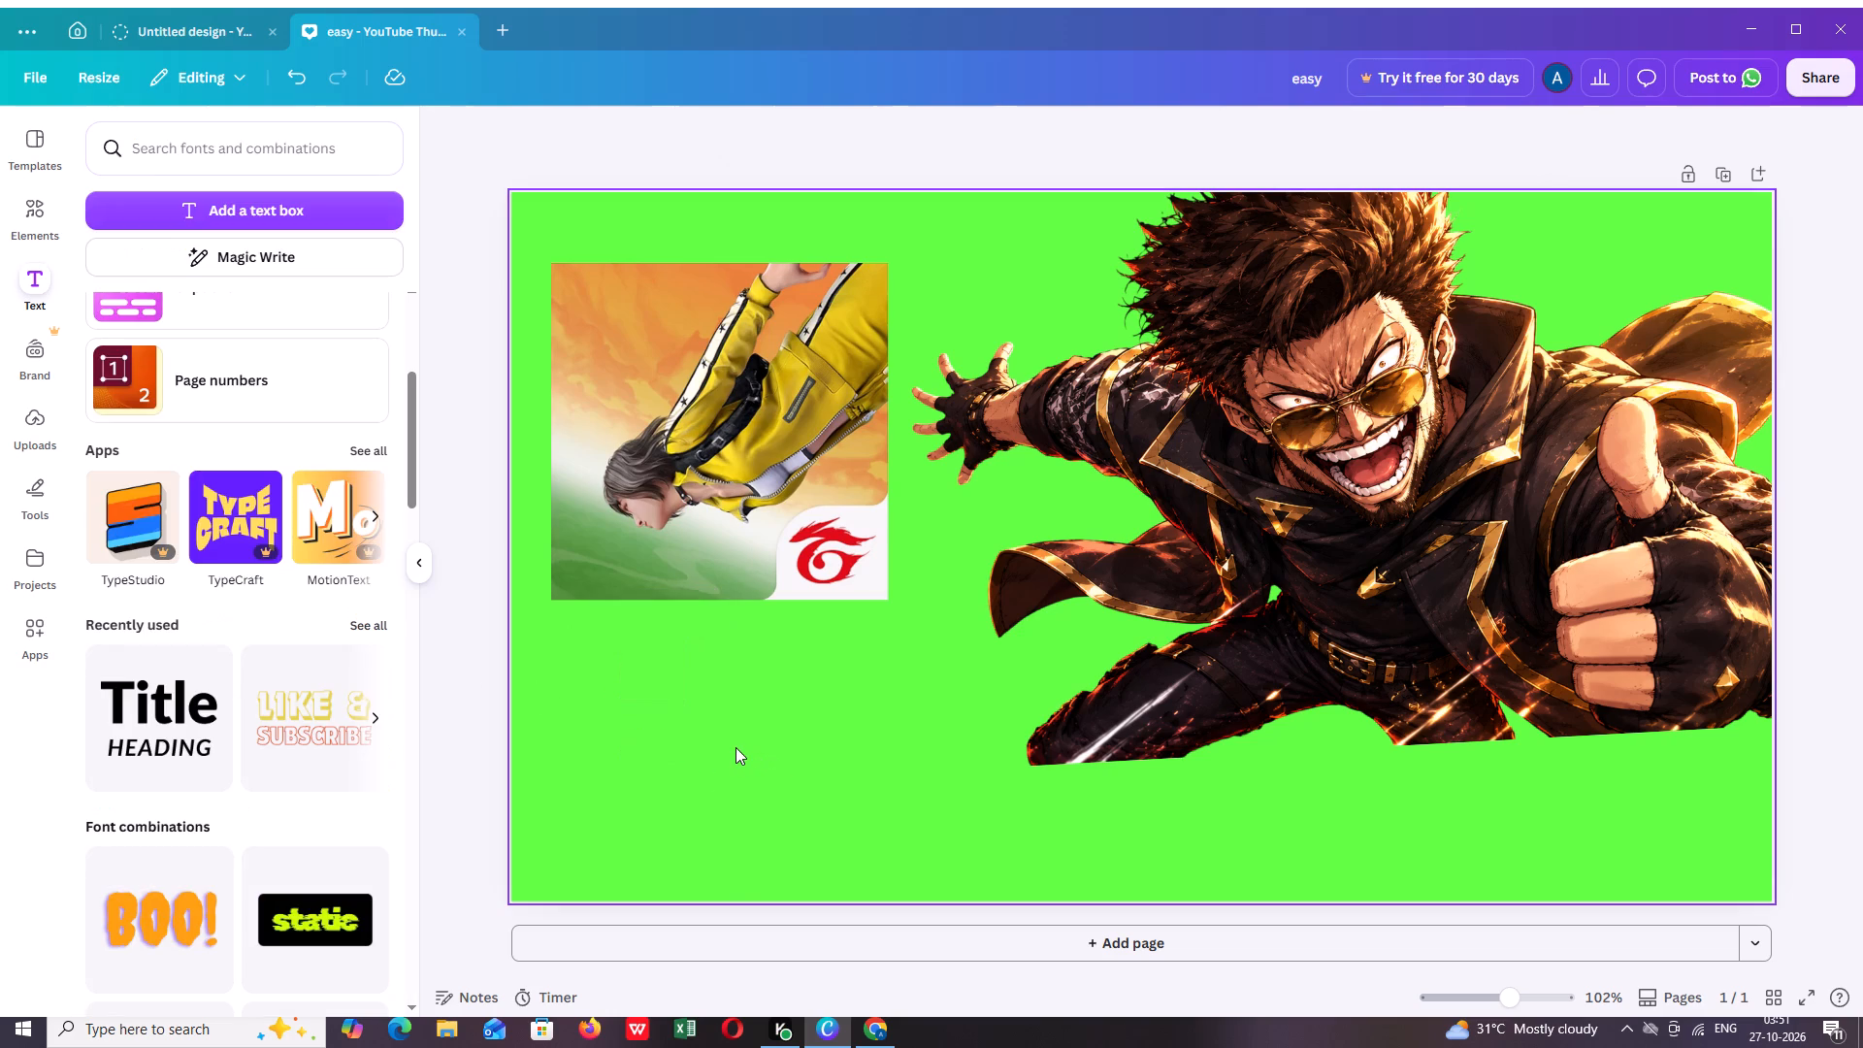
Add a new text box reading "ITS" and place it below the yellow outfit picture.
click(314, 212)
key(i)
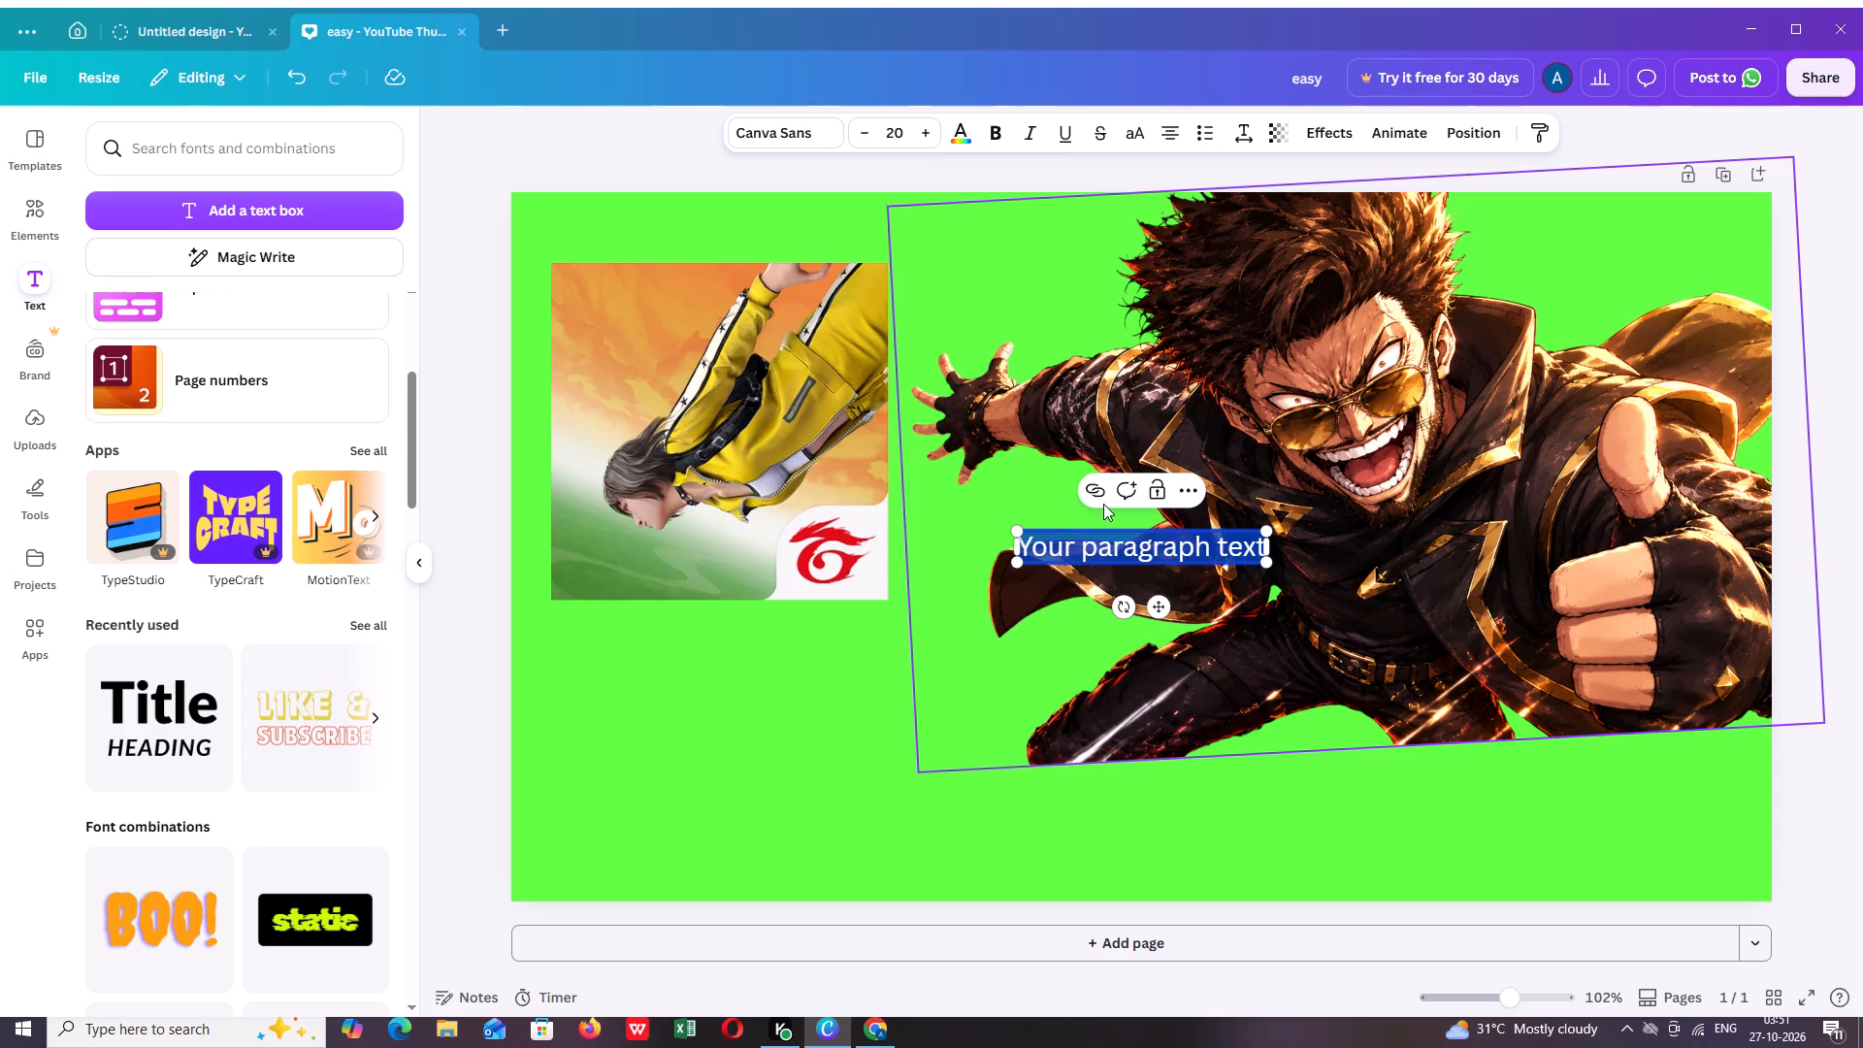
key(t)
key(s)
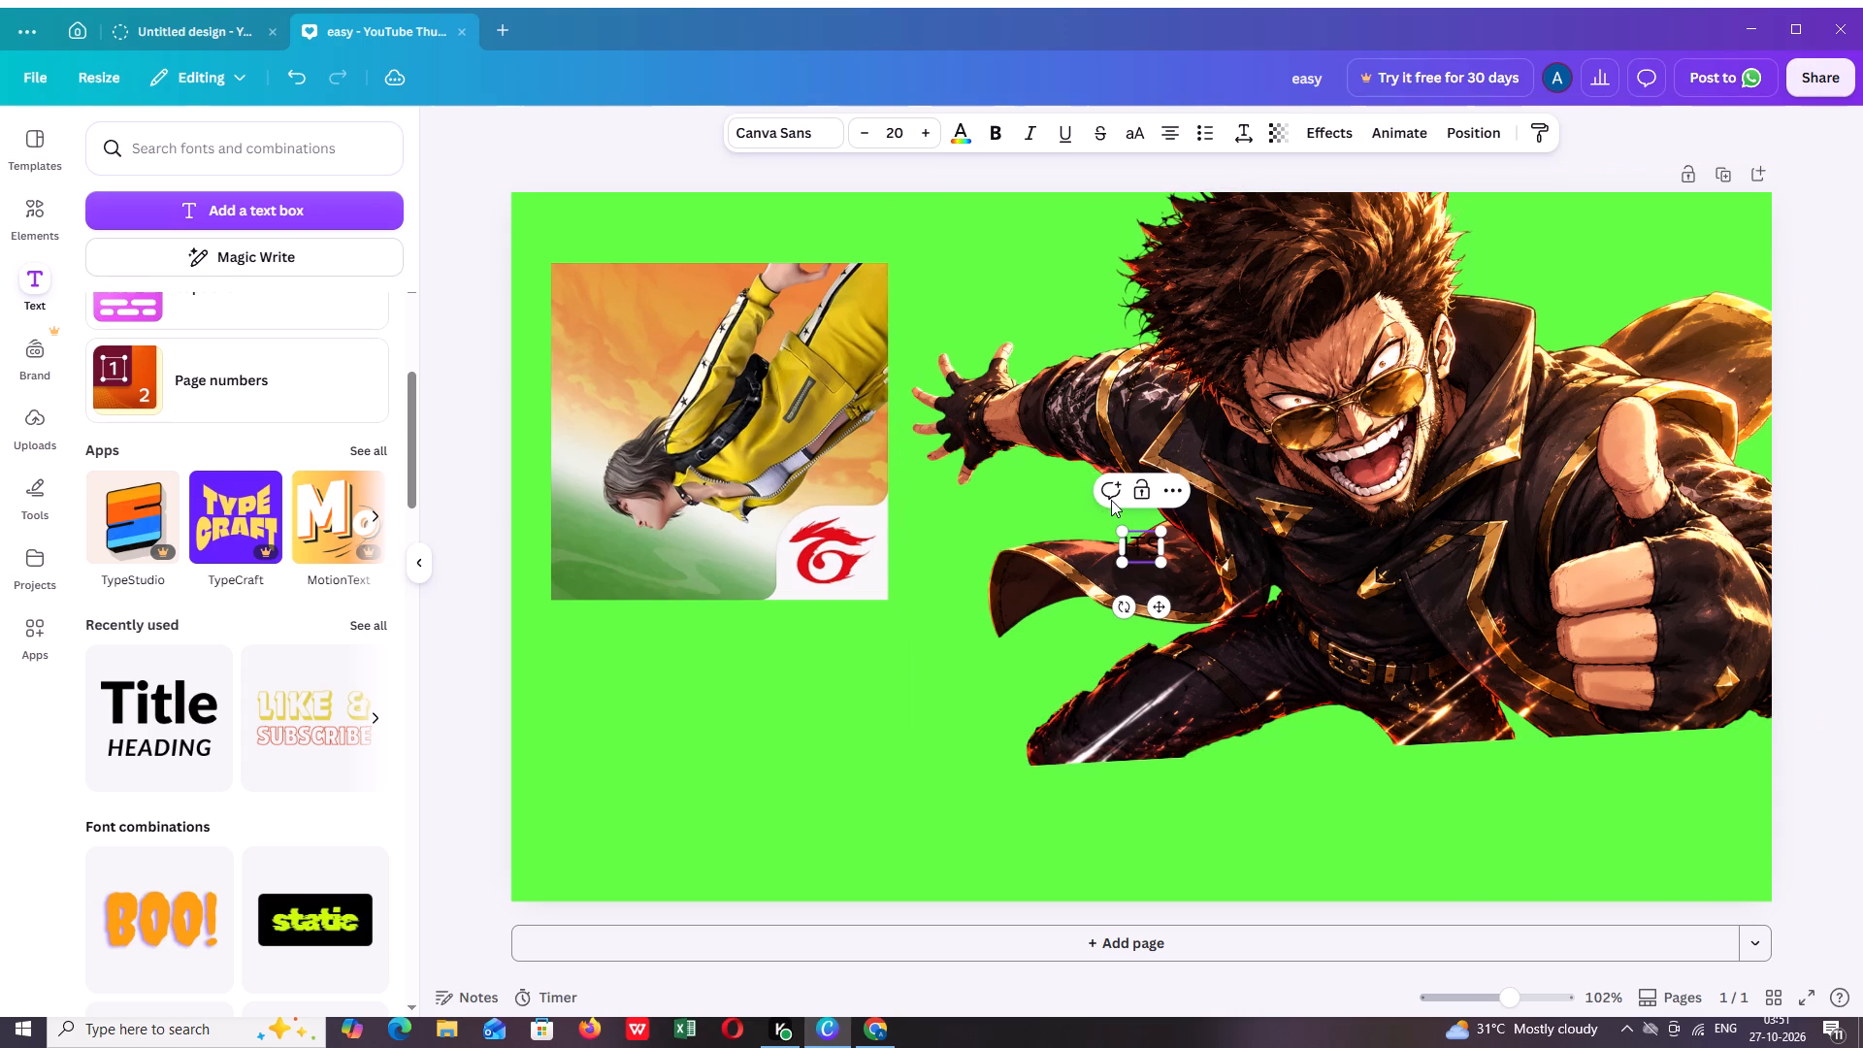
click(997, 133)
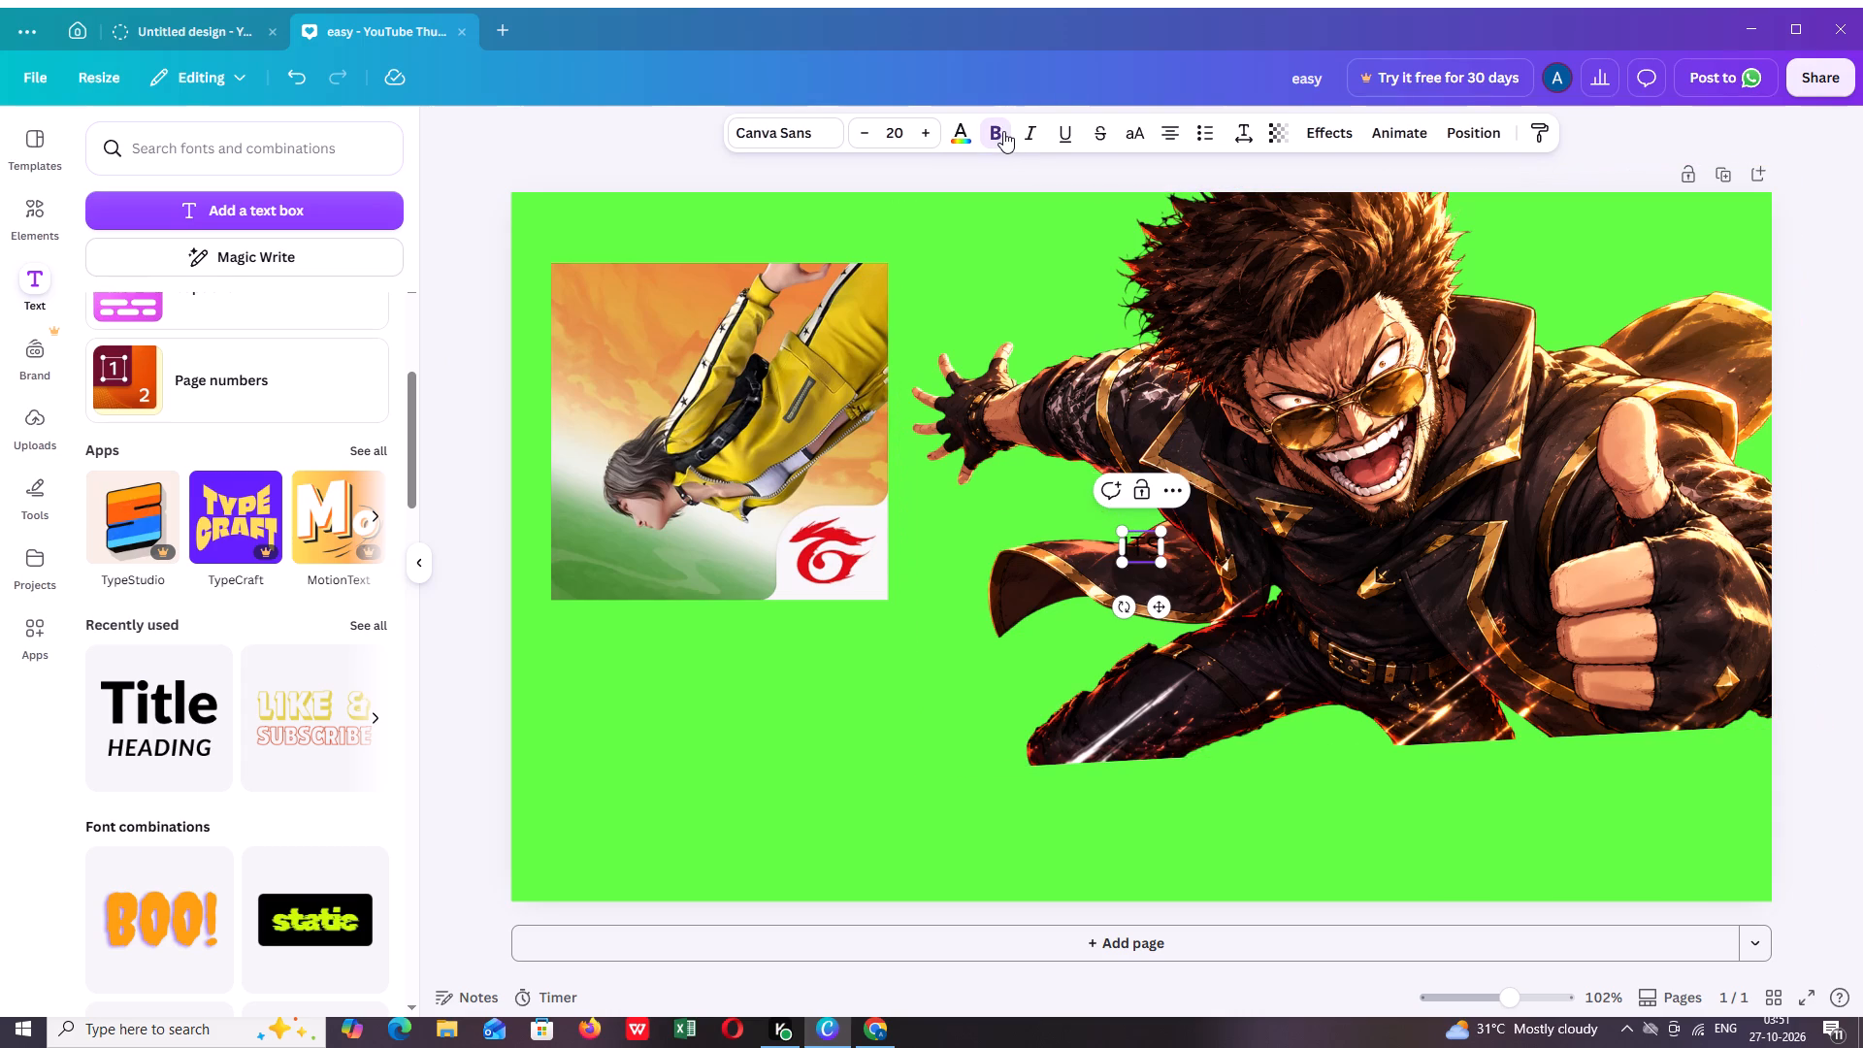
click(999, 129)
click(999, 129)
drag(1160, 606, 705, 738)
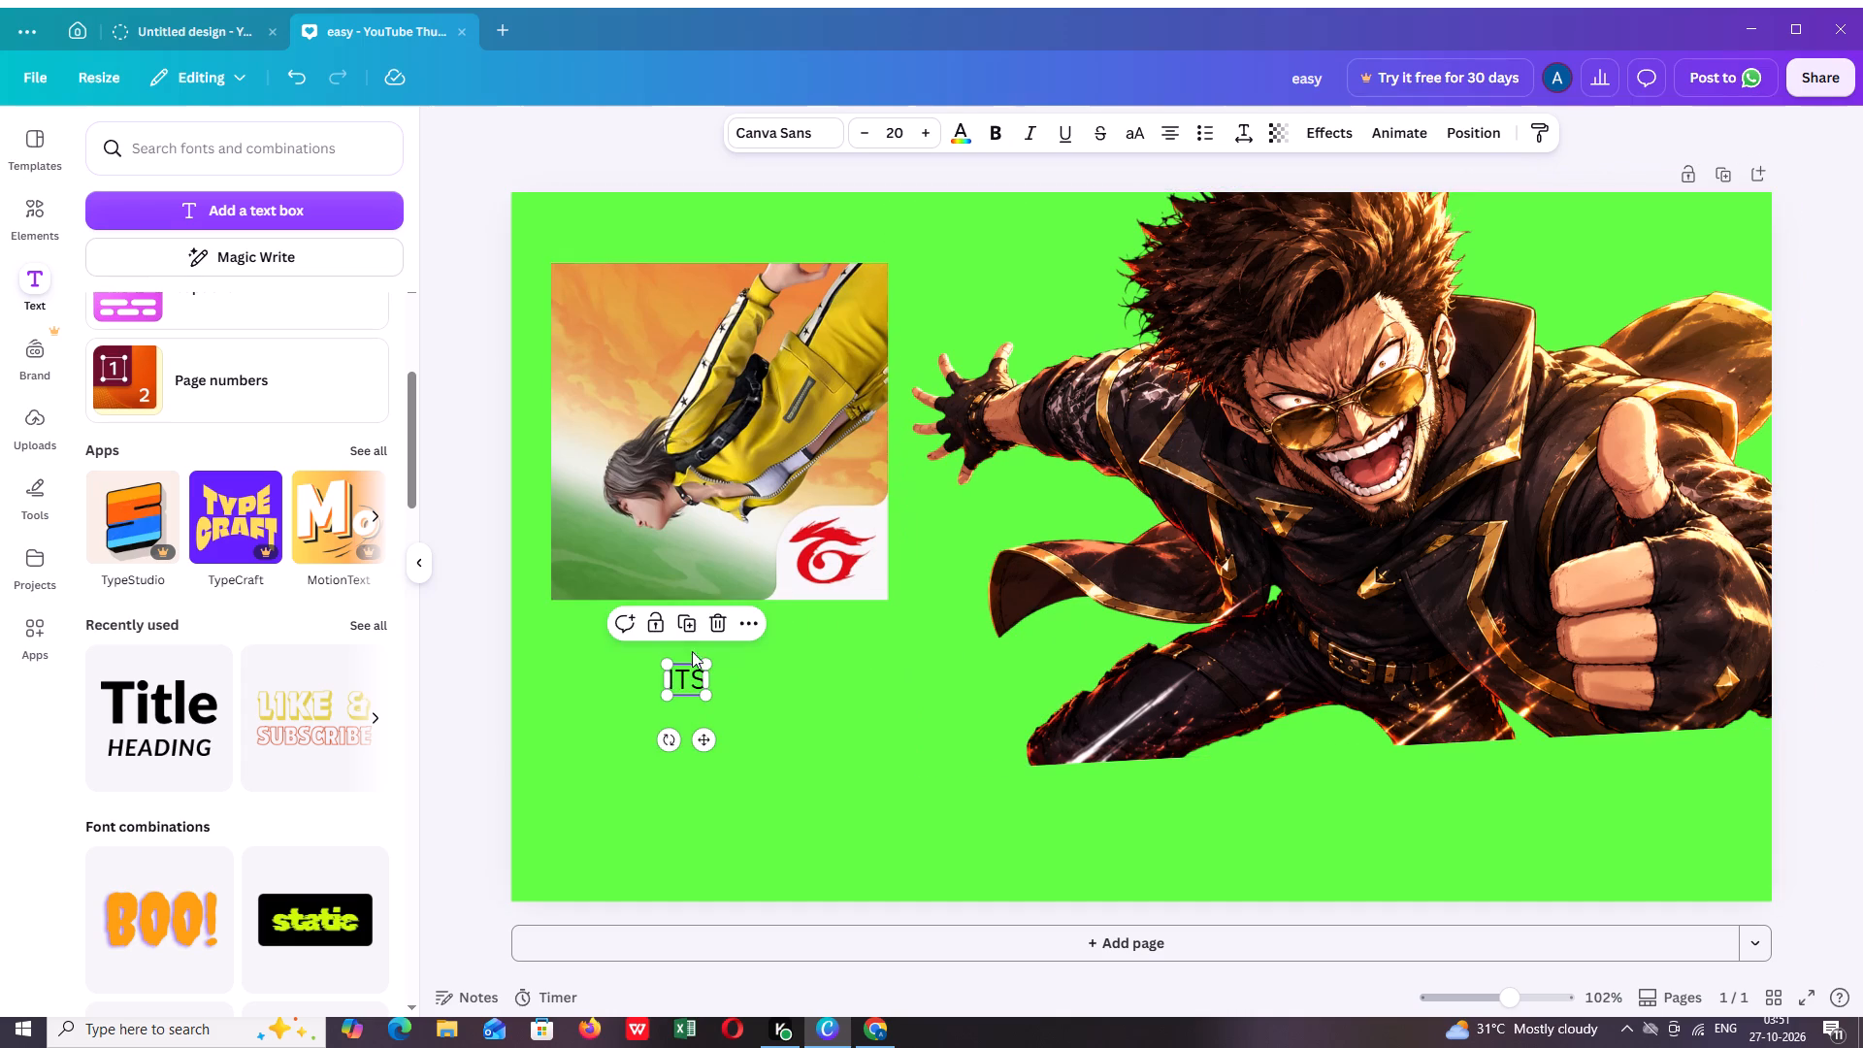
Insert an apostrophe in the new text so that it reads "IT'S".
double_click(691, 685)
click(691, 682)
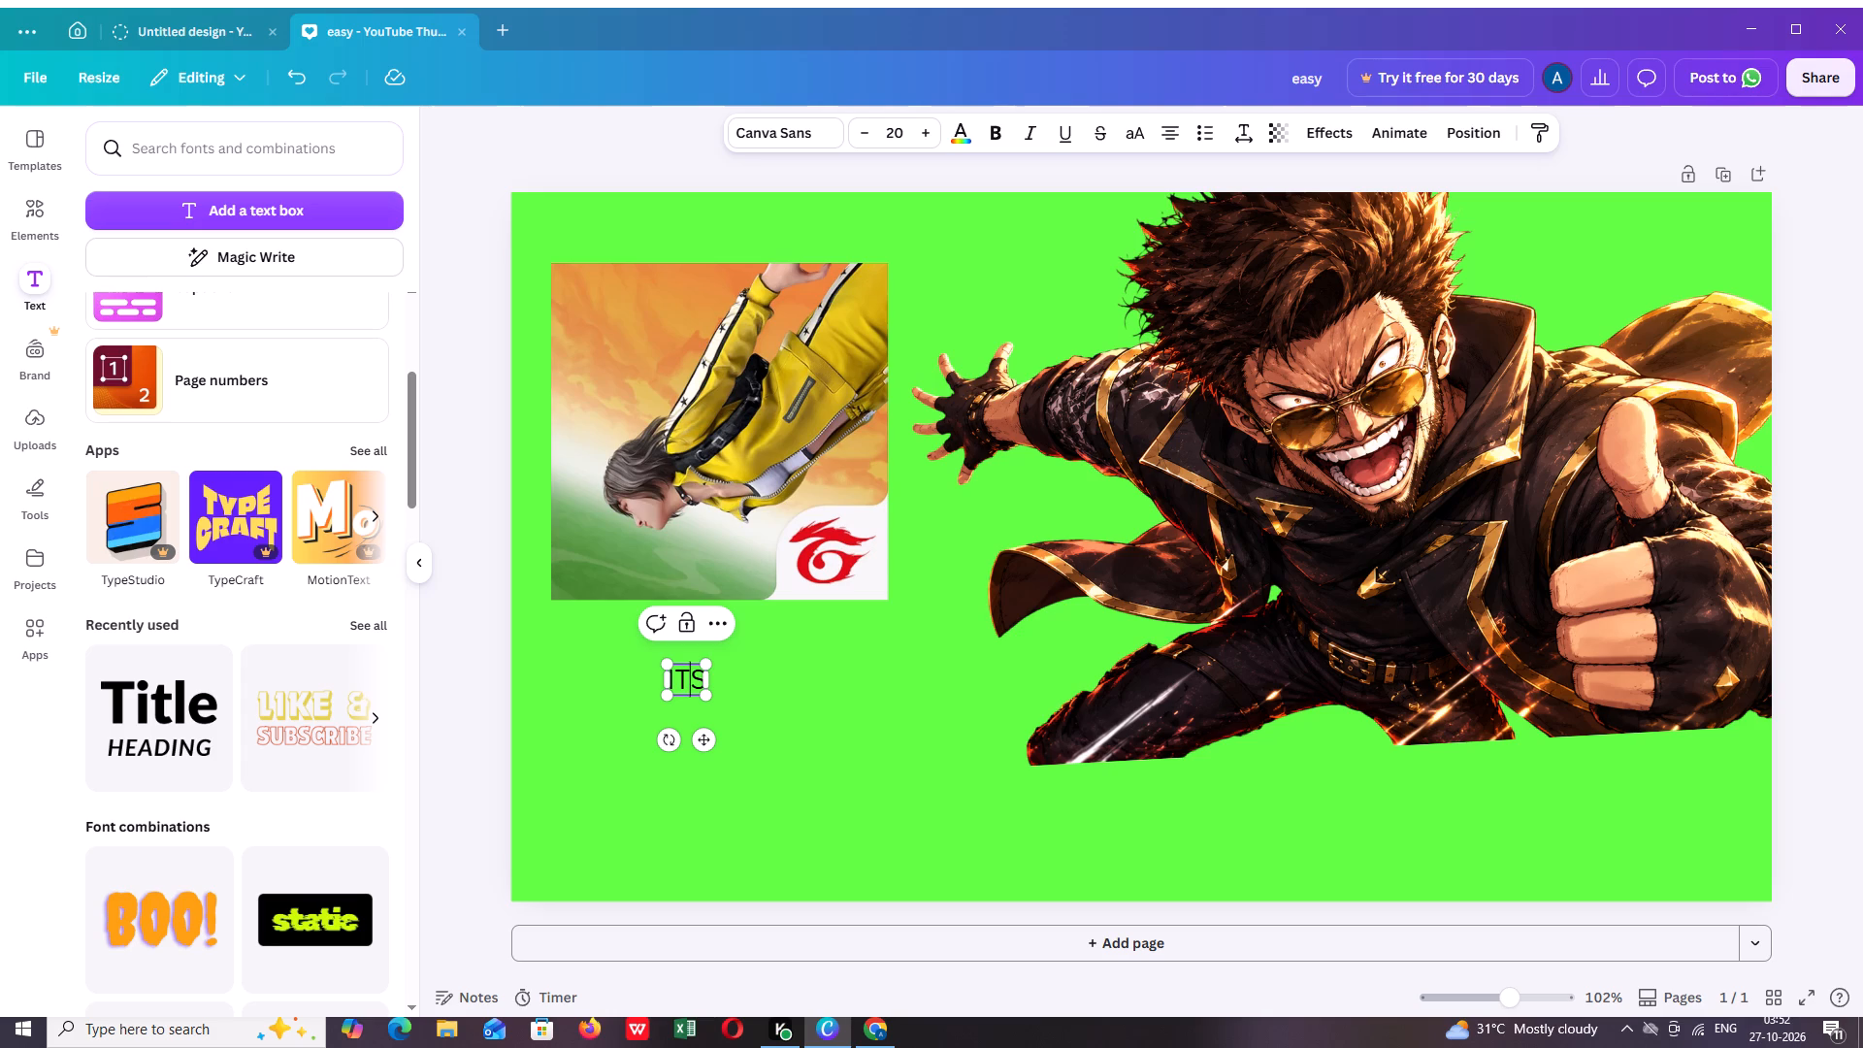
key(apostrophe)
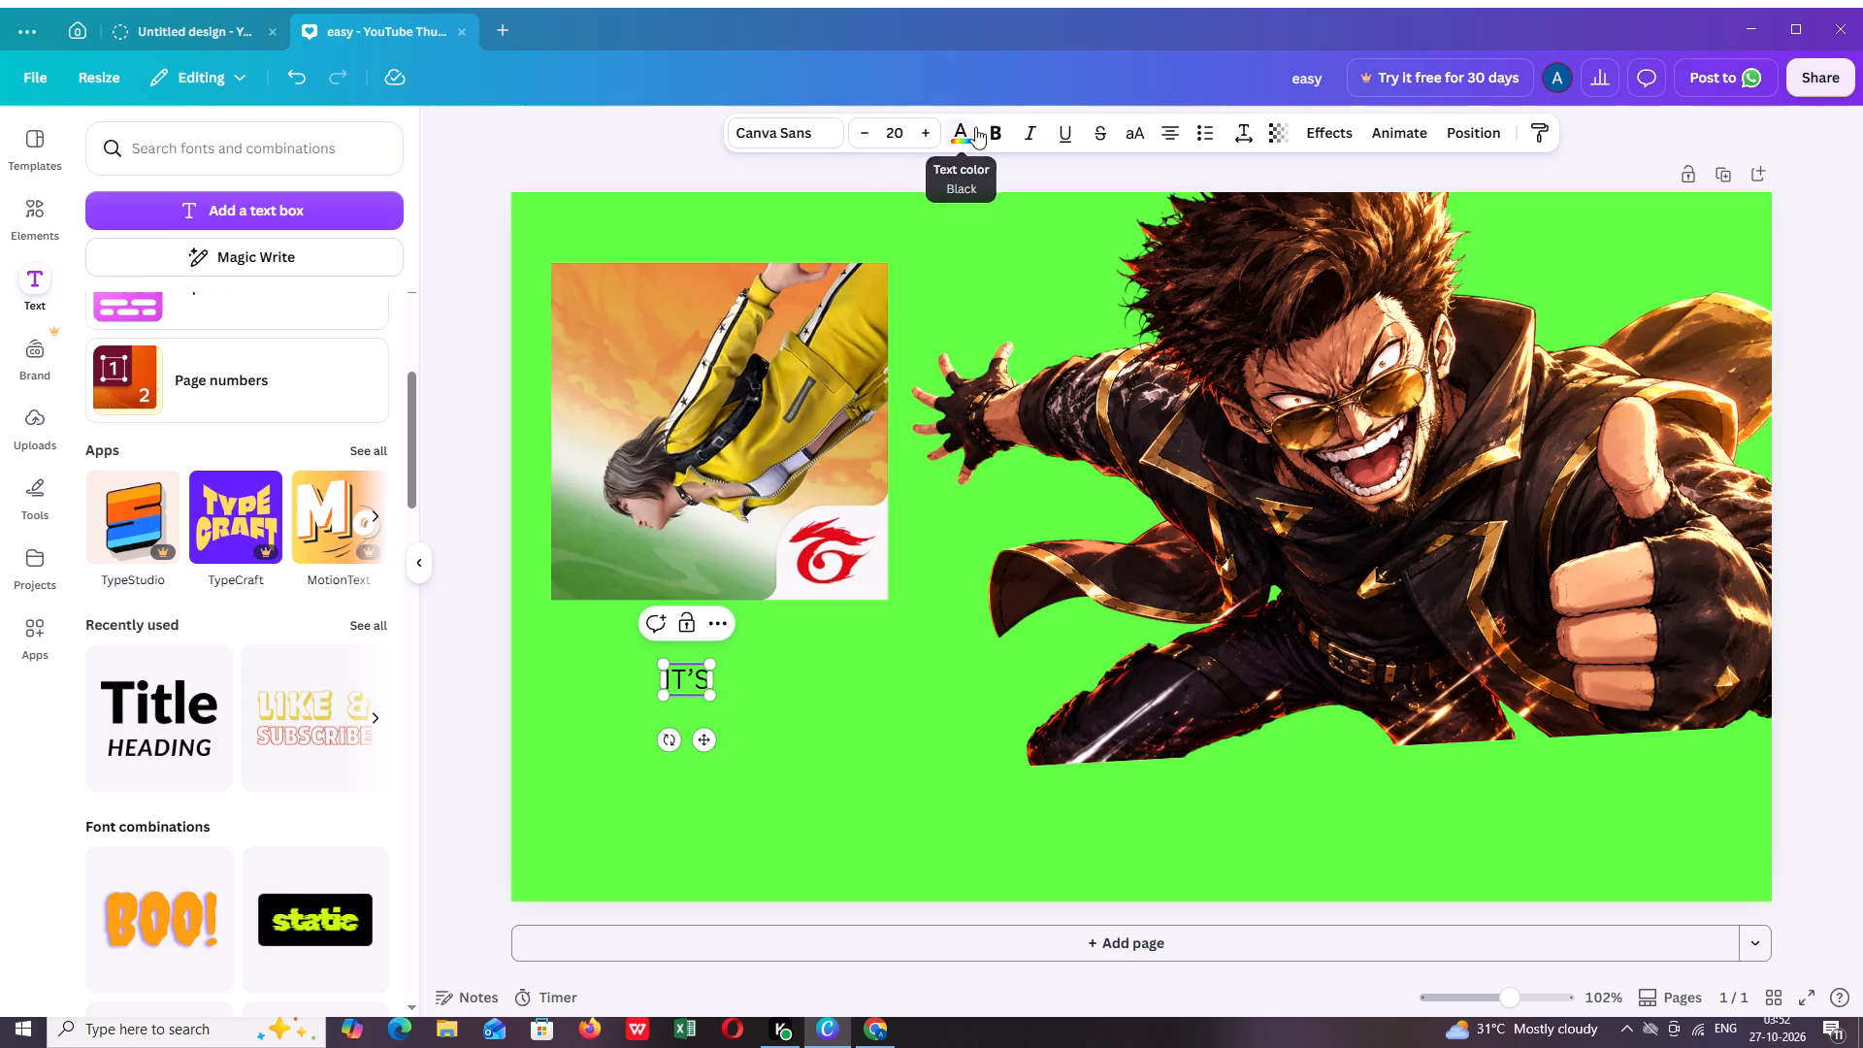
Format the "IT'S" text below the yellow outfit picture as bold and italic, and colour it white.
click(988, 132)
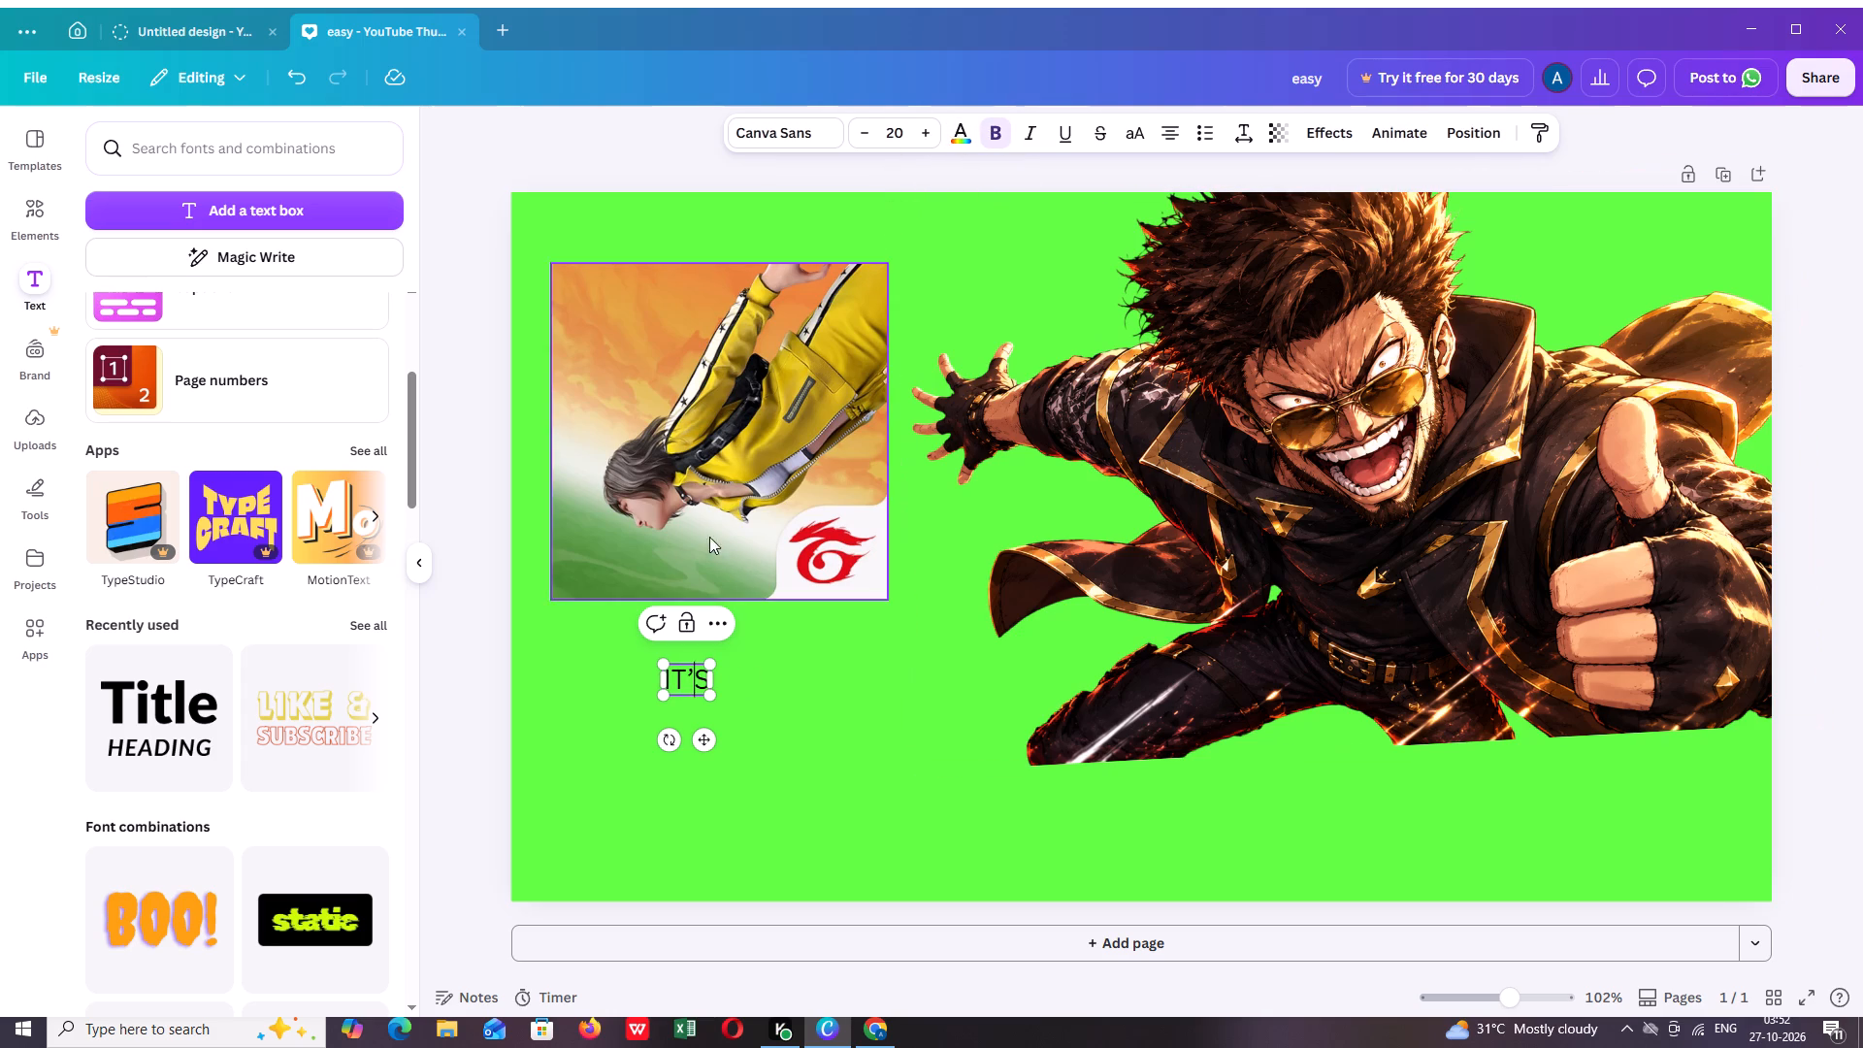
click(703, 743)
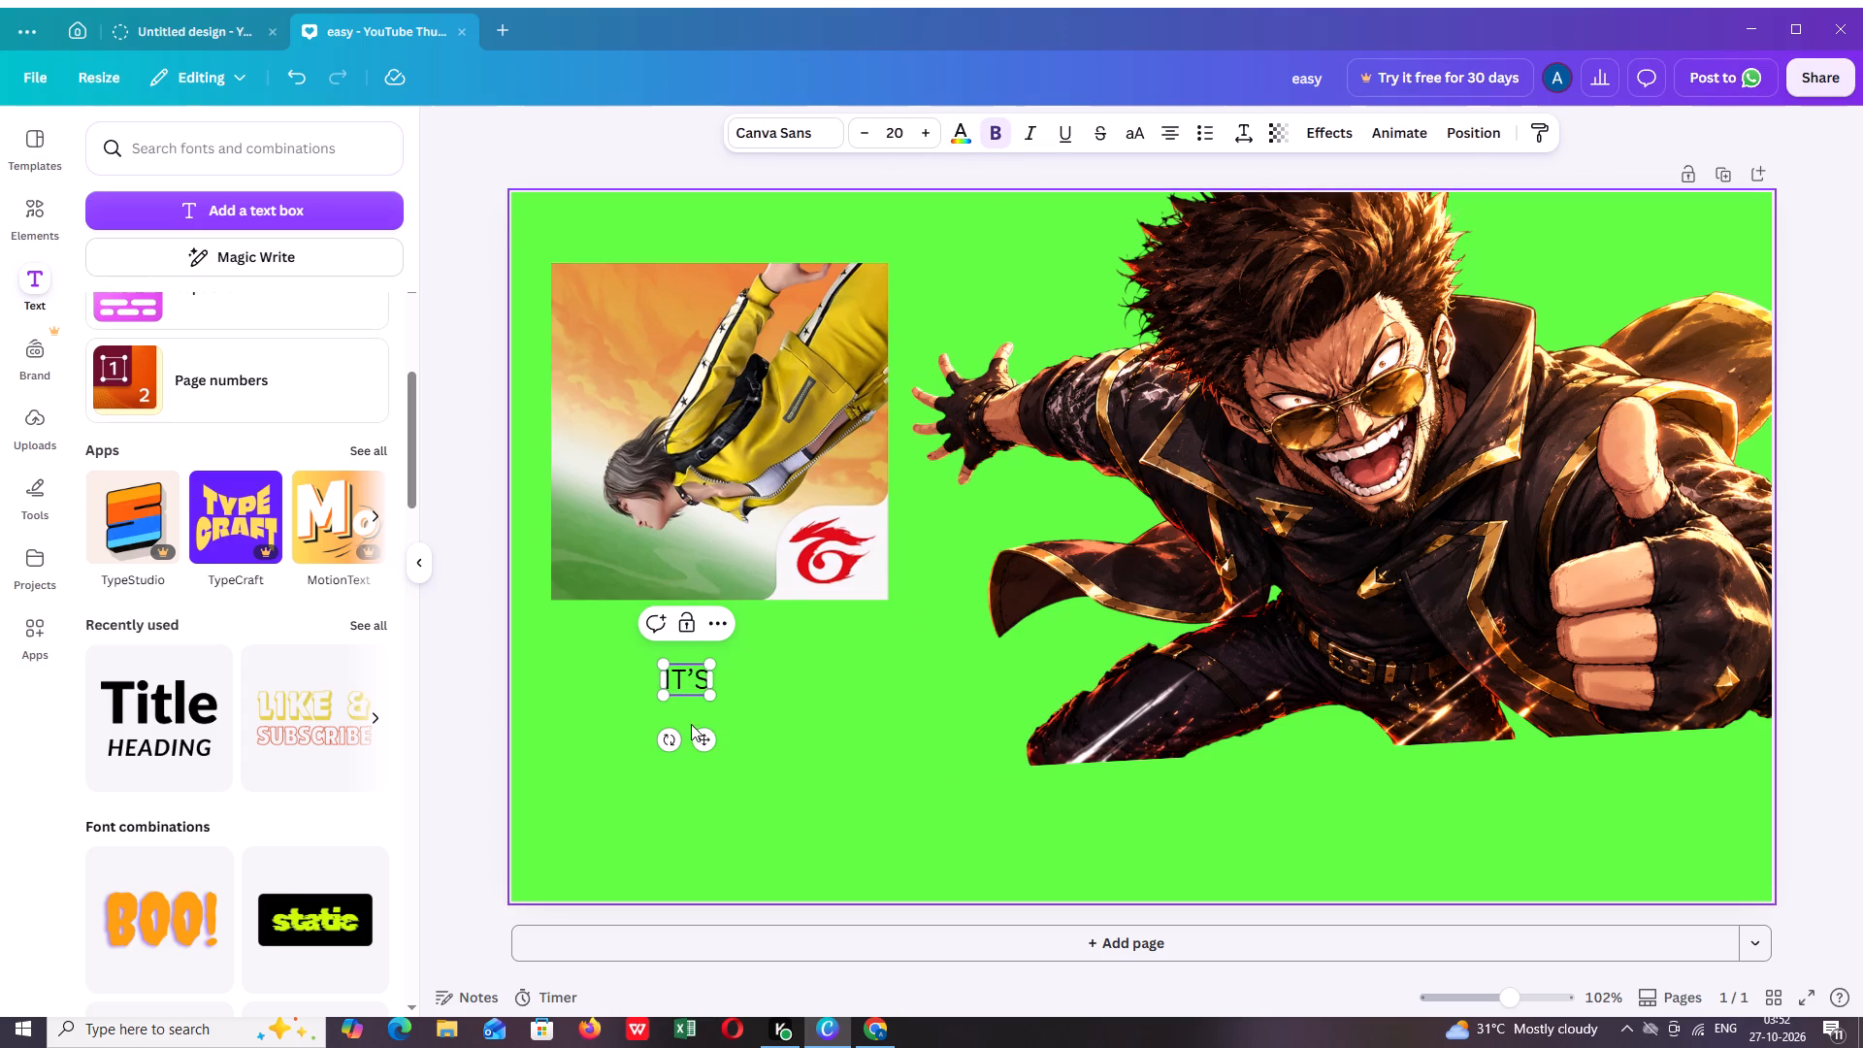
click(708, 739)
click(708, 739)
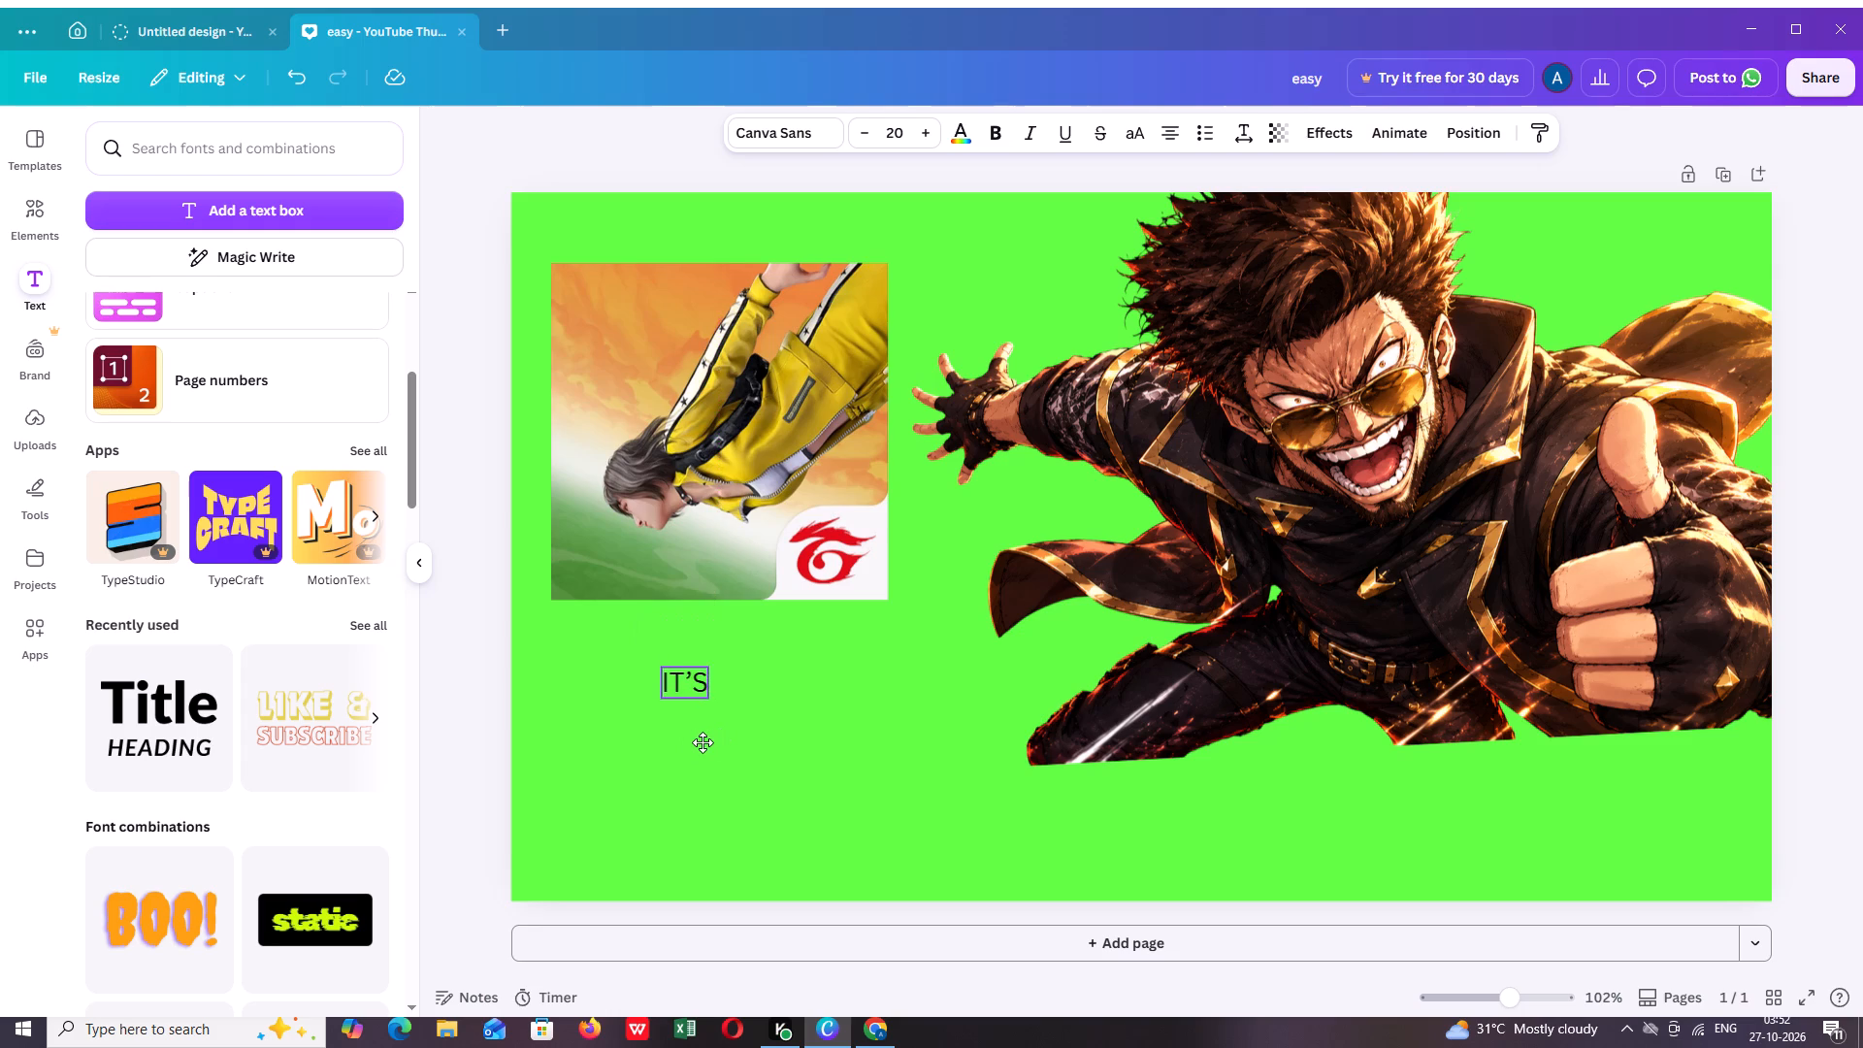
click(993, 132)
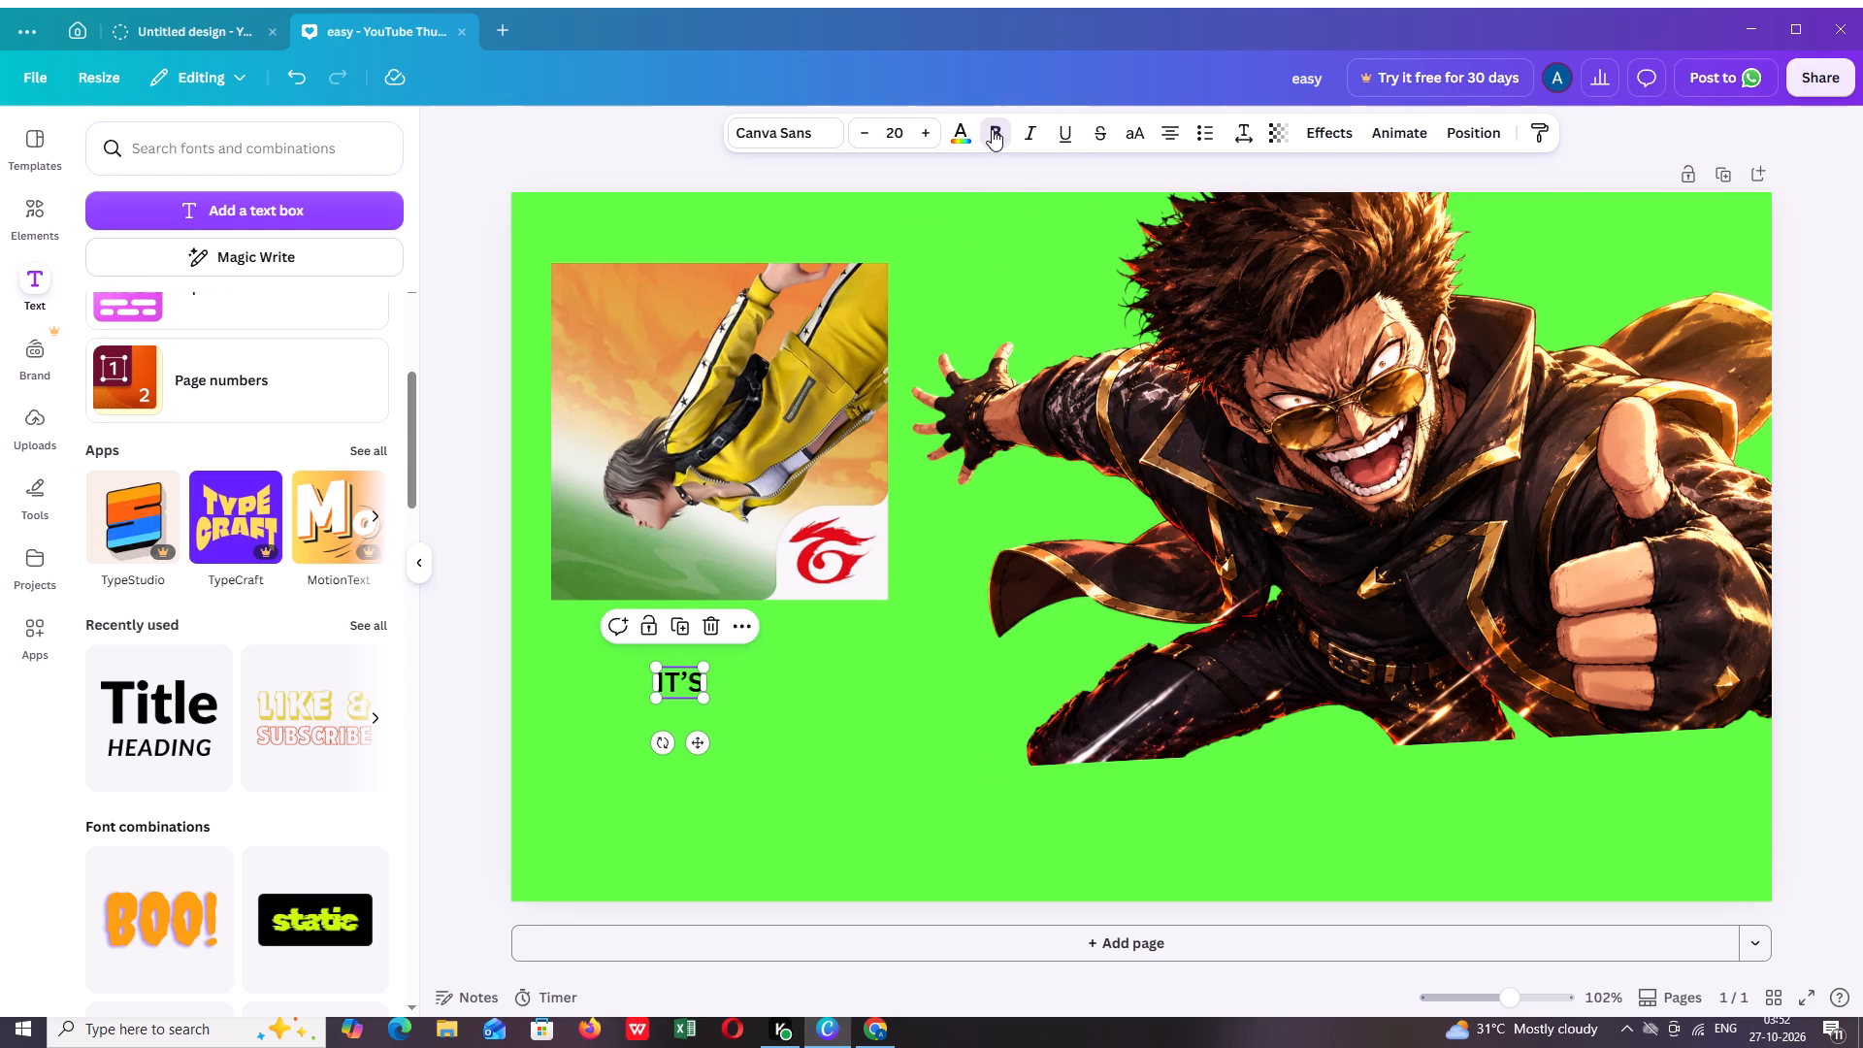
click(1029, 122)
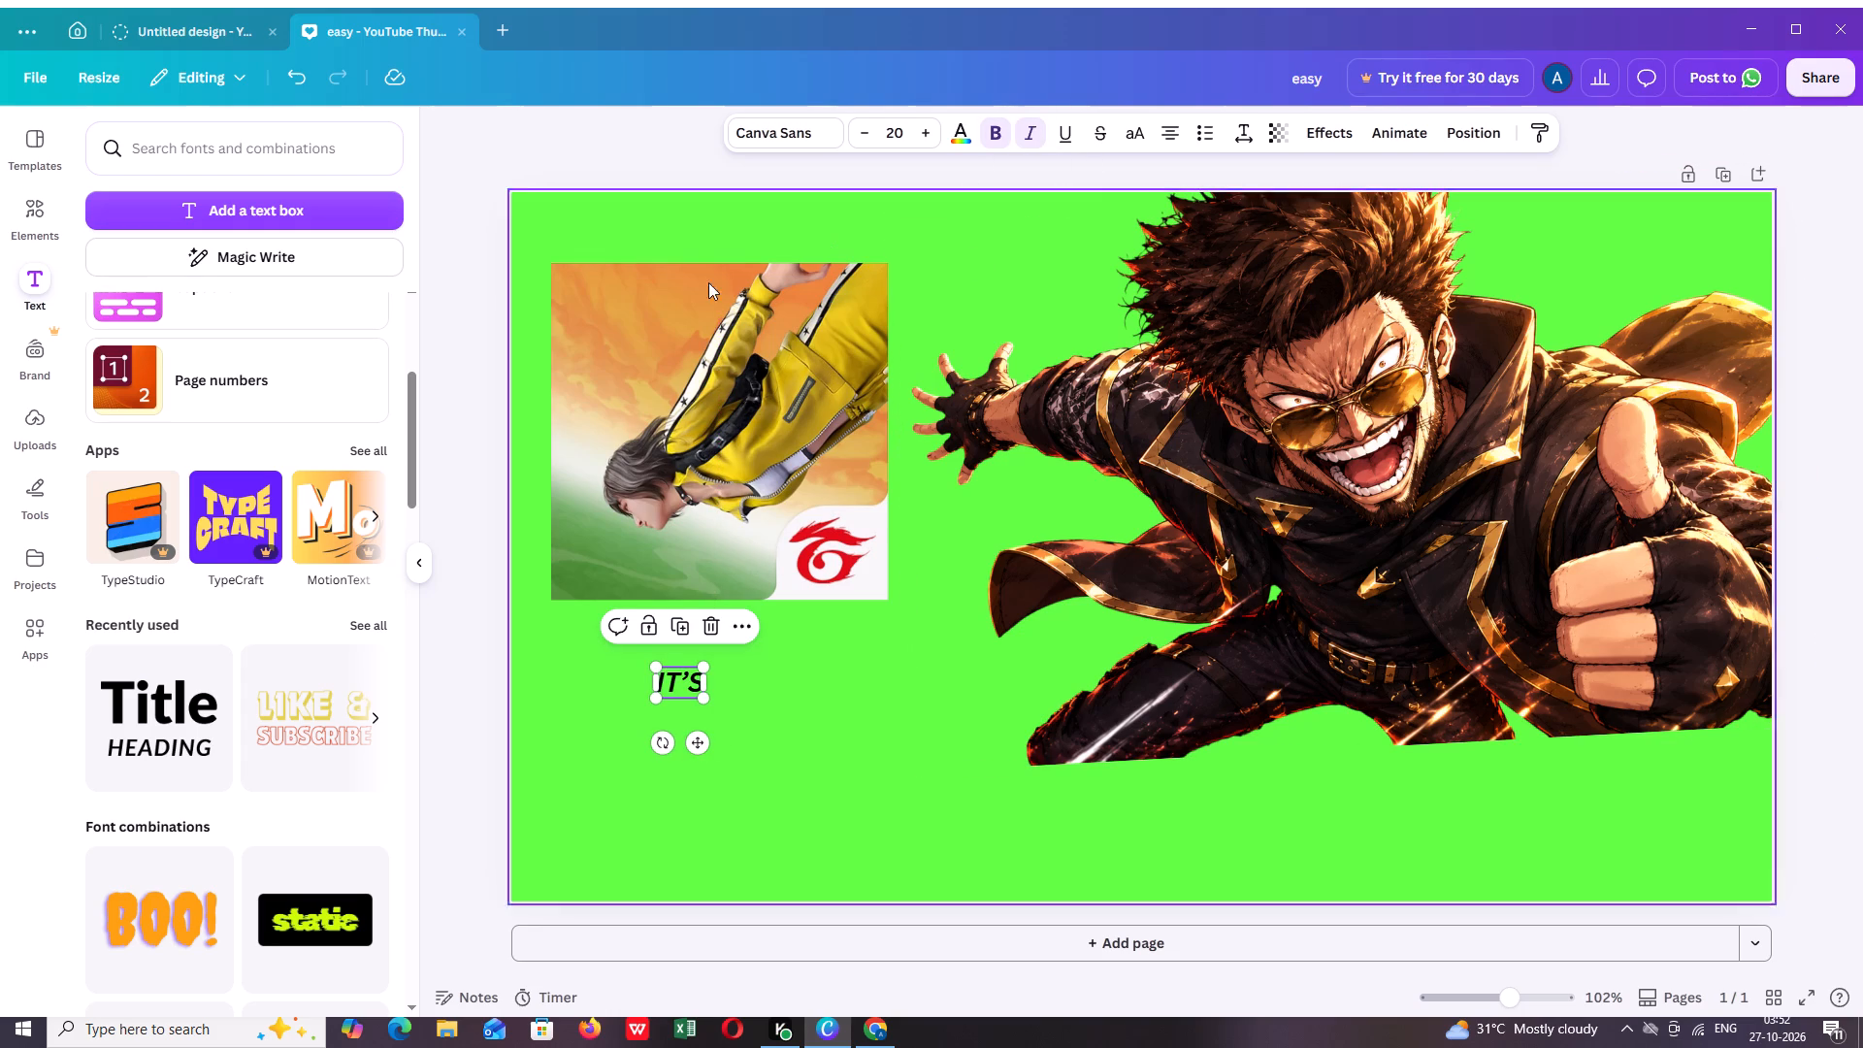
click(970, 135)
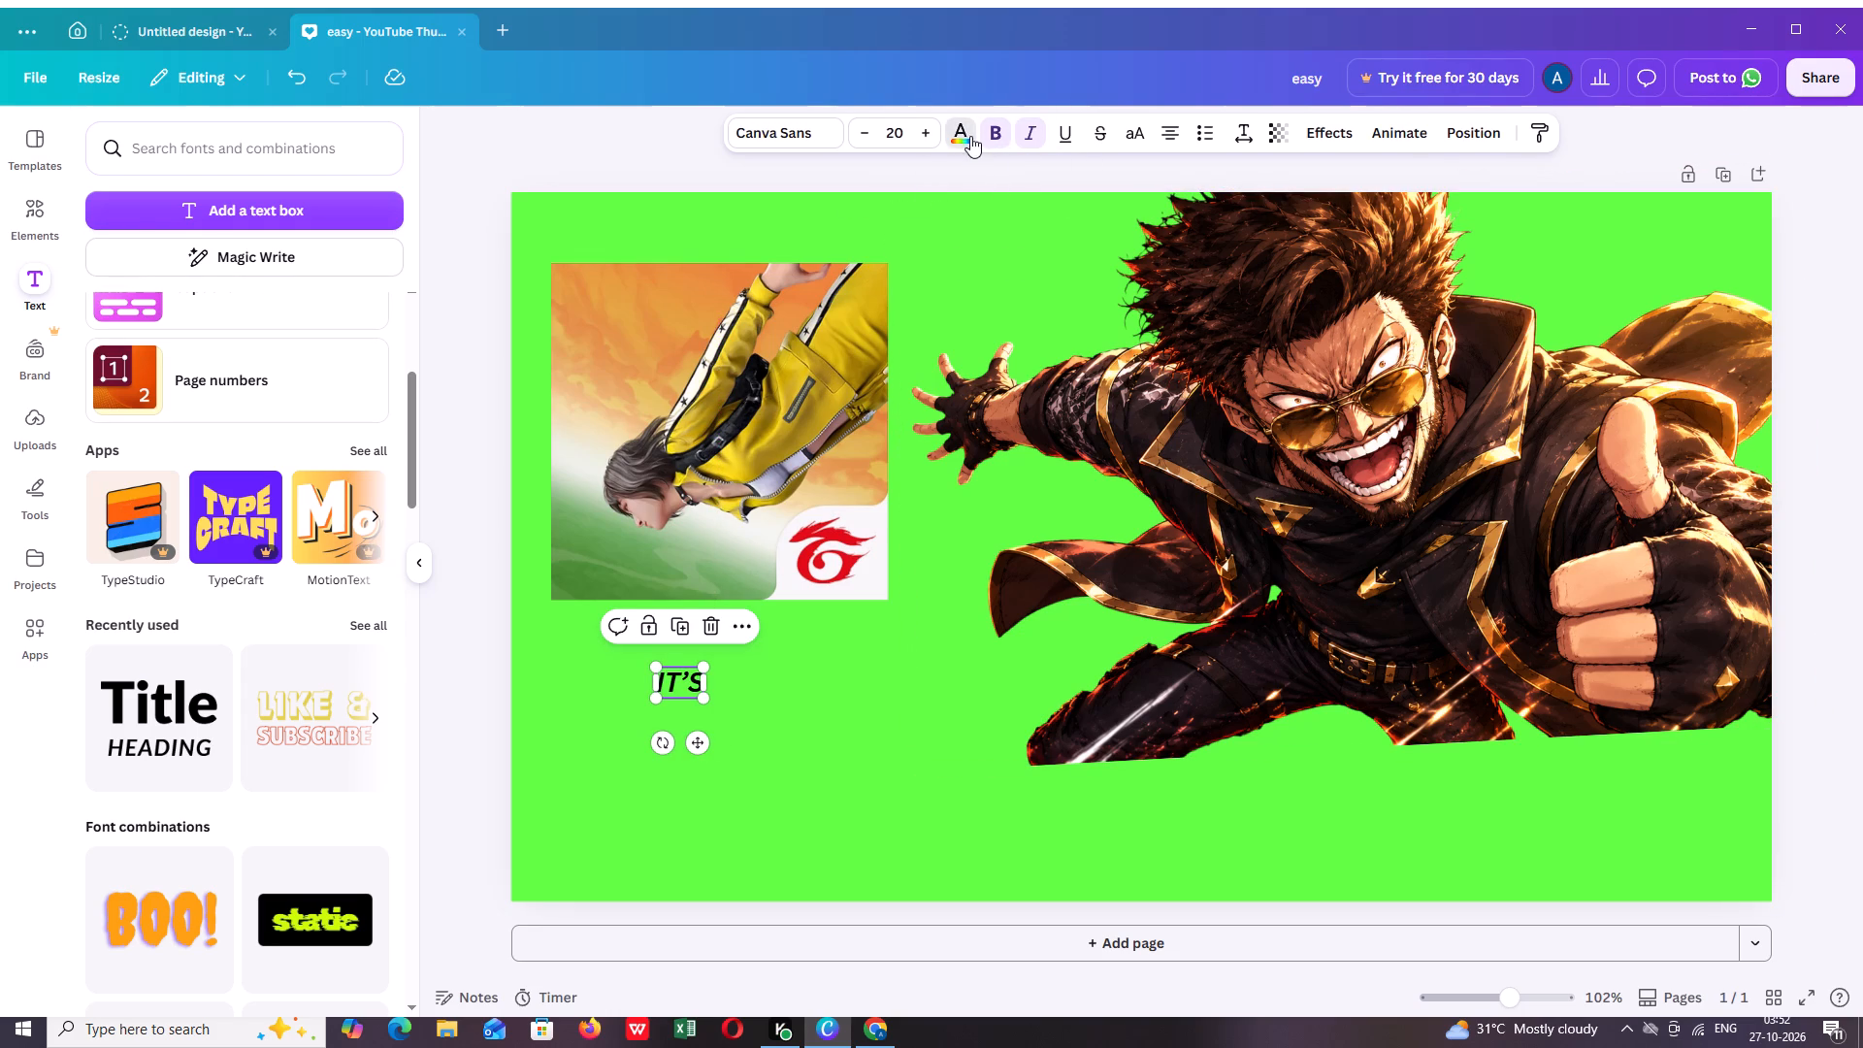
click(367, 723)
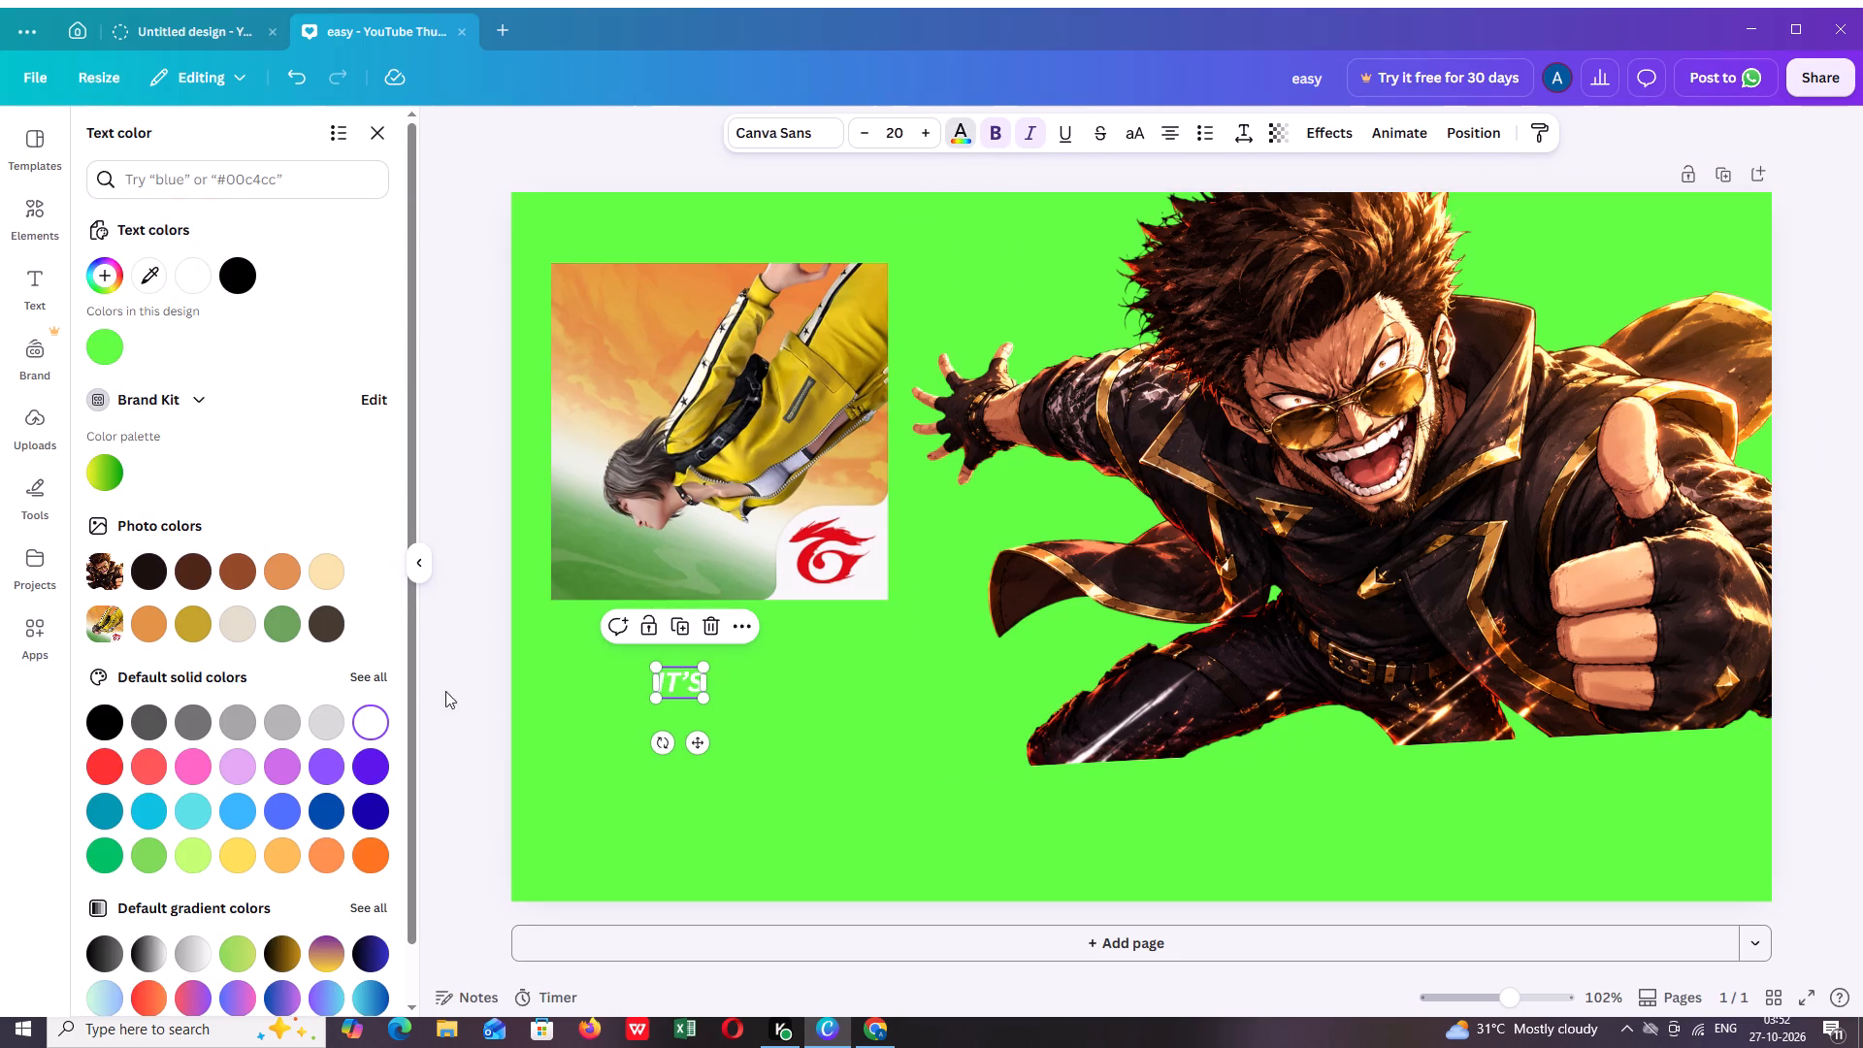
Move the "IT'S" text closer under the yellow outfit picture and enlarge it to about font size 41.
drag(675, 680, 652, 675)
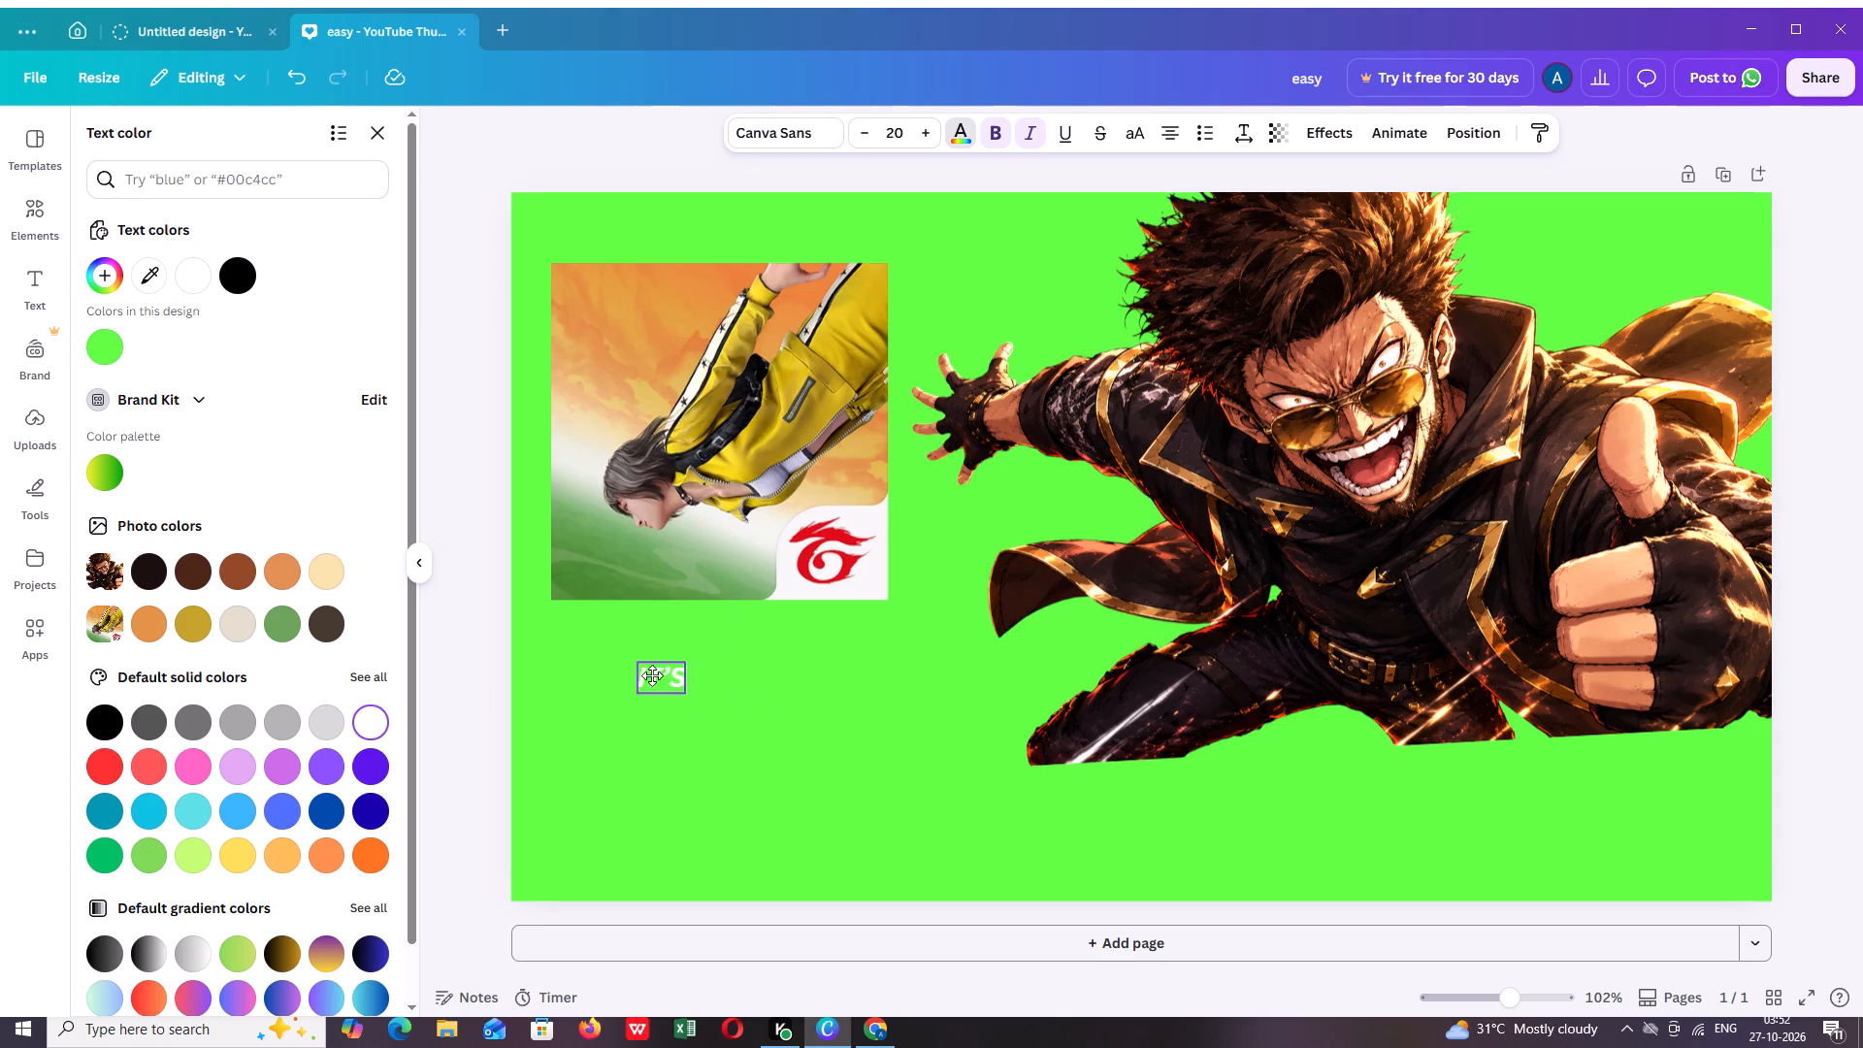
drag(652, 675, 614, 649)
drag(641, 664, 692, 705)
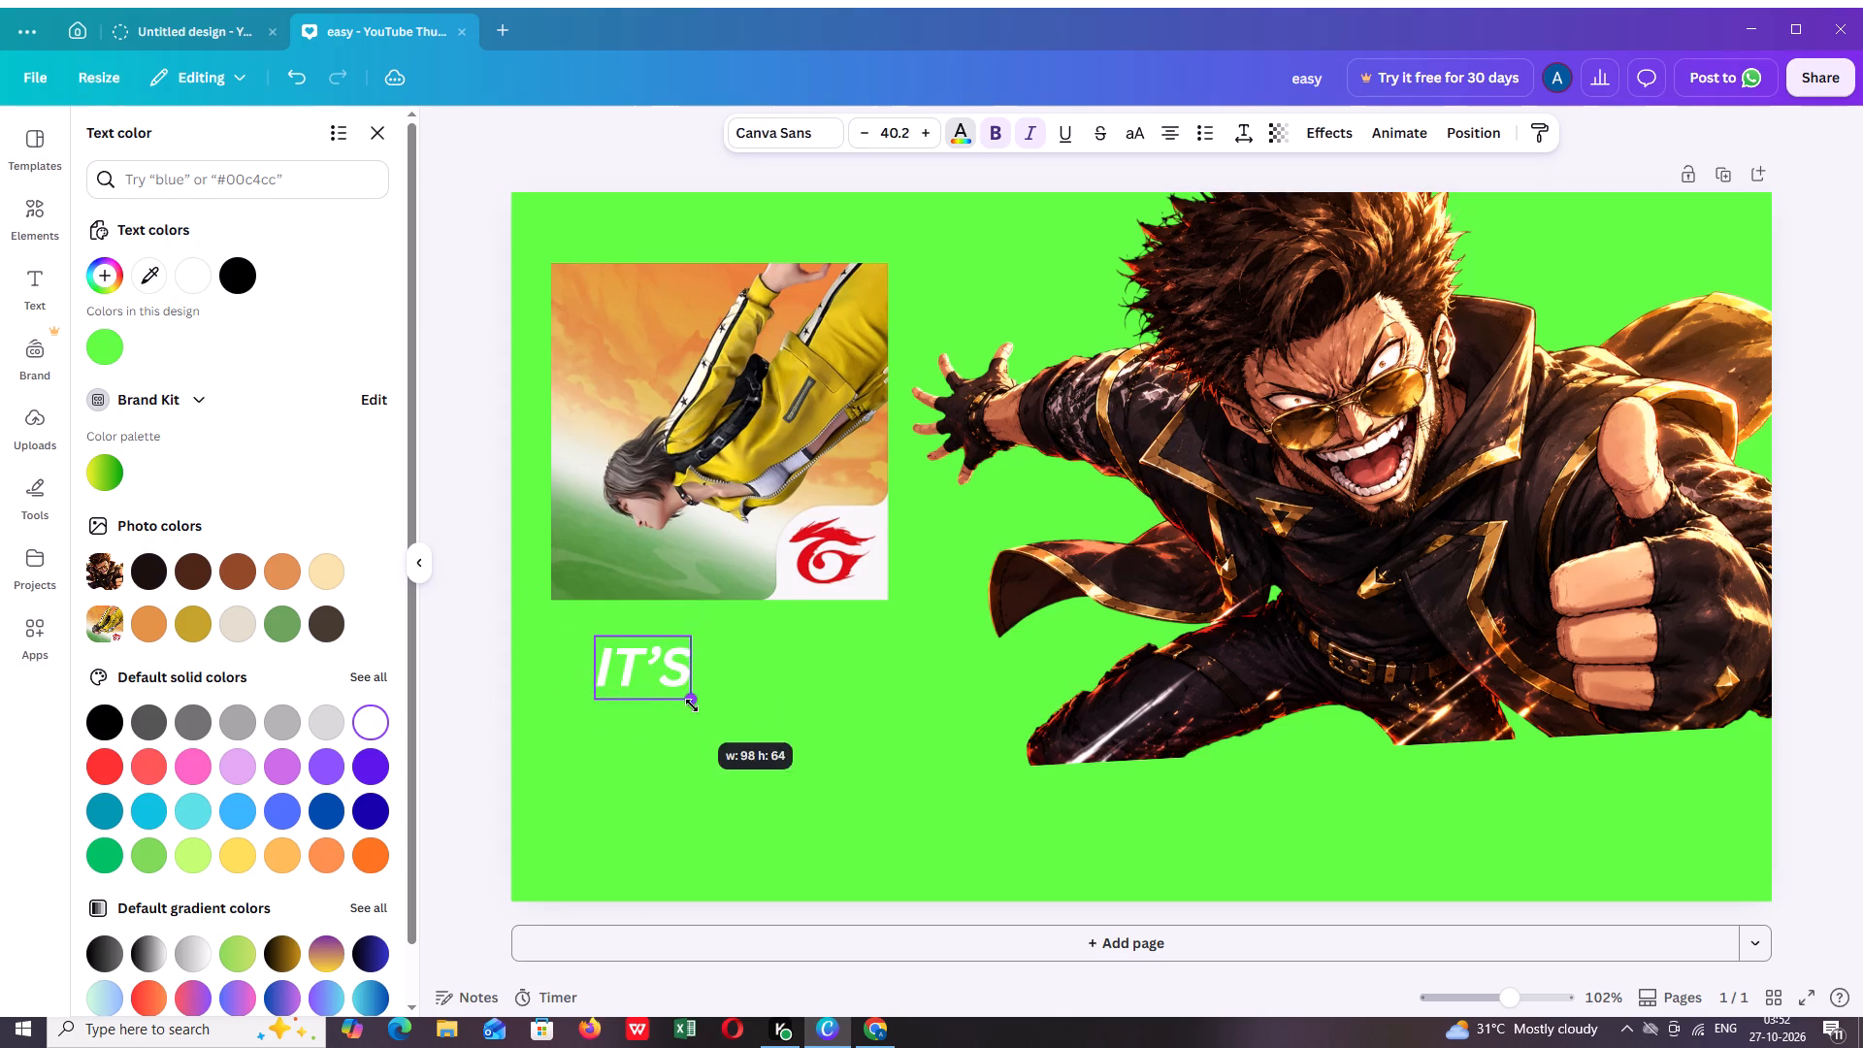
drag(692, 705, 718, 696)
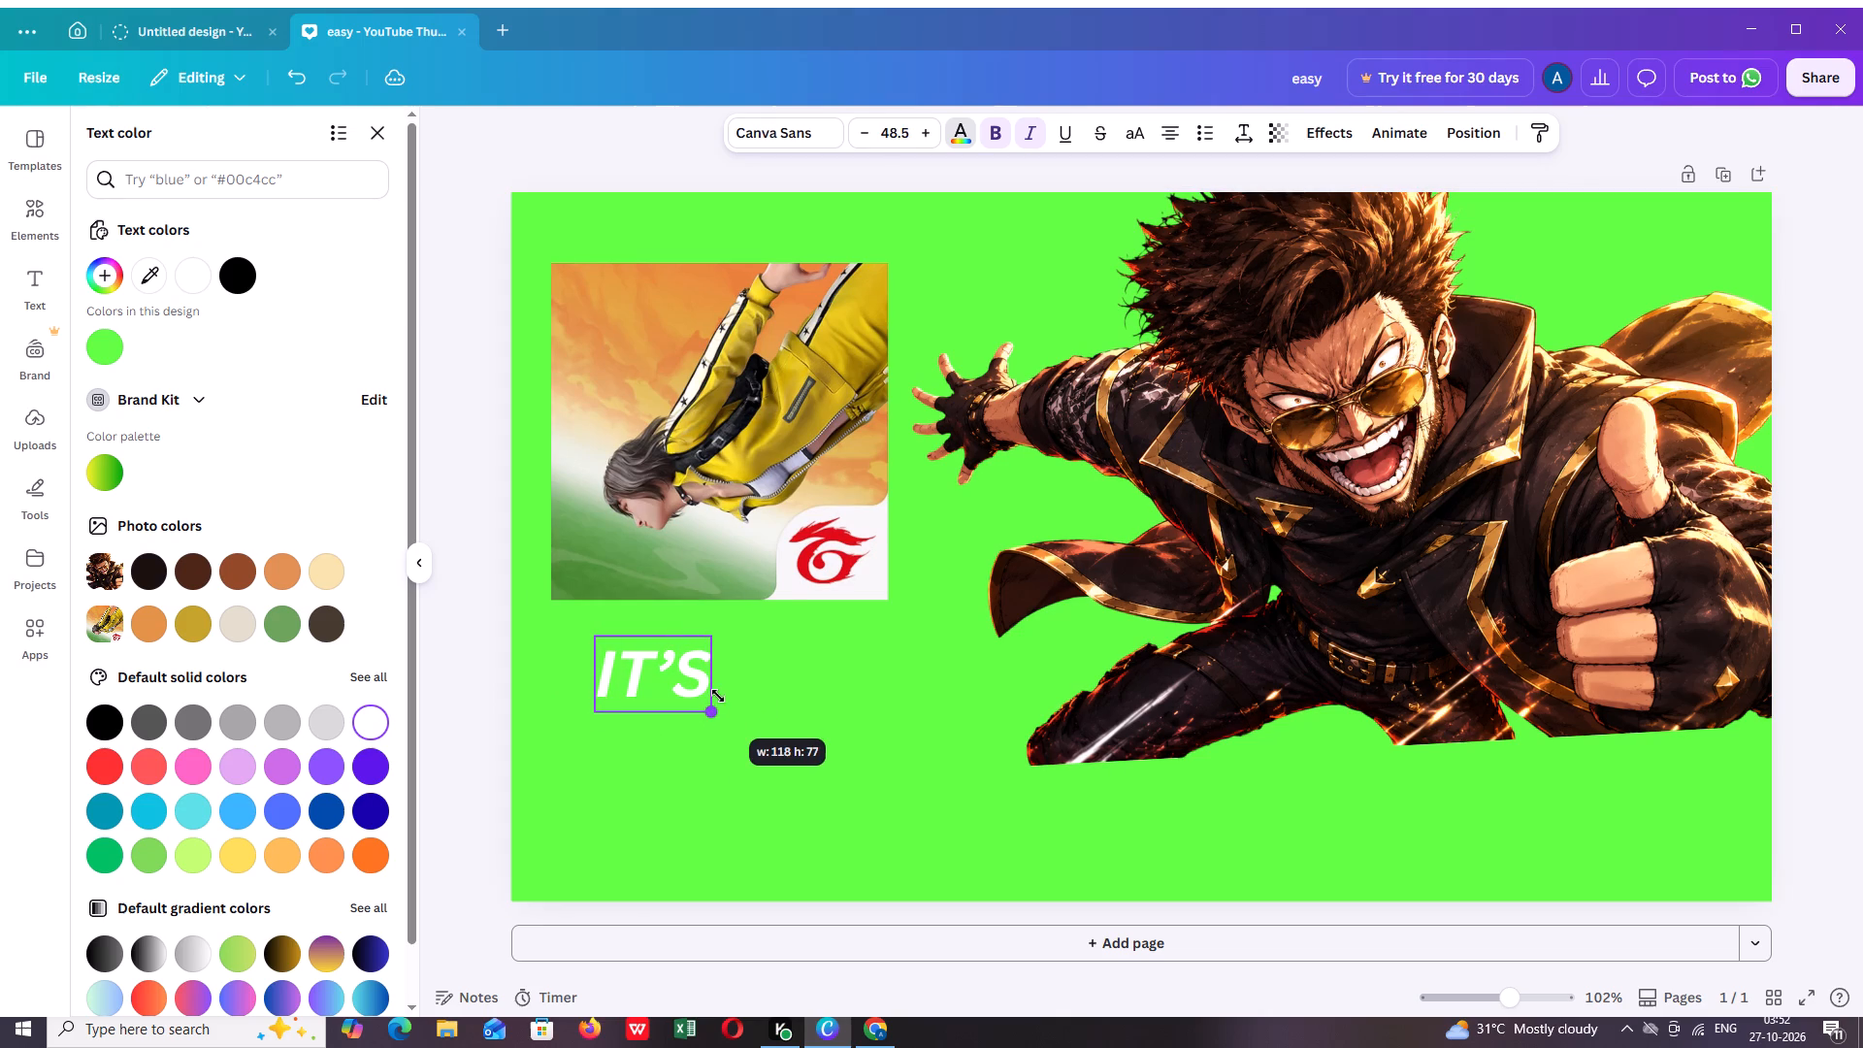
drag(718, 696, 692, 697)
Tilt the "IT'S" text counter-clockwise by about 11°.
drag(640, 743, 692, 739)
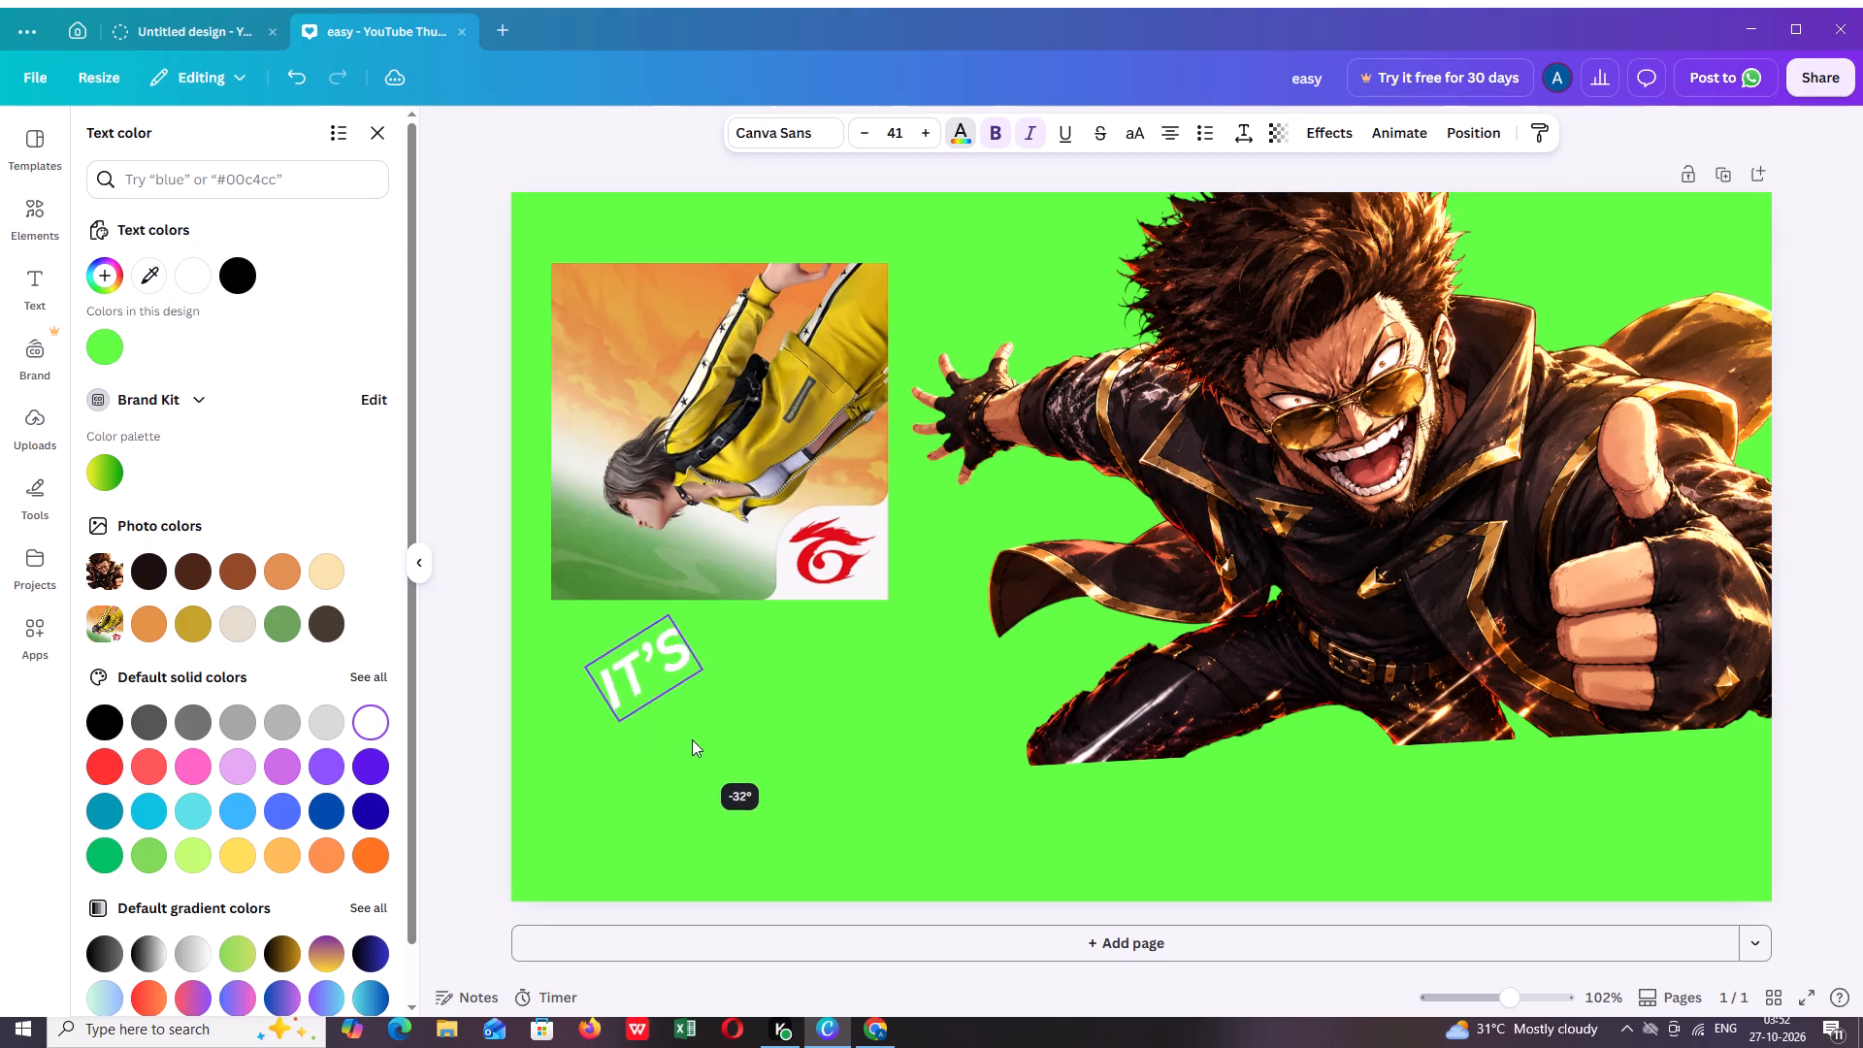
drag(692, 739, 662, 745)
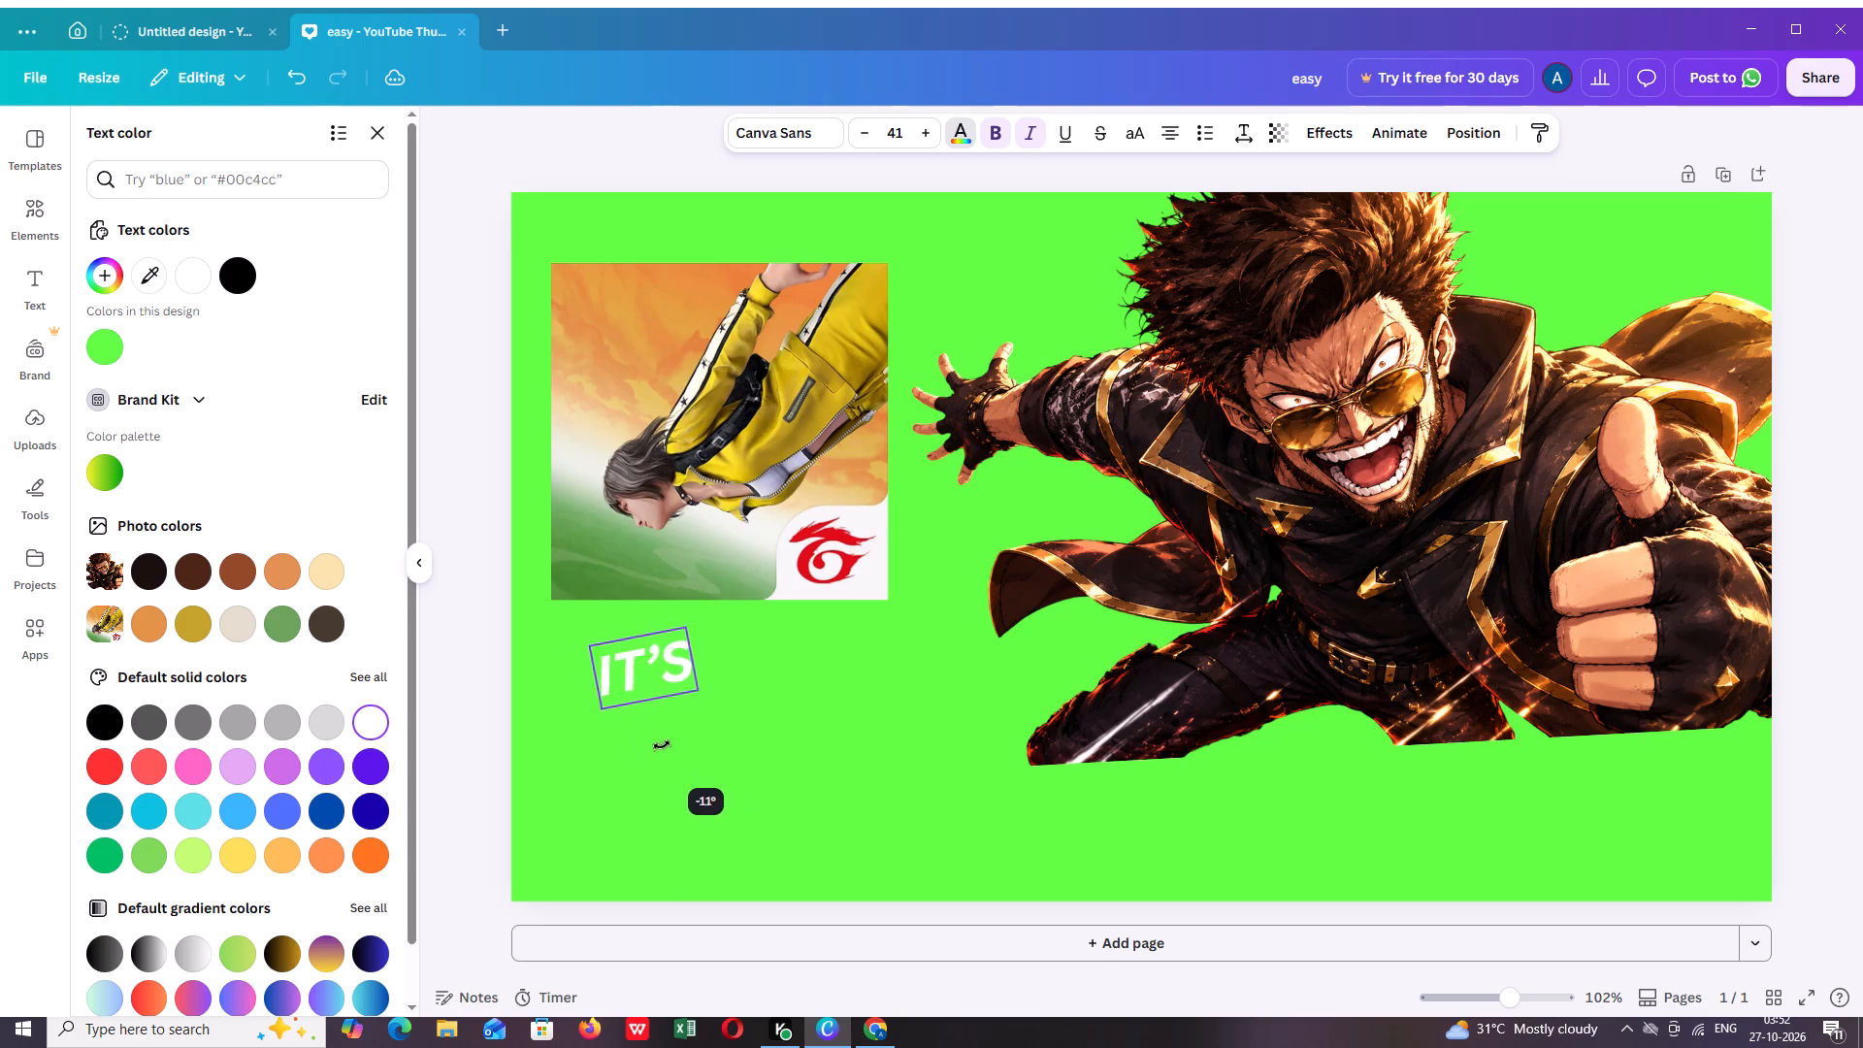
drag(662, 745, 662, 744)
Try the "IT'S" text below Alok's leg, reduce its tilt slightly, and return it below the yellow outfit picture.
drag(637, 673, 1060, 811)
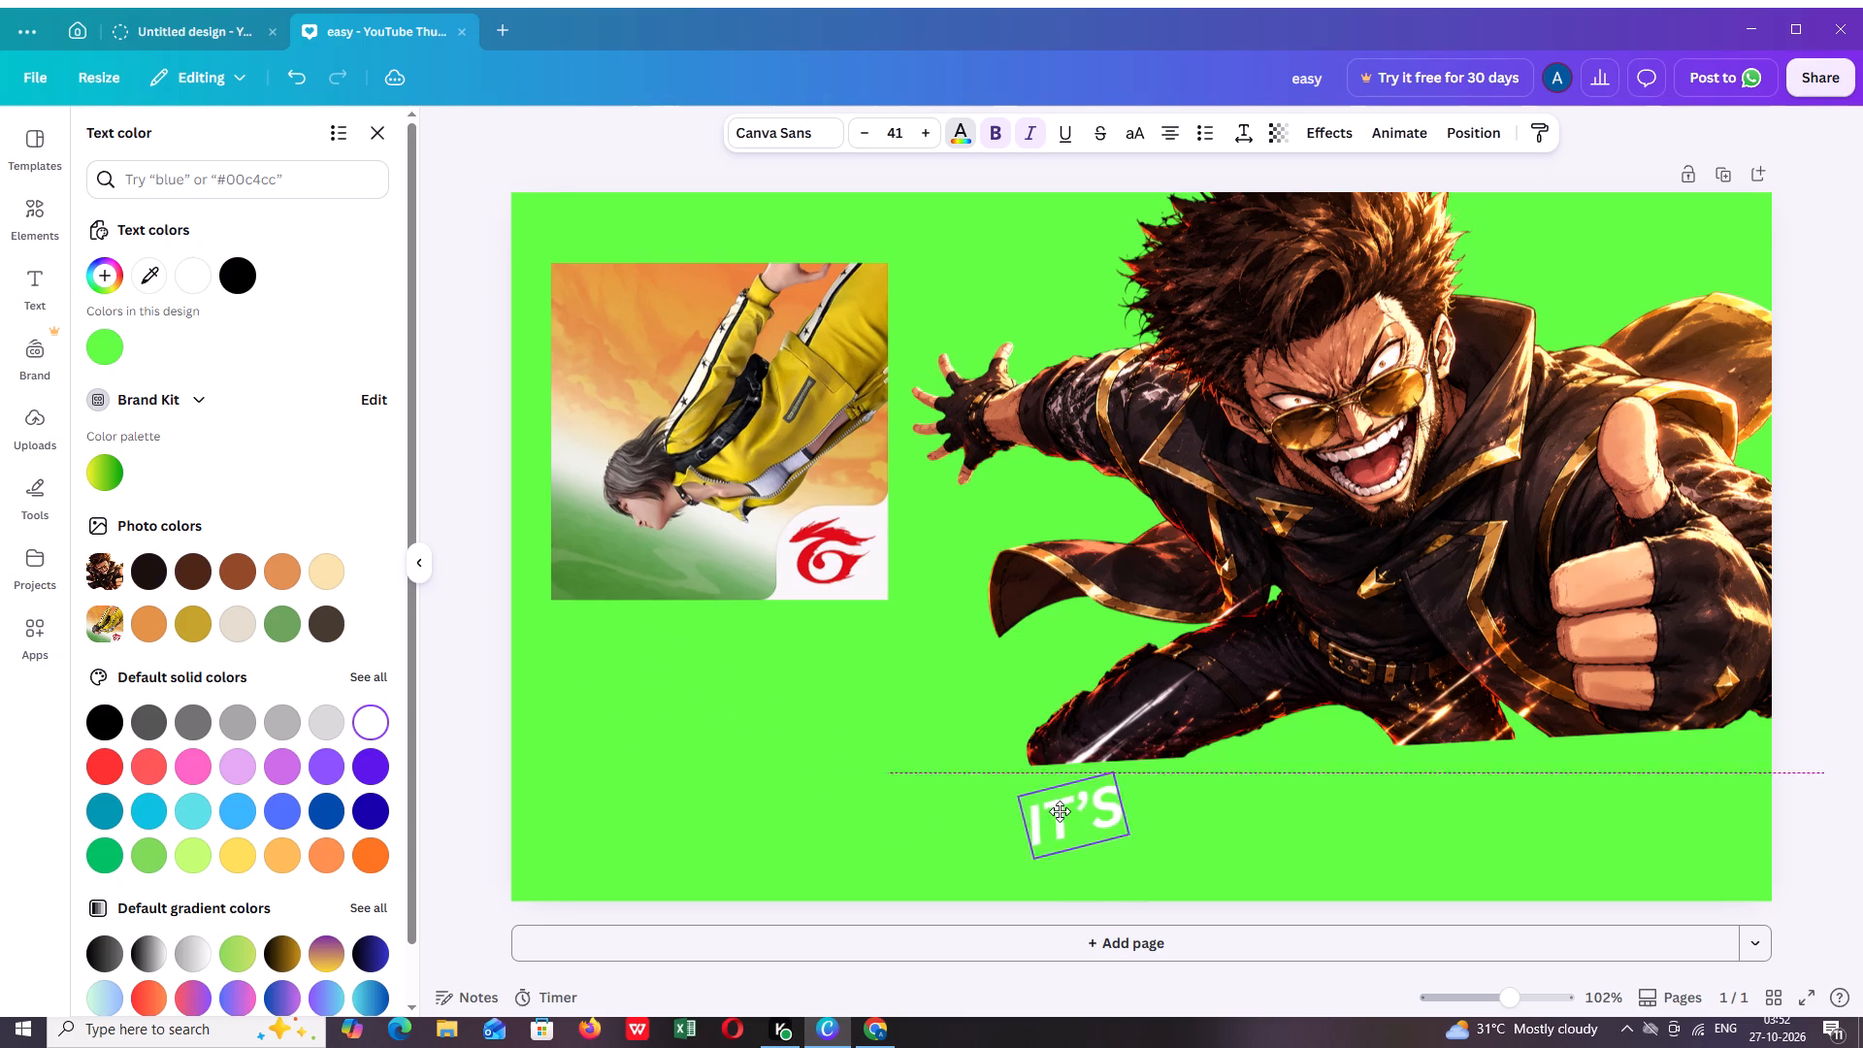
drag(1060, 811, 1062, 806)
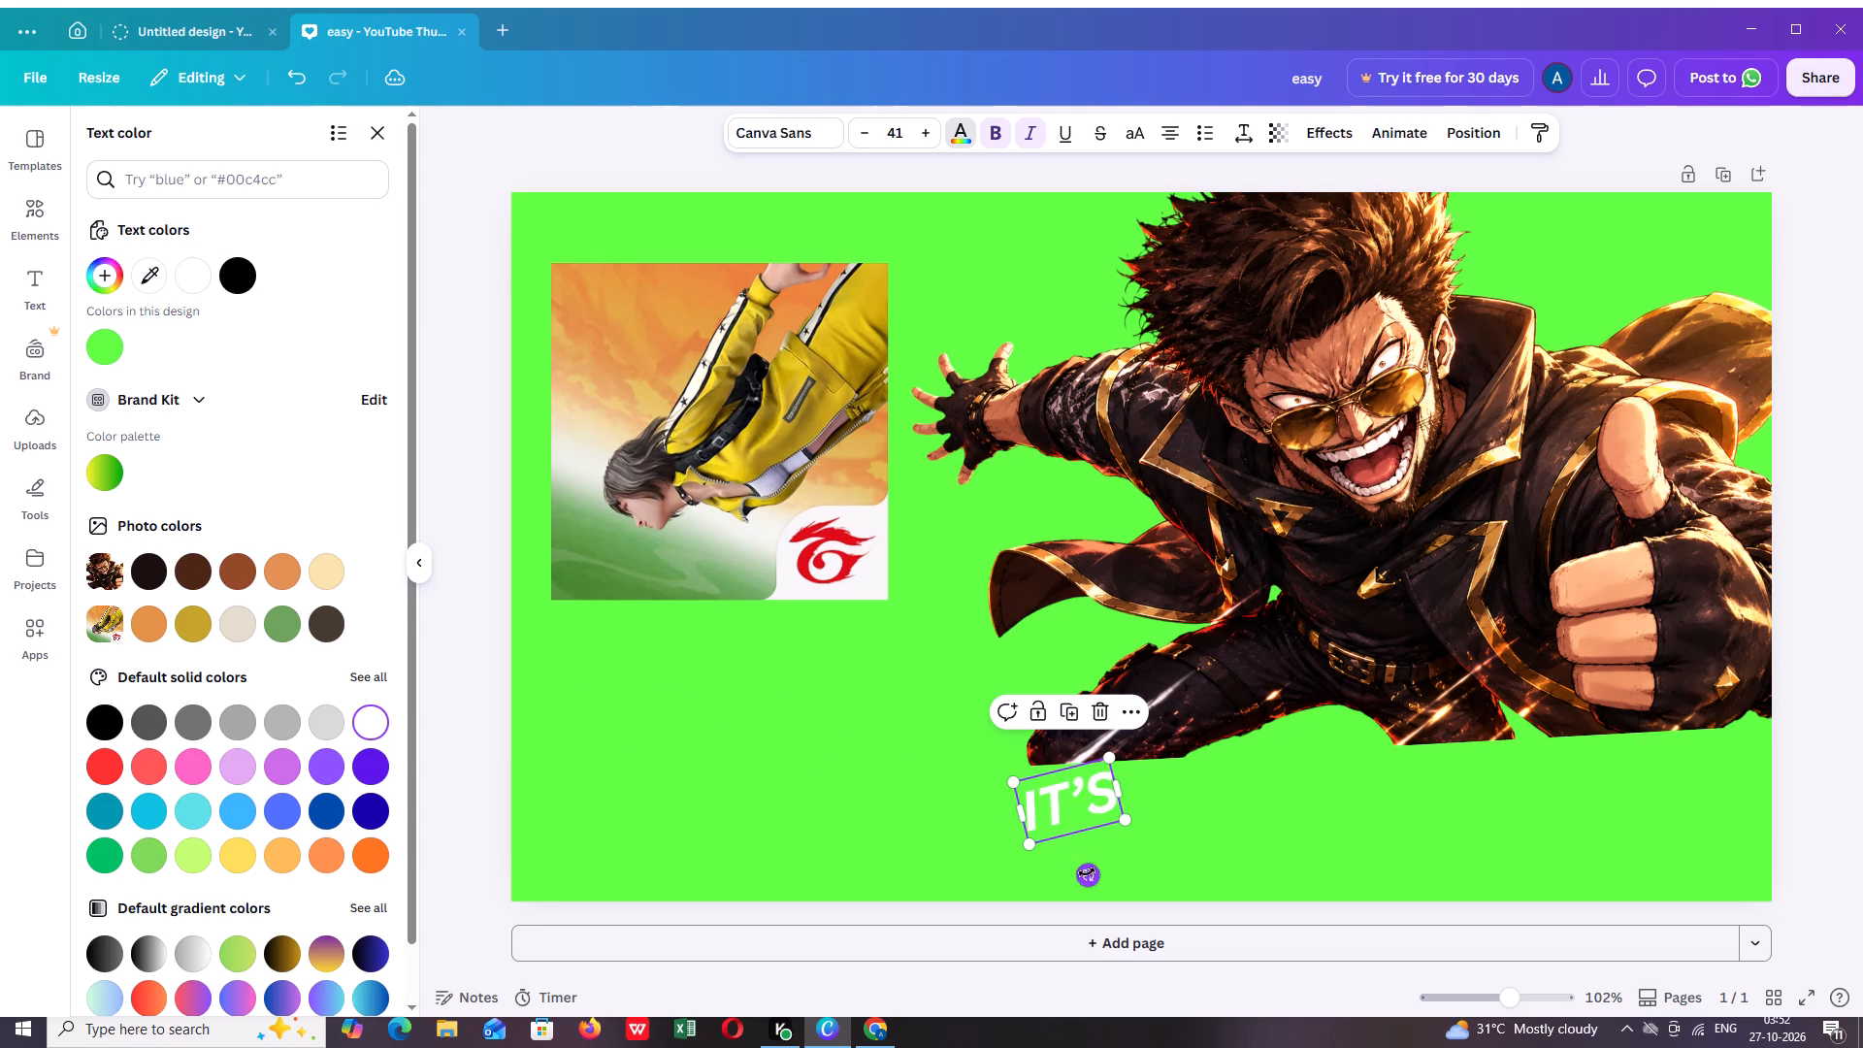
drag(1087, 873, 1076, 871)
drag(1058, 792, 977, 776)
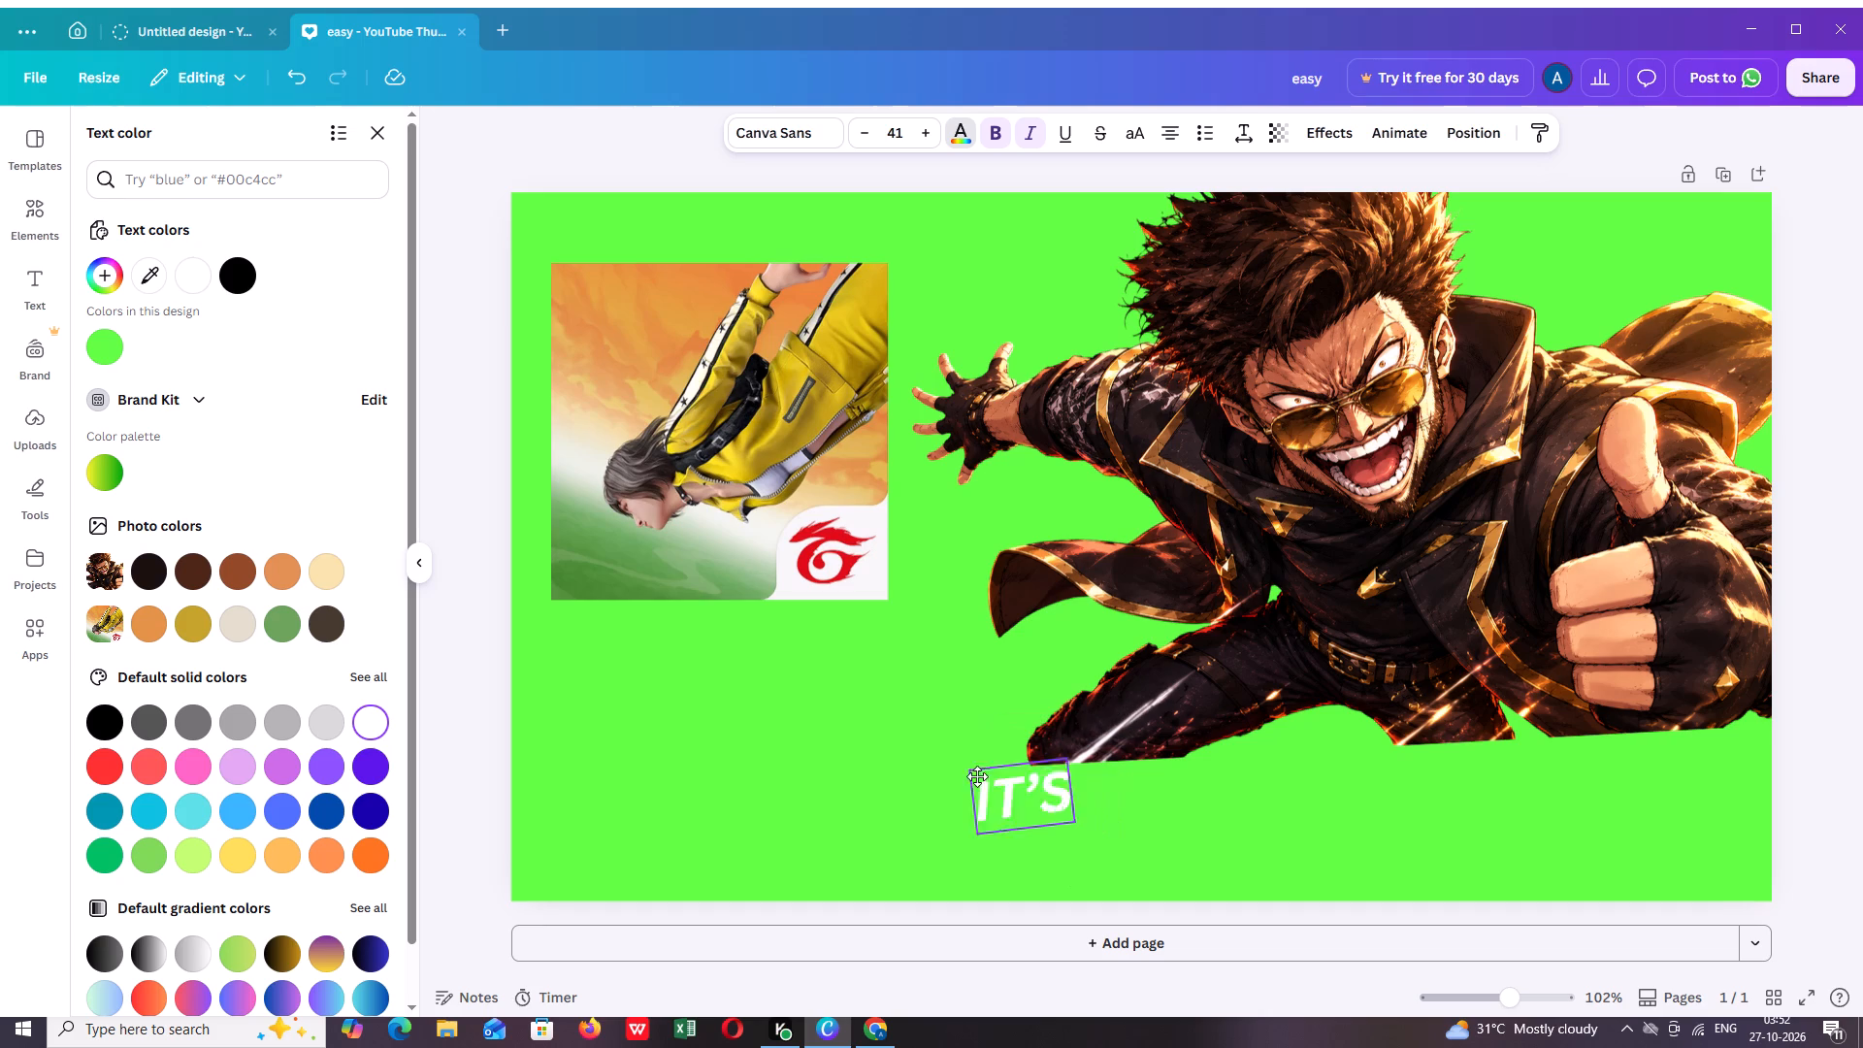
drag(977, 776, 637, 671)
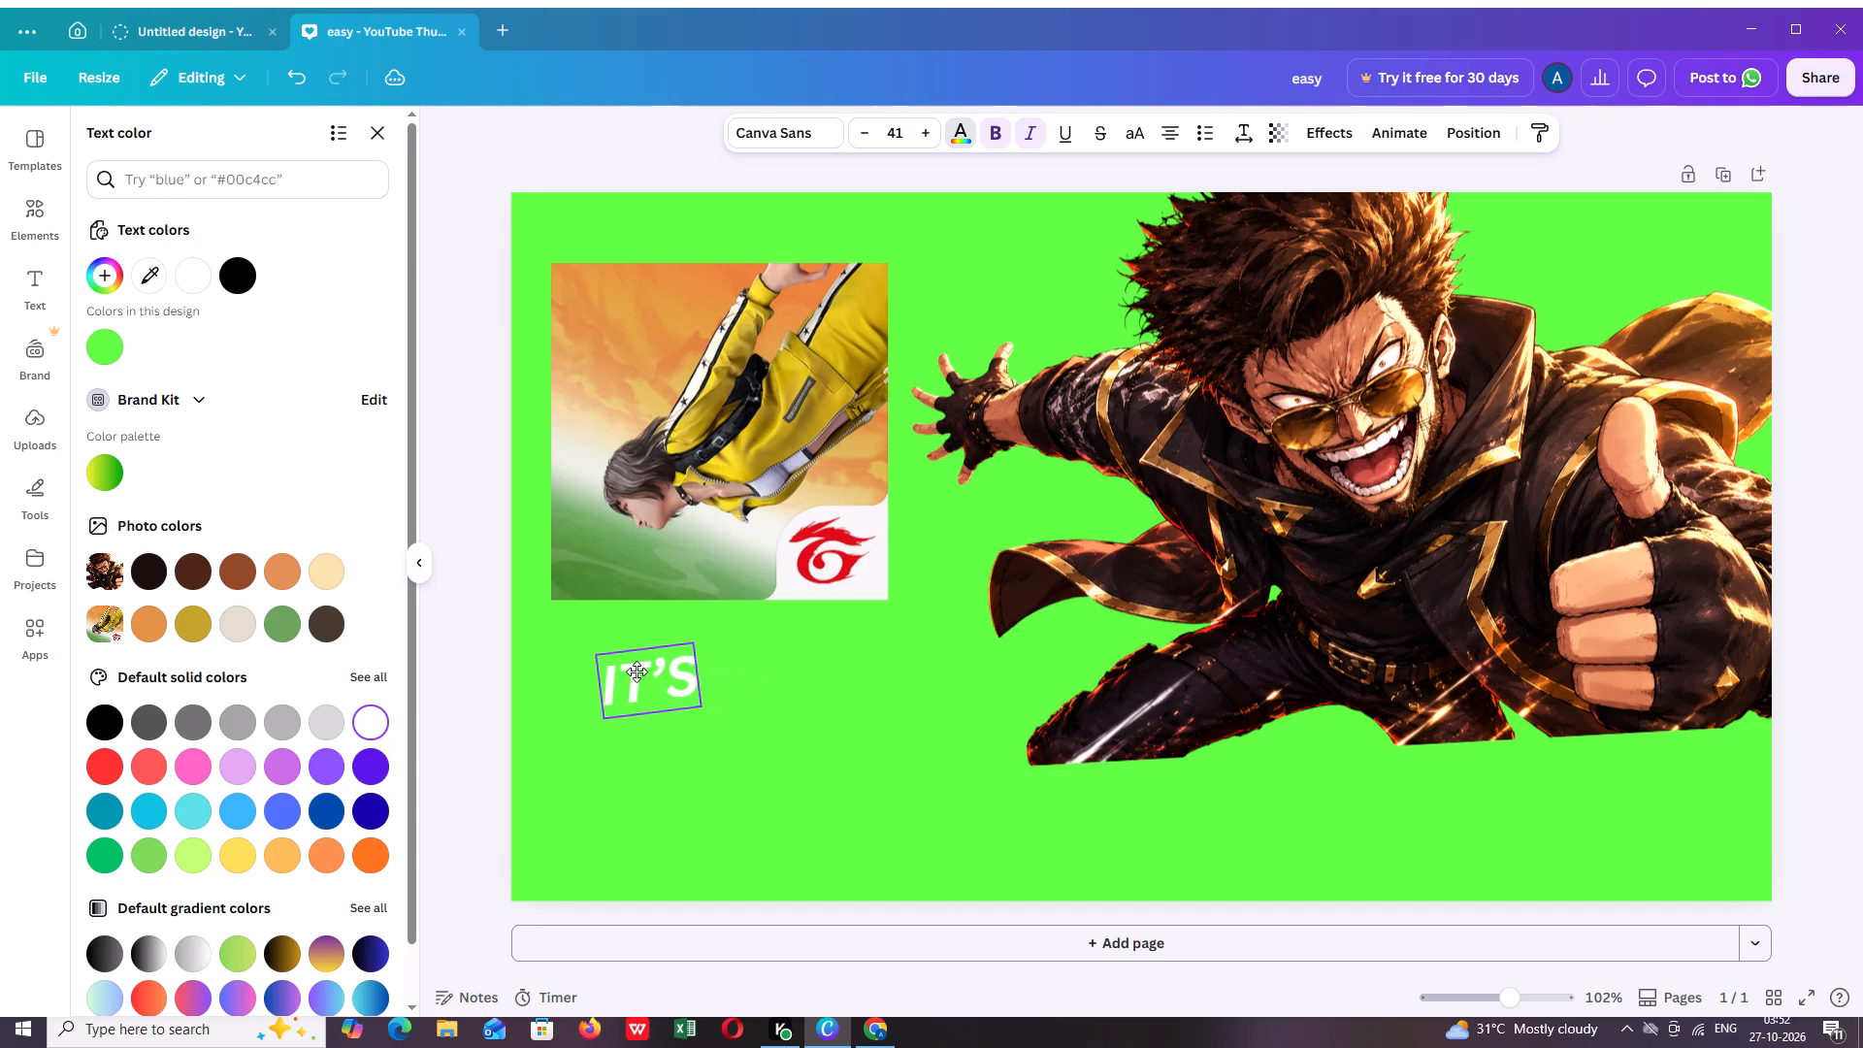
drag(637, 671, 643, 671)
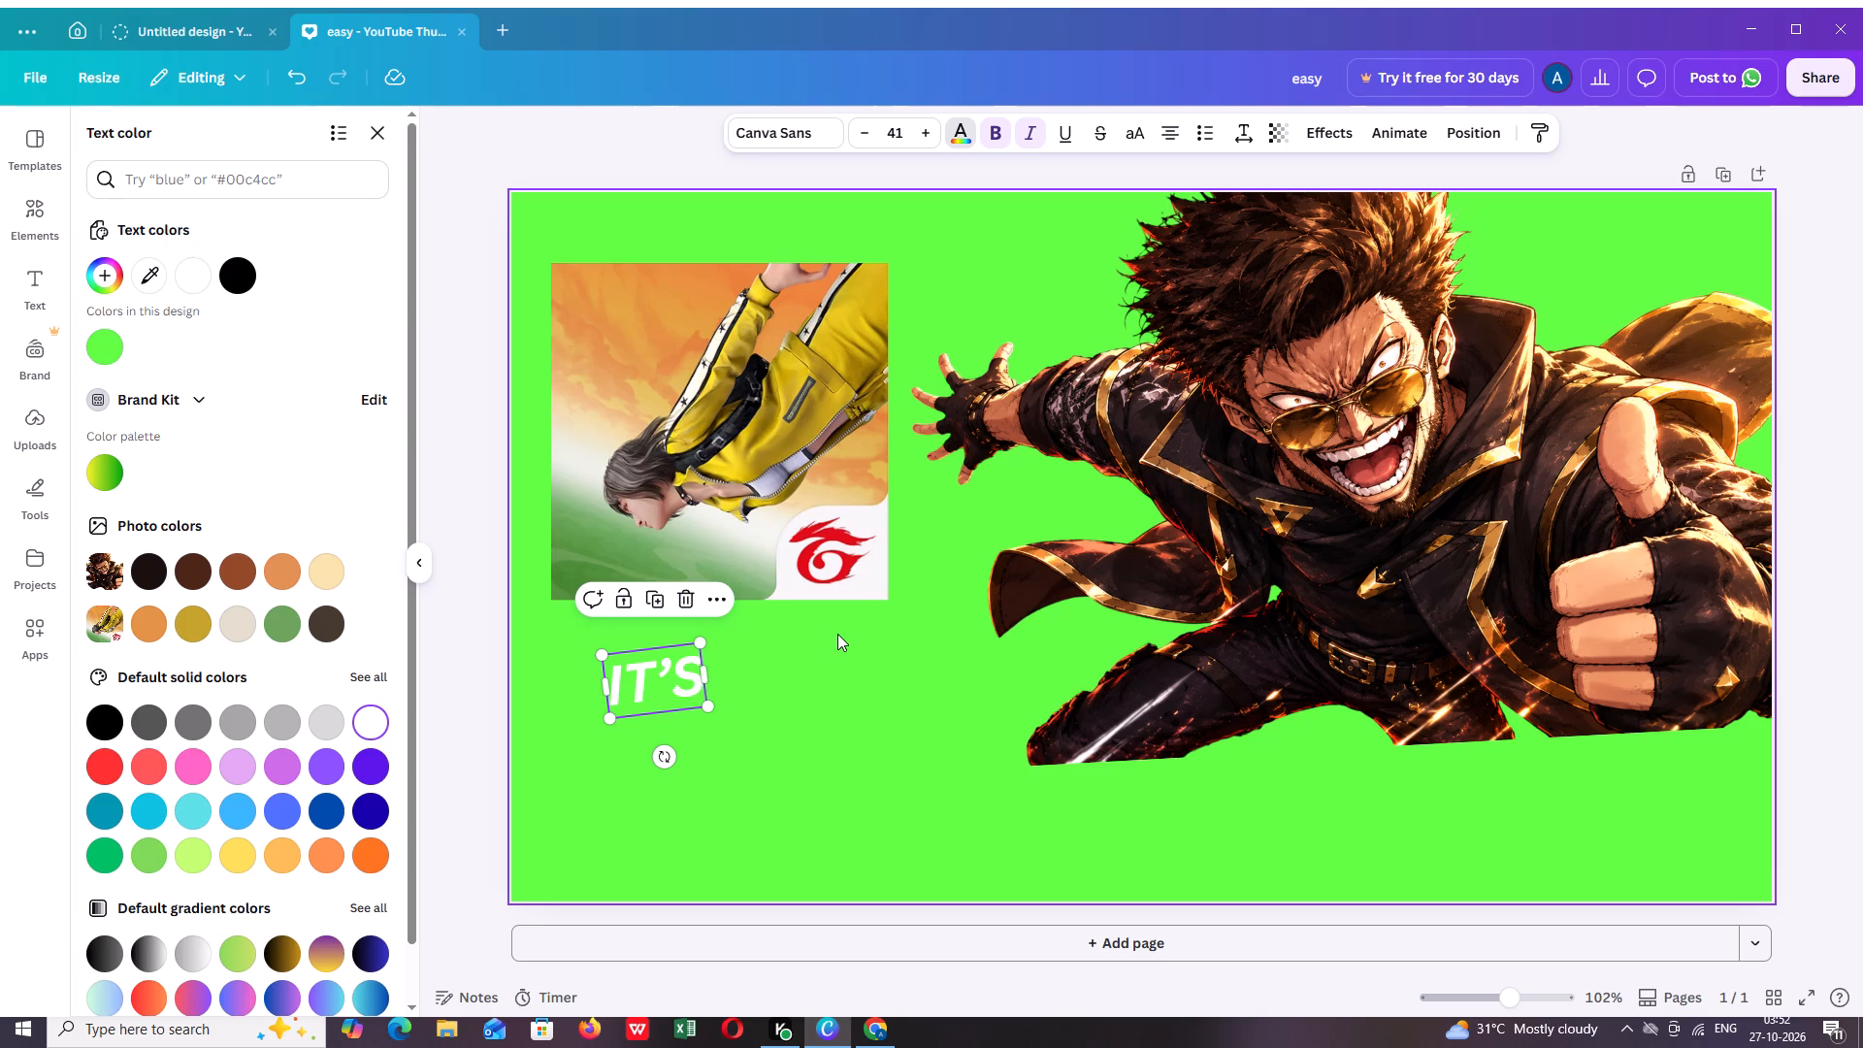
Duplicate the tilted "IT'S" text and place the copy just right of the original below the yellow outfit picture.
text(cv)
click(651, 668)
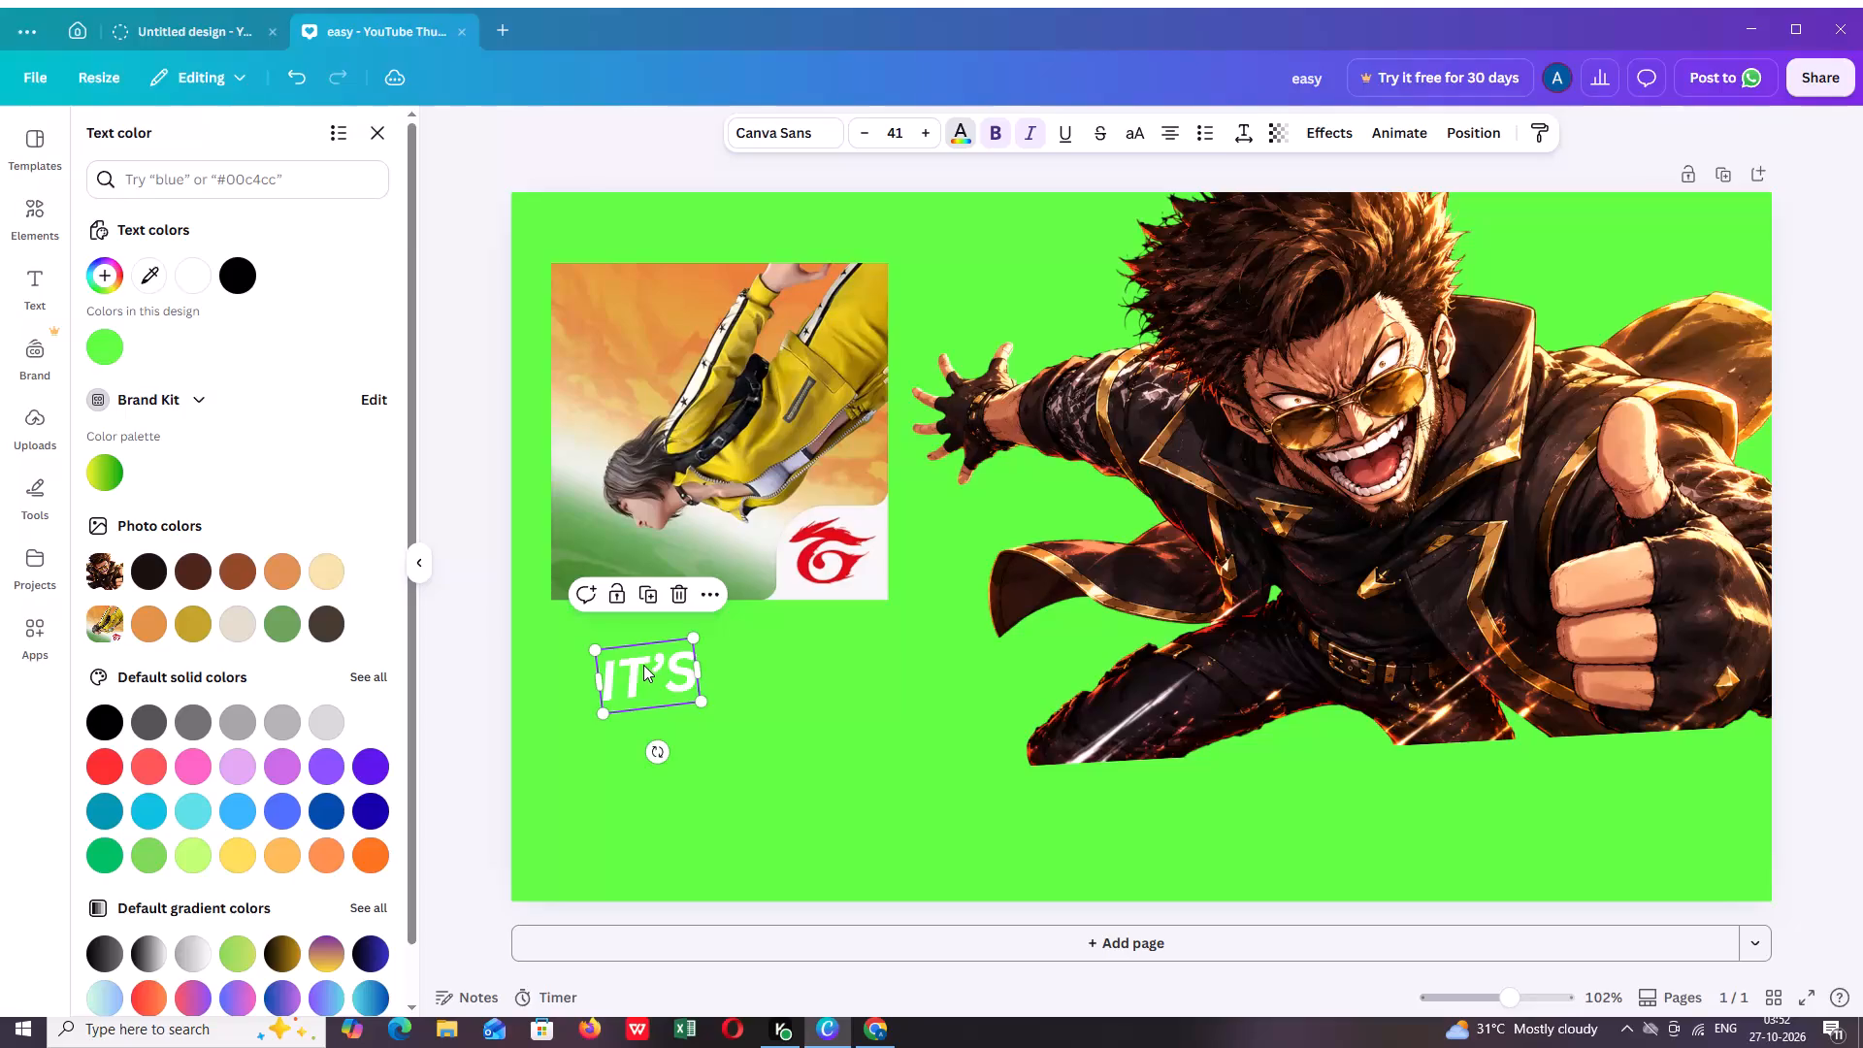
key(shift+c)
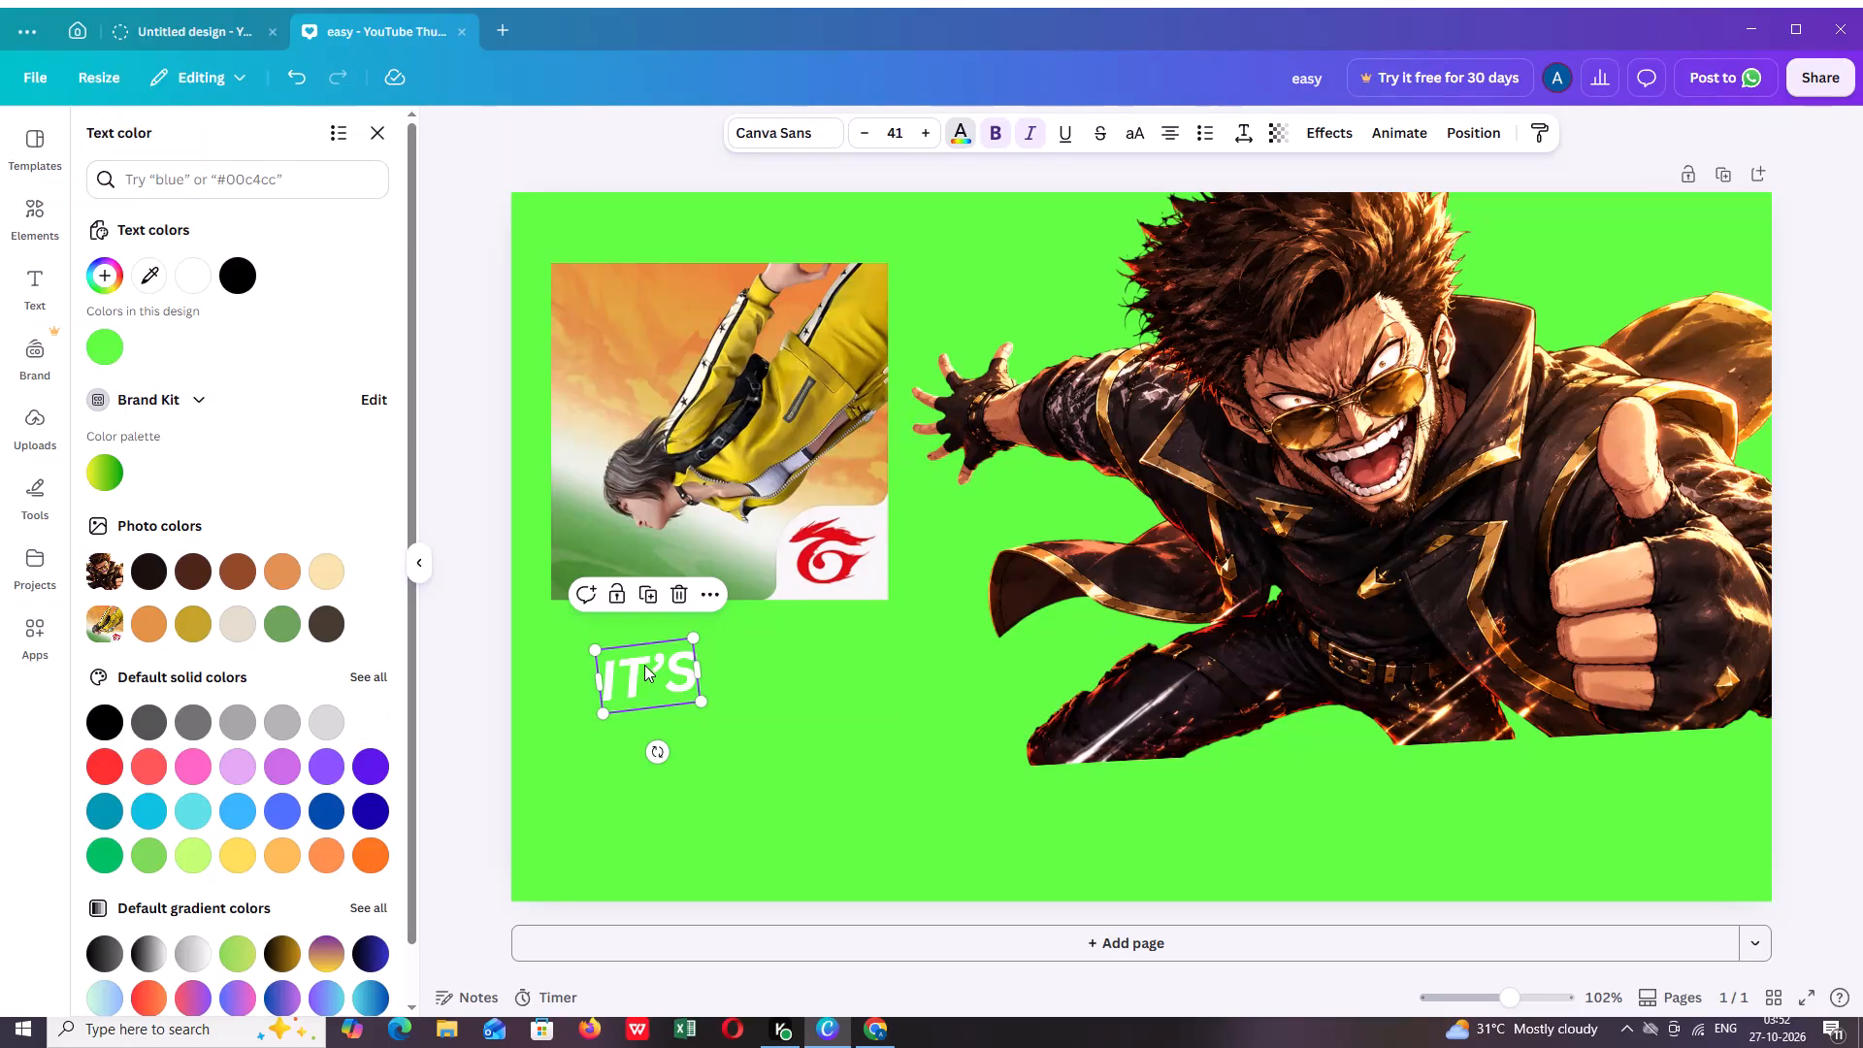
key(ctrl+c)
key(ctrl+v)
drag(668, 685, 765, 661)
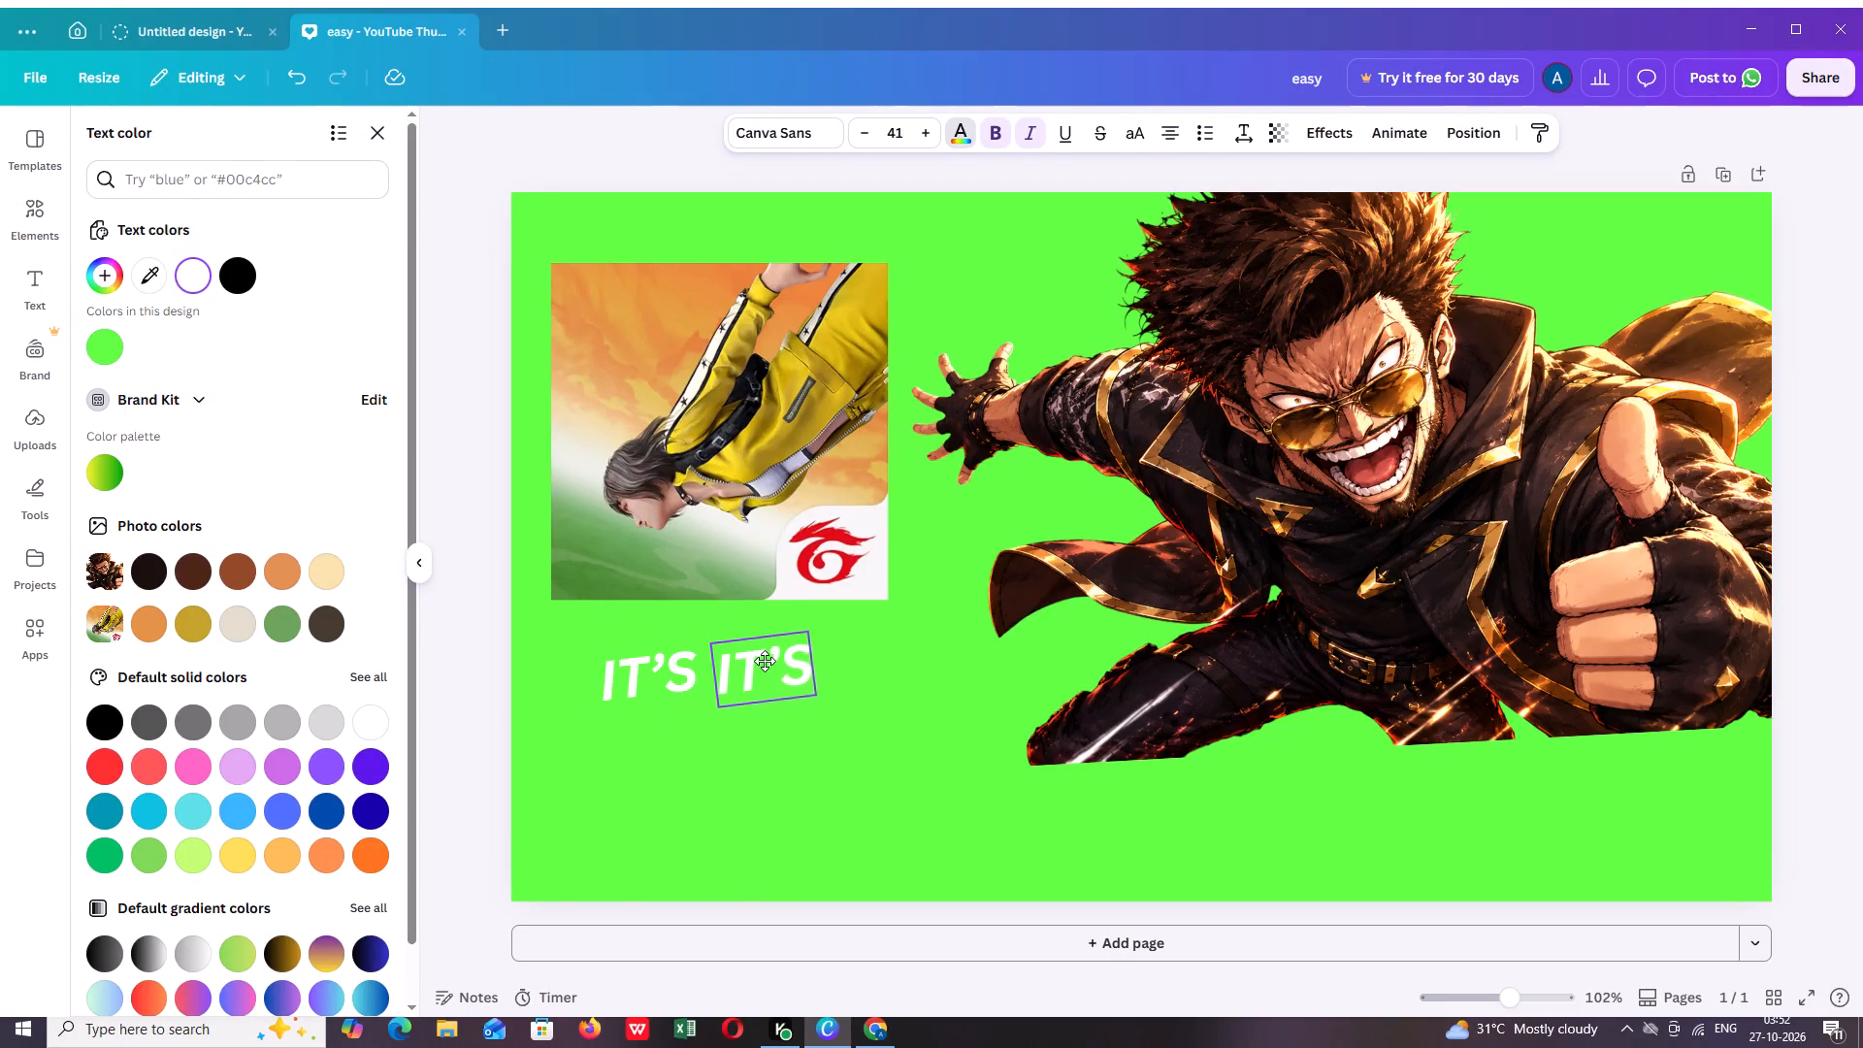
drag(765, 661, 763, 659)
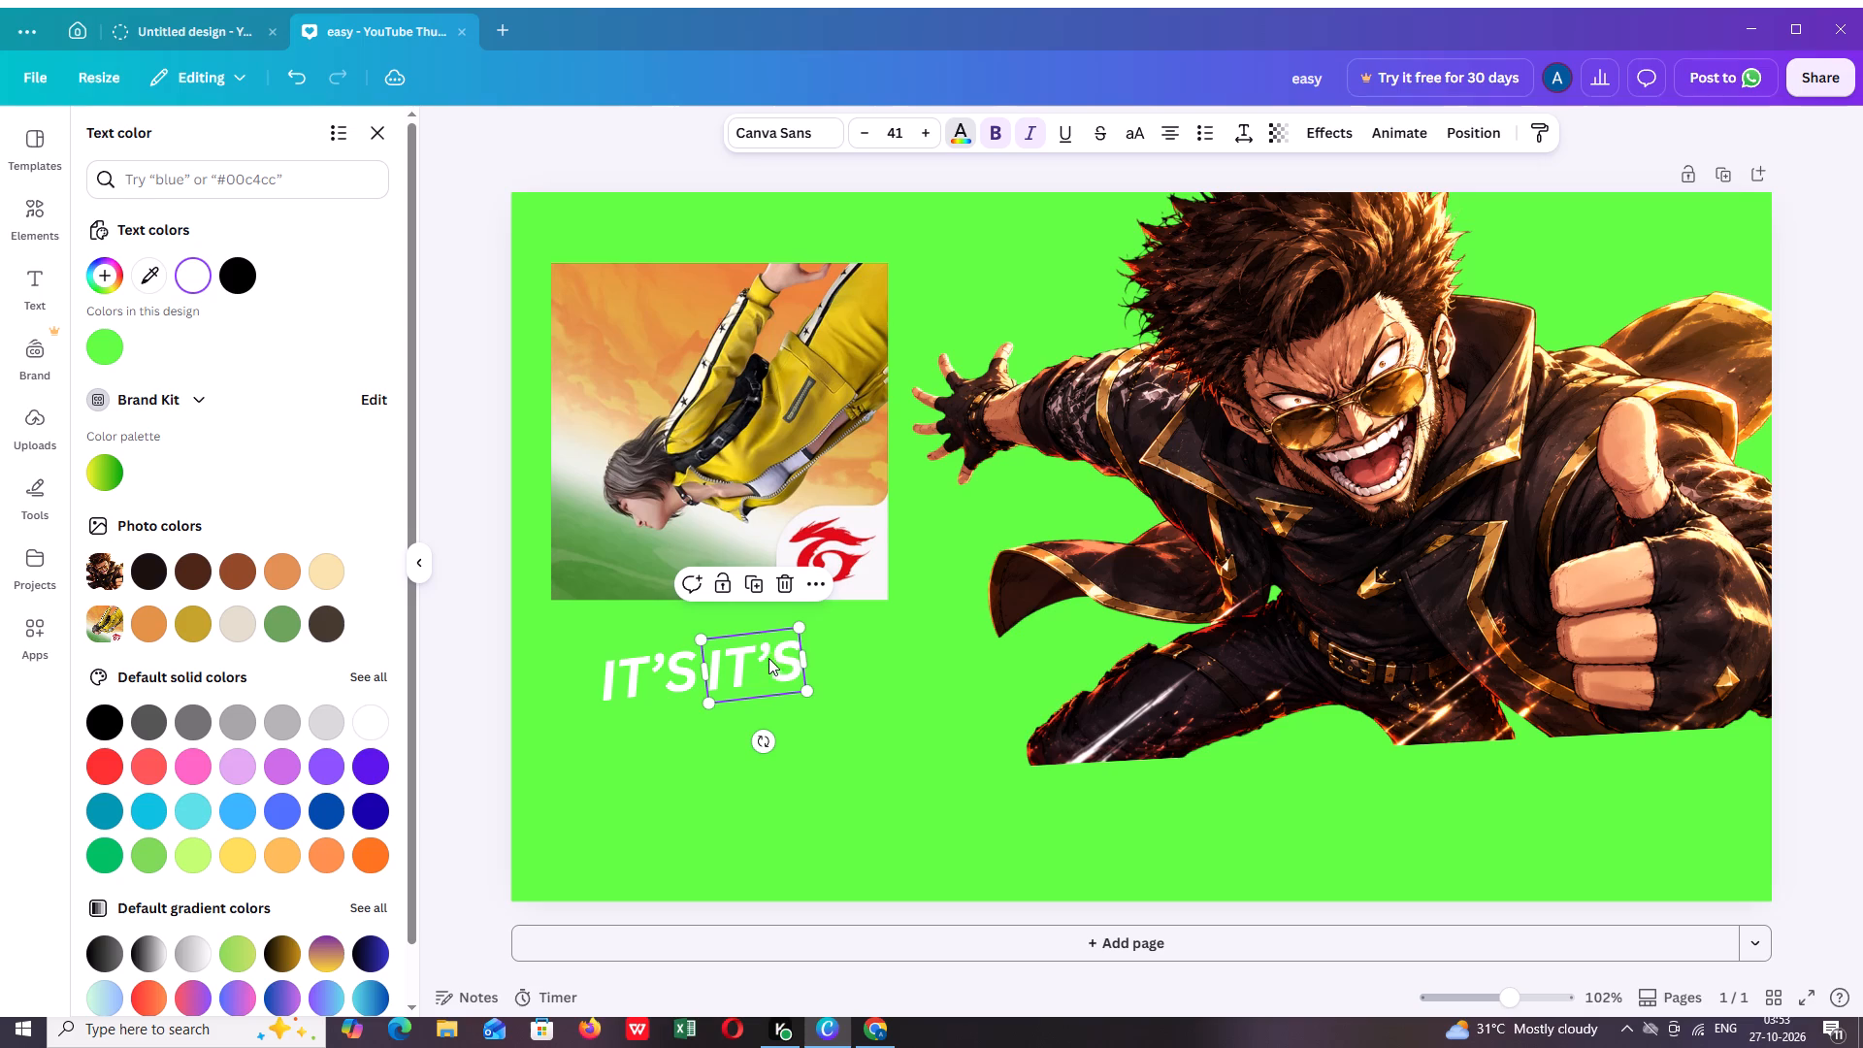
drag(772, 657, 783, 659)
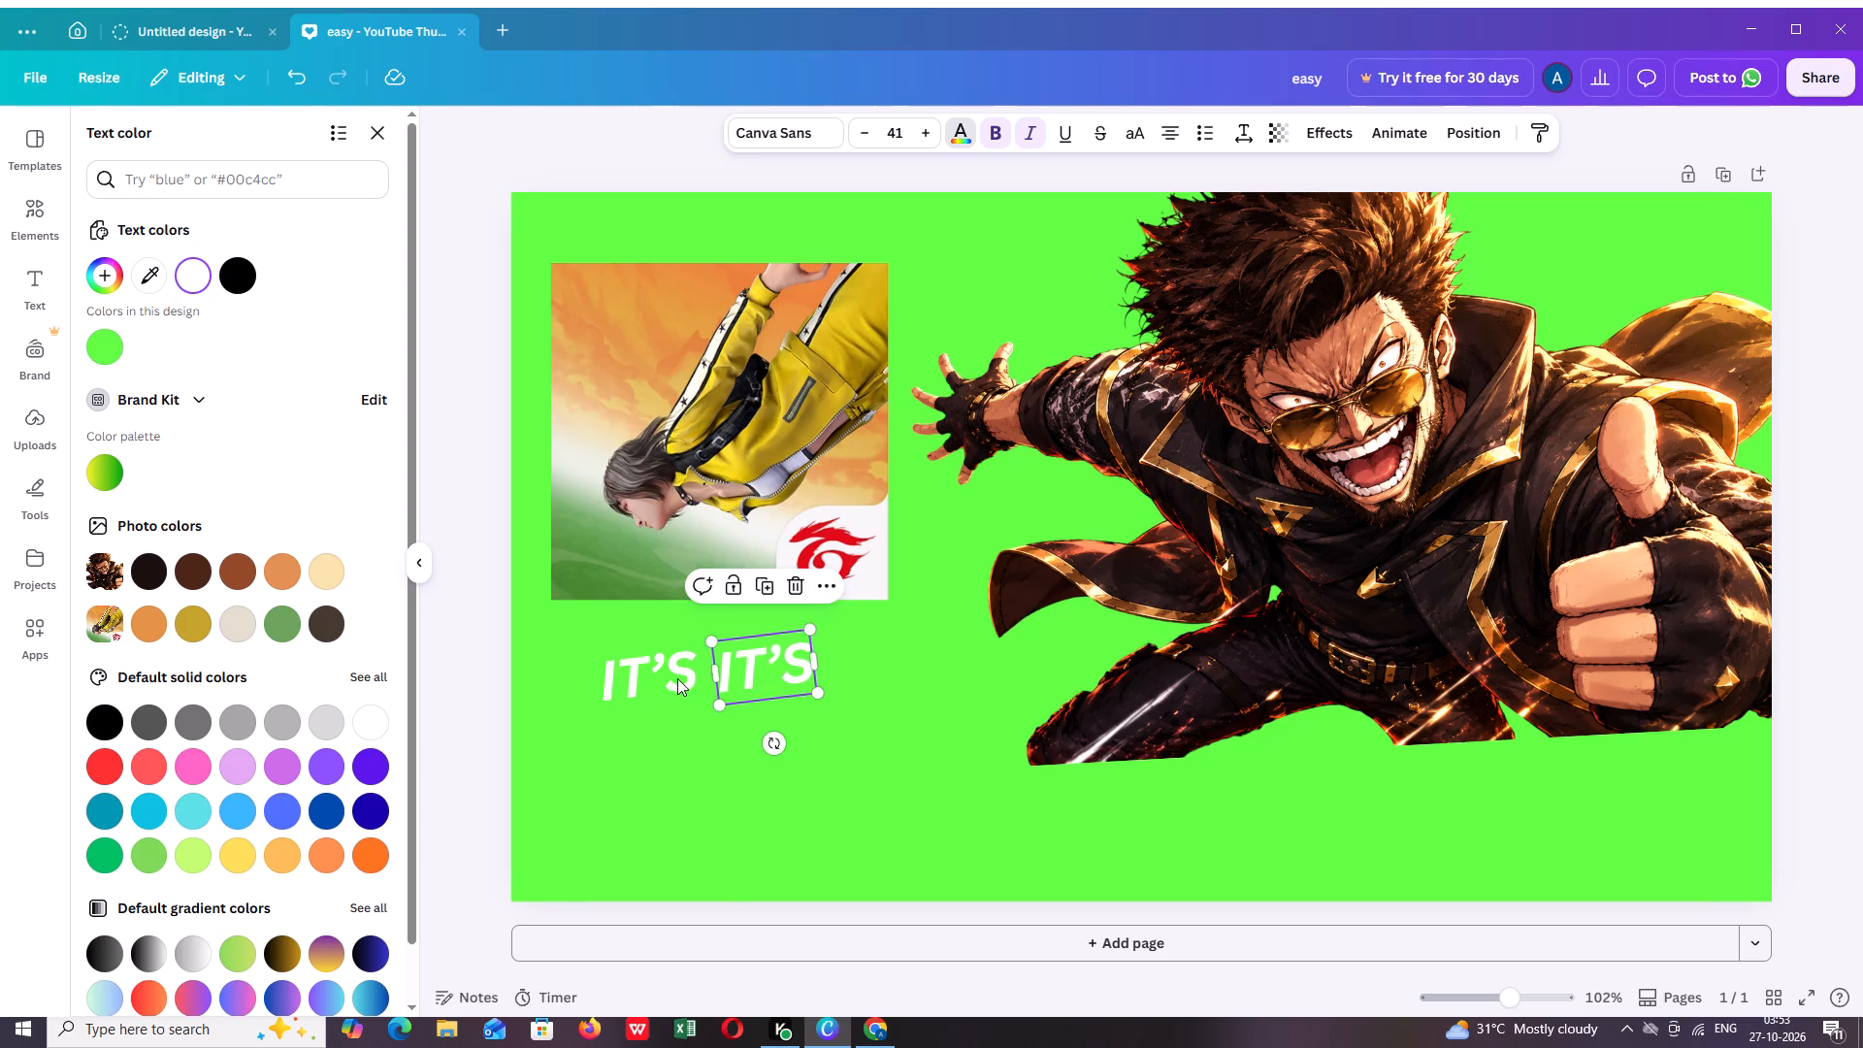
click(669, 680)
drag(668, 680, 650, 699)
click(781, 667)
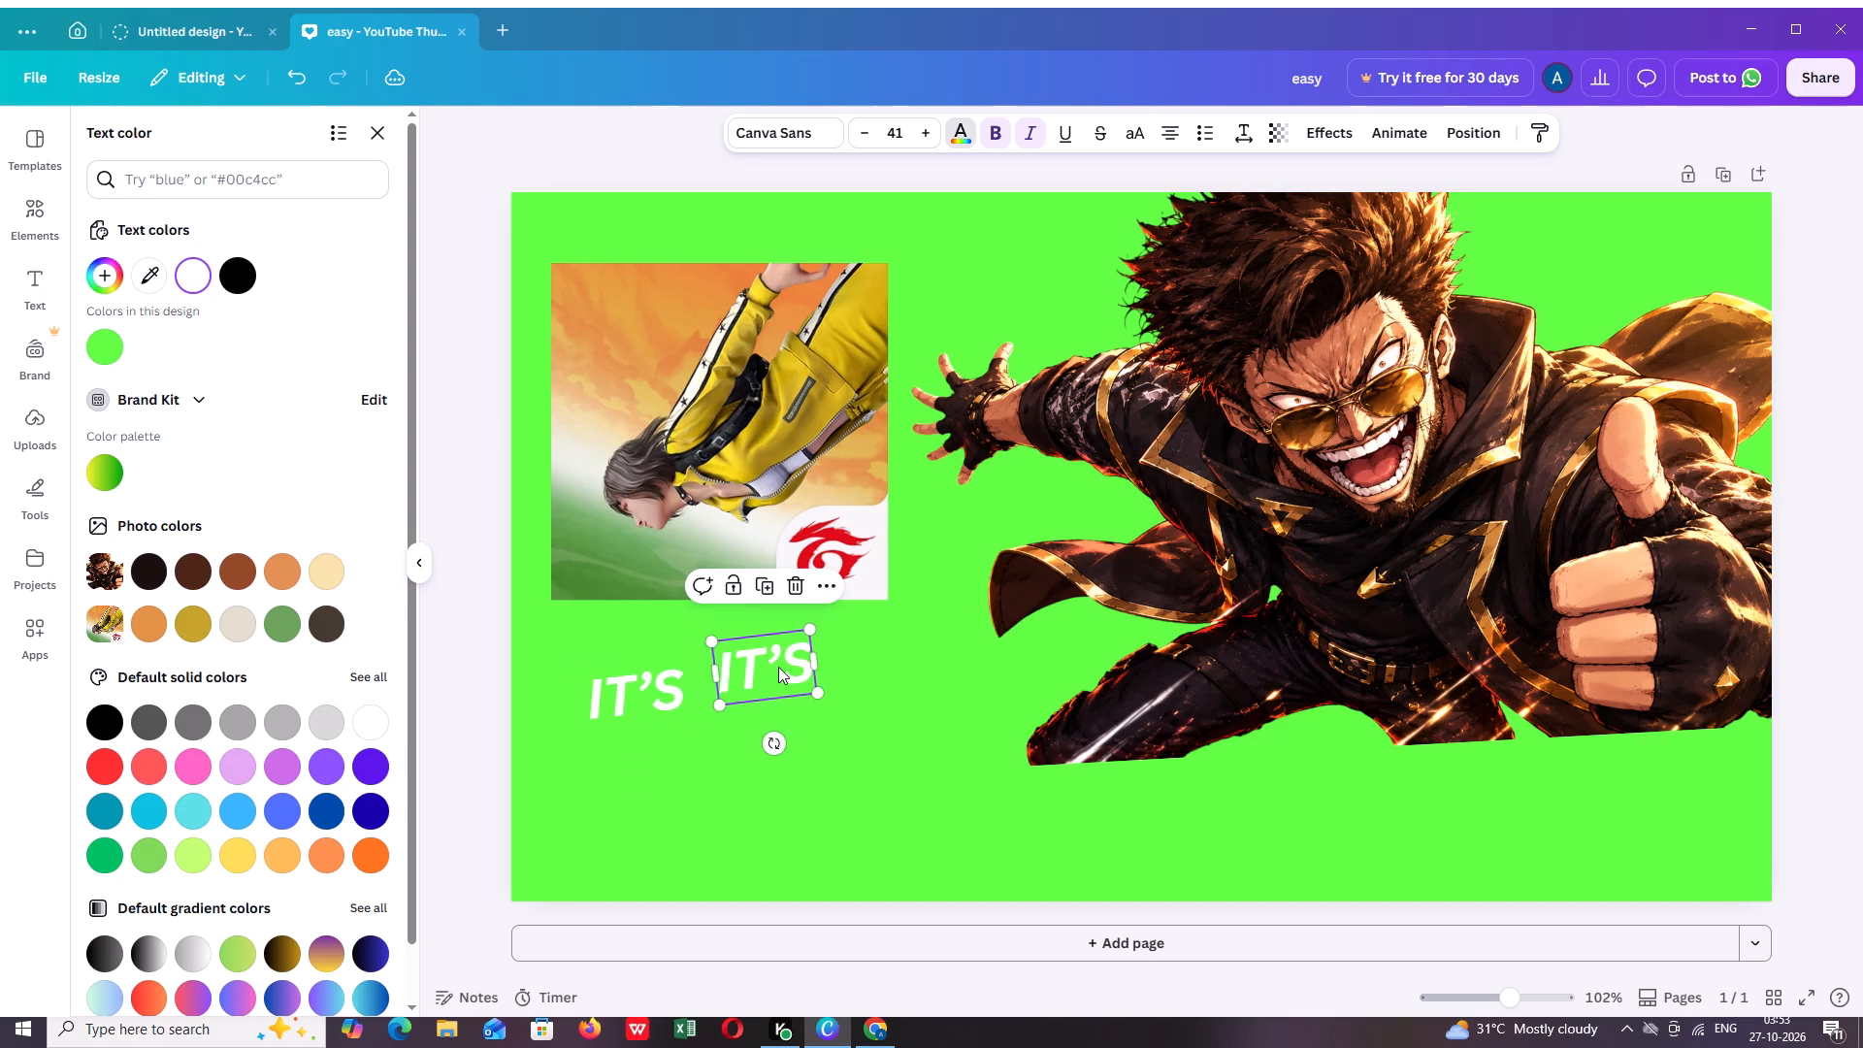
drag(778, 667, 763, 679)
Enlarge both "IT'S" texts to matching sizes, the copy at about 53.5, and keep them side by side.
click(666, 689)
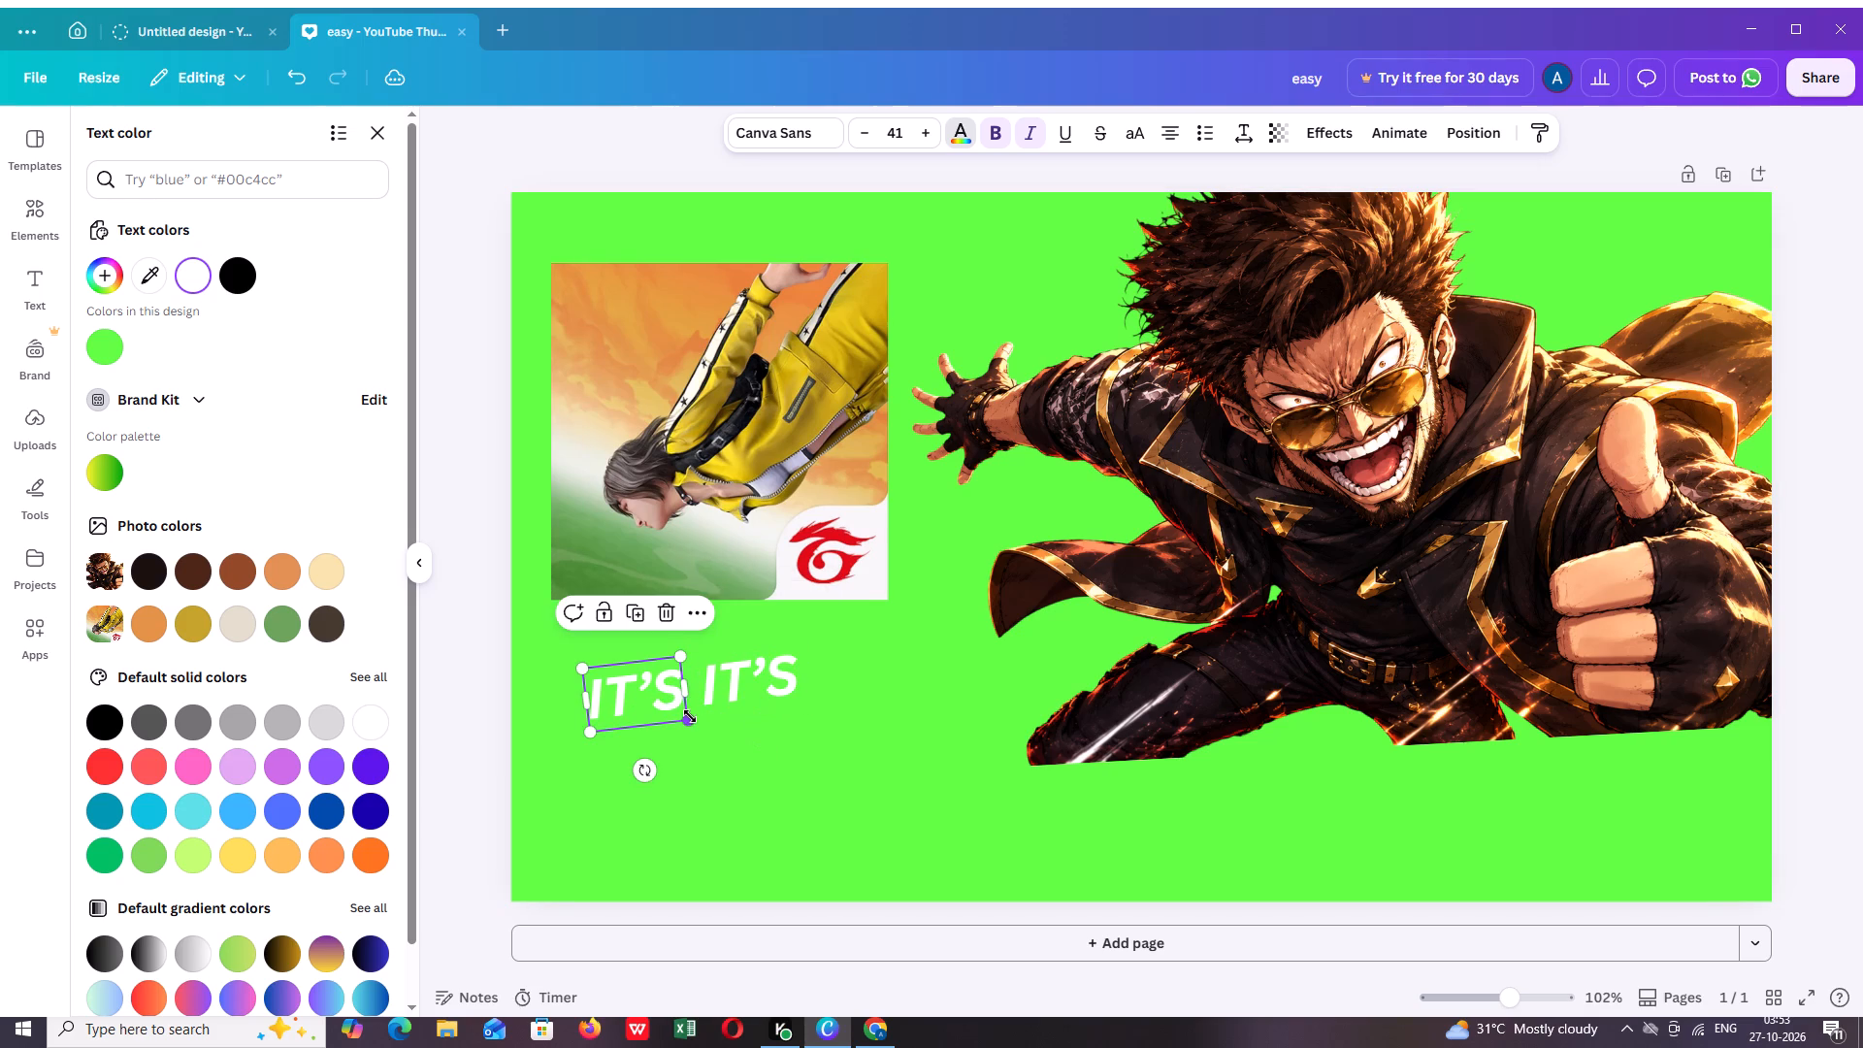
drag(690, 716, 725, 733)
click(754, 682)
drag(760, 678, 781, 688)
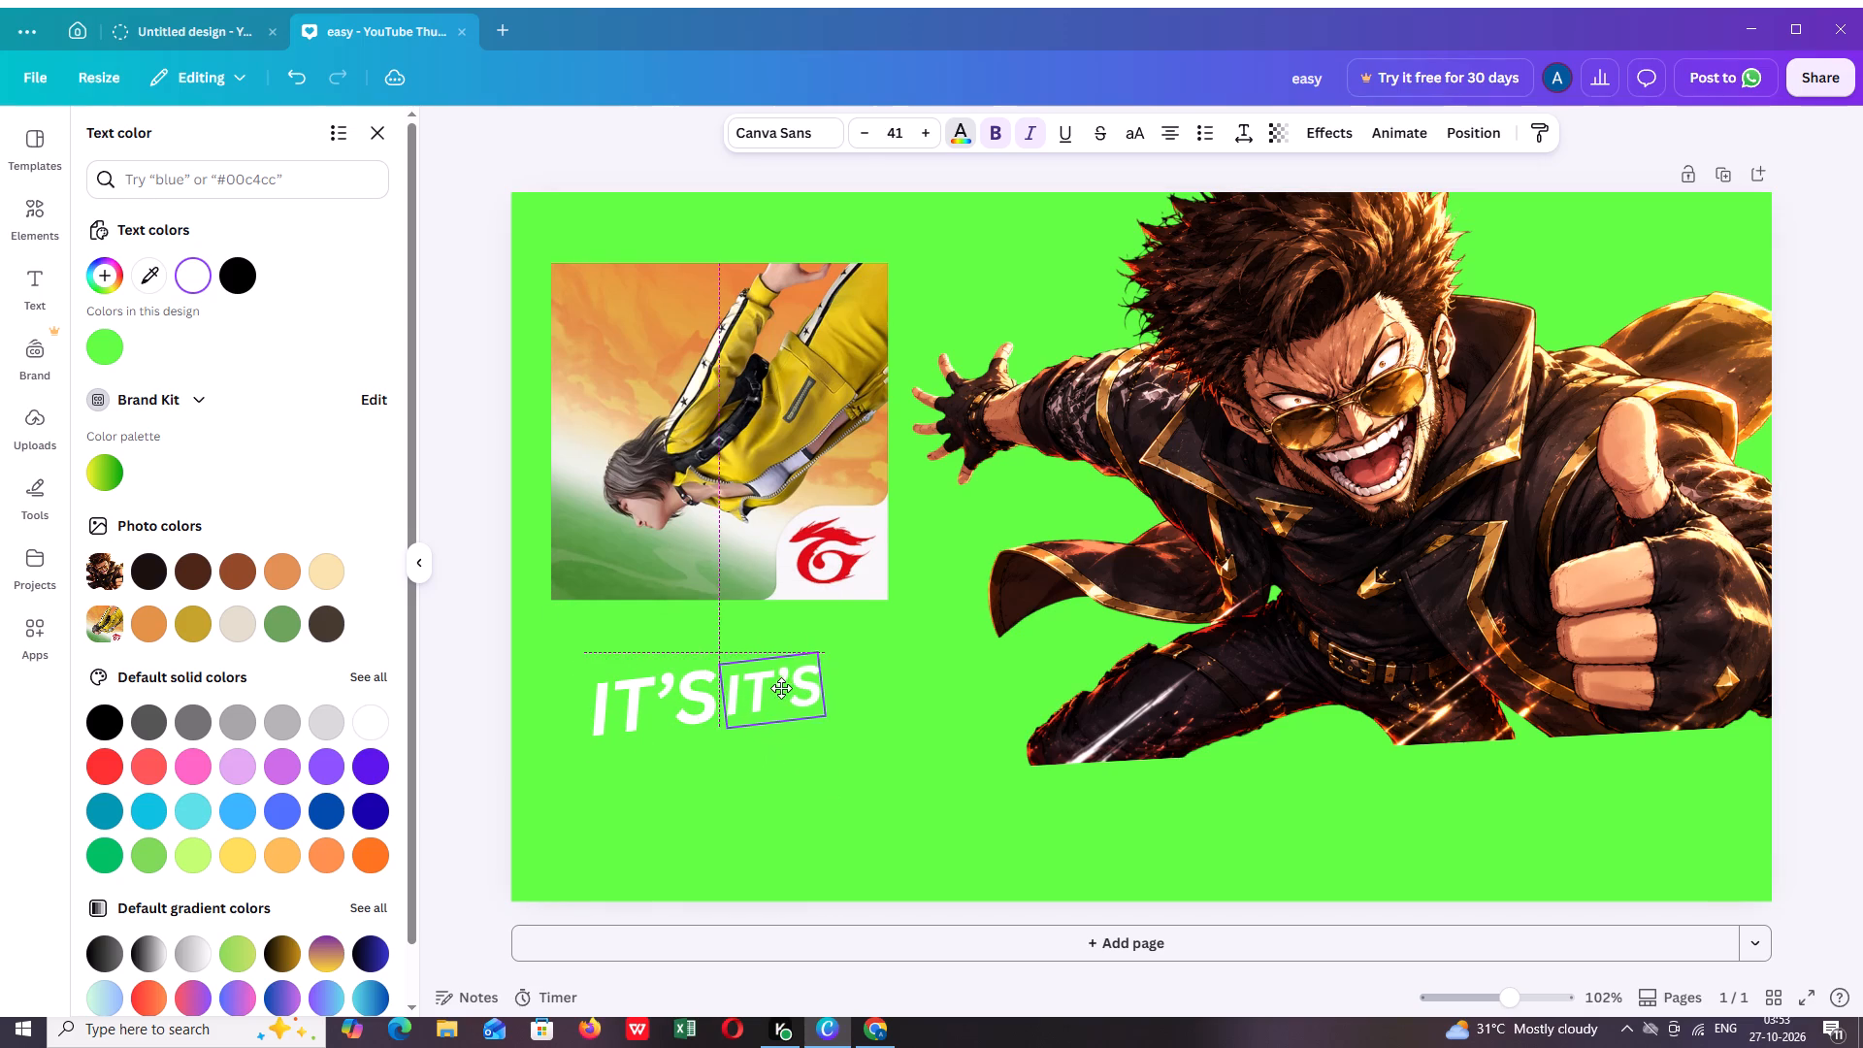
drag(781, 688, 780, 681)
drag(824, 704, 859, 713)
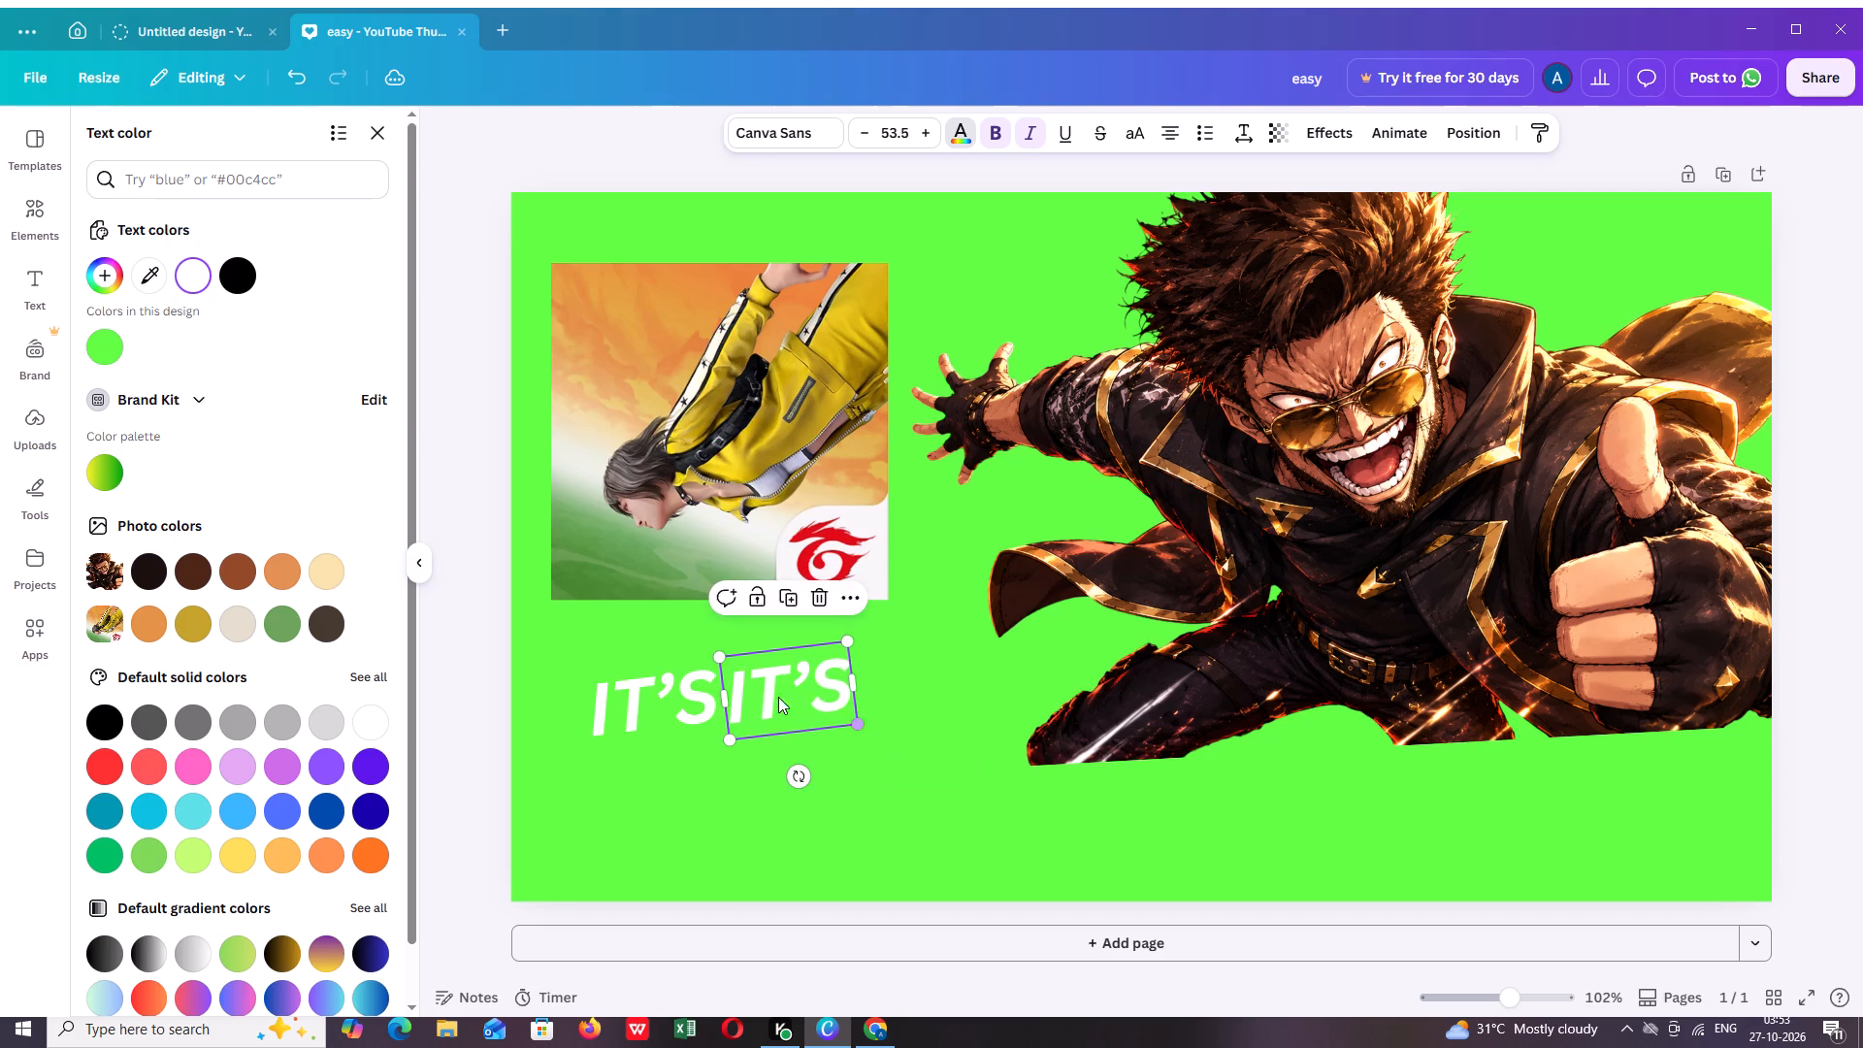
Replace the wording of the copied "IT'S" text with "FINALLY".
click(770, 686)
double_click(785, 686)
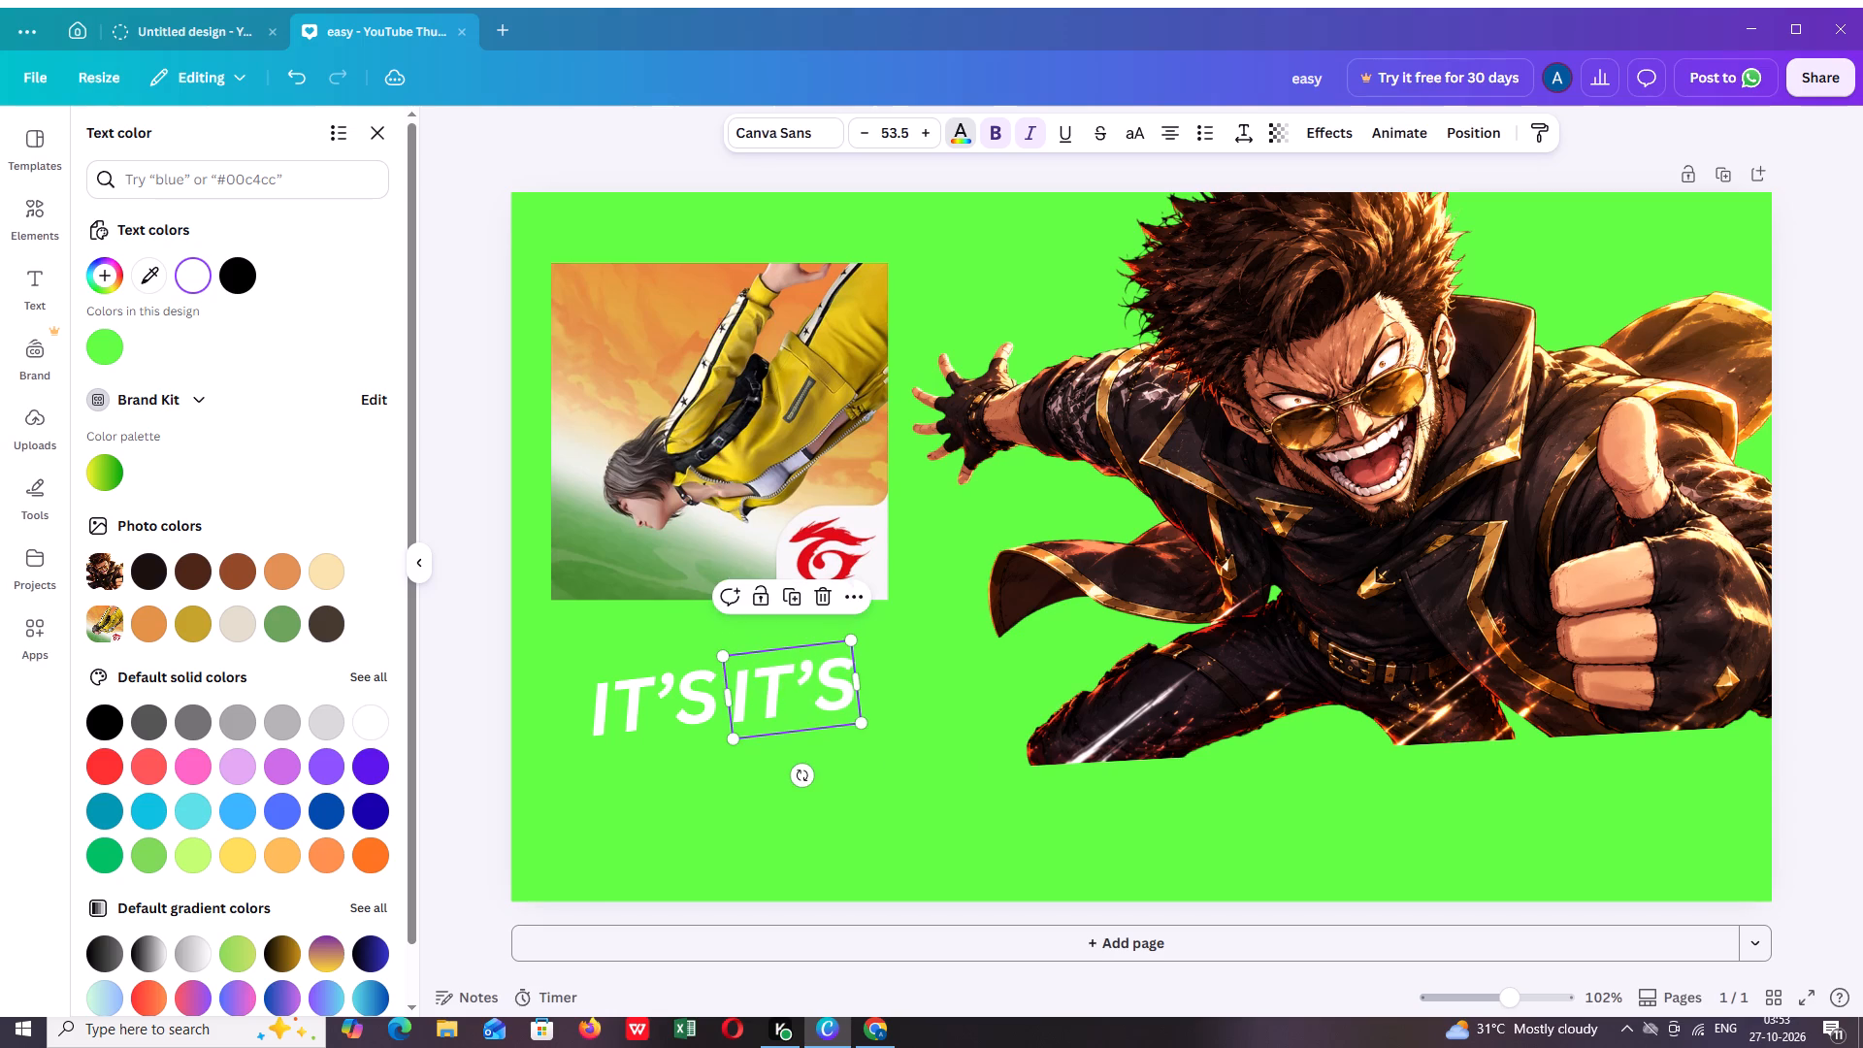
text(FI)
key(n)
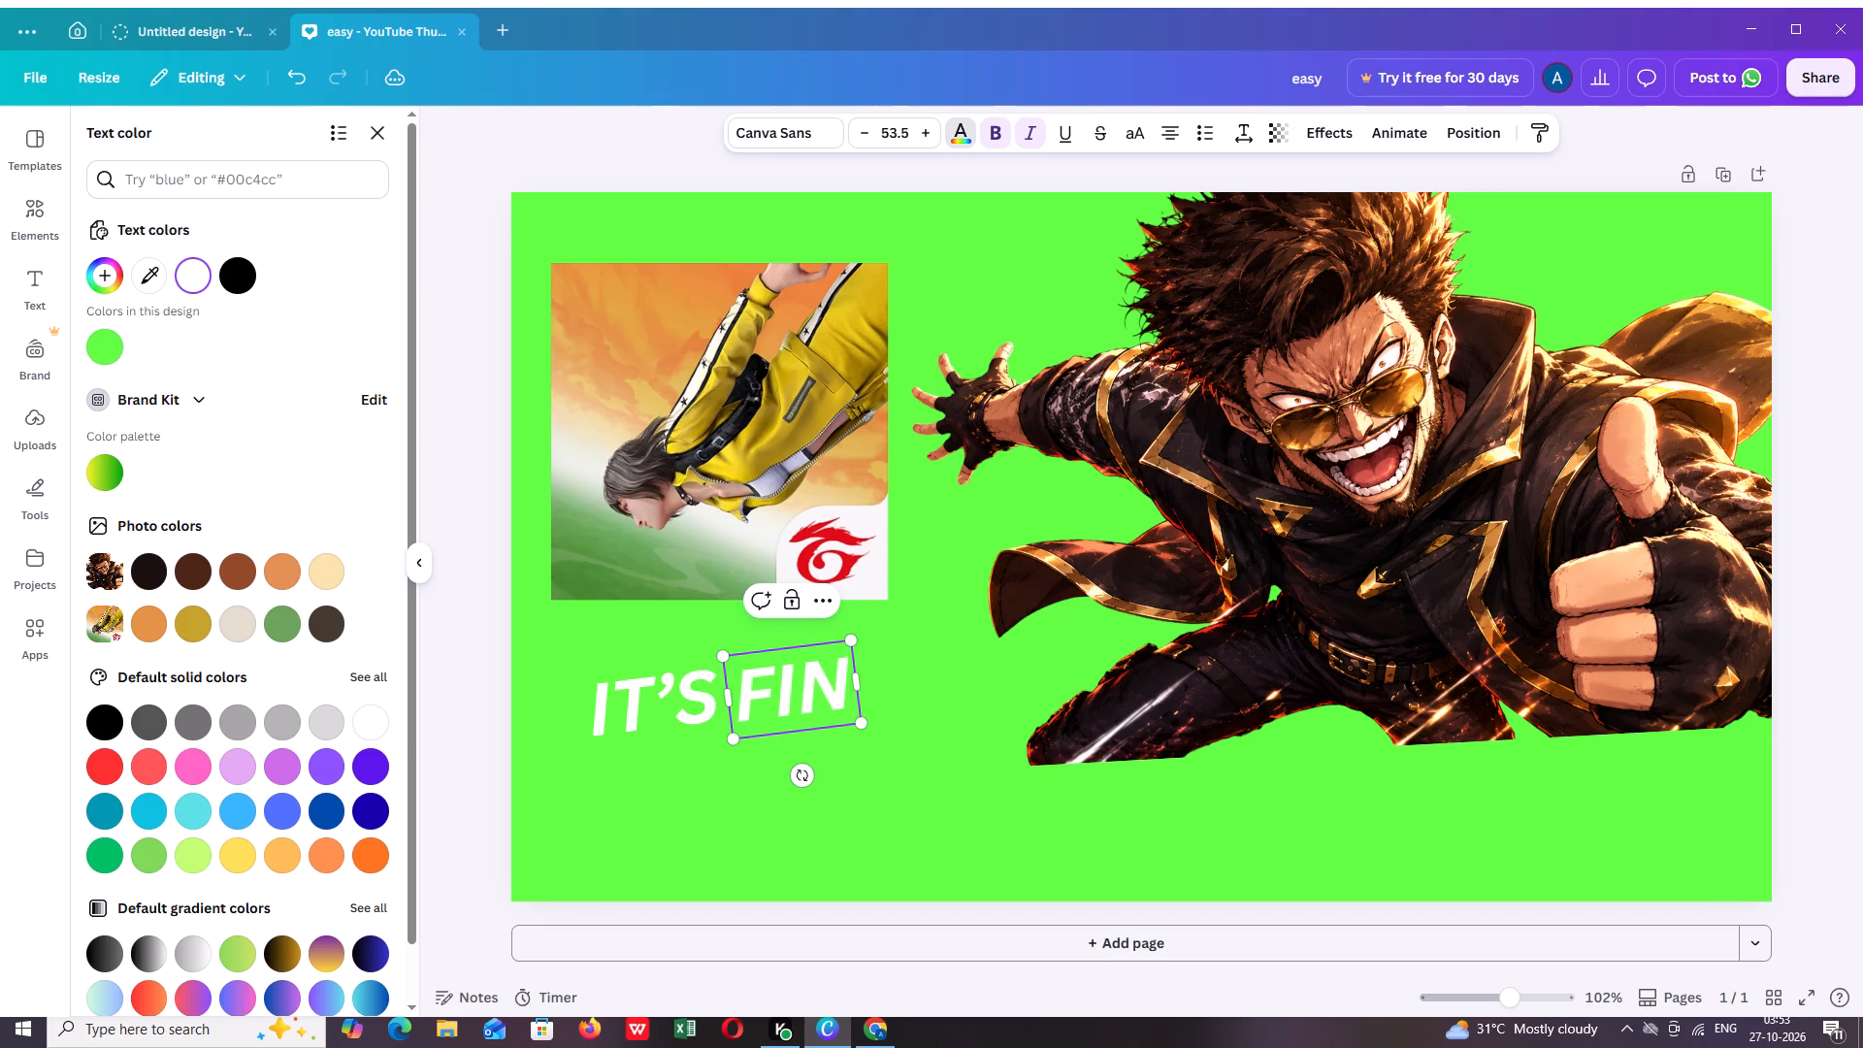
key(a)
text(LLY)
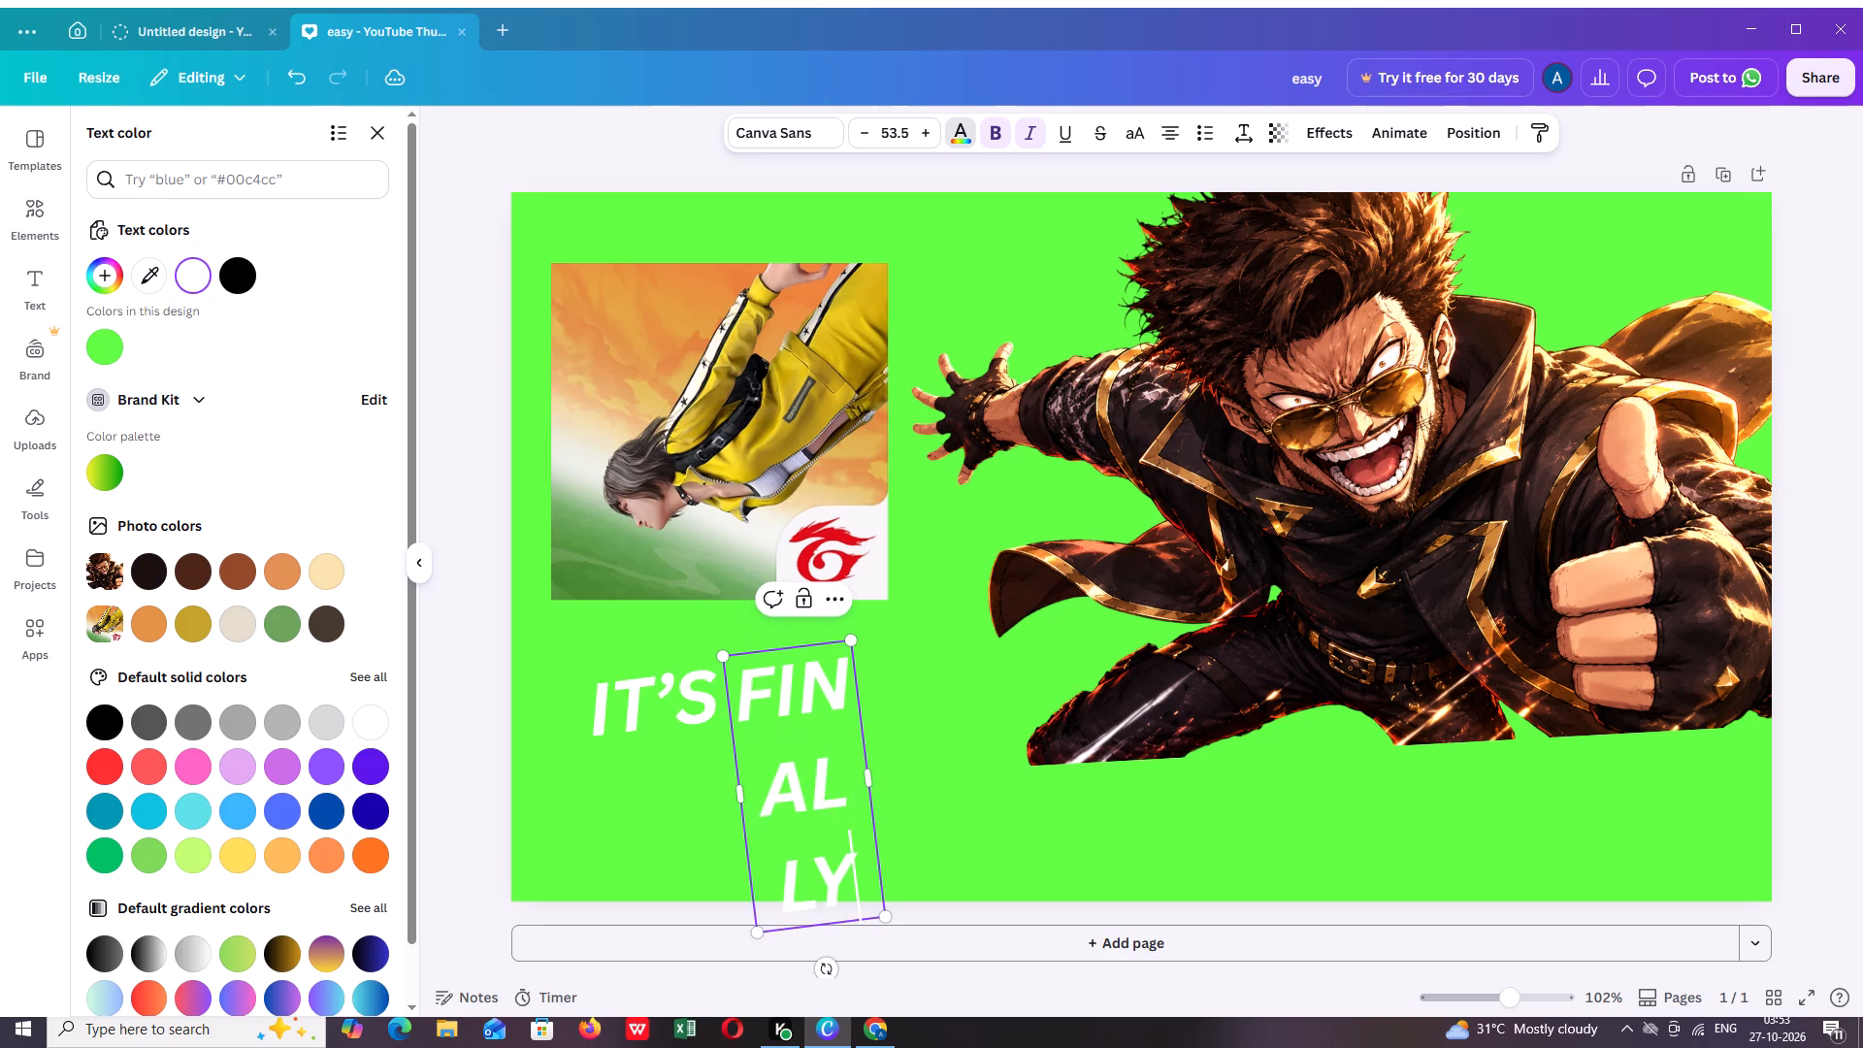
Widen the "FINALLY" text box so that the word fits on a single line beside "IT'S".
drag(869, 783, 917, 740)
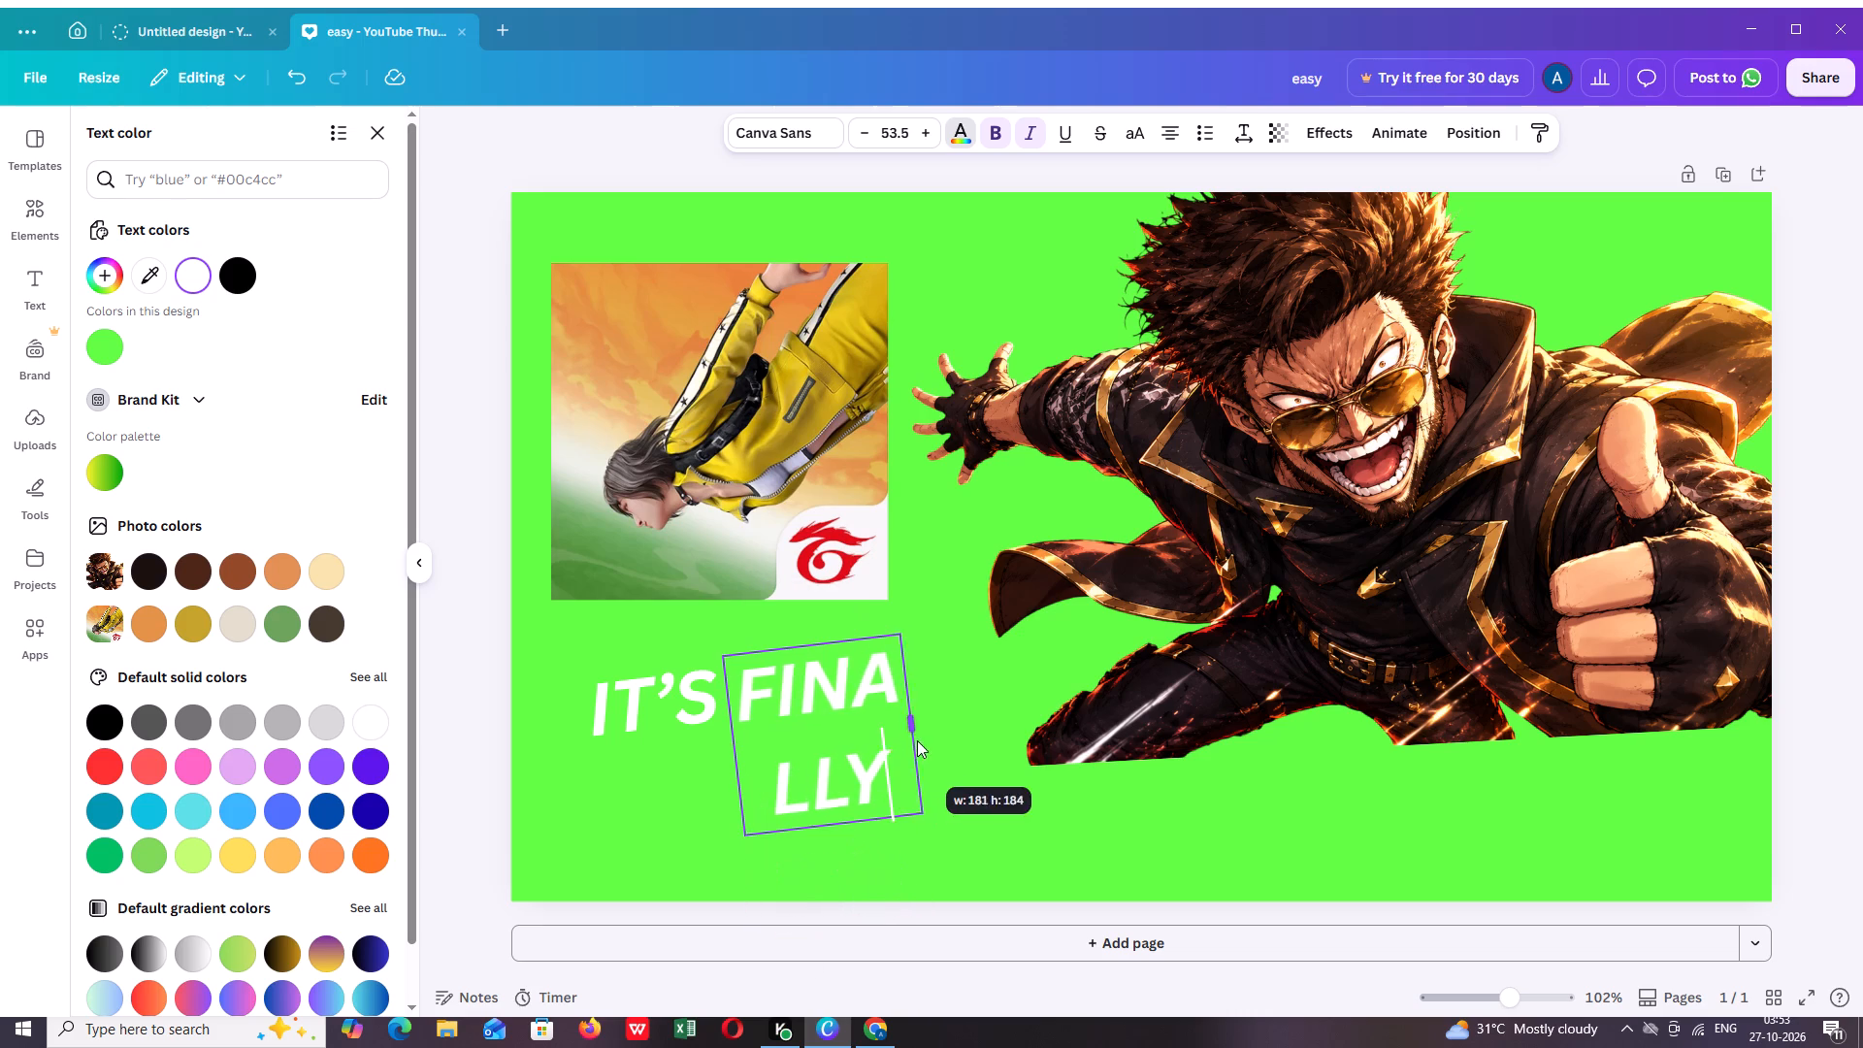
drag(917, 740, 1040, 572)
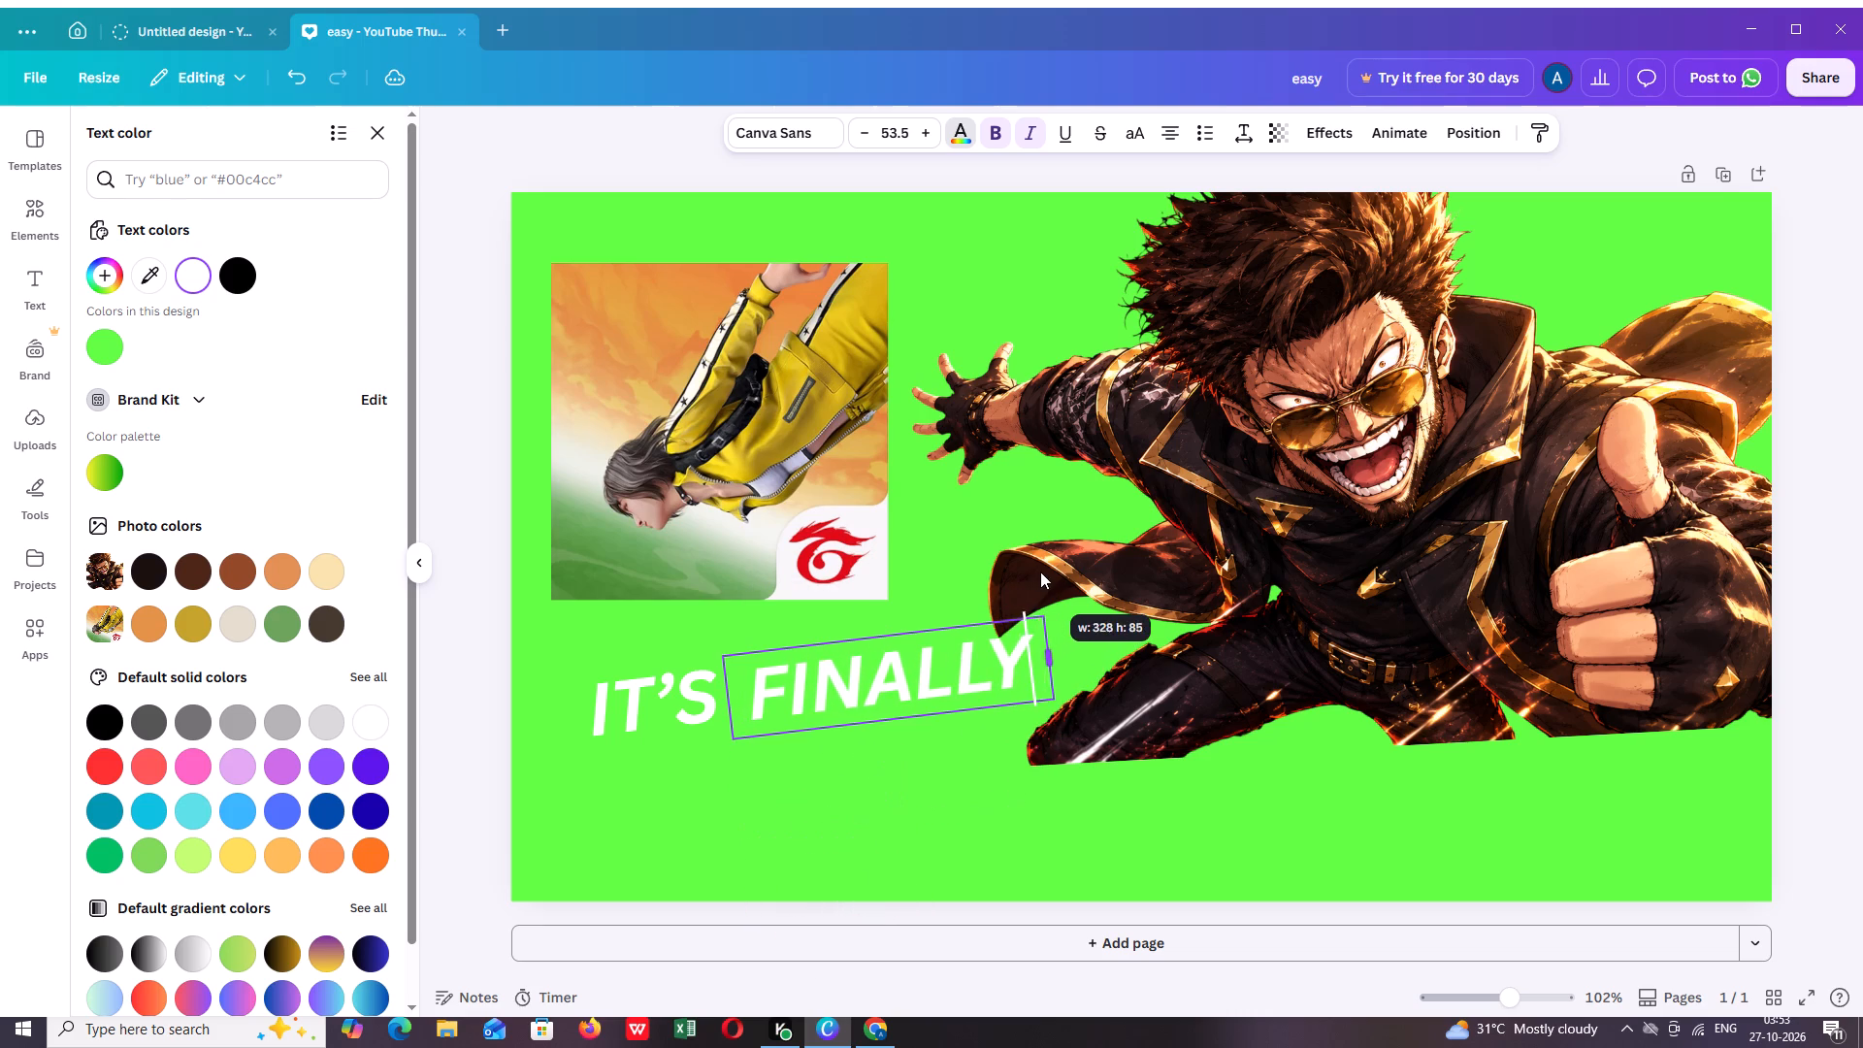
drag(1040, 572, 1005, 572)
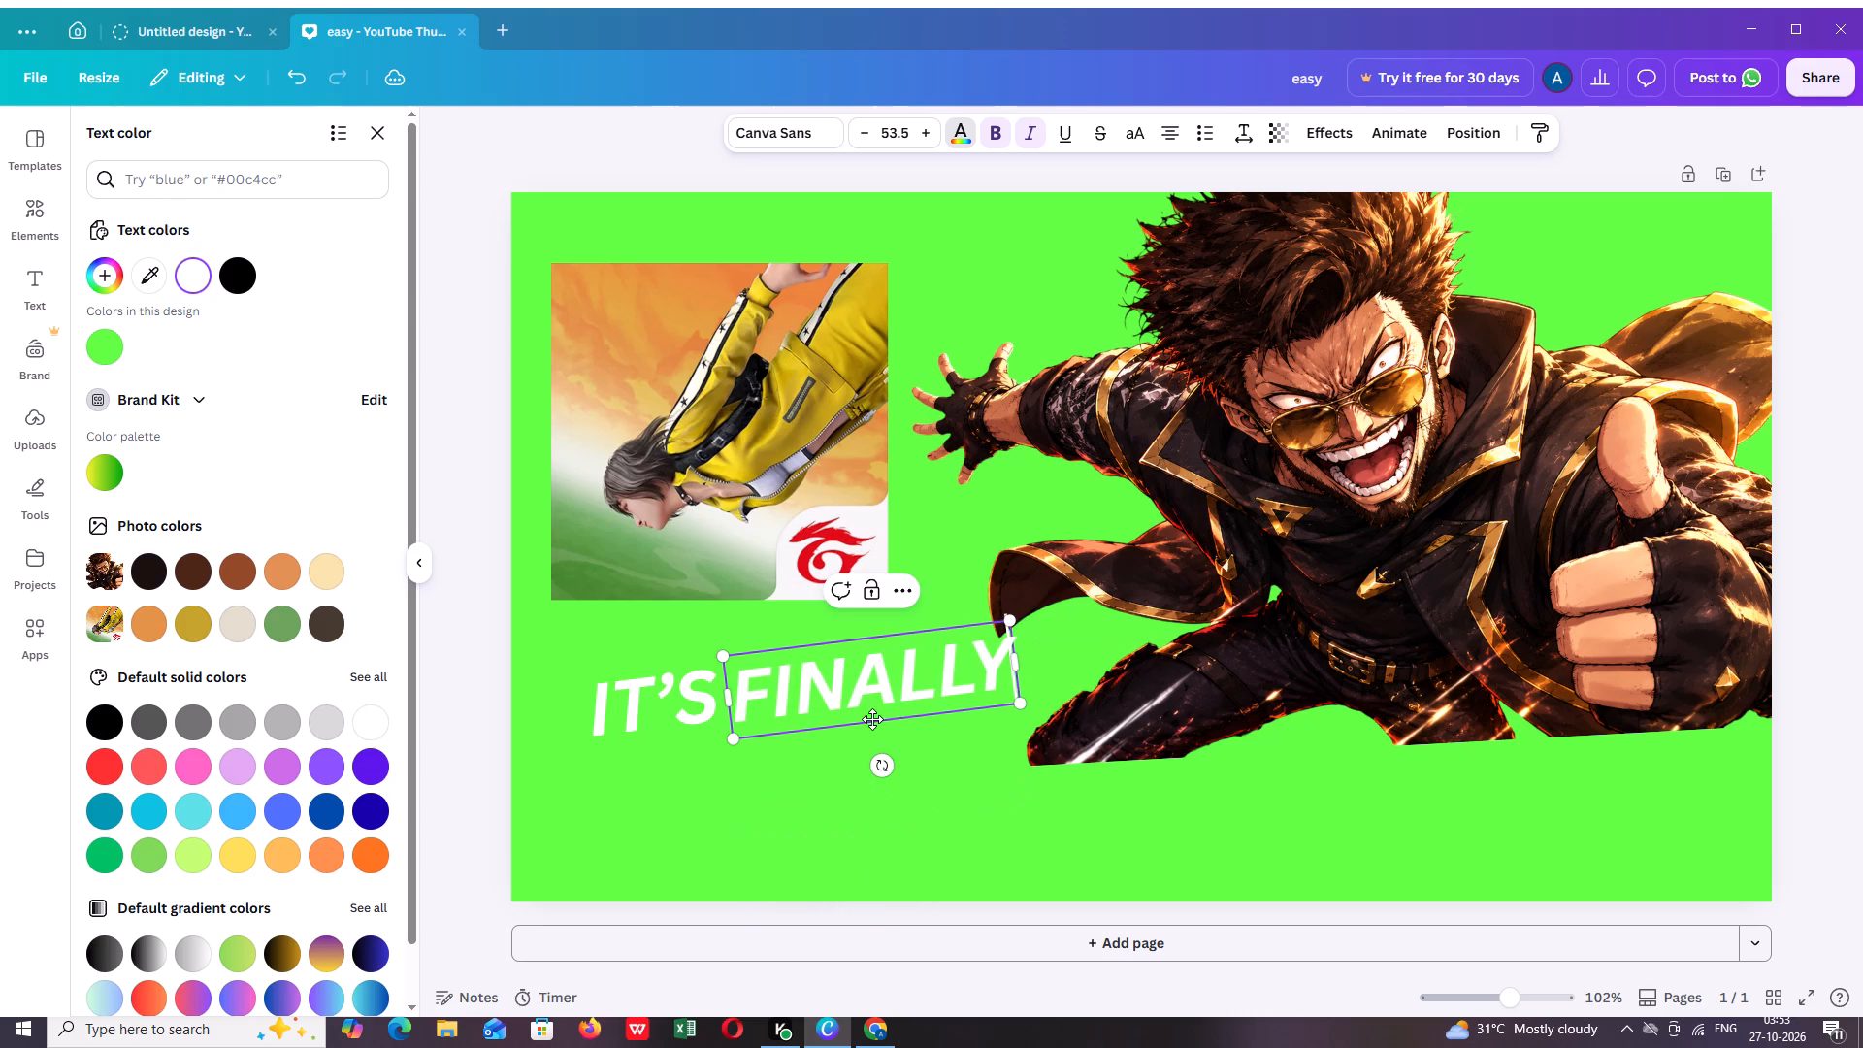
drag(869, 702, 852, 688)
click(935, 752)
click(879, 673)
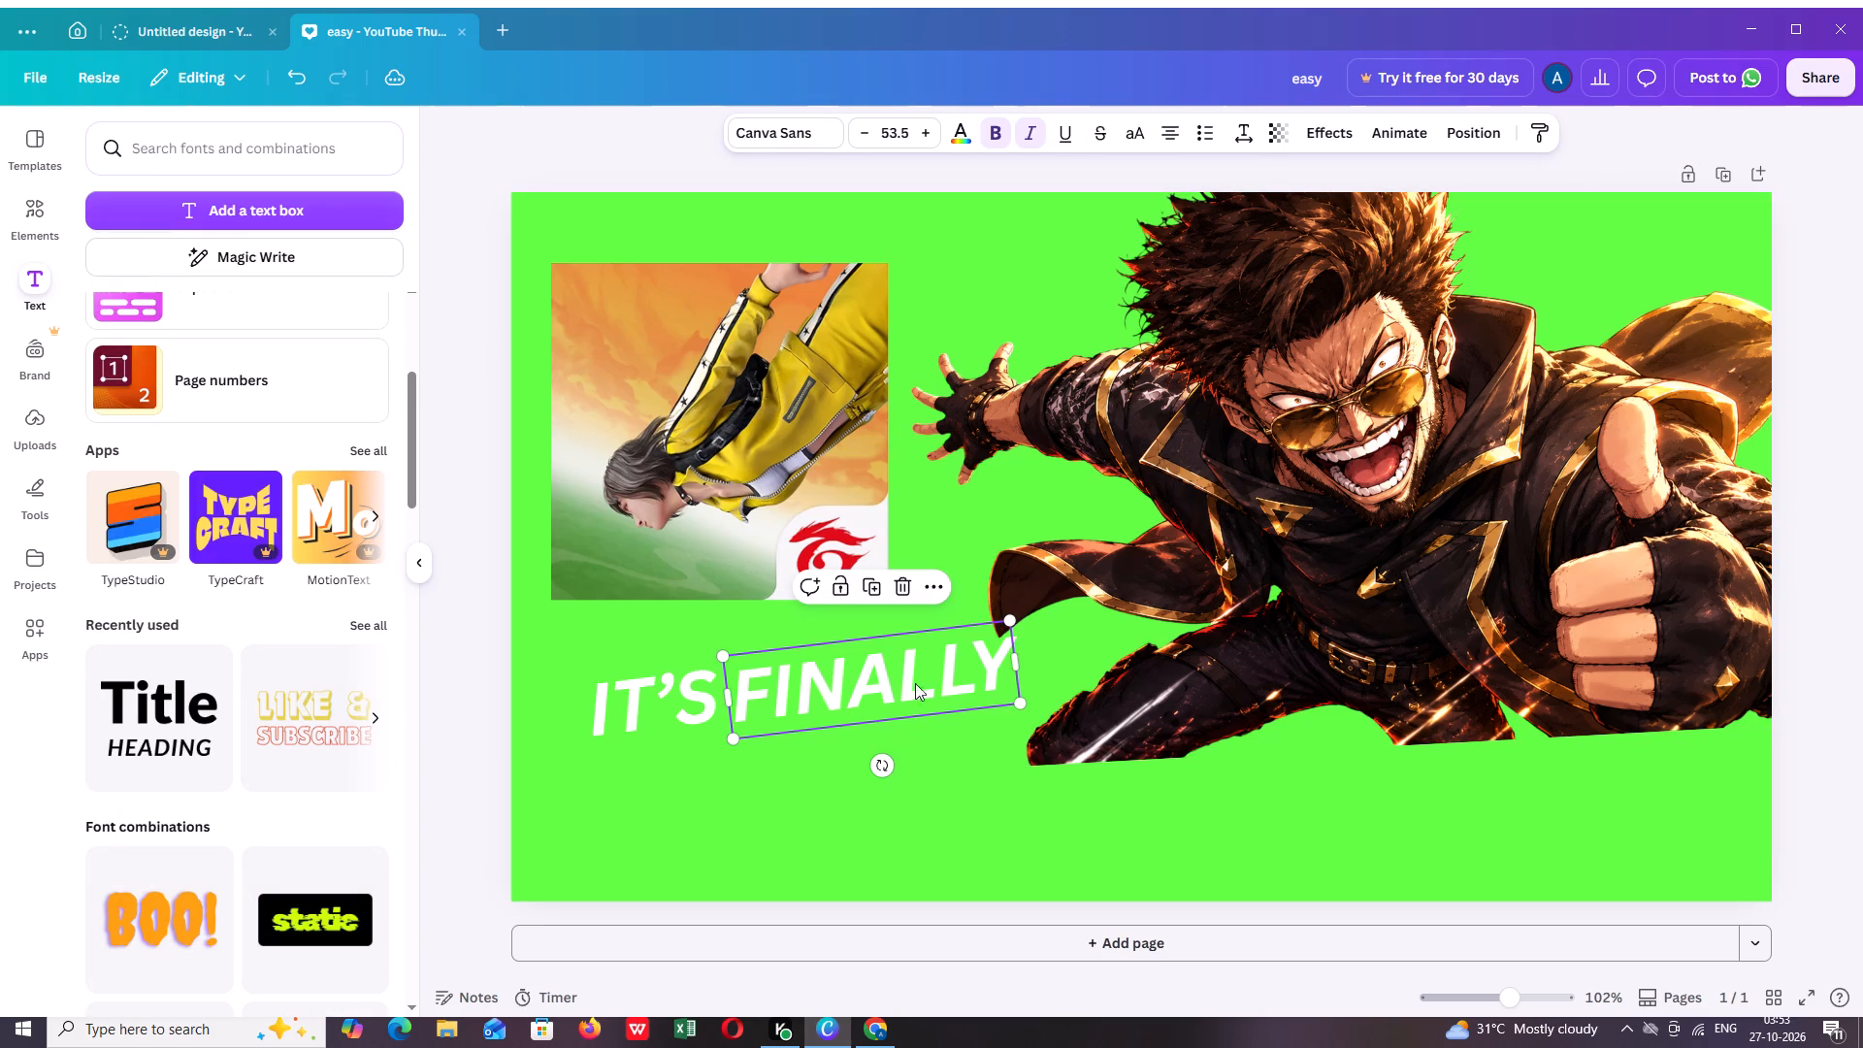
Nudge the "FINALLY" text slightly closer to "IT'S".
click(974, 627)
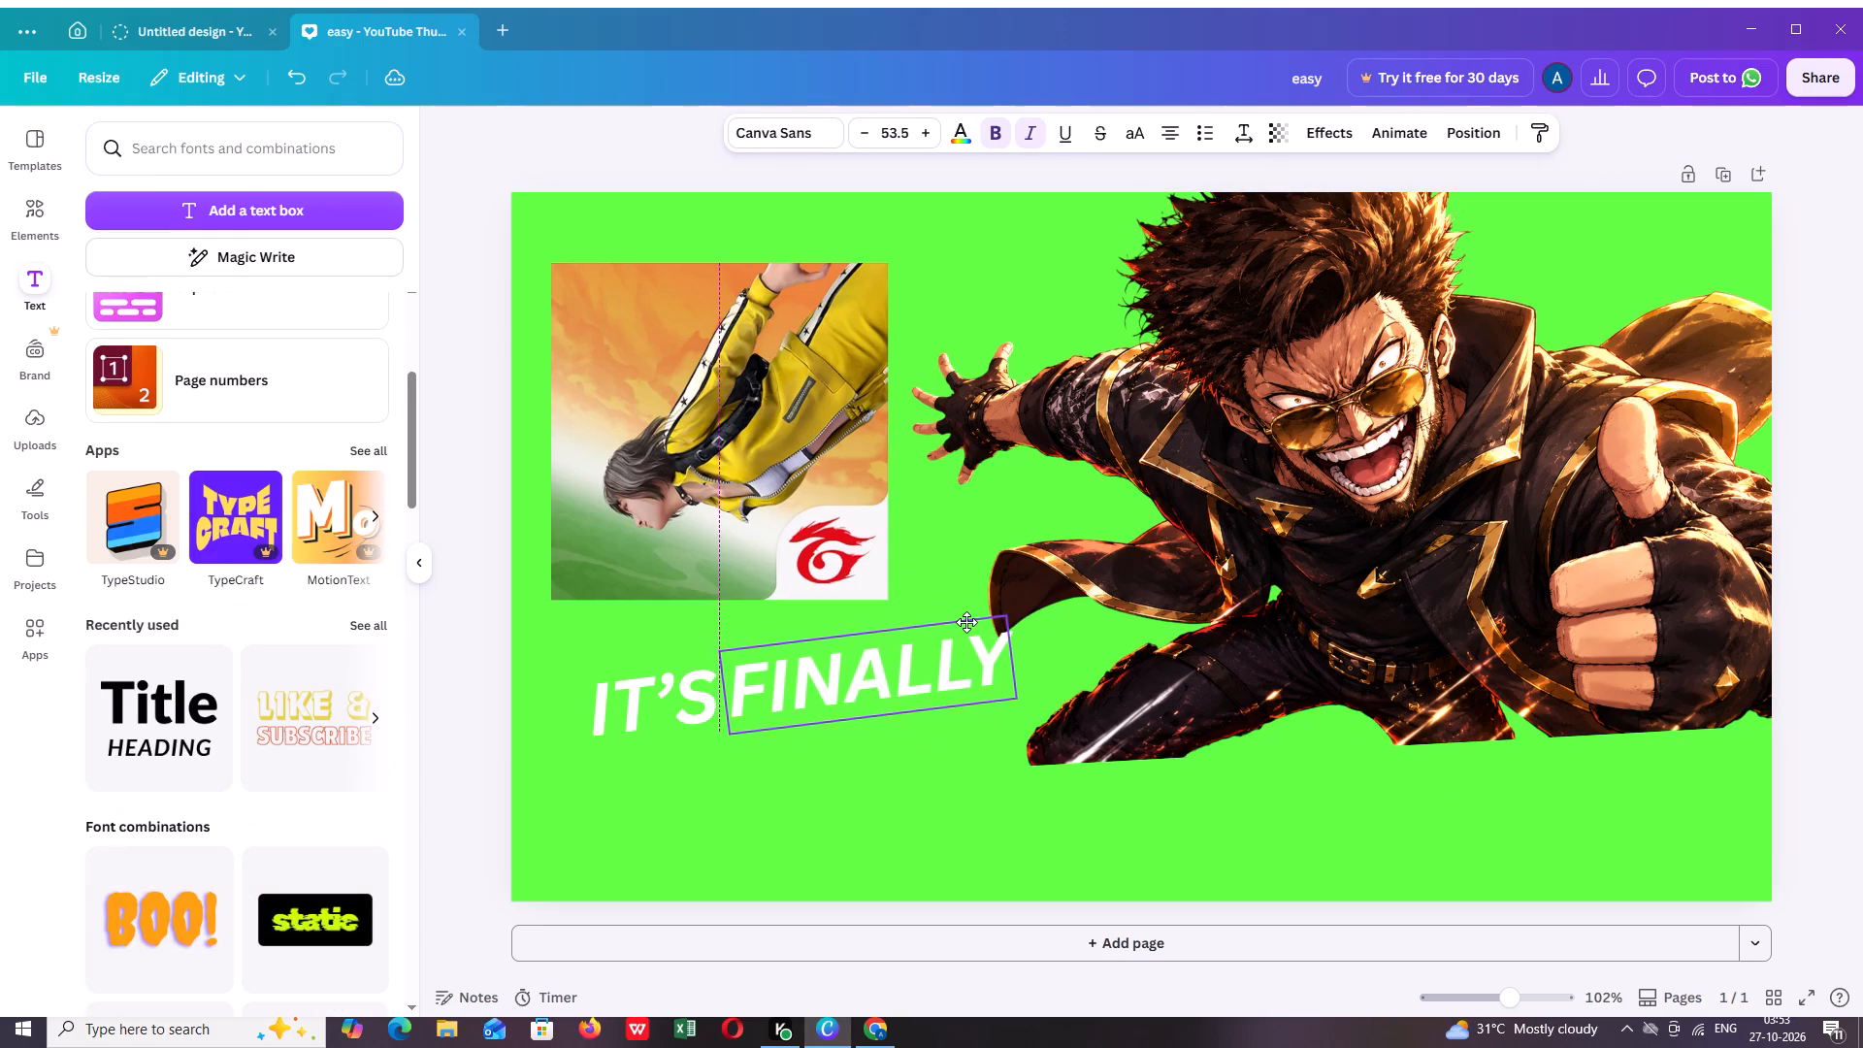
click(757, 810)
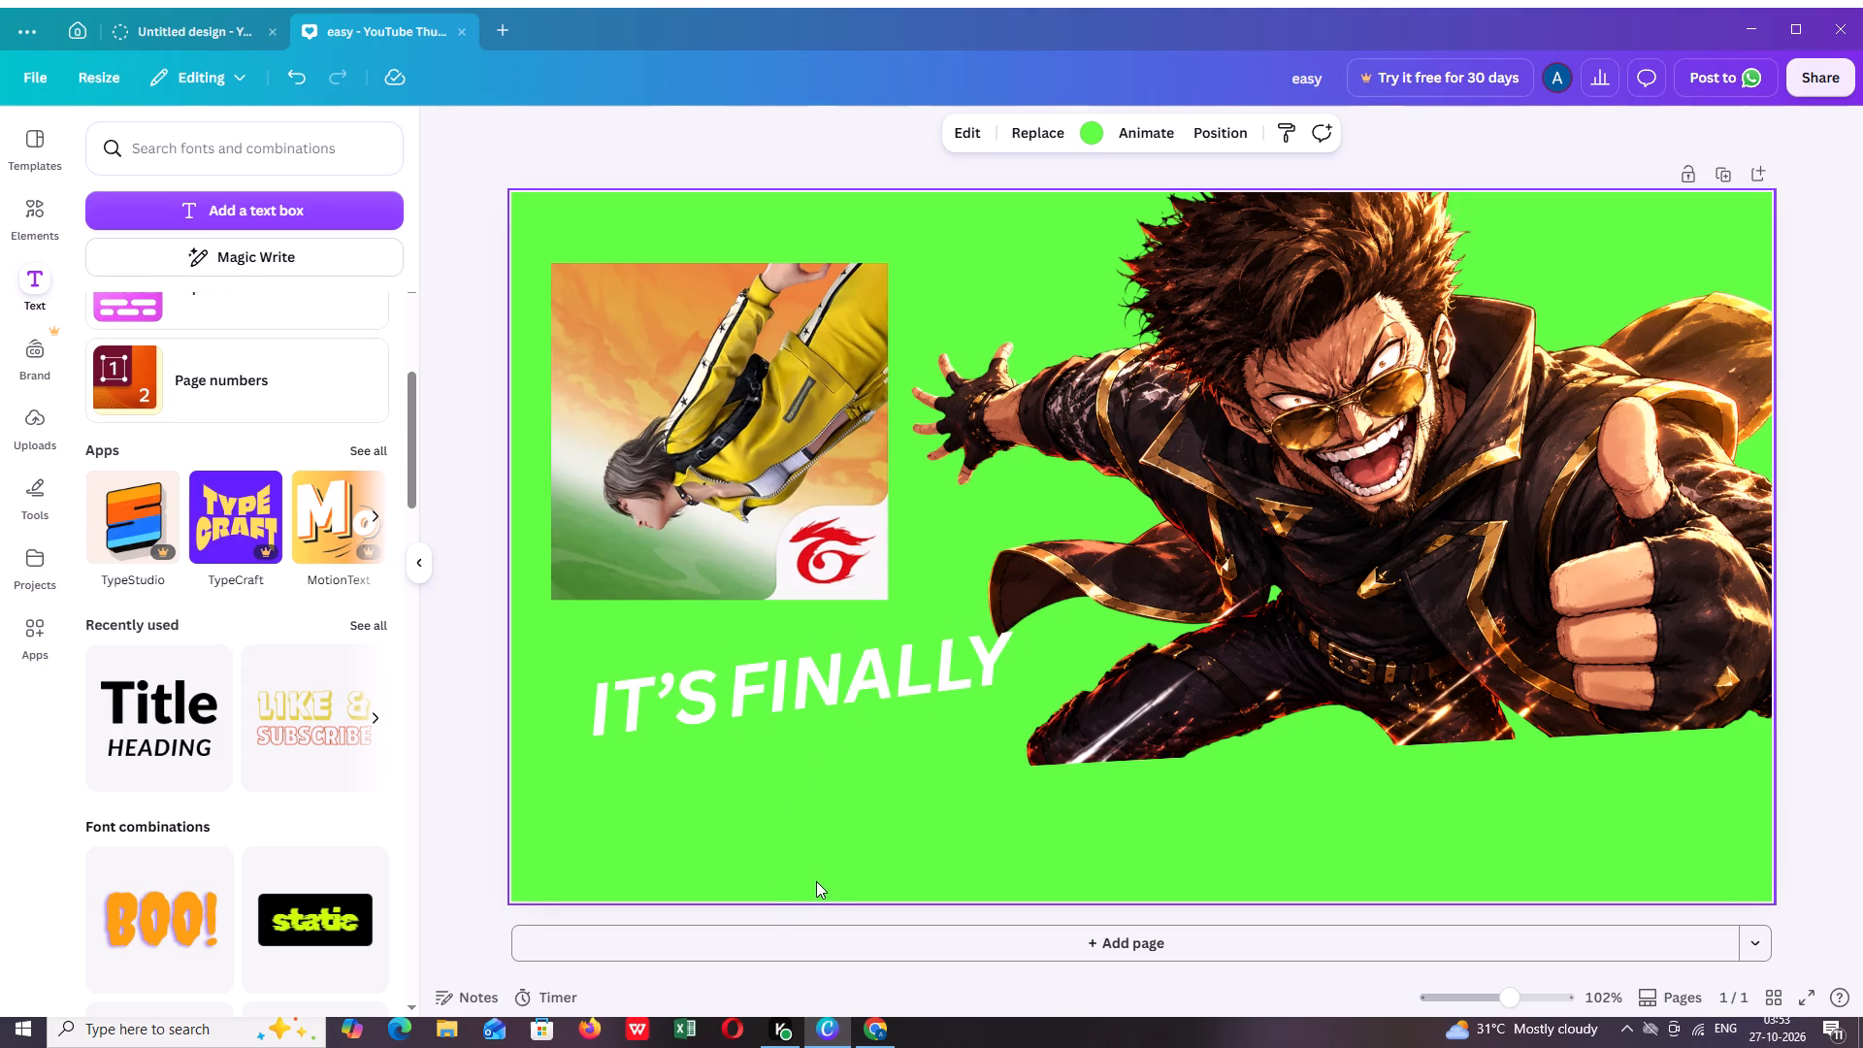
Paste another copy of the tilted "IT'S" text and place it centred below the "IT'S FINALLY" line.
key(ctrl+v)
drag(657, 670, 693, 762)
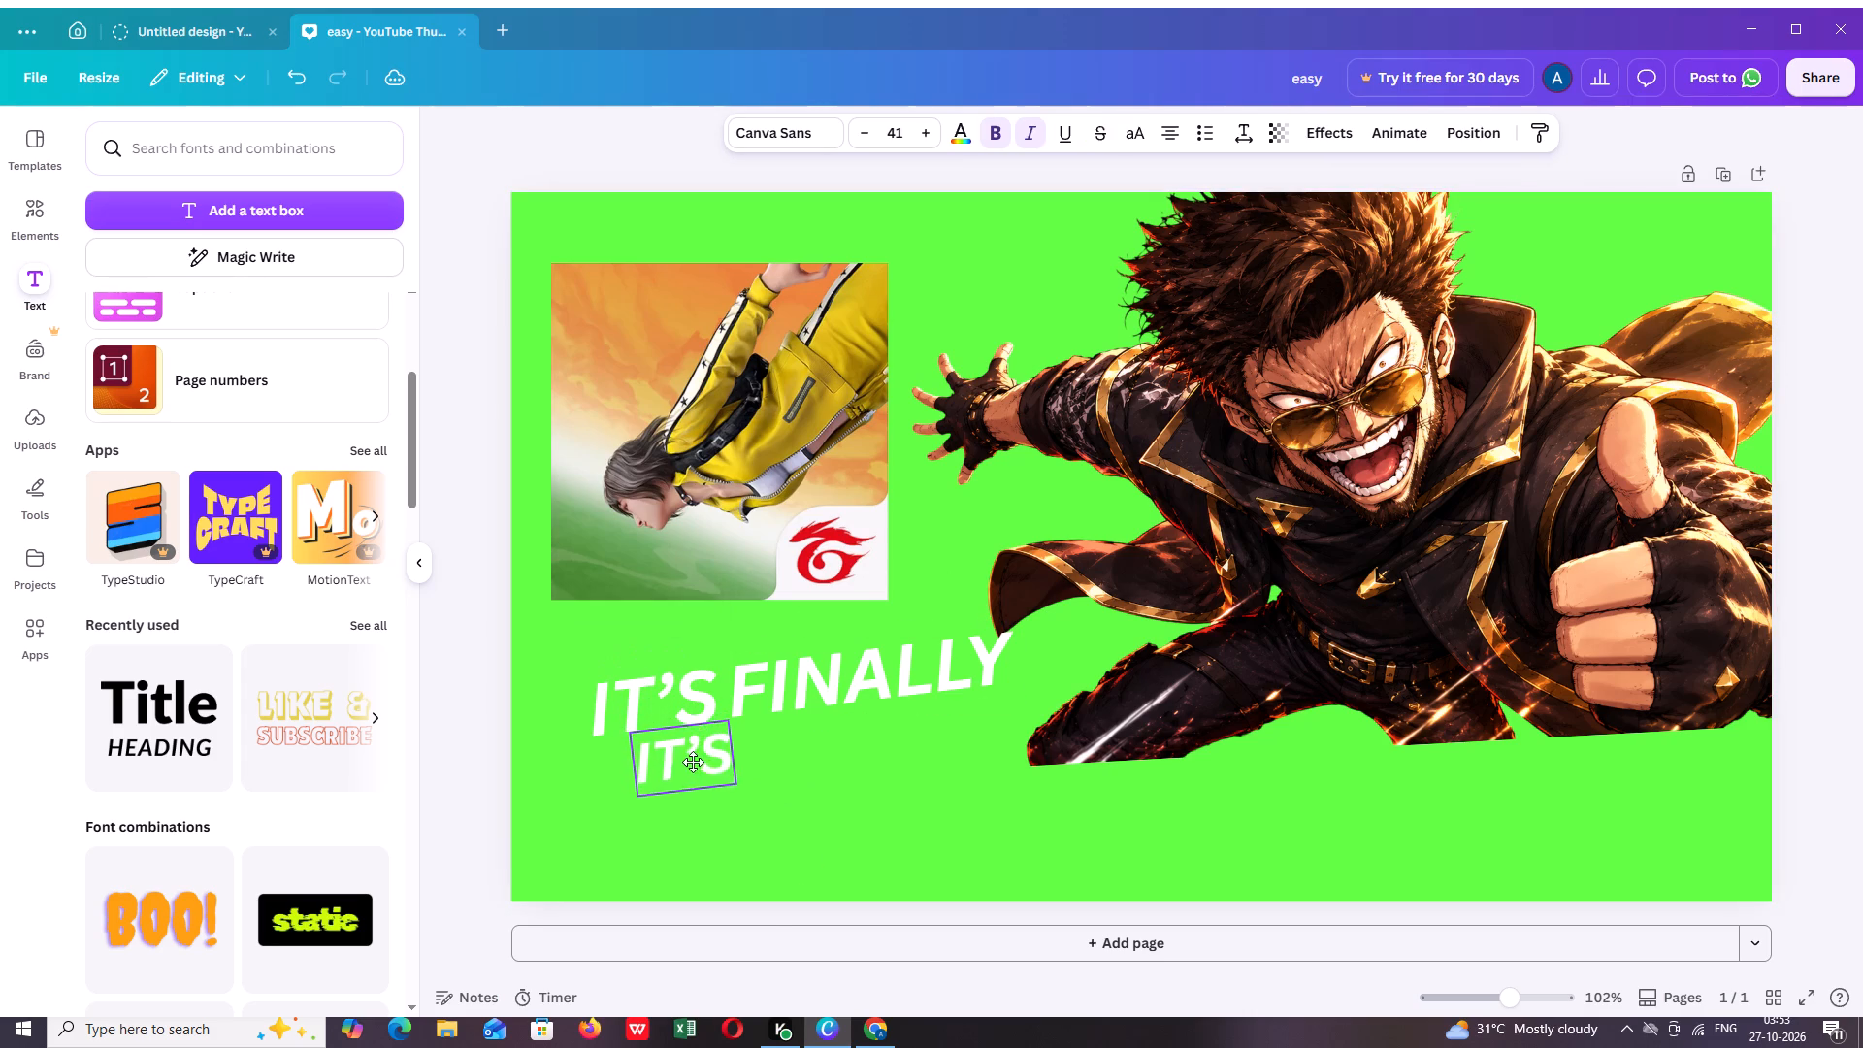
drag(693, 762, 750, 773)
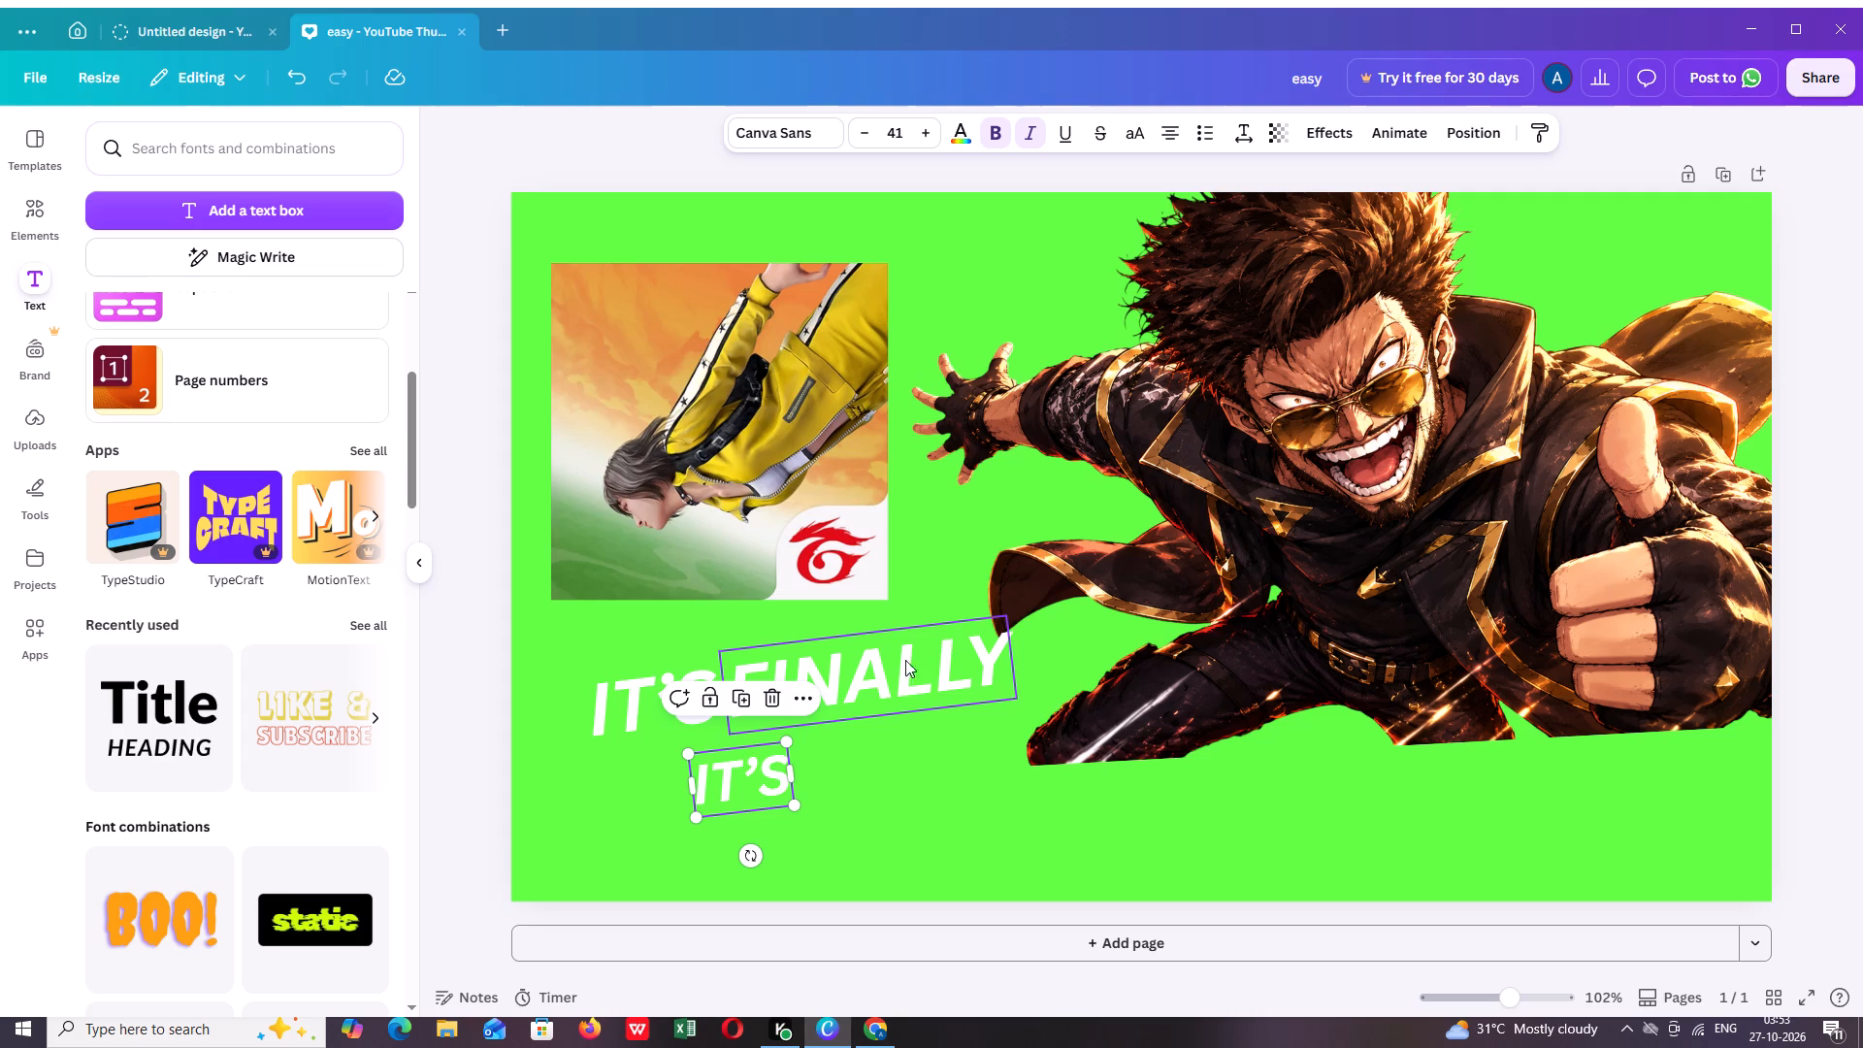
Replace the wording of the new "IT'S" copy with "BACK" and widen its box so the word fits on one line.
double_click(723, 792)
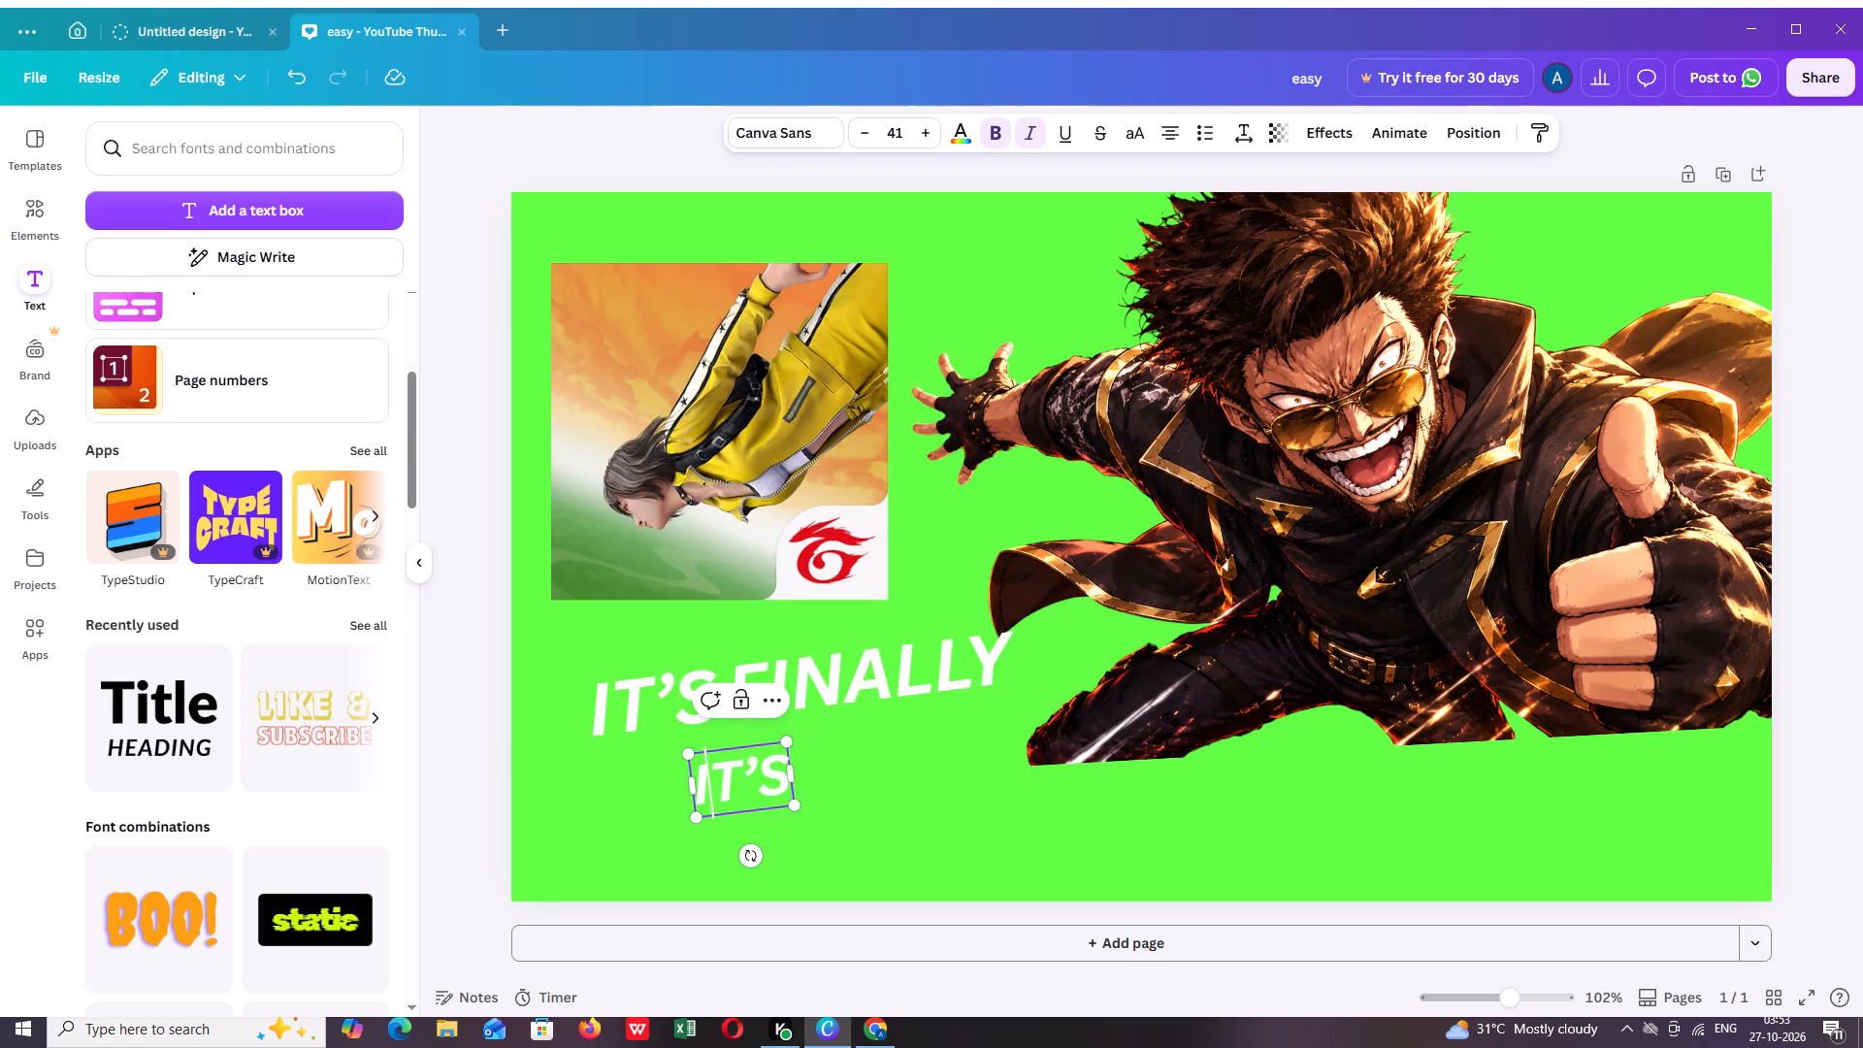
click(723, 791)
double_click(723, 789)
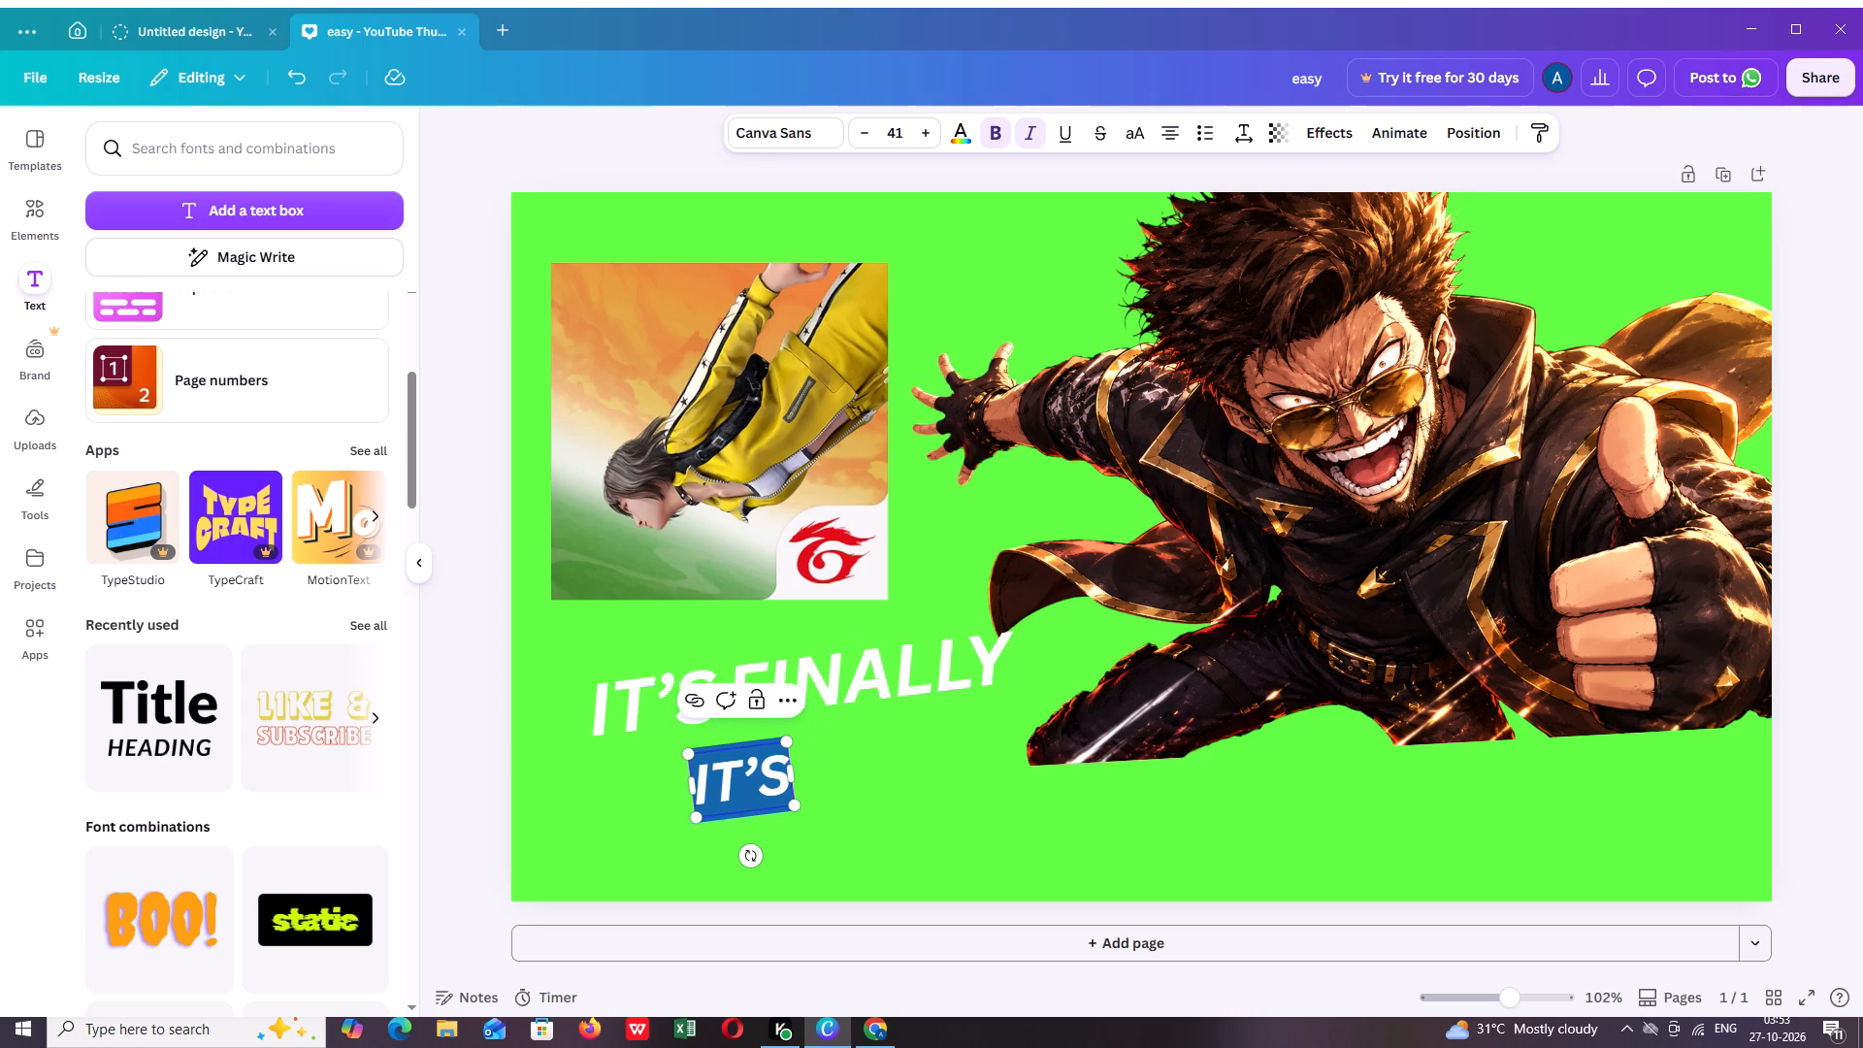
text(BACK)
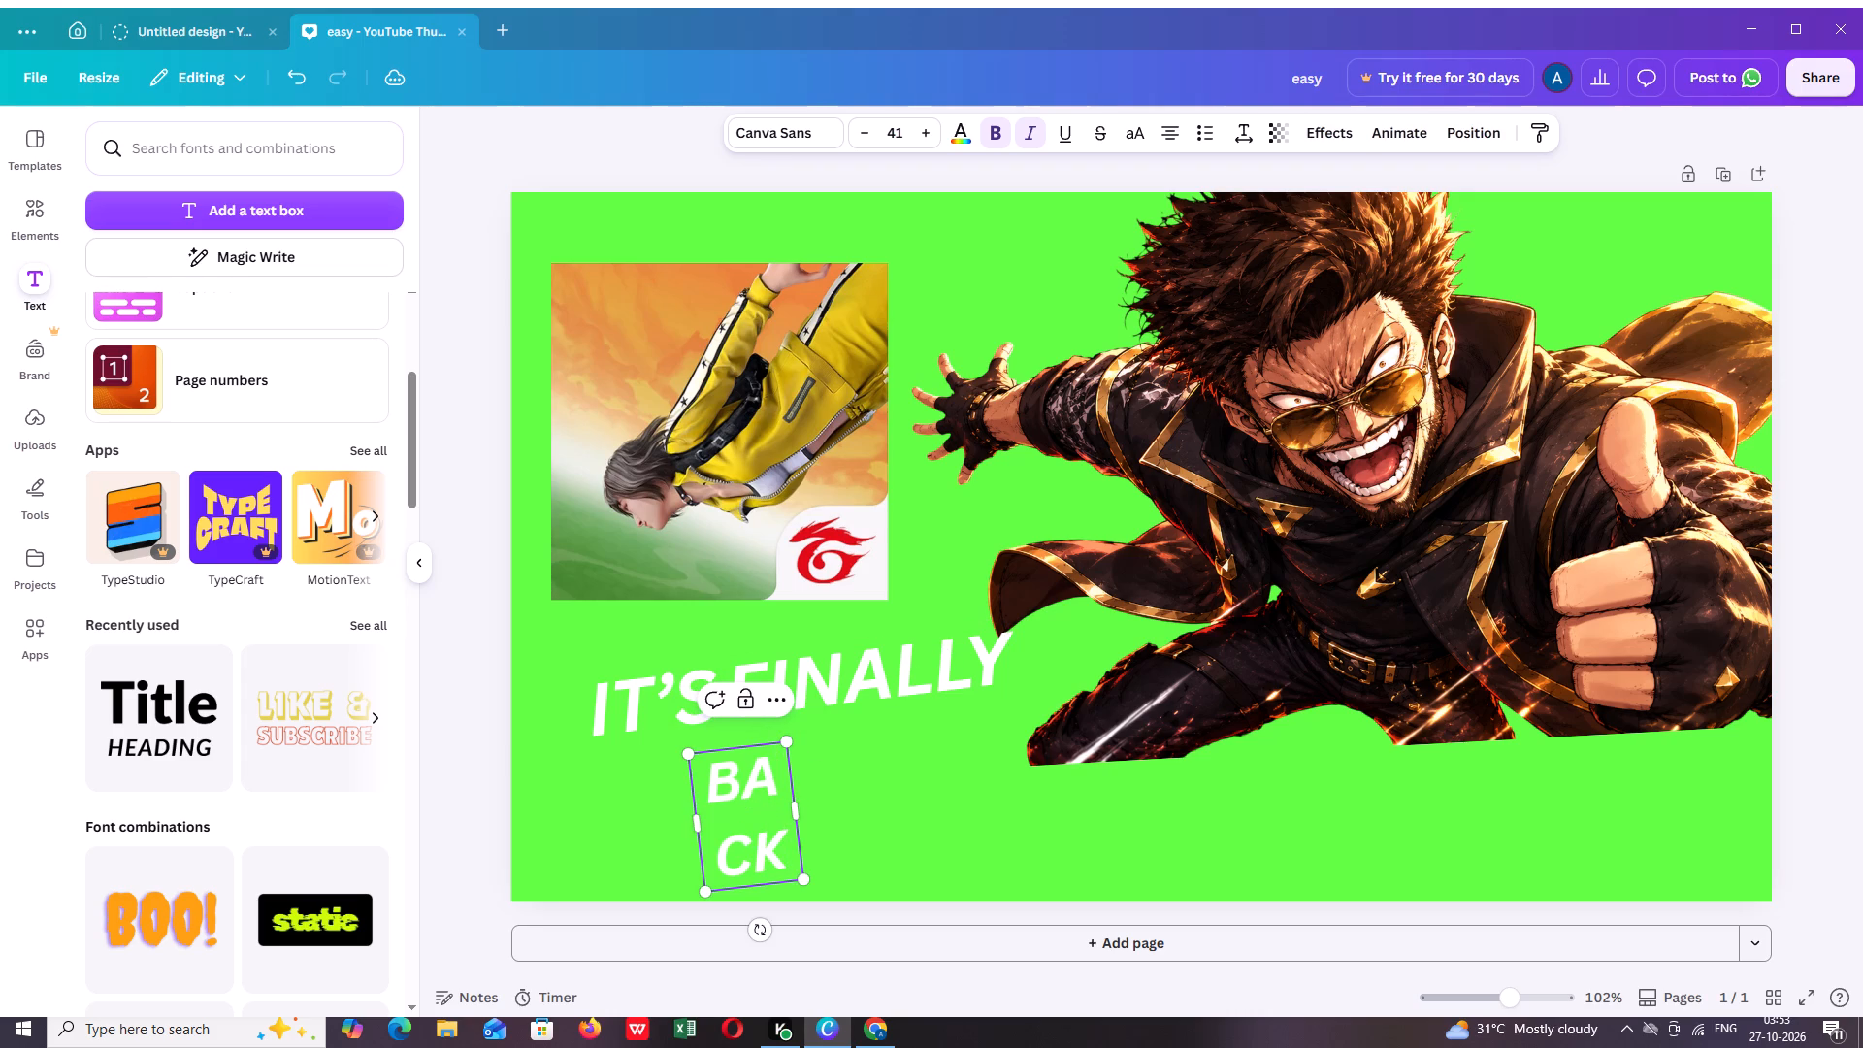
drag(797, 814, 801, 809)
drag(801, 809, 856, 757)
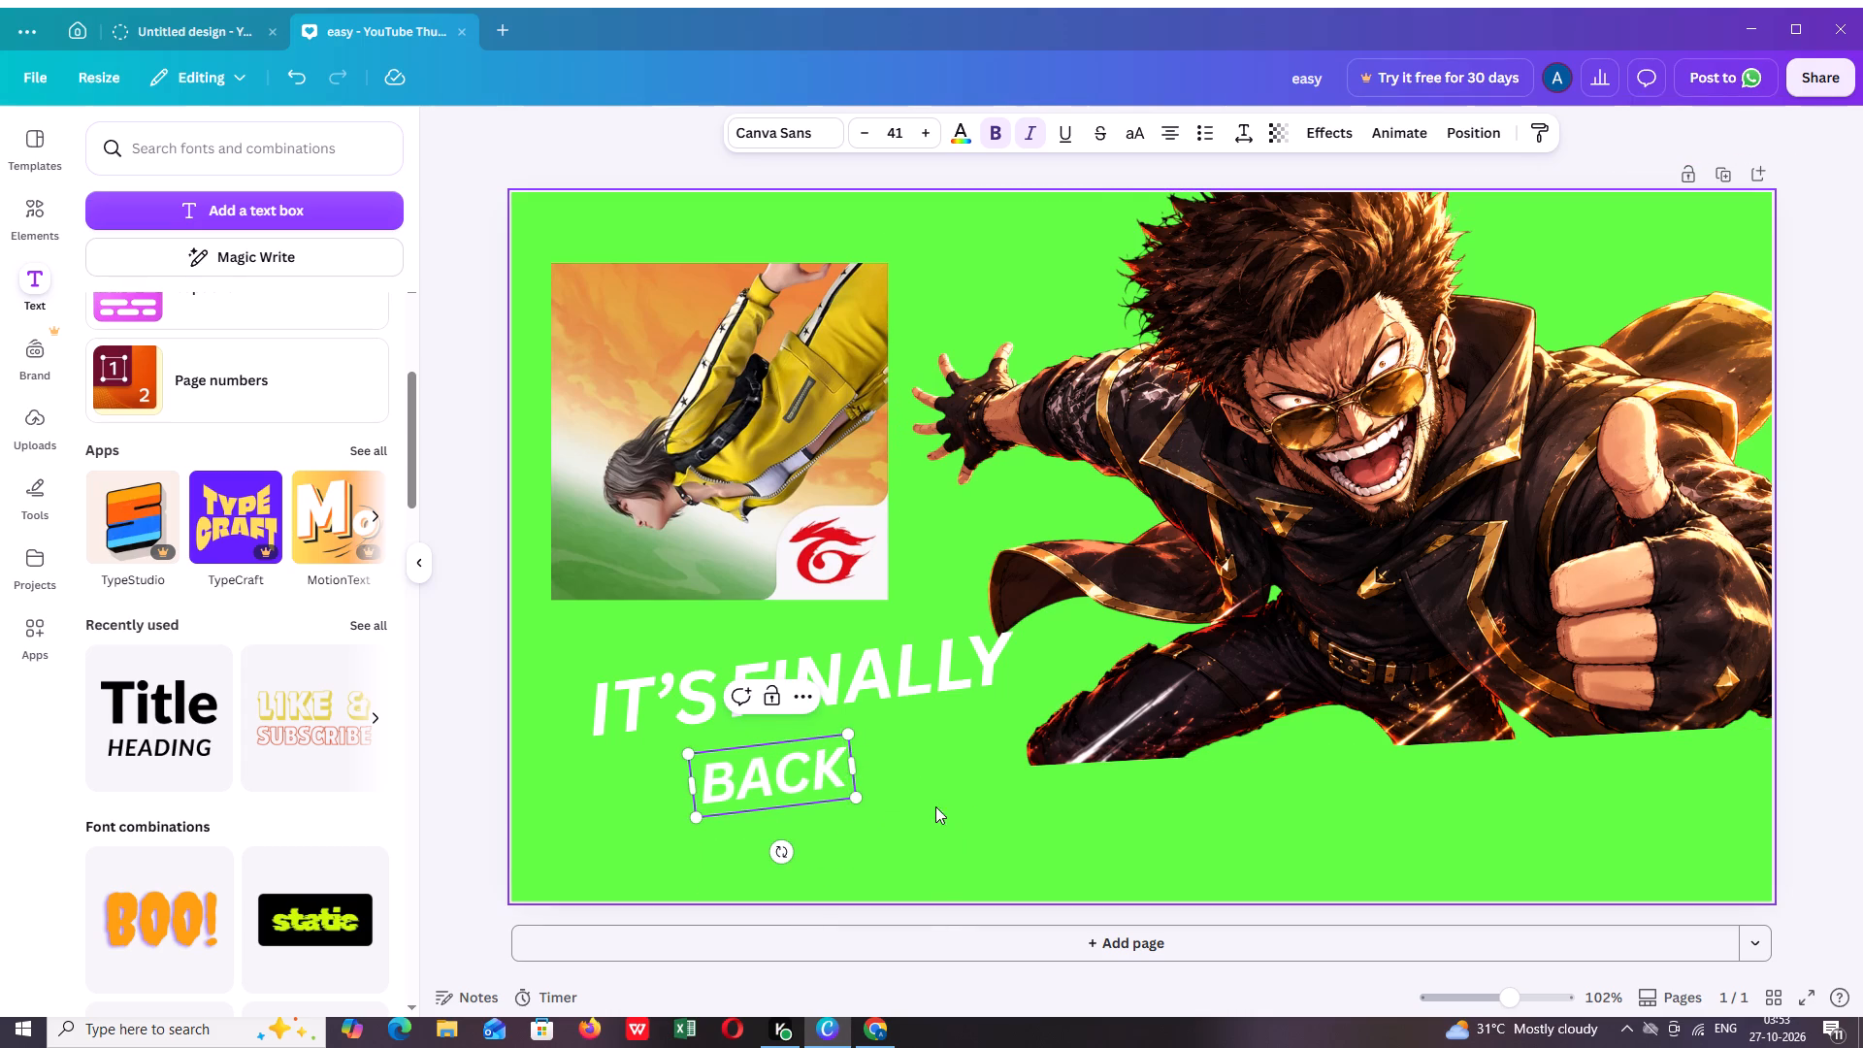
Colour the "FINALLY" text red from the default solid colors.
click(893, 667)
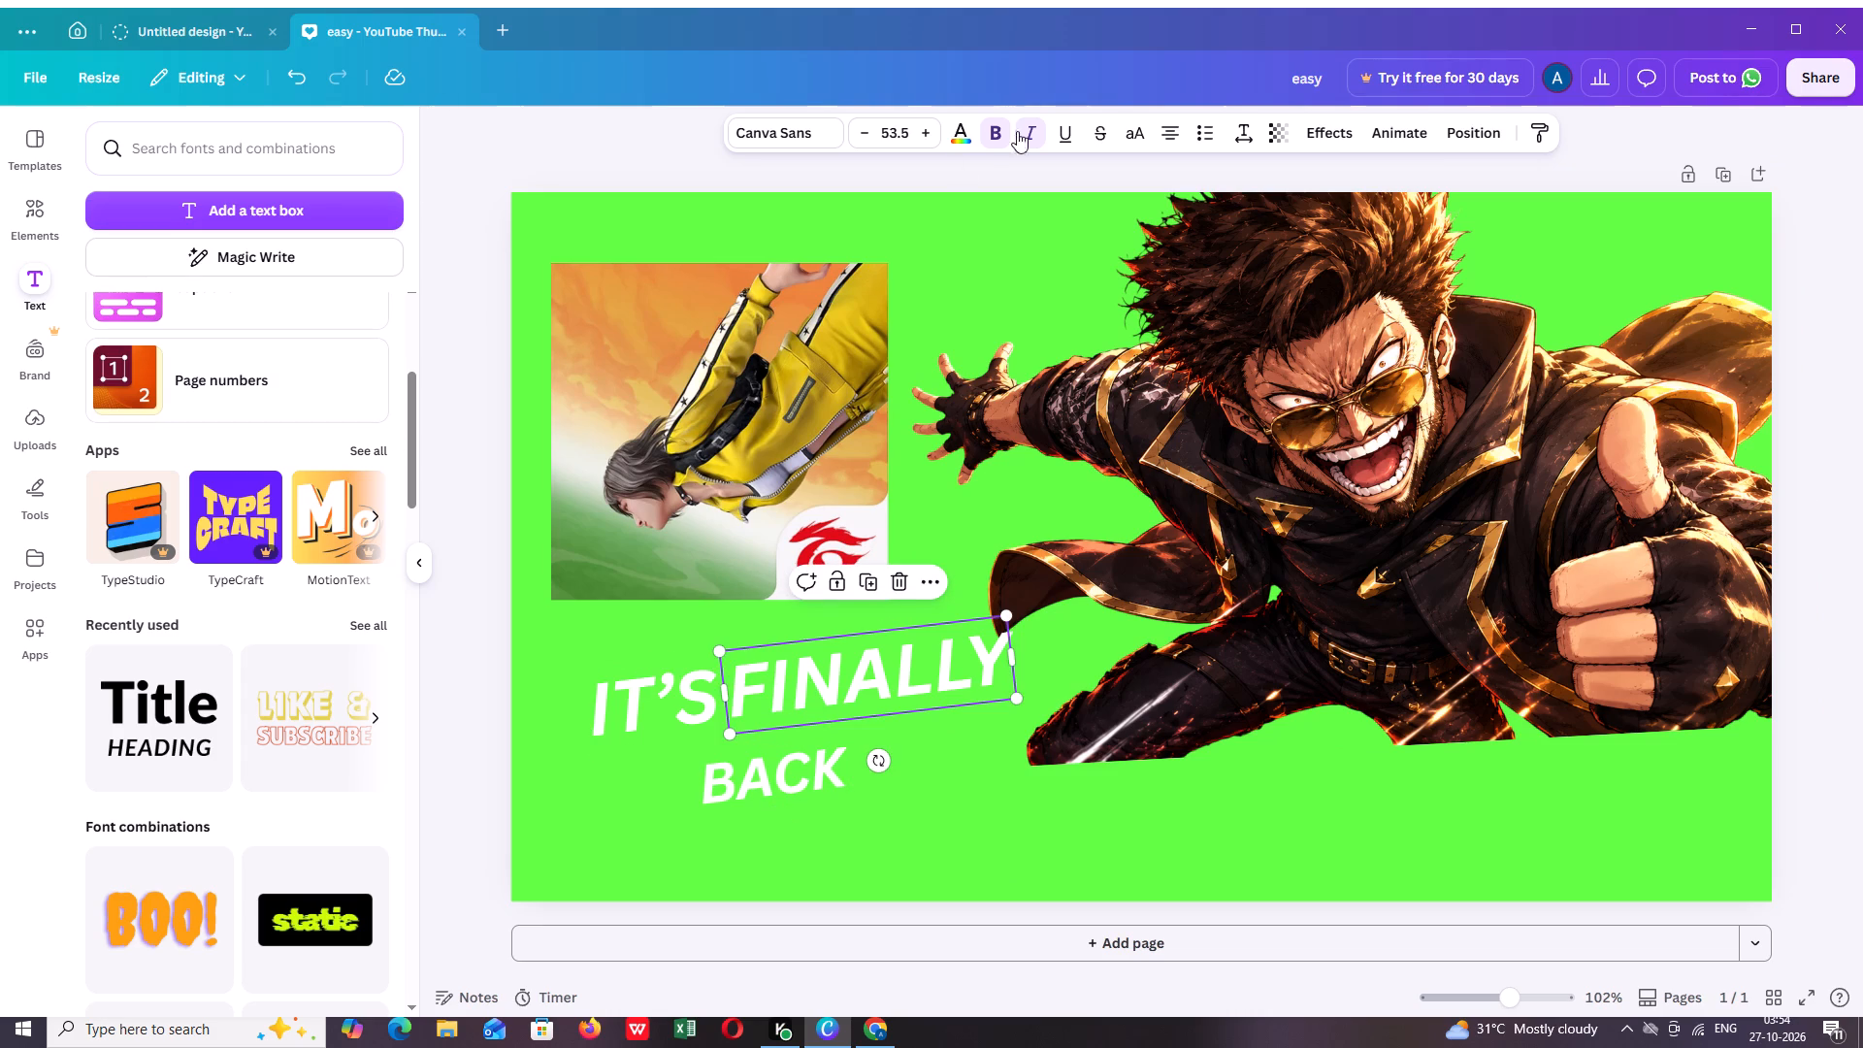
click(955, 137)
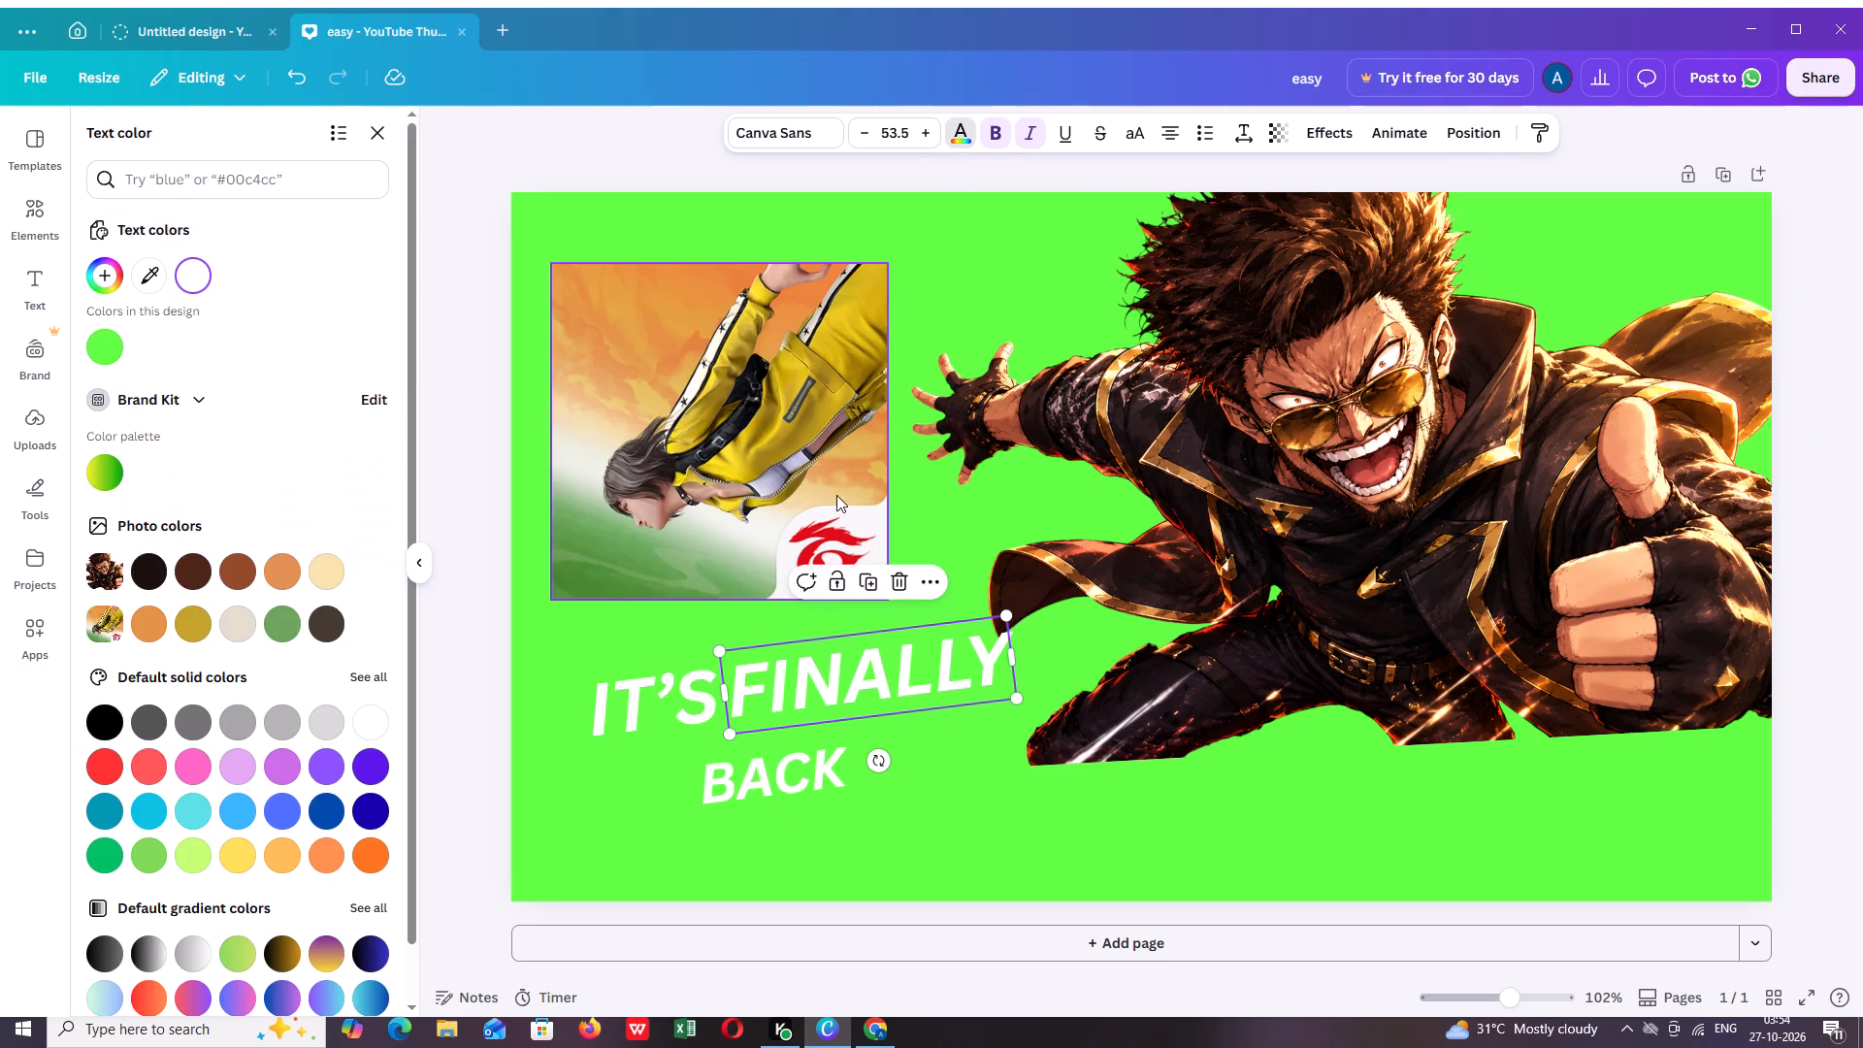
click(199, 814)
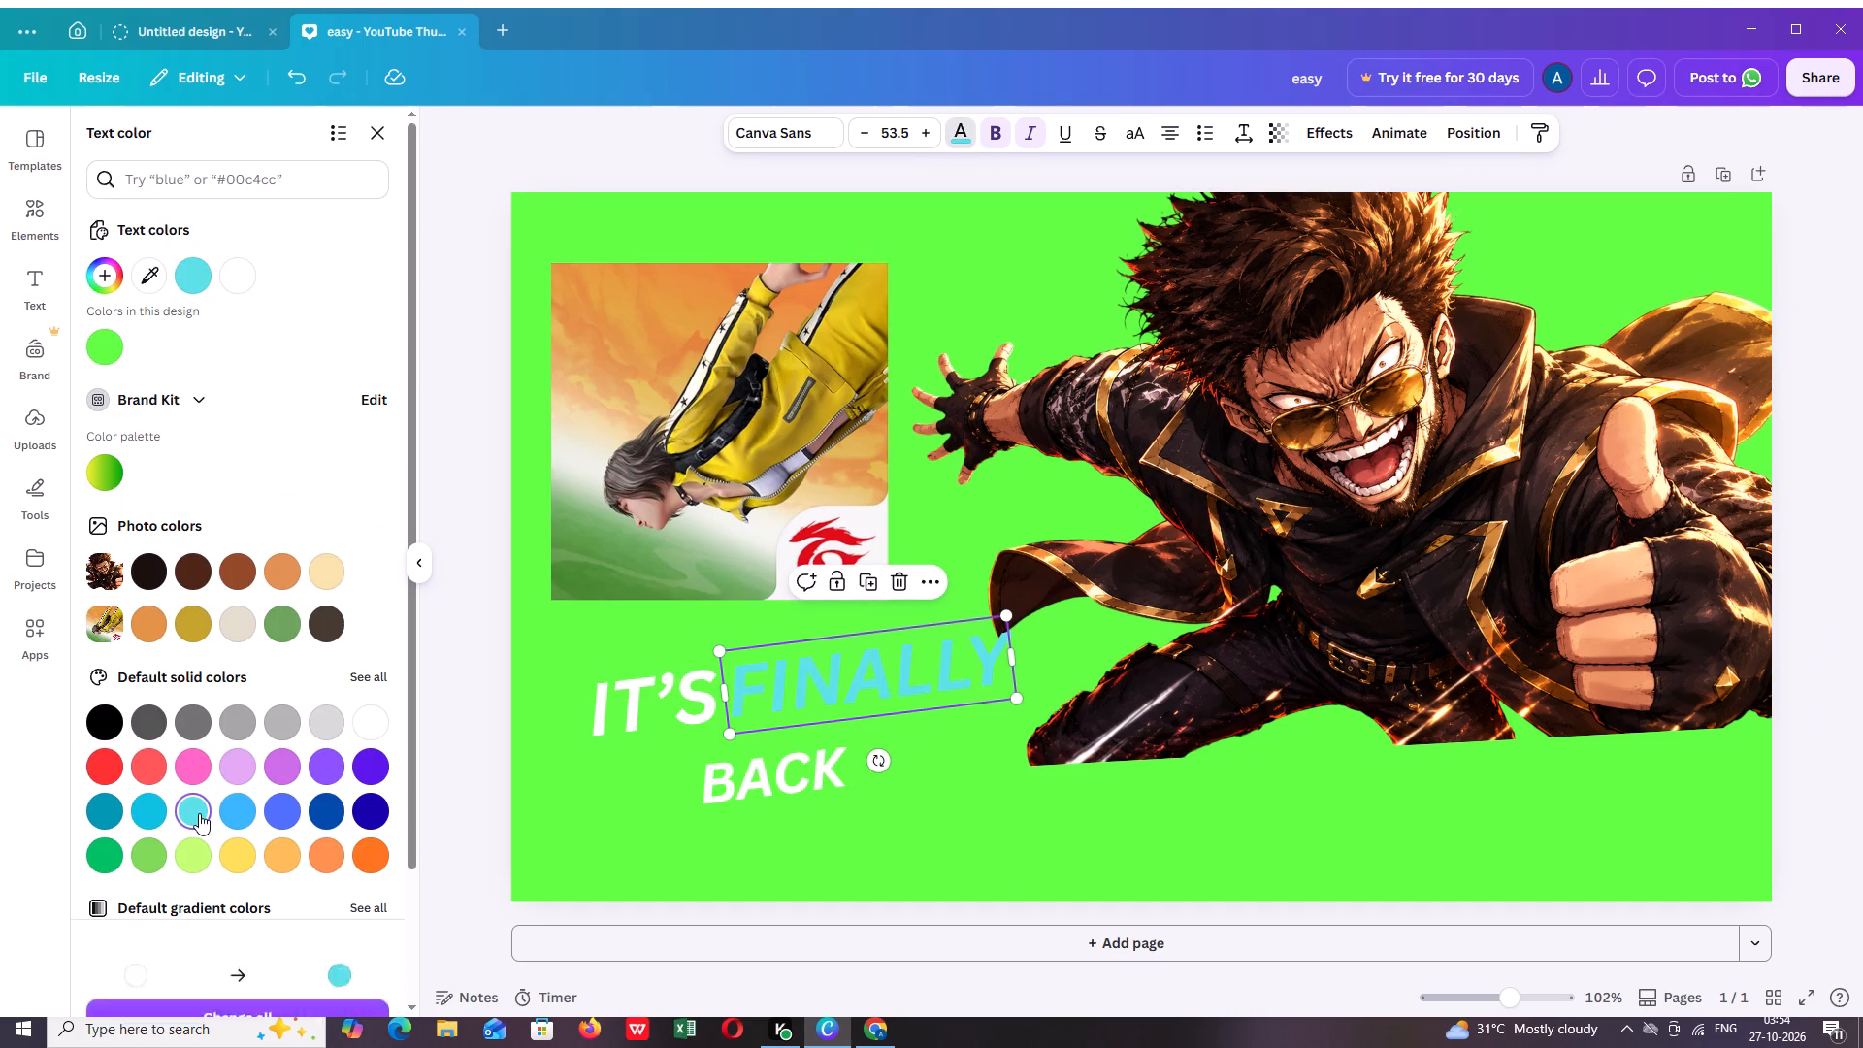
click(226, 807)
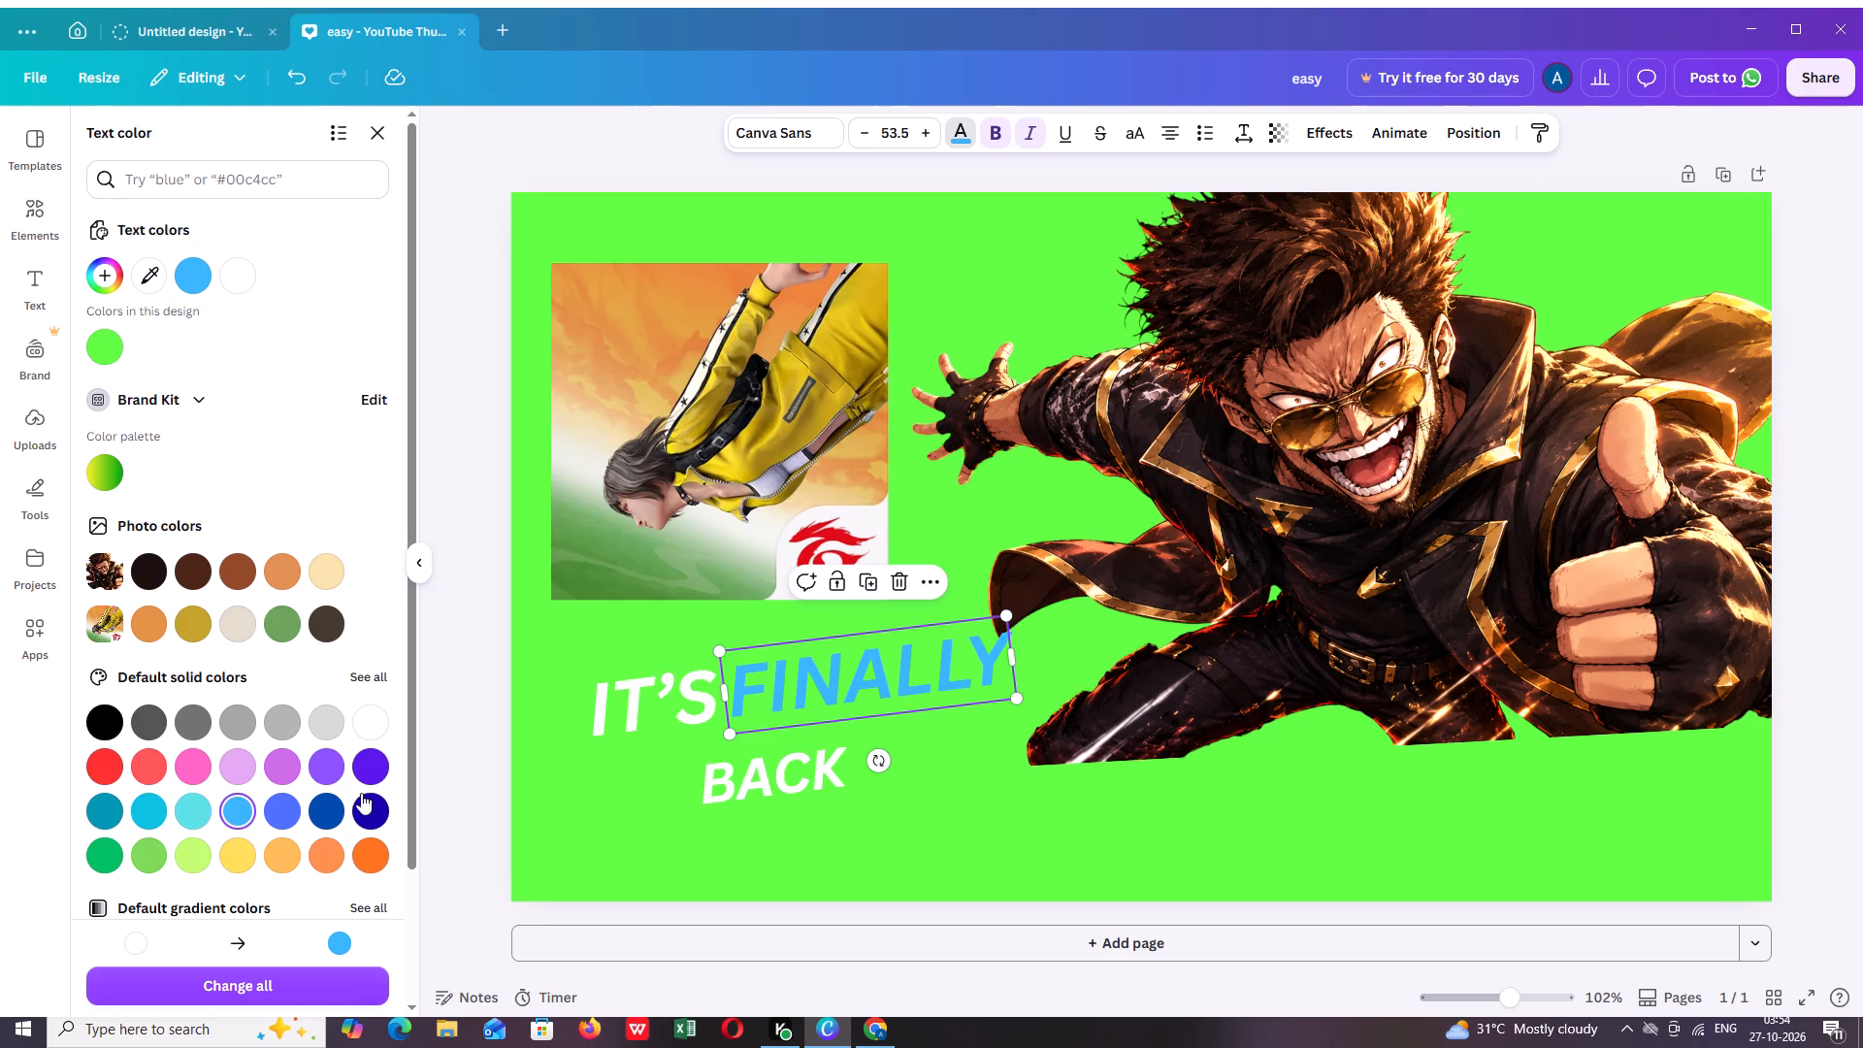
click(112, 768)
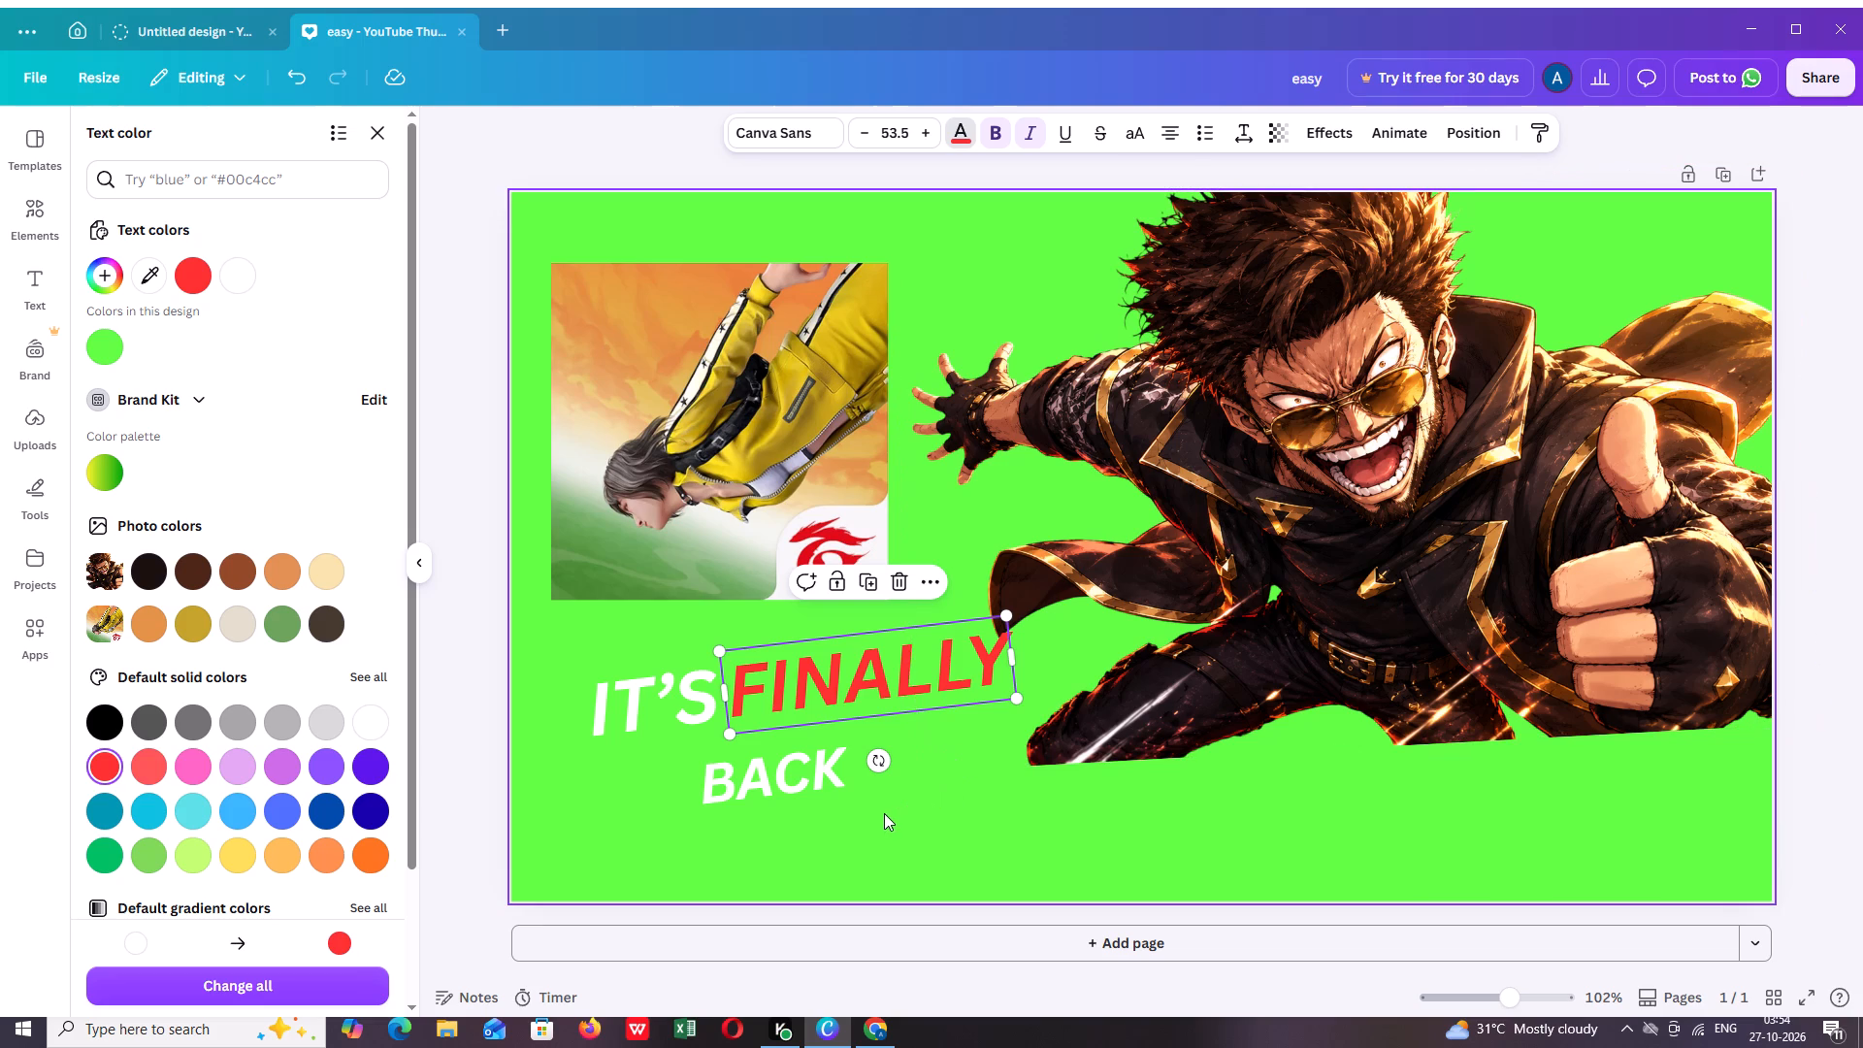
click(910, 802)
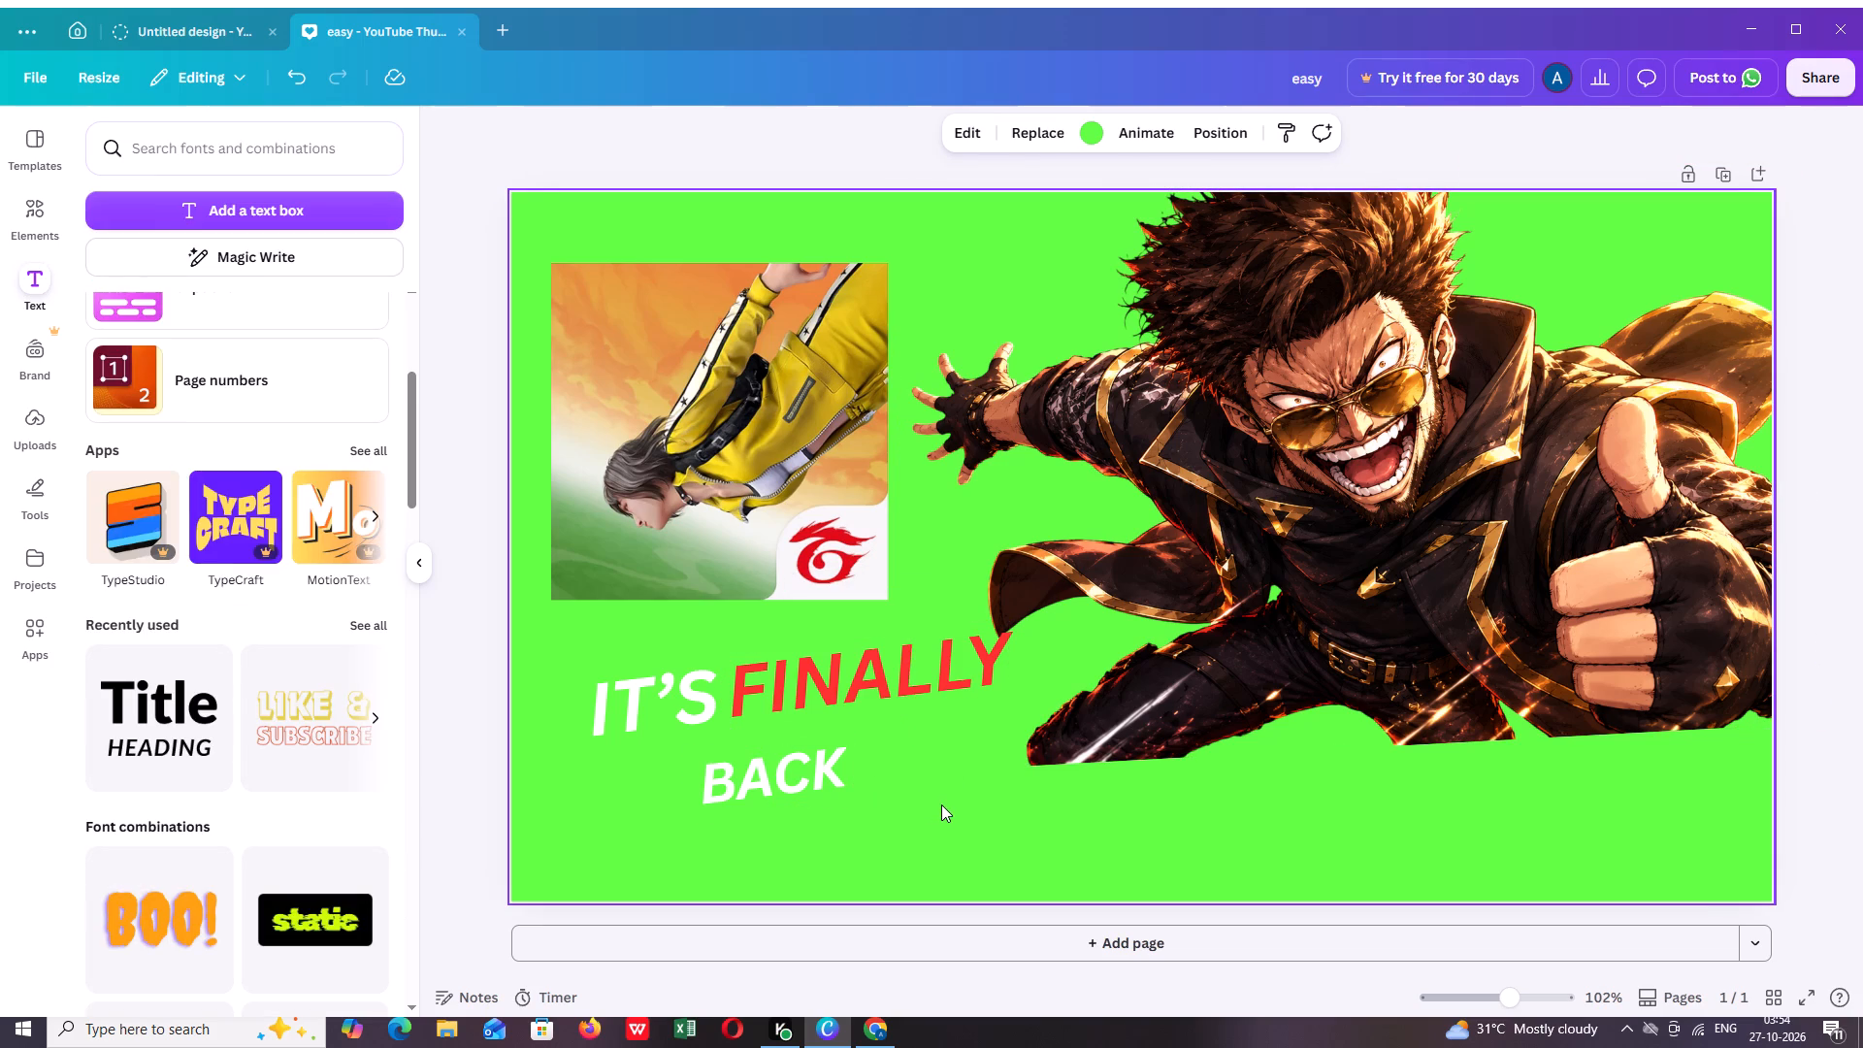
Paste another copy of the tilted "IT'S" text and place it below the Alok image.
key(ctrl+v)
drag(654, 668, 1235, 791)
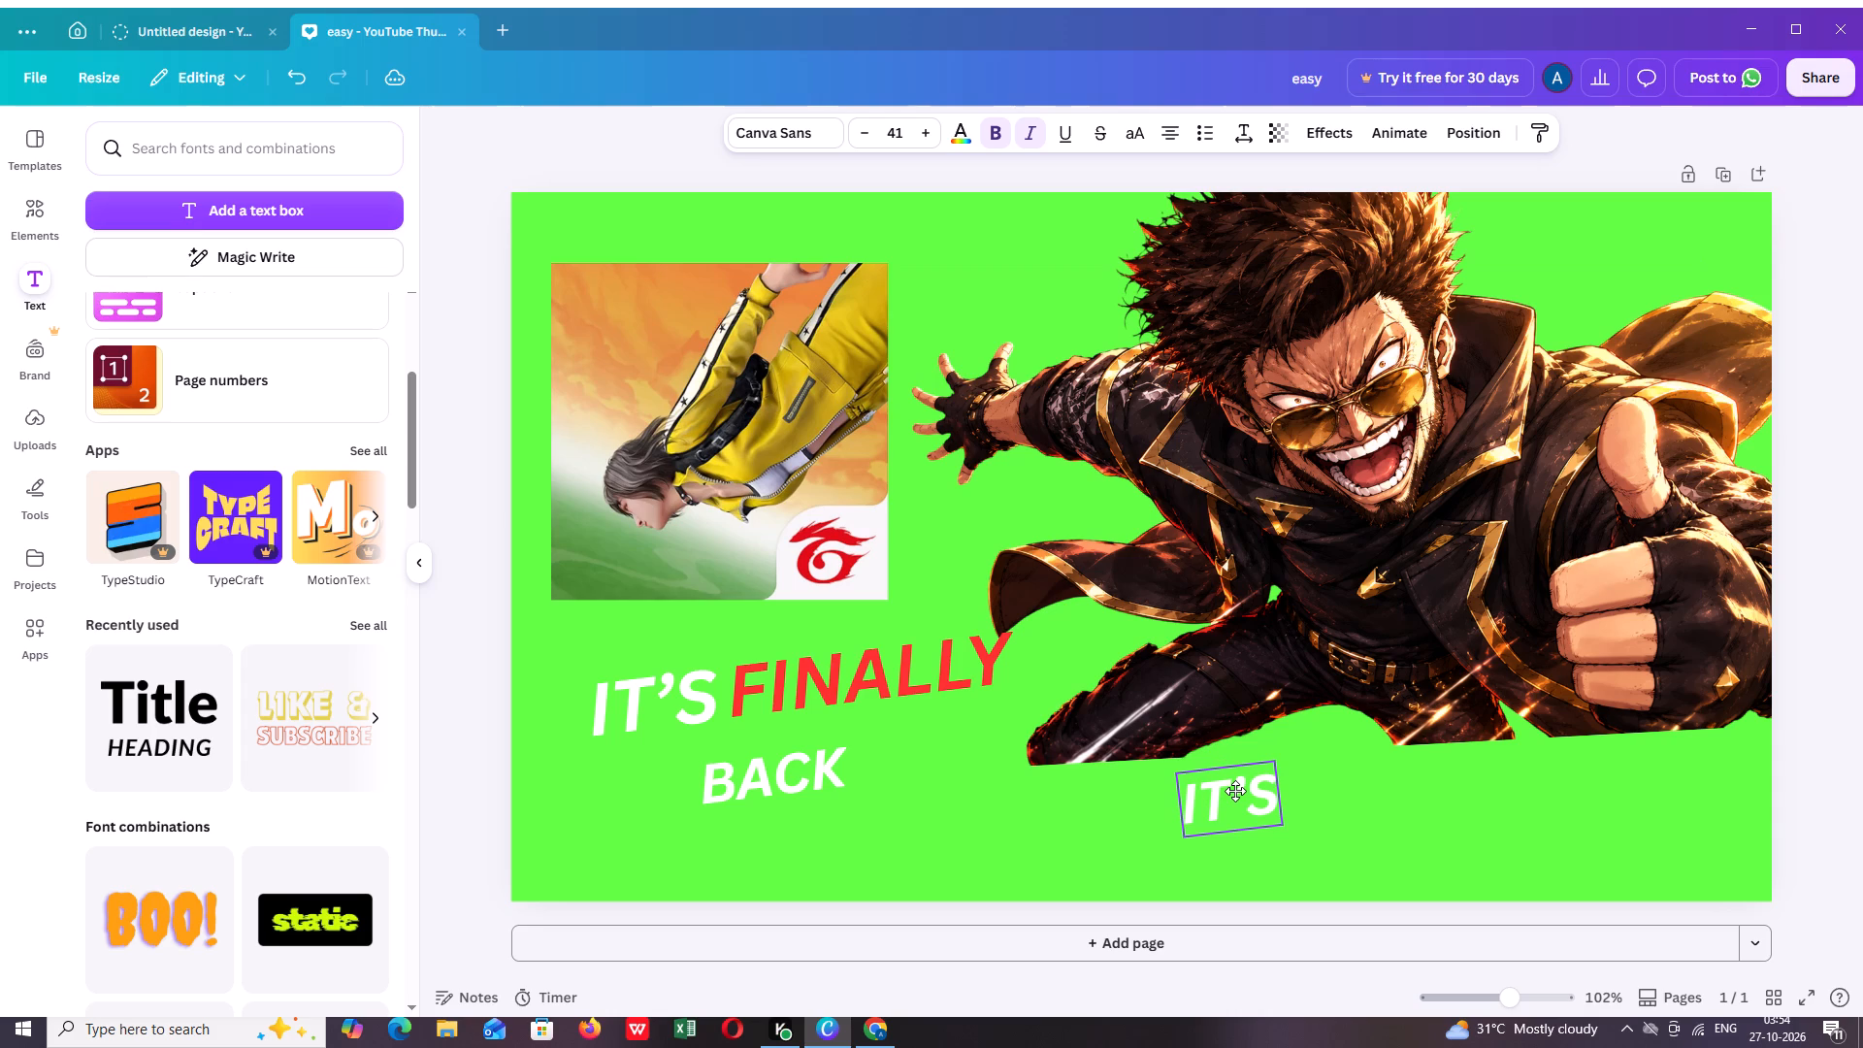
drag(1235, 791, 1230, 782)
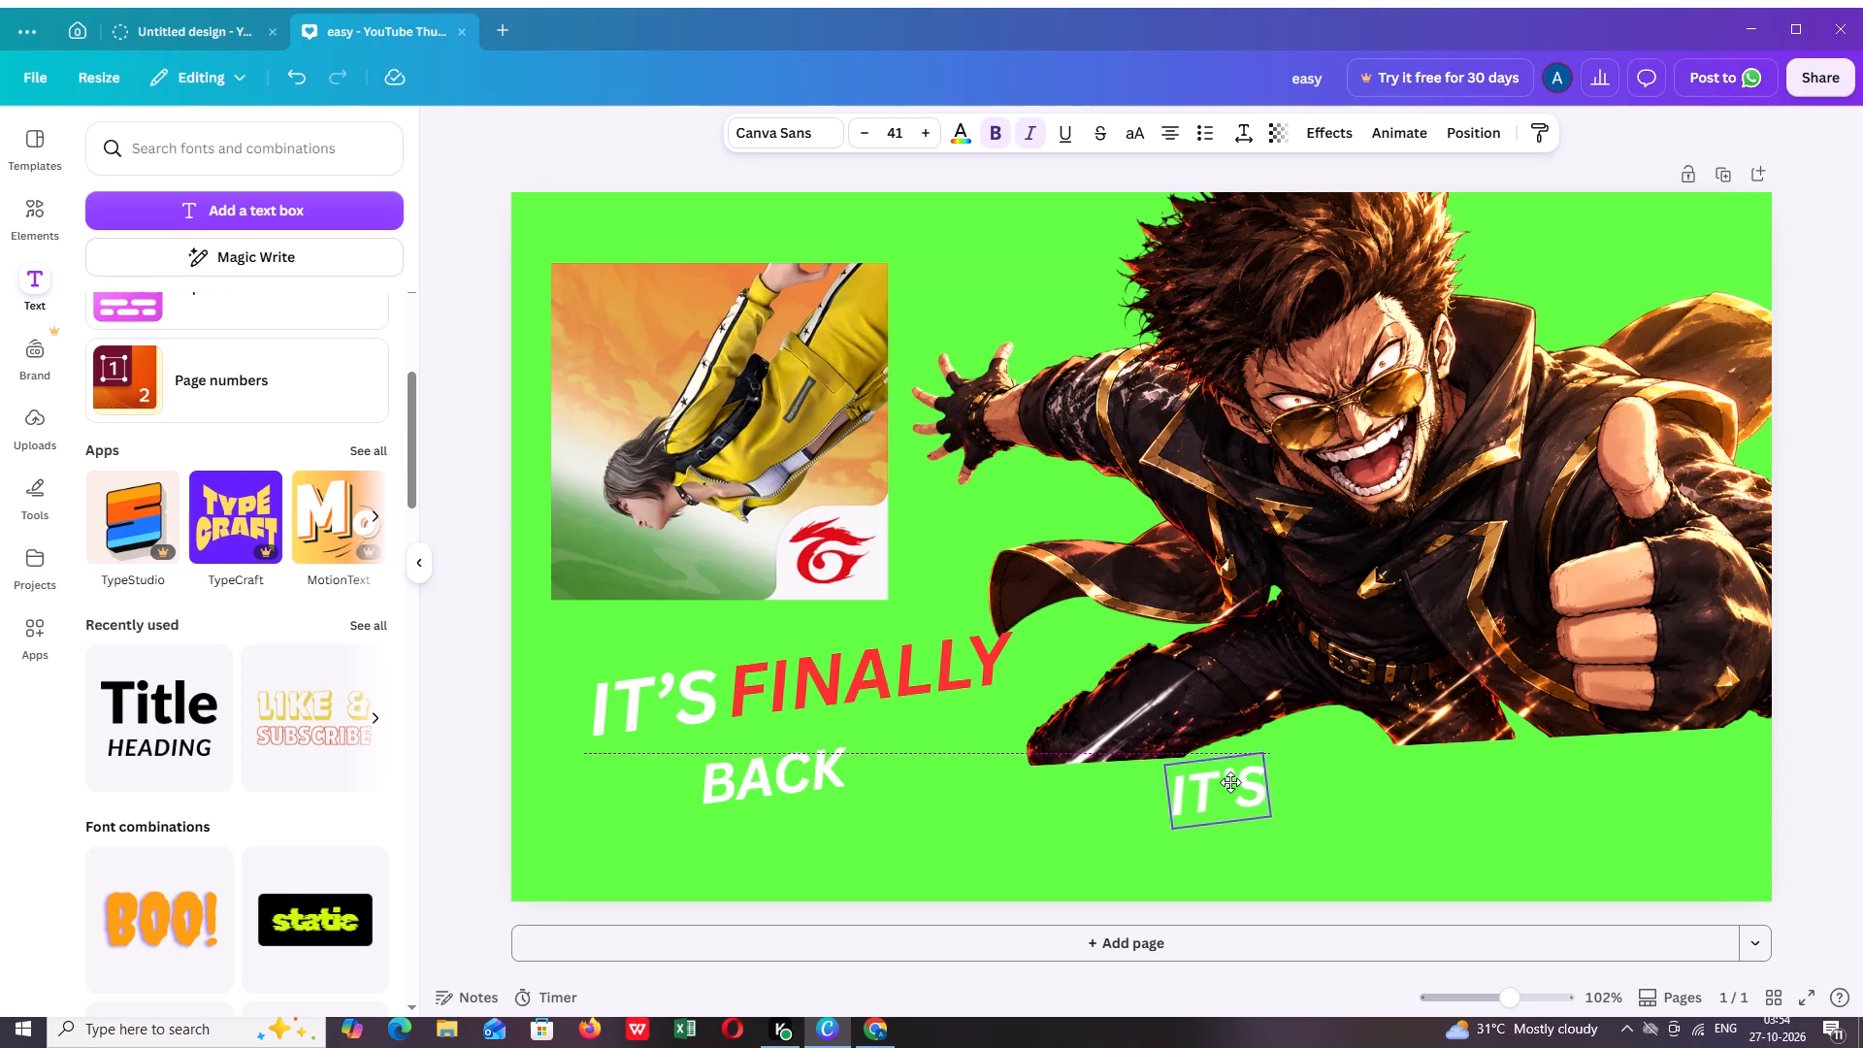
drag(1230, 782, 1256, 784)
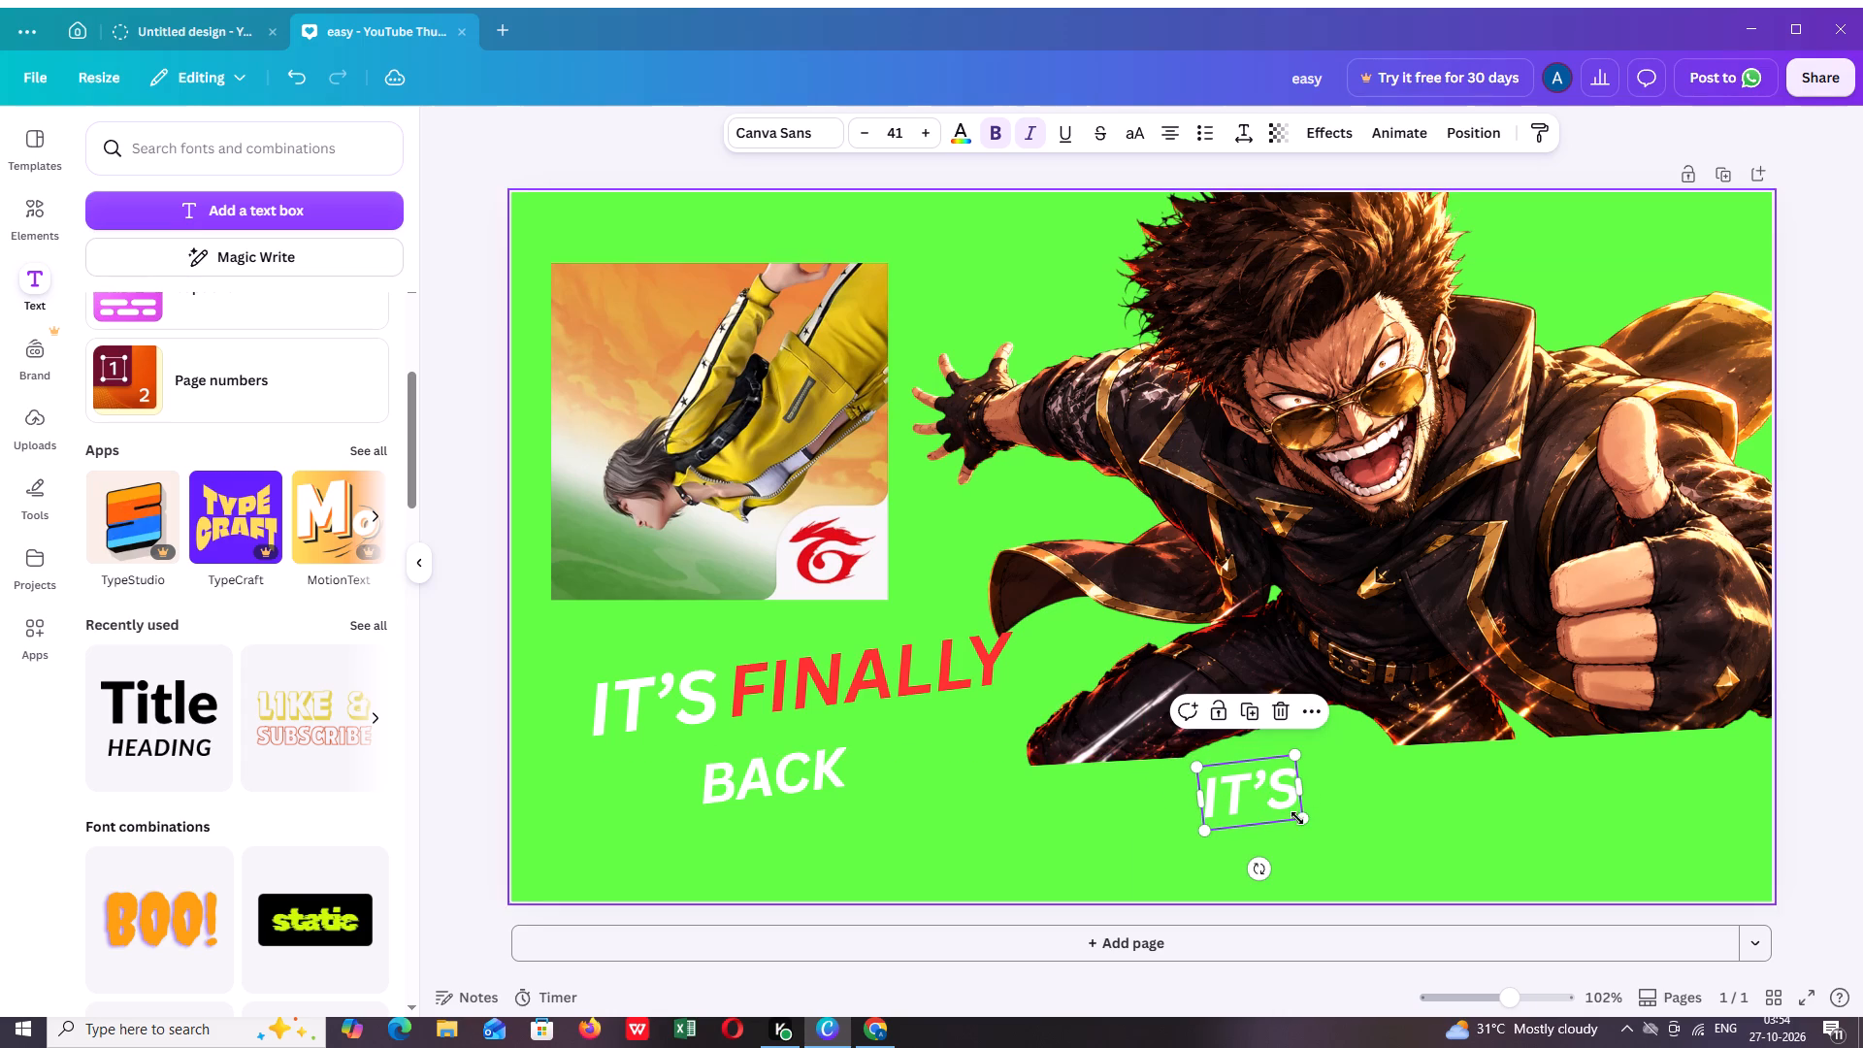
Replace the wording of the "IT'S" copy below the Alok image with "AFTER" and fit it on one line.
double_click(1239, 788)
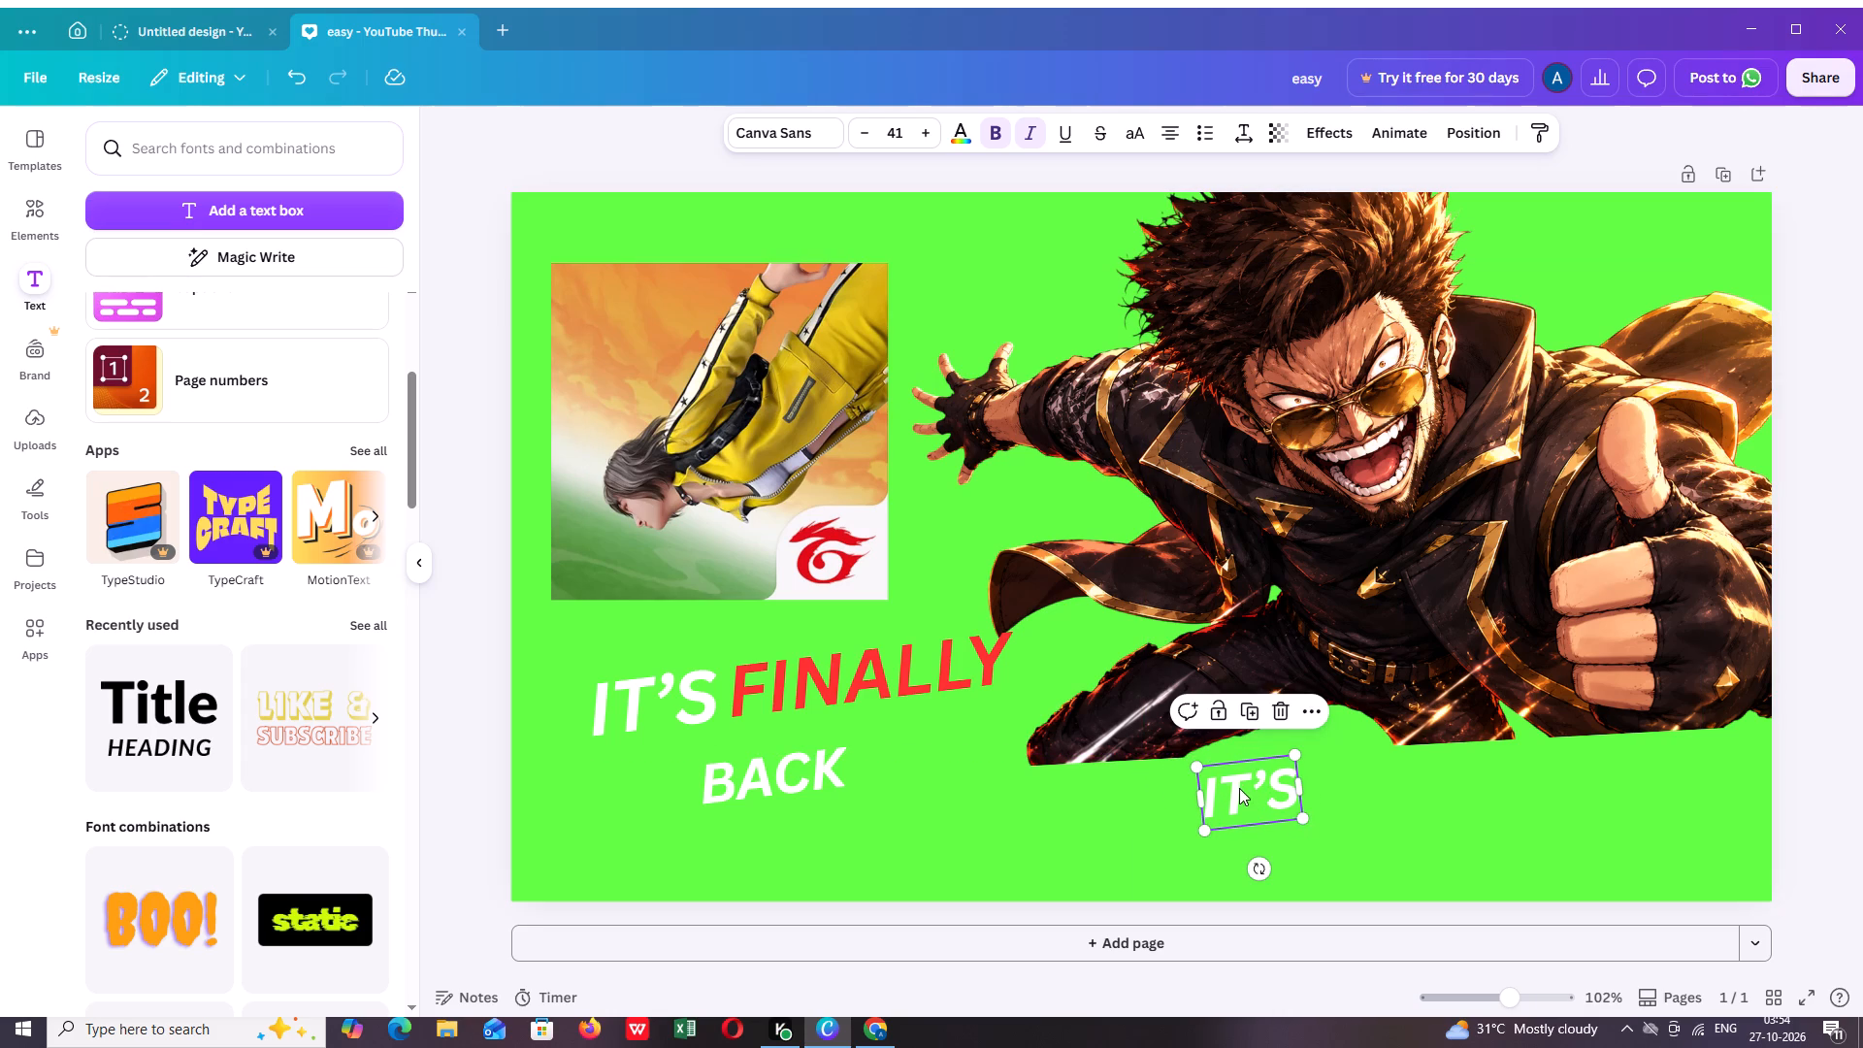
text(AFTER)
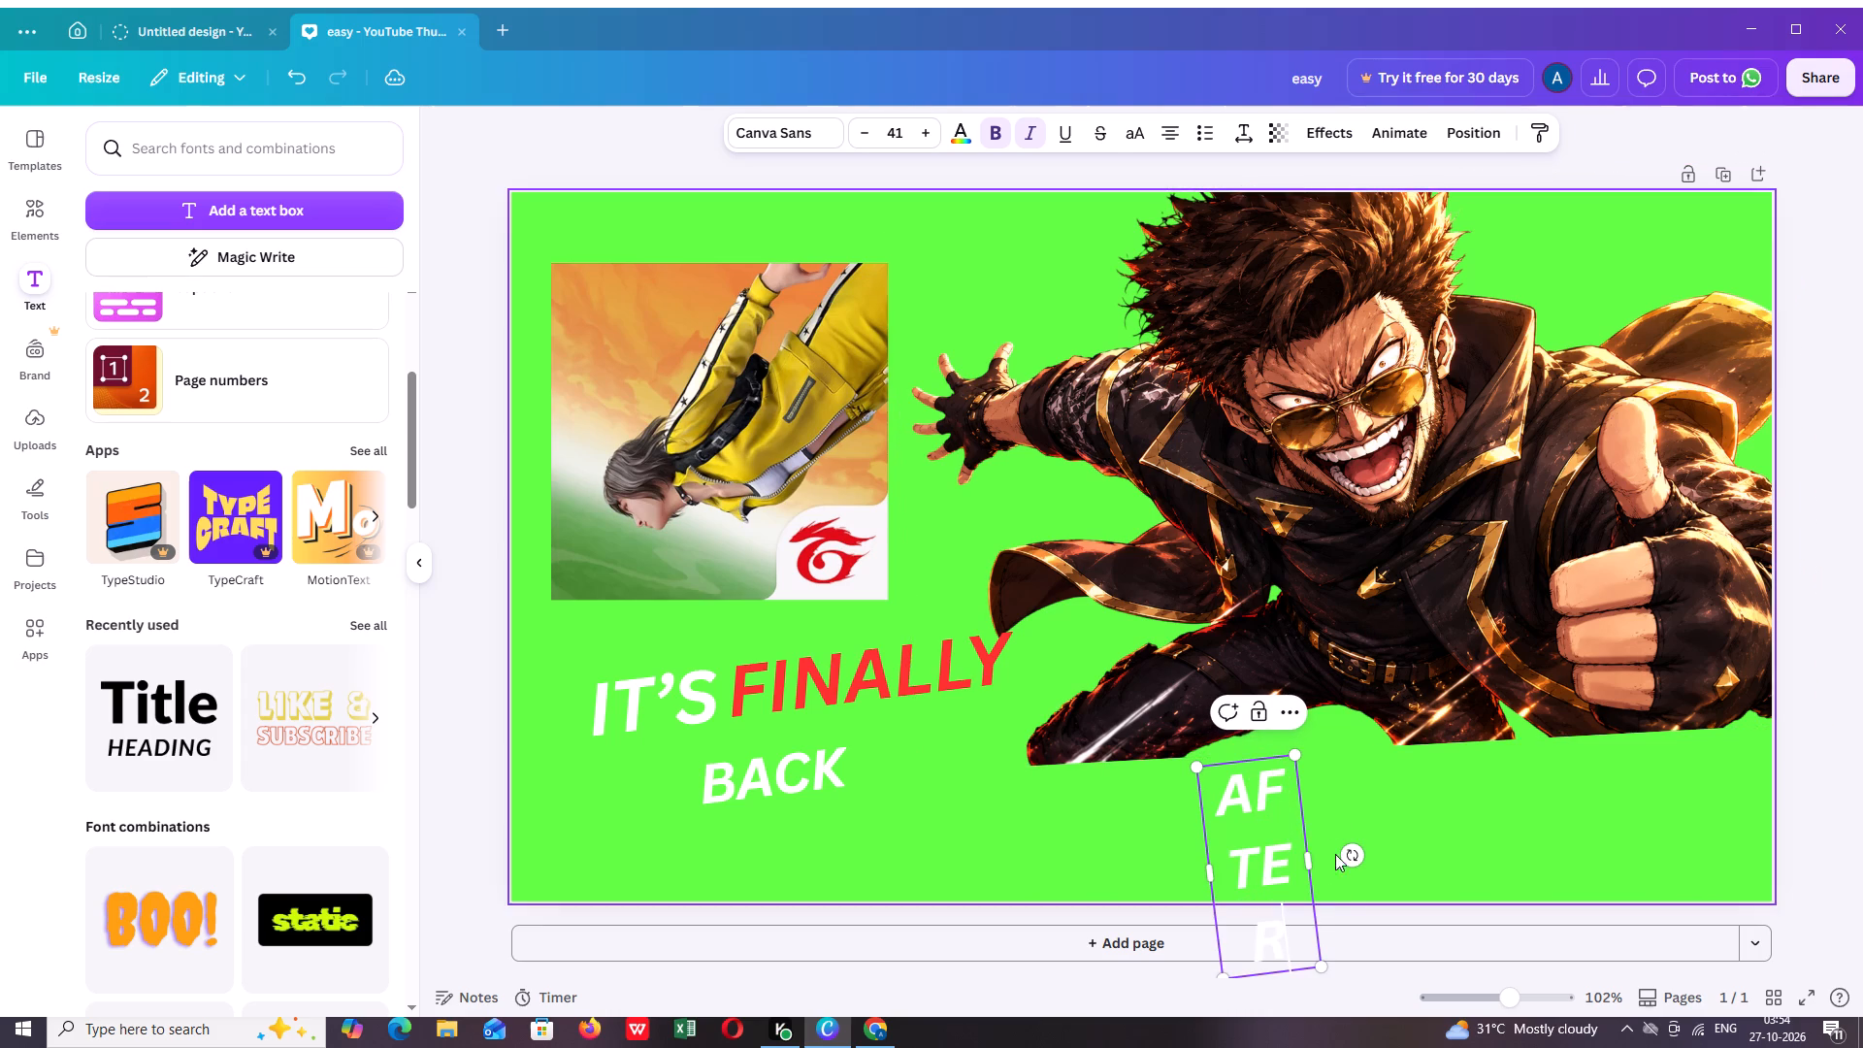
drag(1316, 871, 1422, 787)
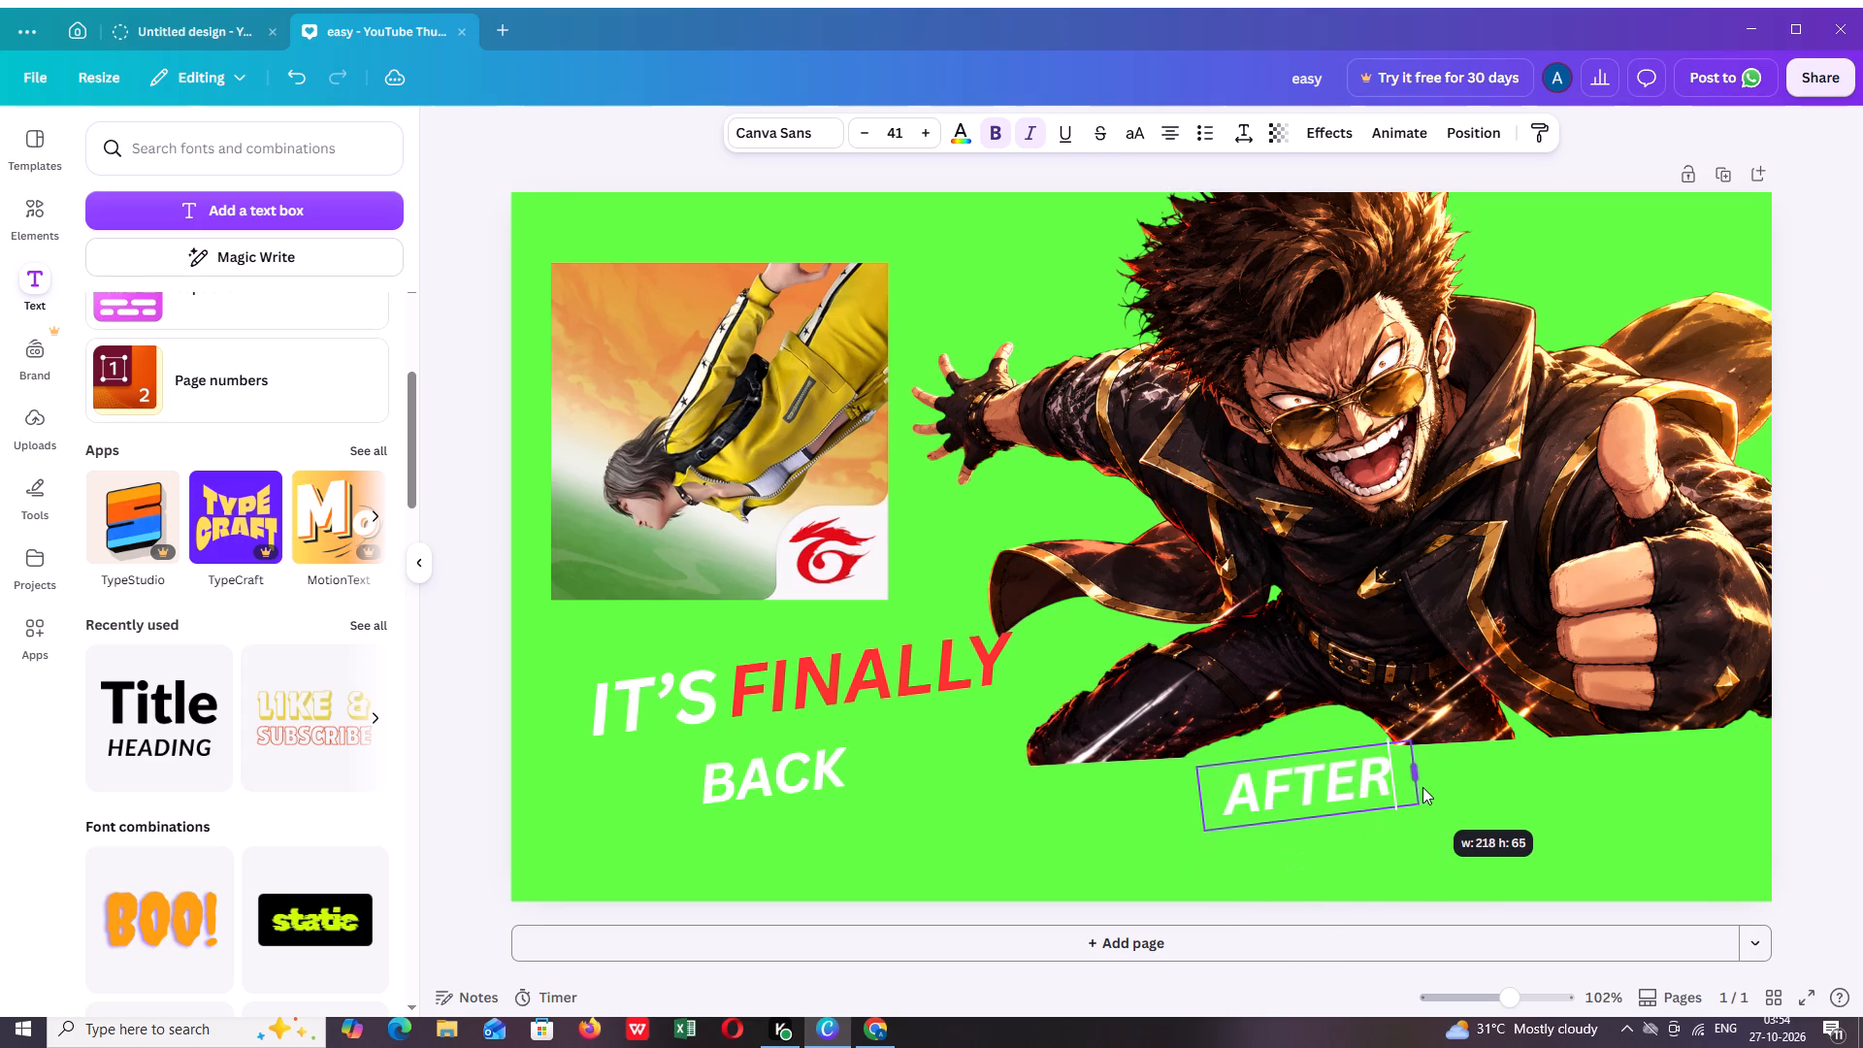
drag(1422, 787, 1415, 789)
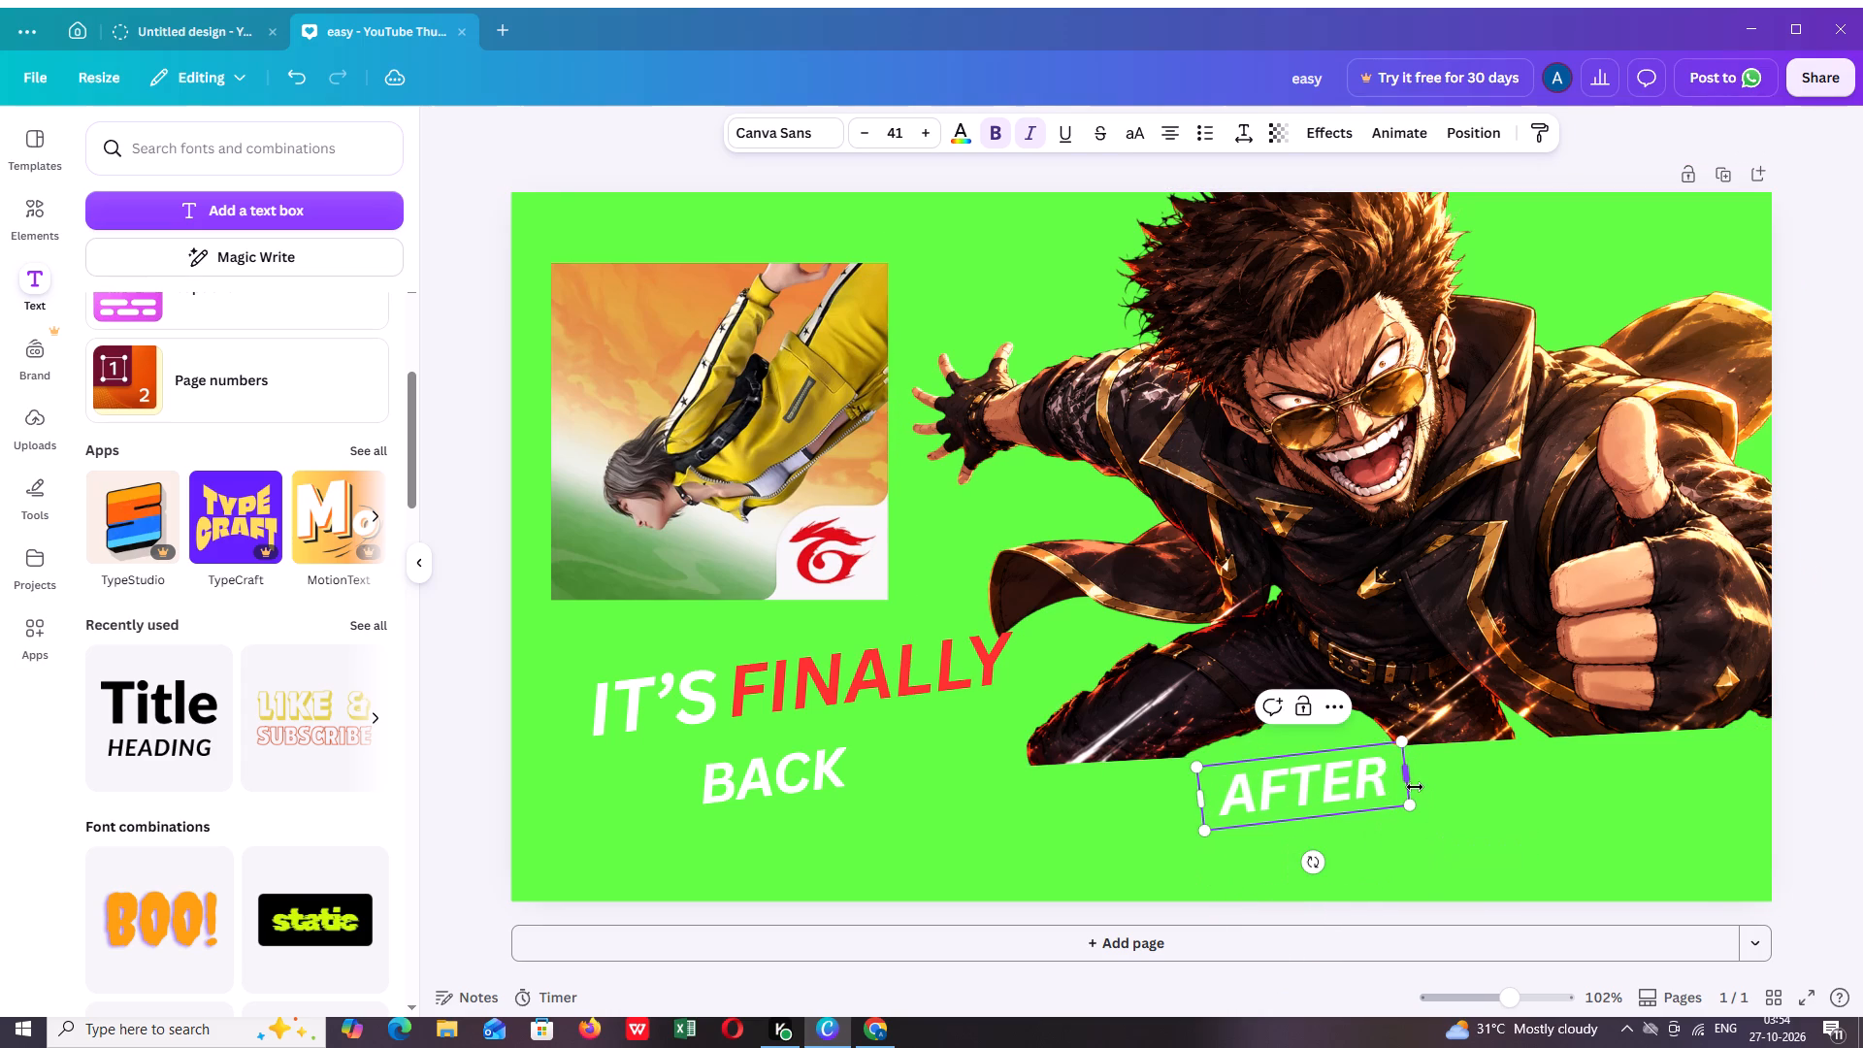
drag(1412, 778, 1399, 788)
Add the "Title HEADING" font combination to the page and place it over the lower part of the Alok image.
scroll(284, 578, down, 4)
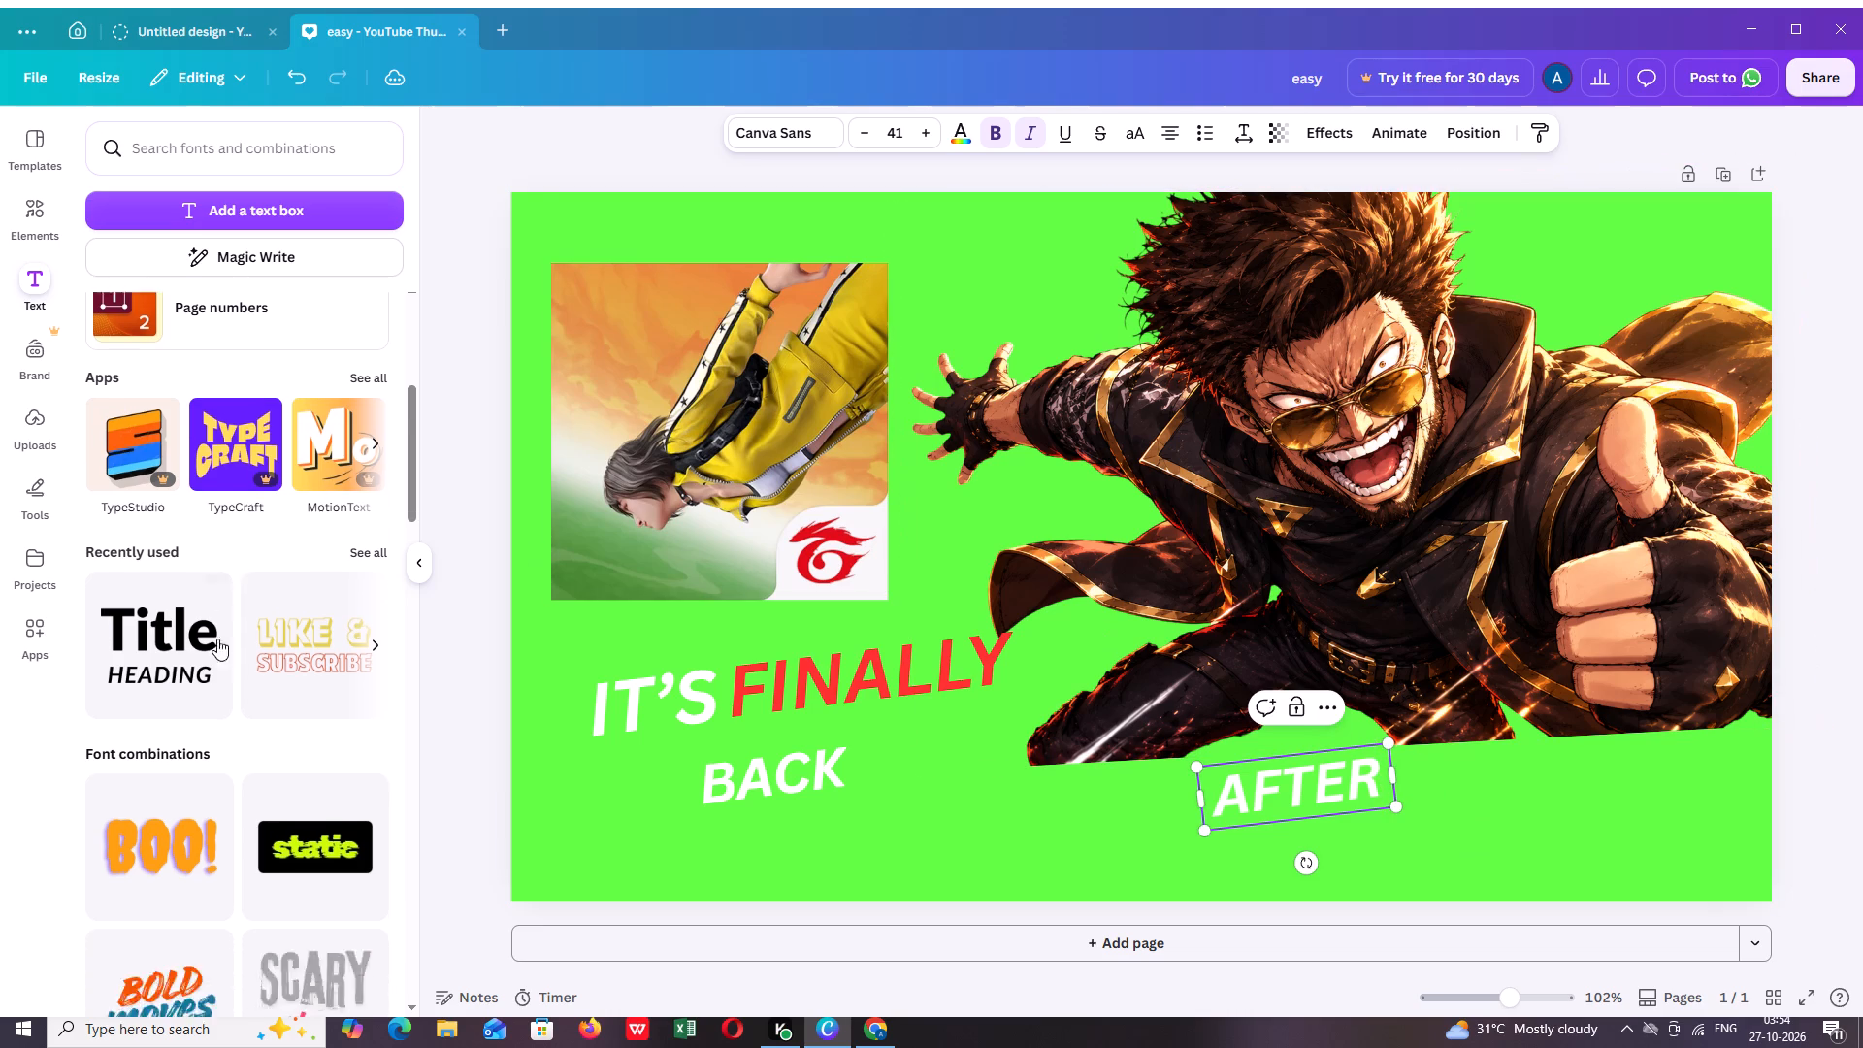
scroll(215, 642, up, 1)
scroll(214, 646, down, 1)
scroll(214, 649, up, 1)
scroll(214, 649, down, 1)
scroll(214, 649, up, 1)
scroll(214, 649, down, 20)
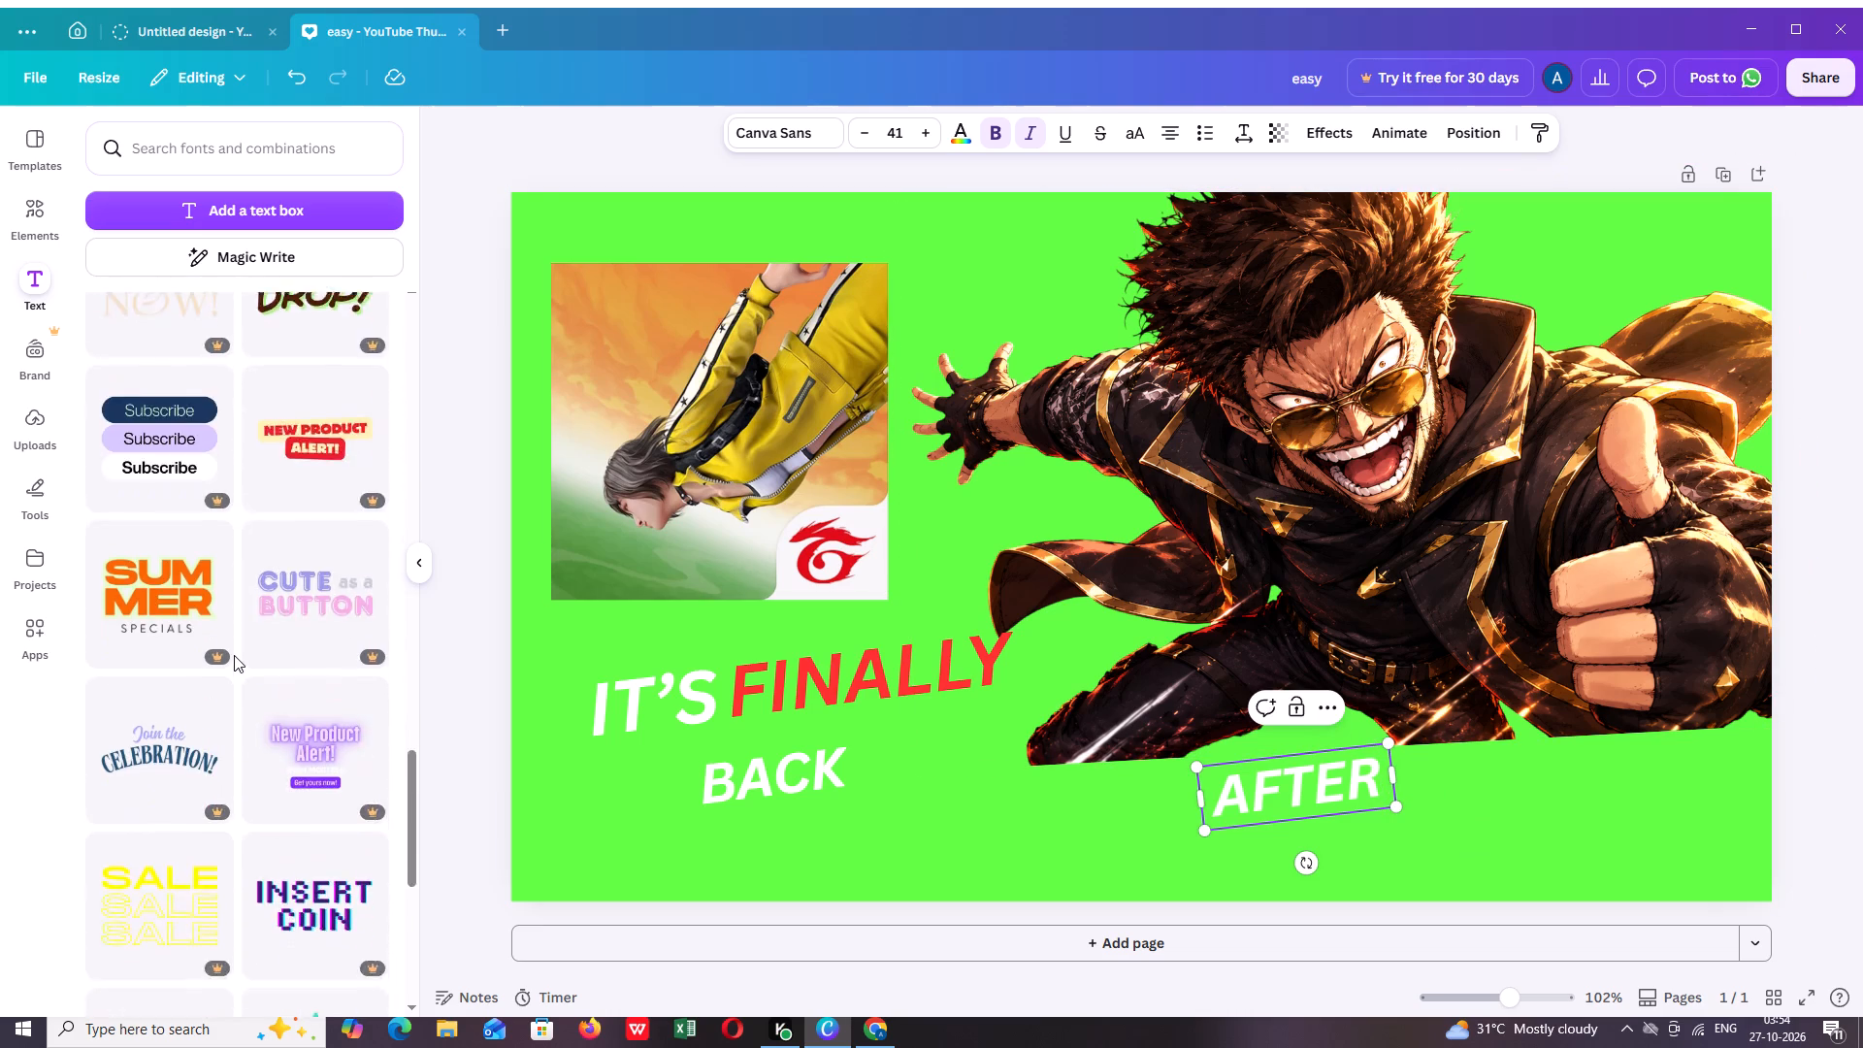
scroll(234, 655, down, 1)
scroll(234, 655, up, 1)
scroll(234, 655, down, 10)
scroll(234, 655, up, 2)
scroll(234, 655, down, 3)
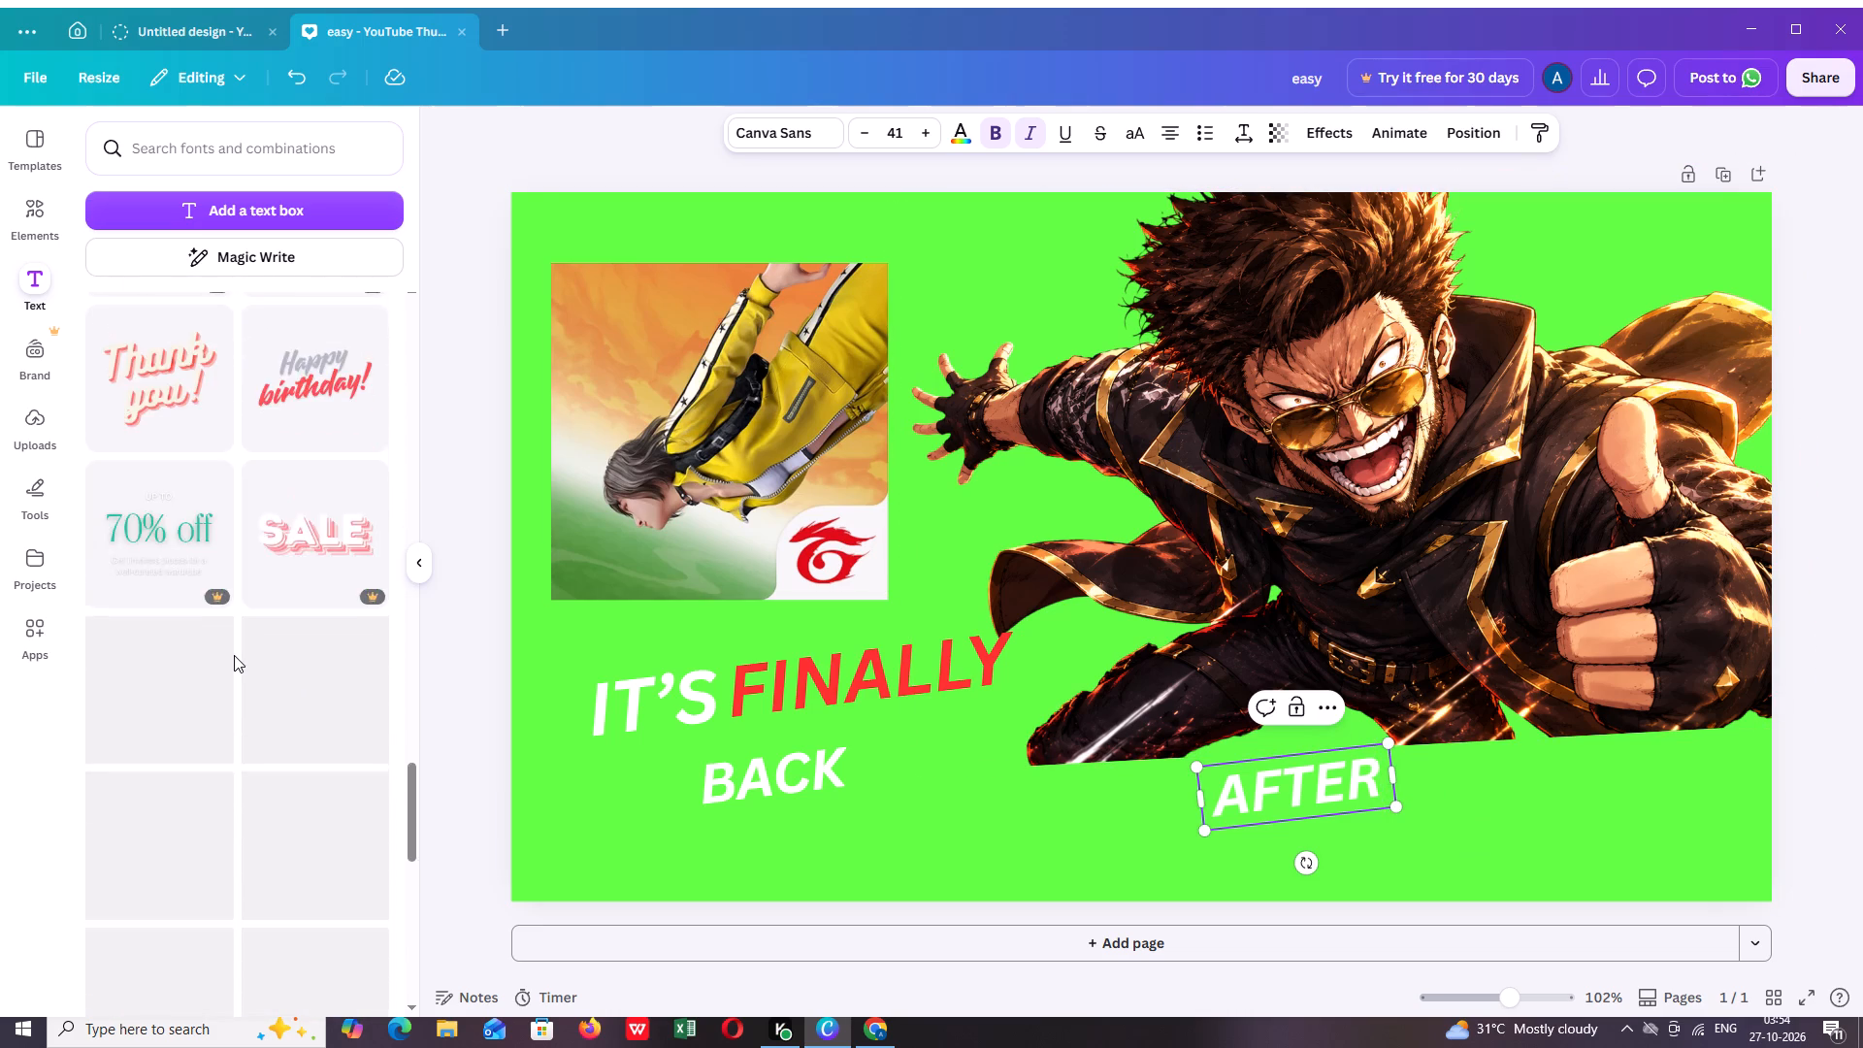
scroll(234, 655, down, 12)
scroll(234, 655, up, 1)
scroll(234, 655, down, 2)
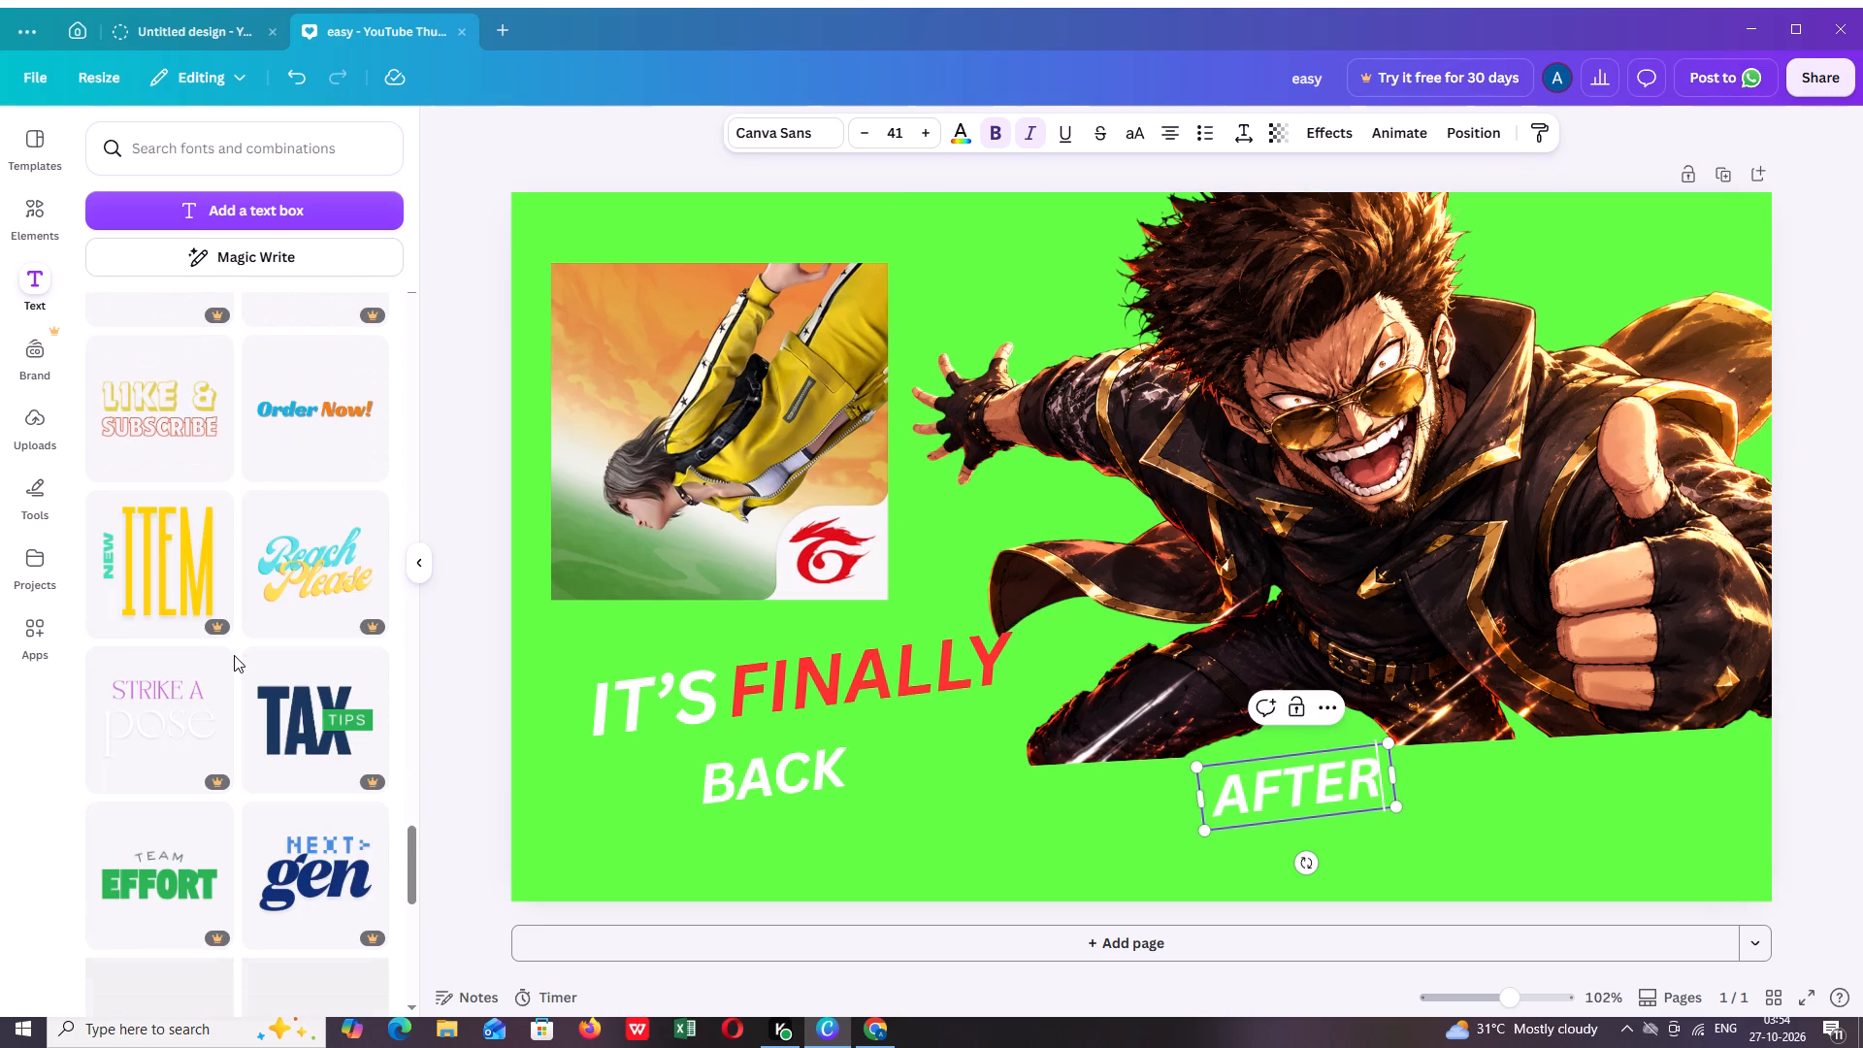
scroll(234, 655, down, 8)
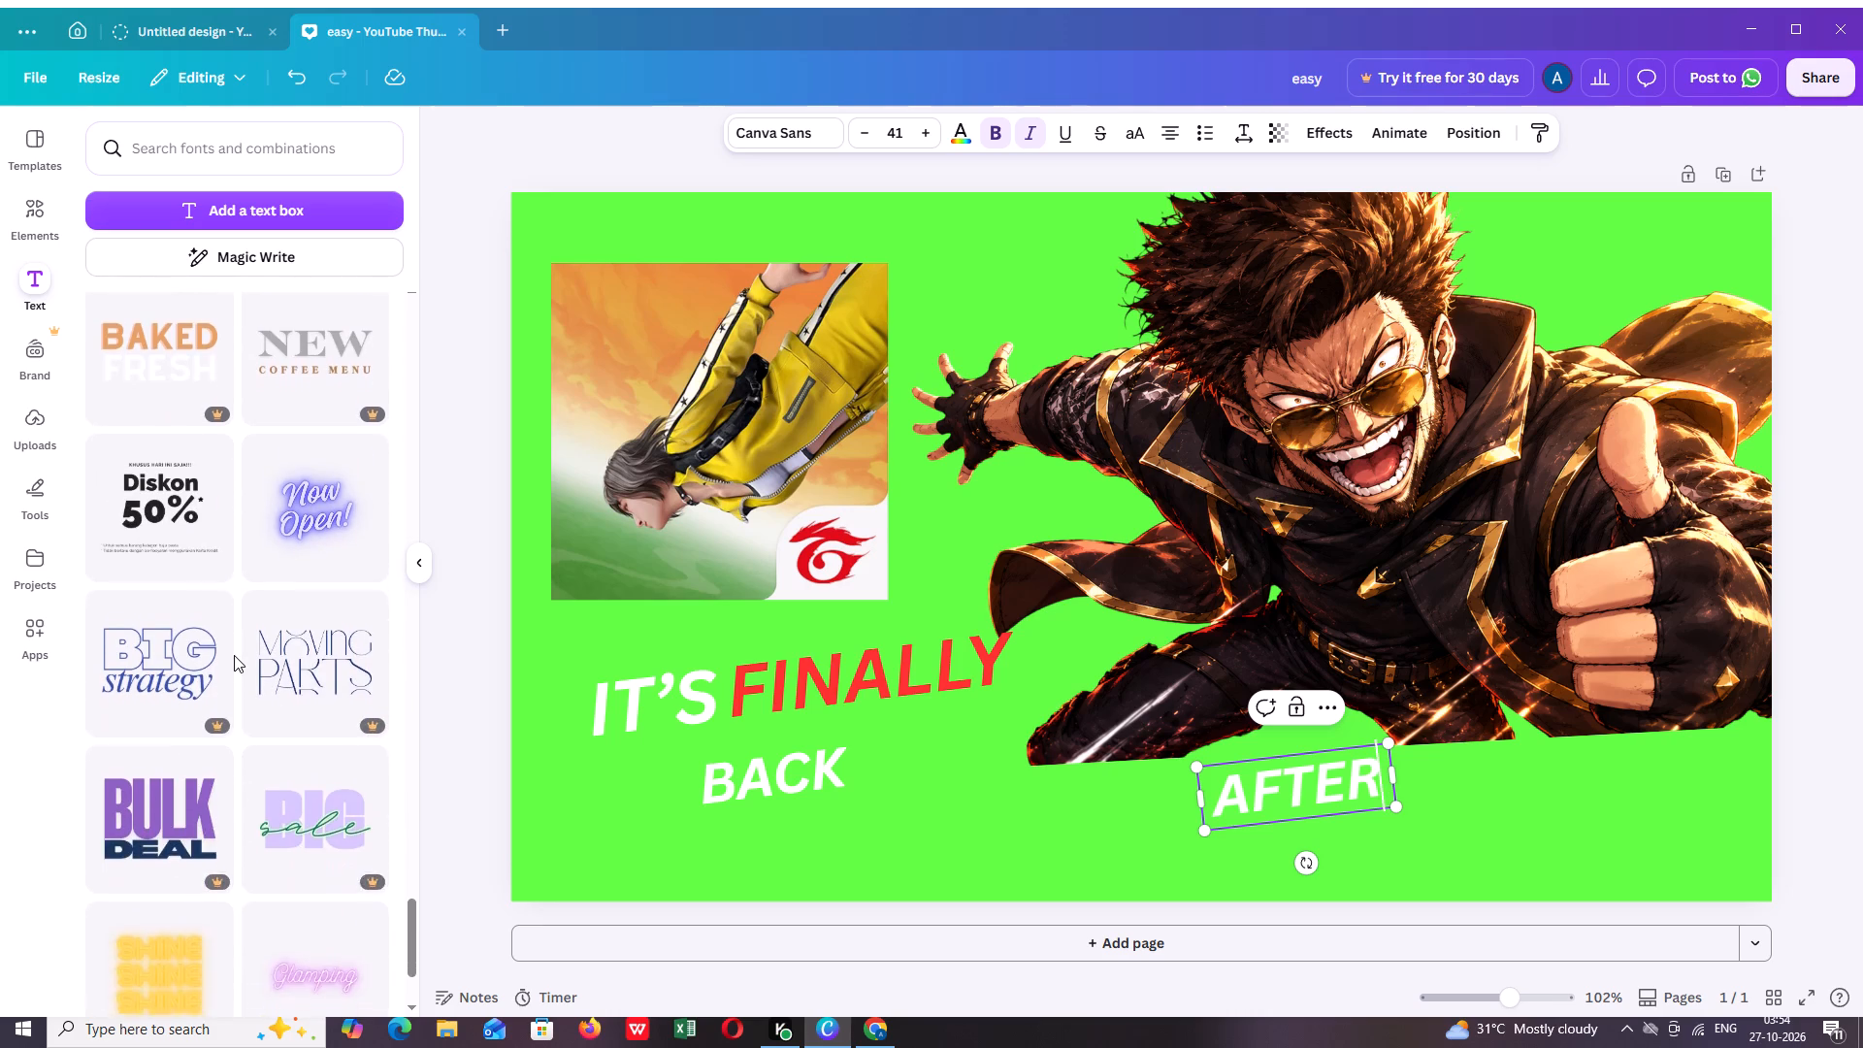
scroll(234, 655, down, 13)
scroll(234, 655, up, 1)
scroll(234, 655, down, 1)
scroll(234, 655, up, 1)
scroll(234, 655, down, 4)
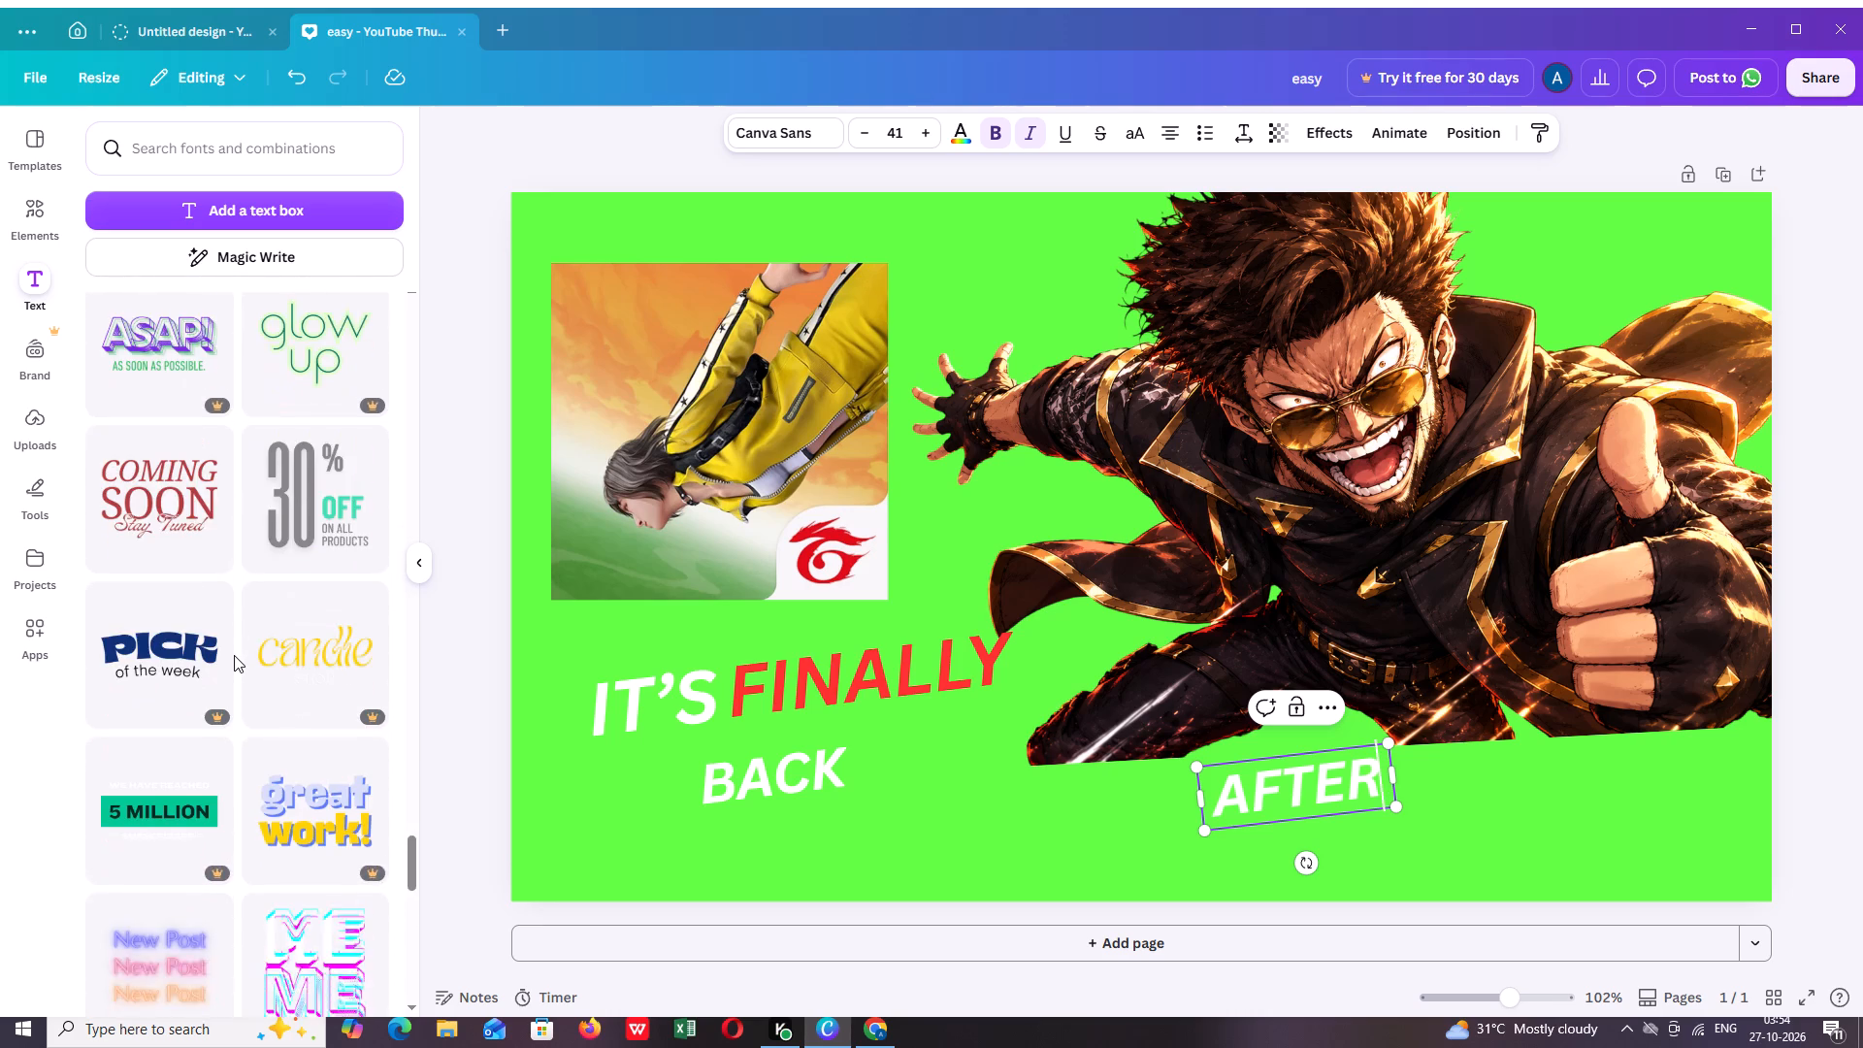
scroll(234, 655, down, 10)
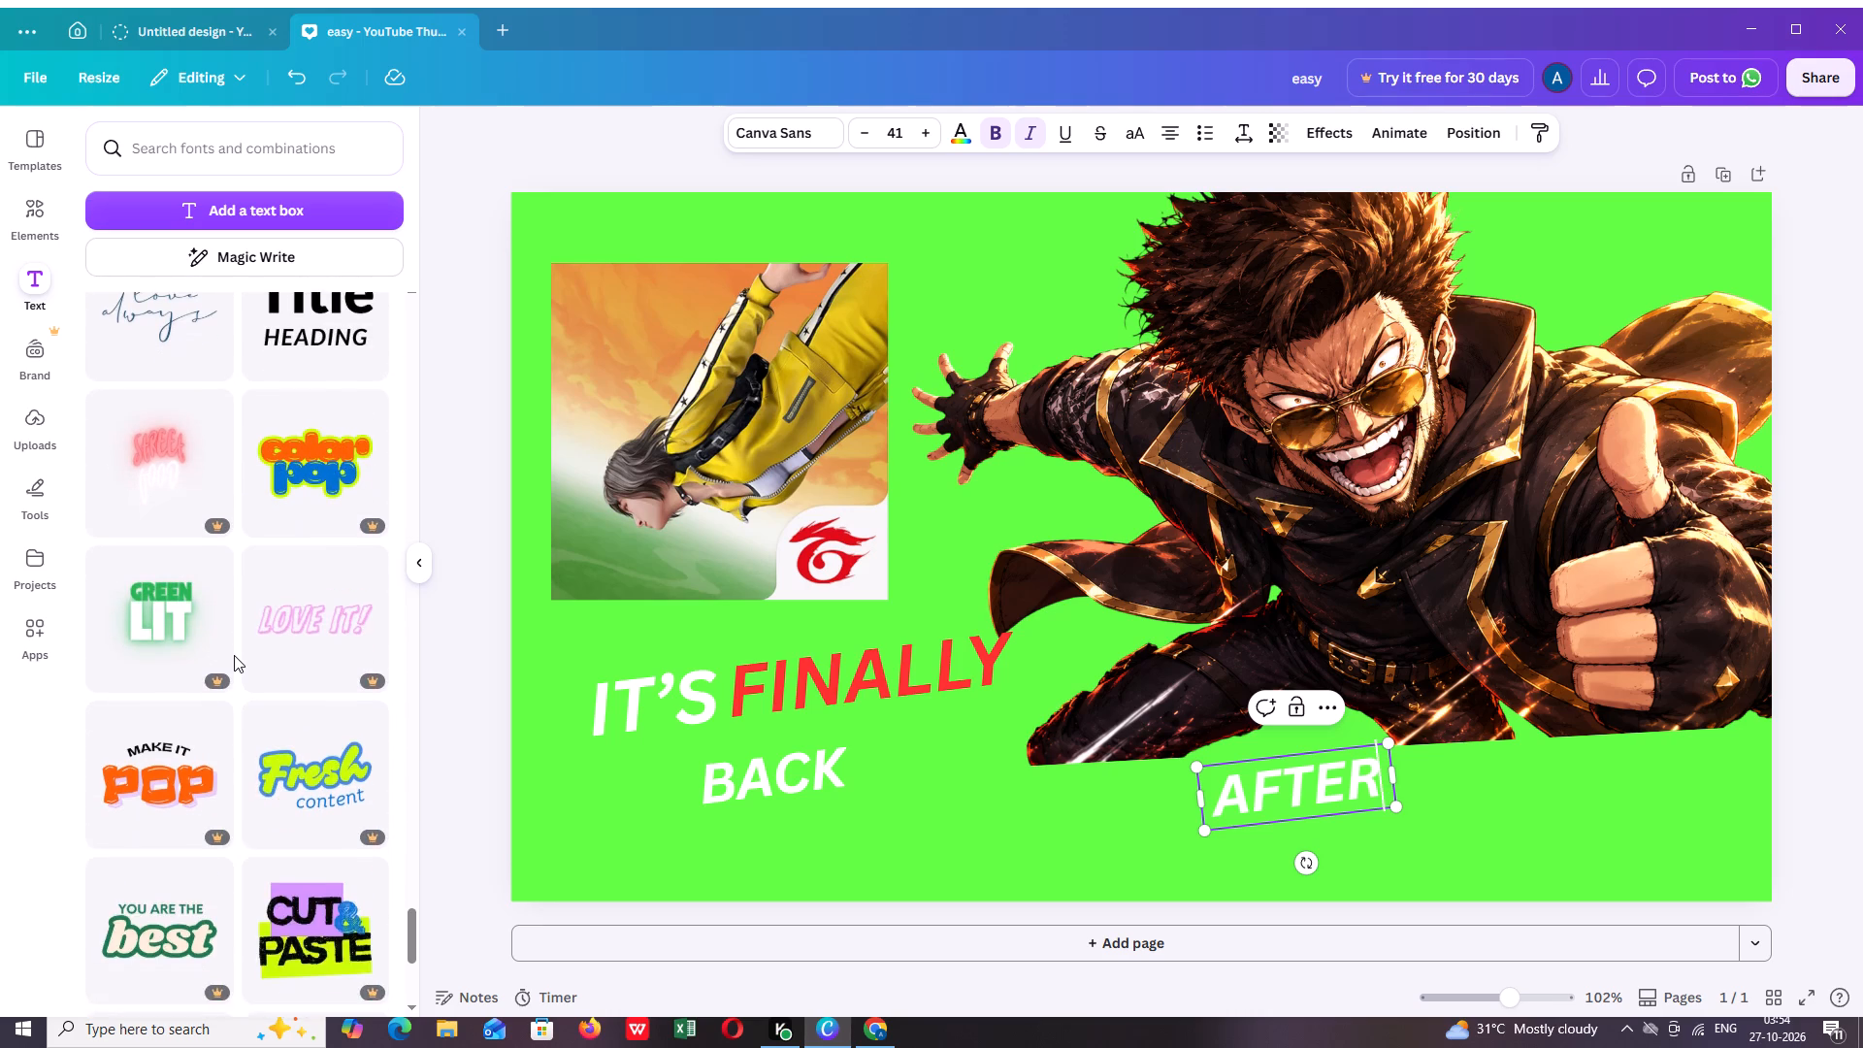
scroll(234, 655, up, 1)
click(307, 426)
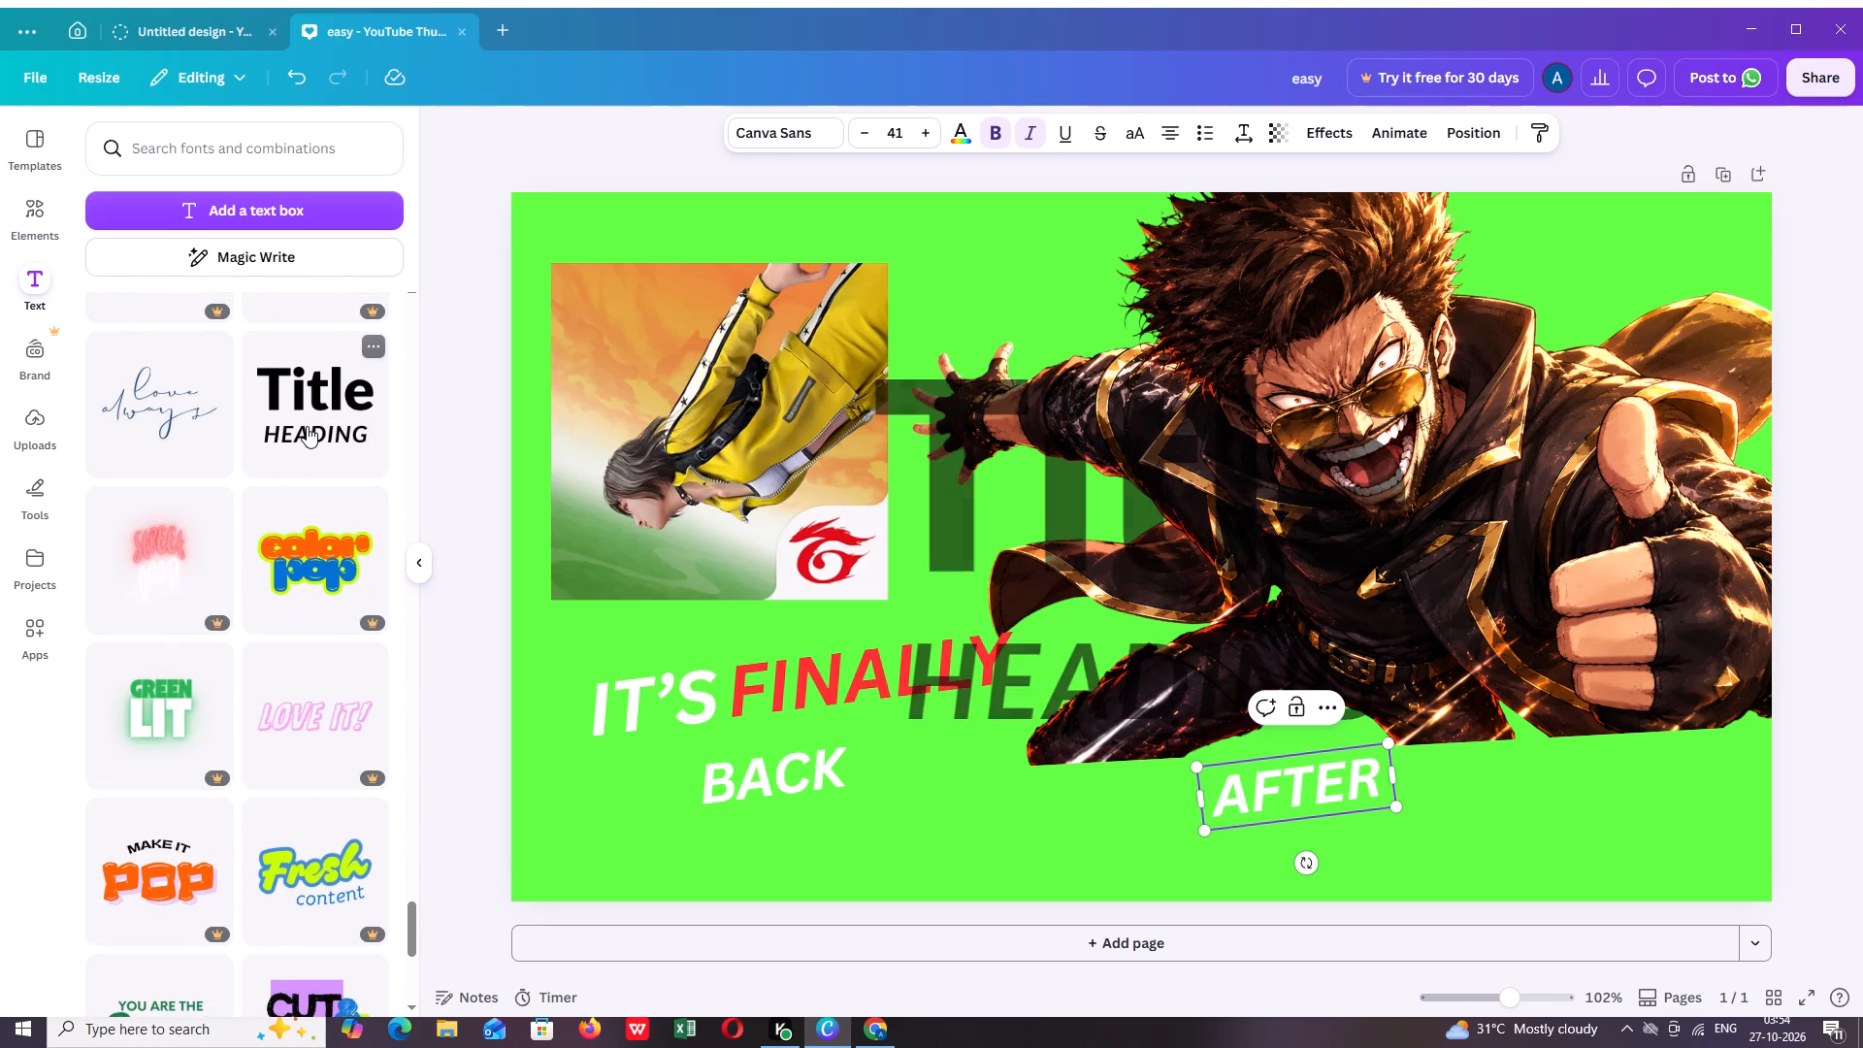
drag(1096, 527, 1253, 703)
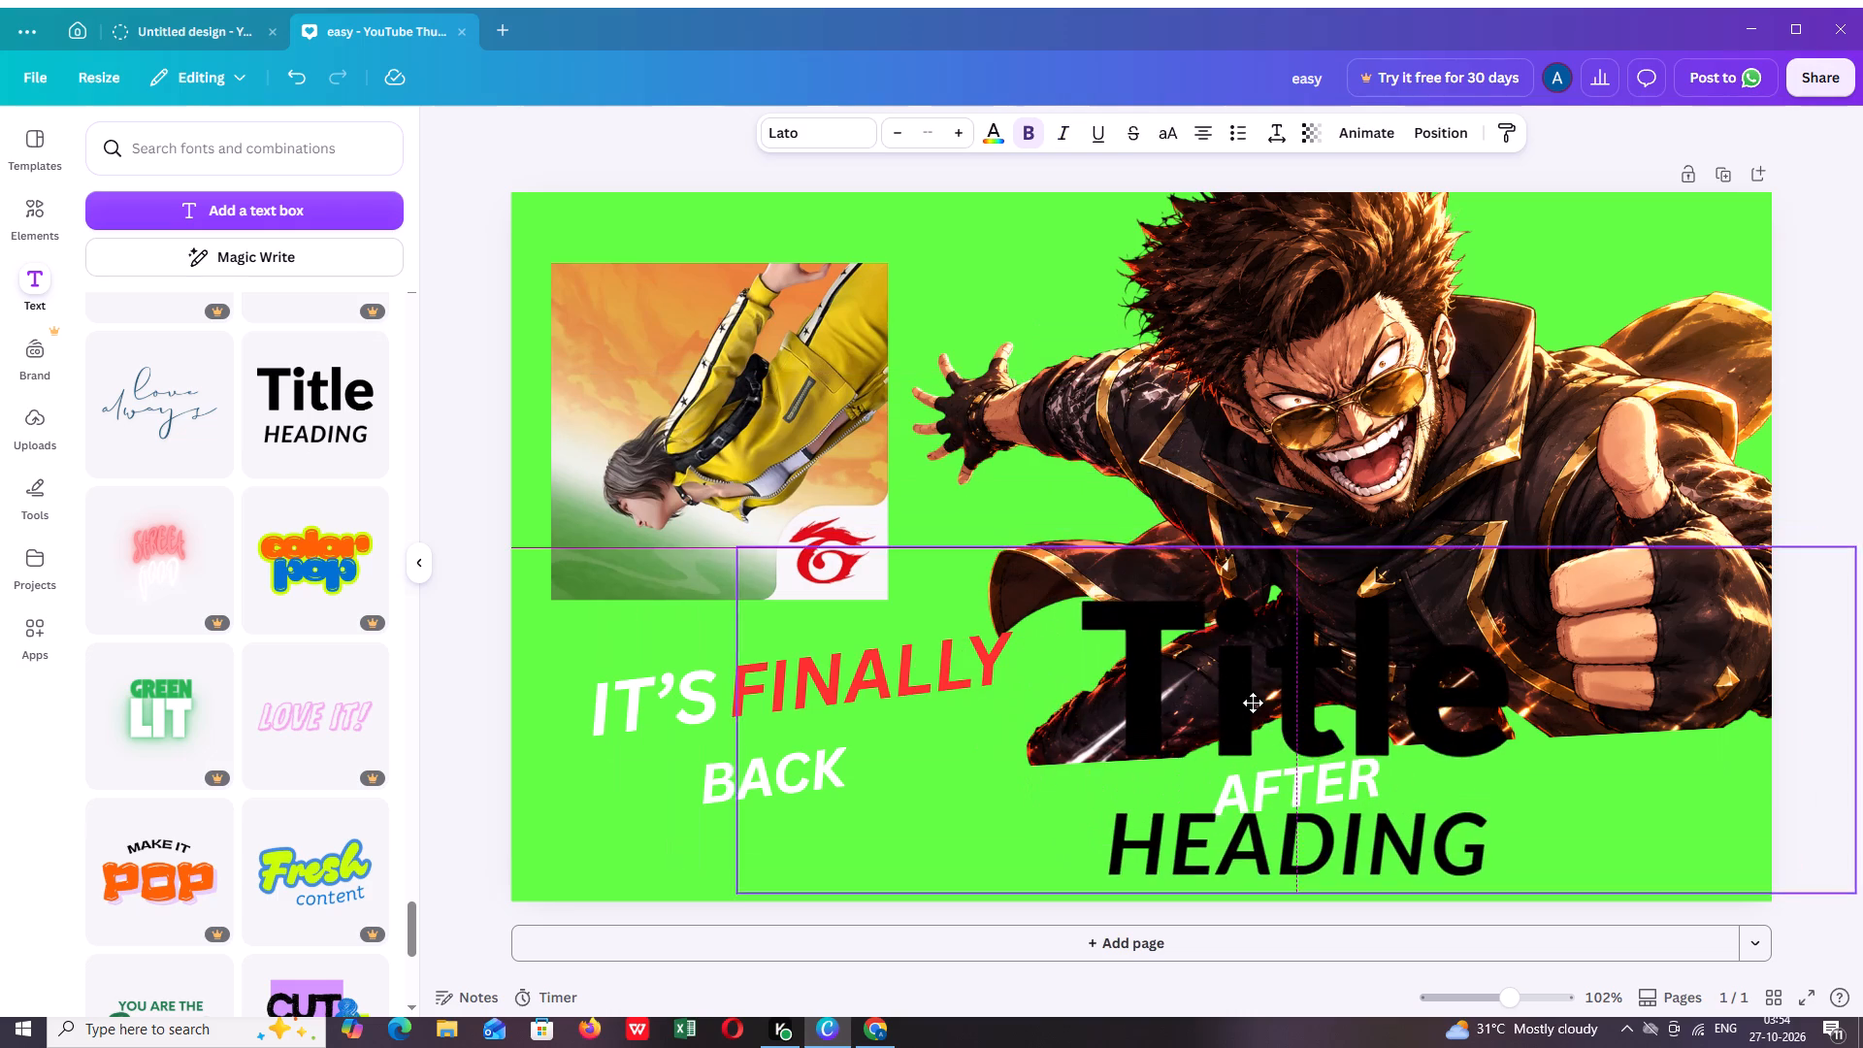
drag(1253, 703, 1237, 686)
Colour the "Title" word of the font combination vivid green #60ff42.
double_click(1236, 680)
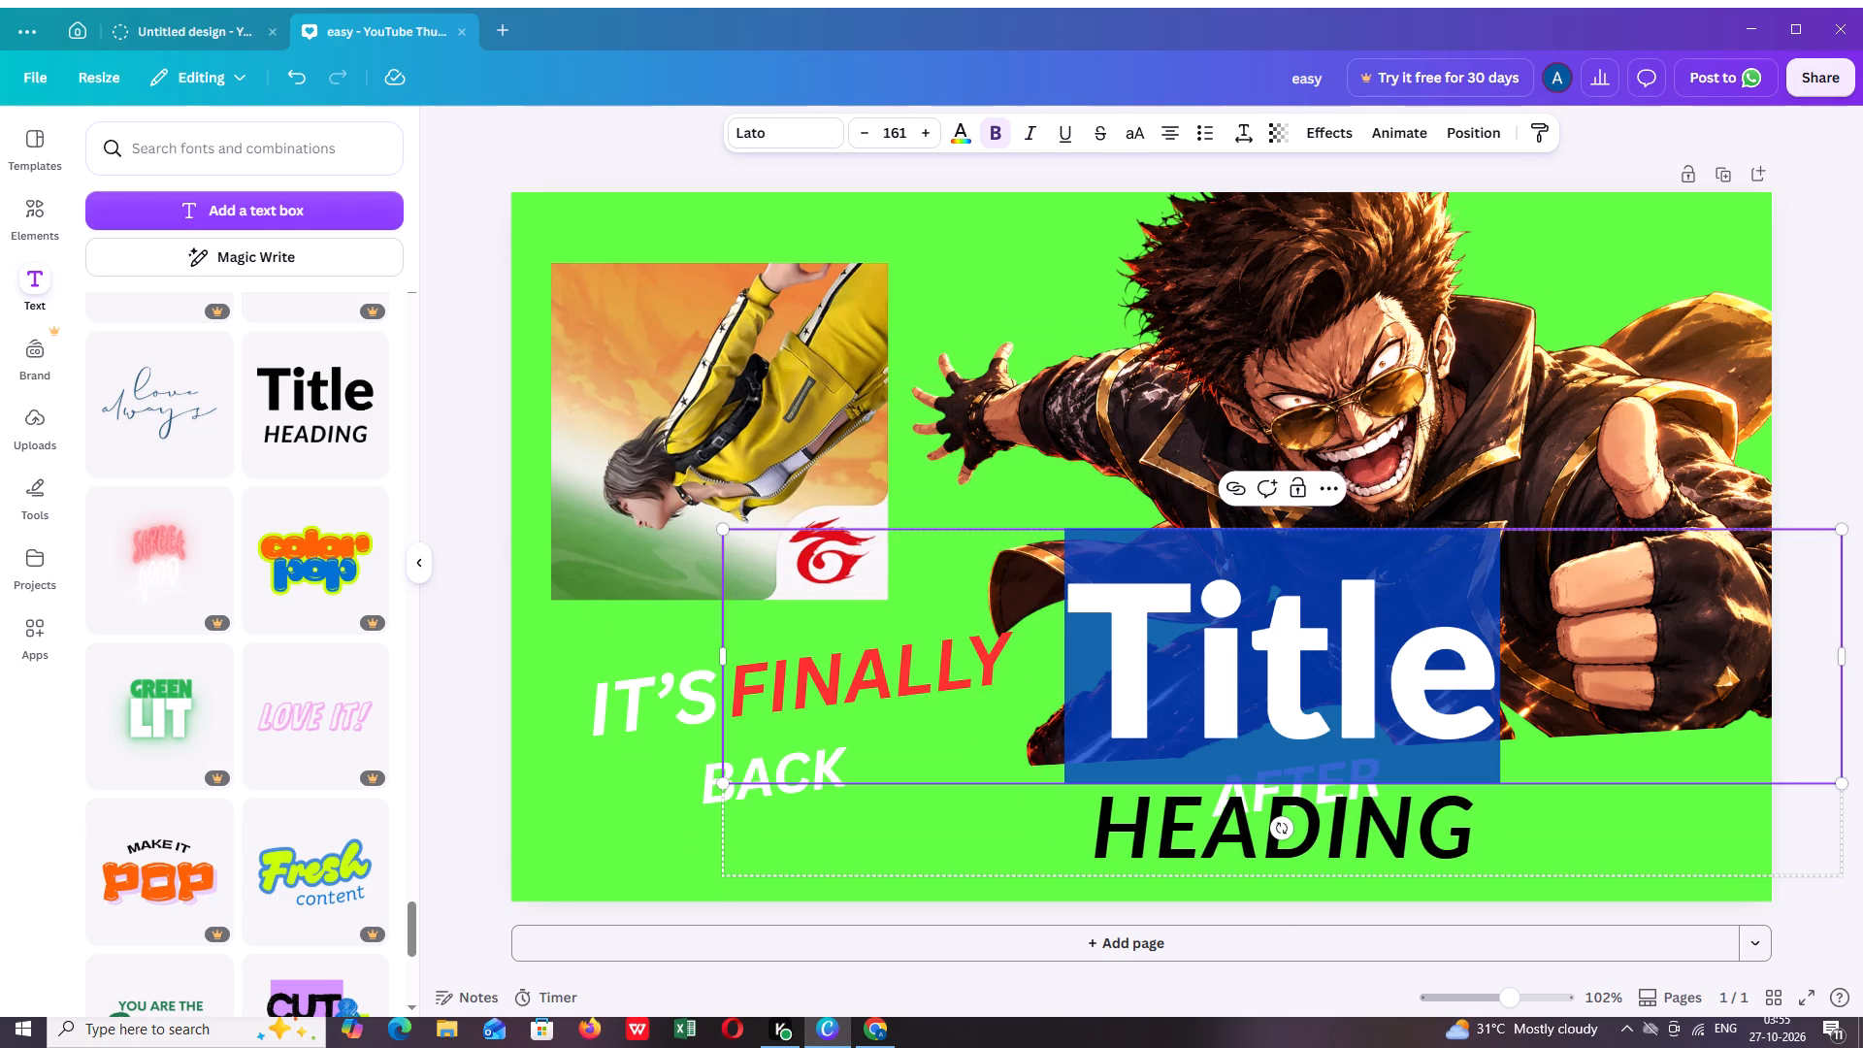
click(952, 133)
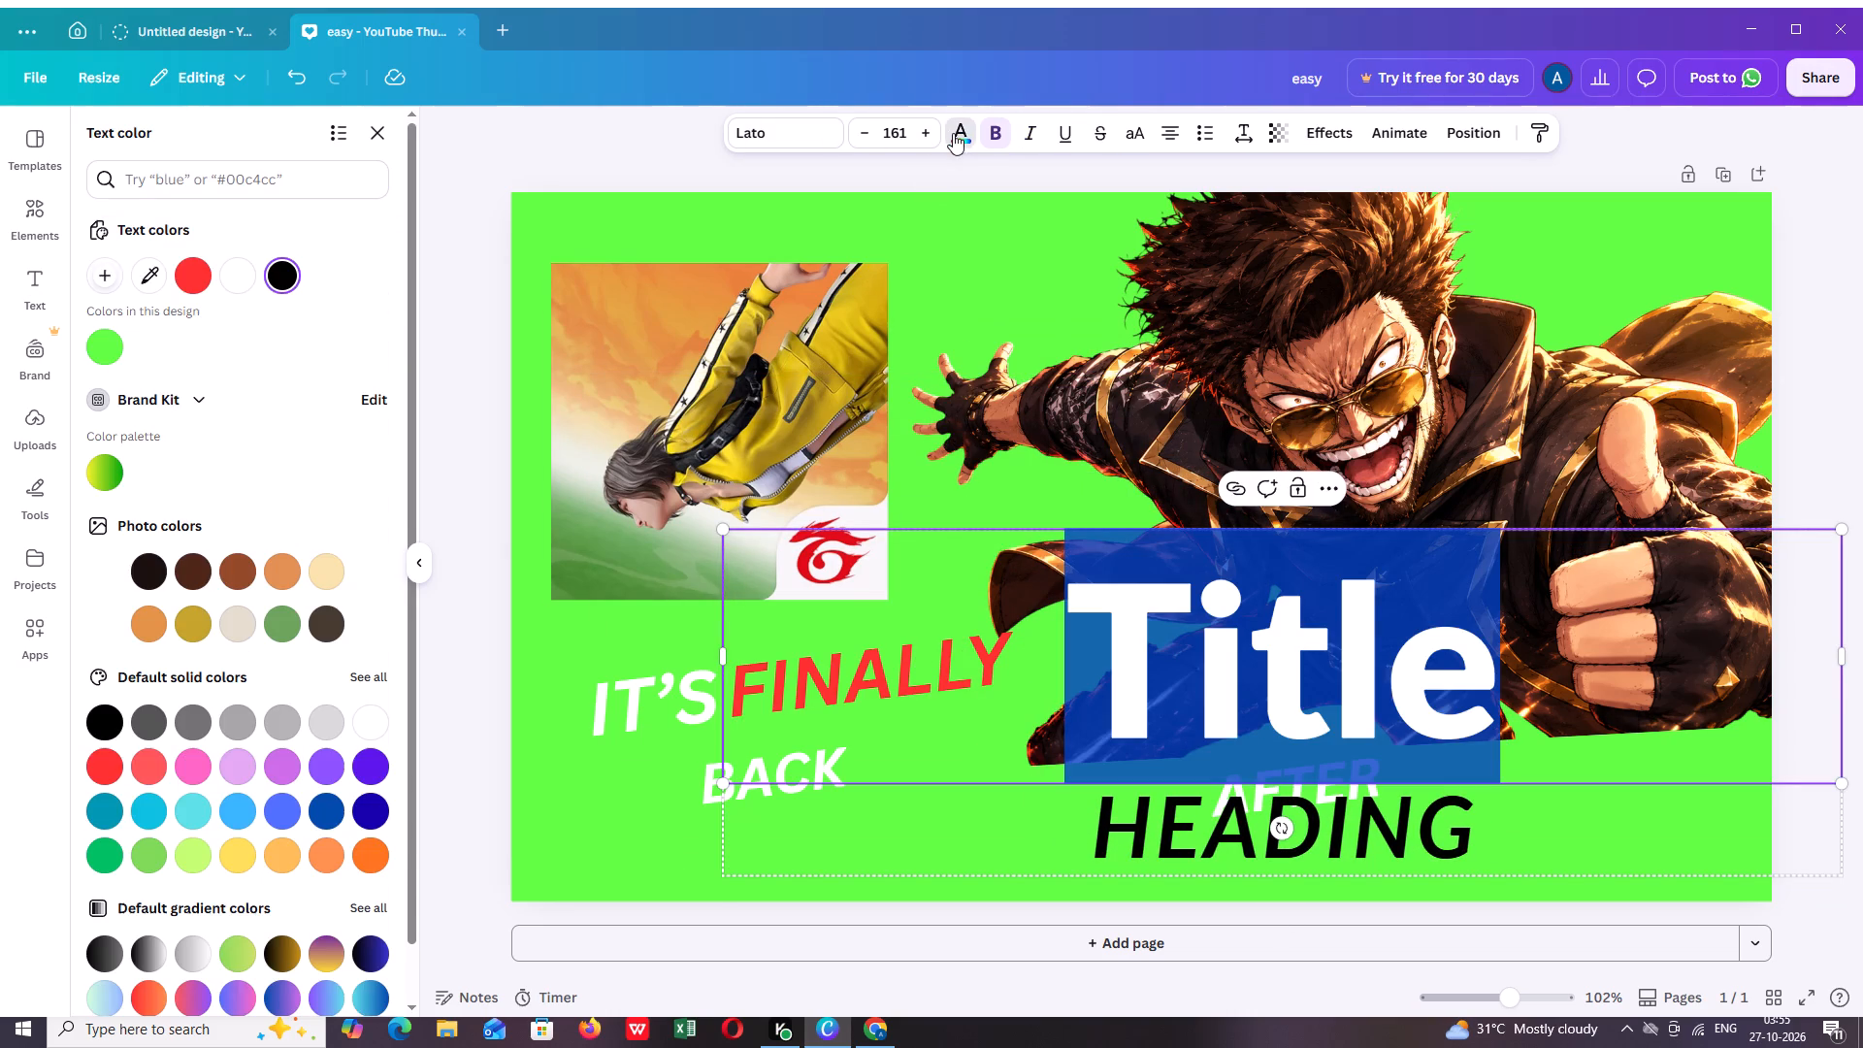
click(103, 355)
click(1007, 745)
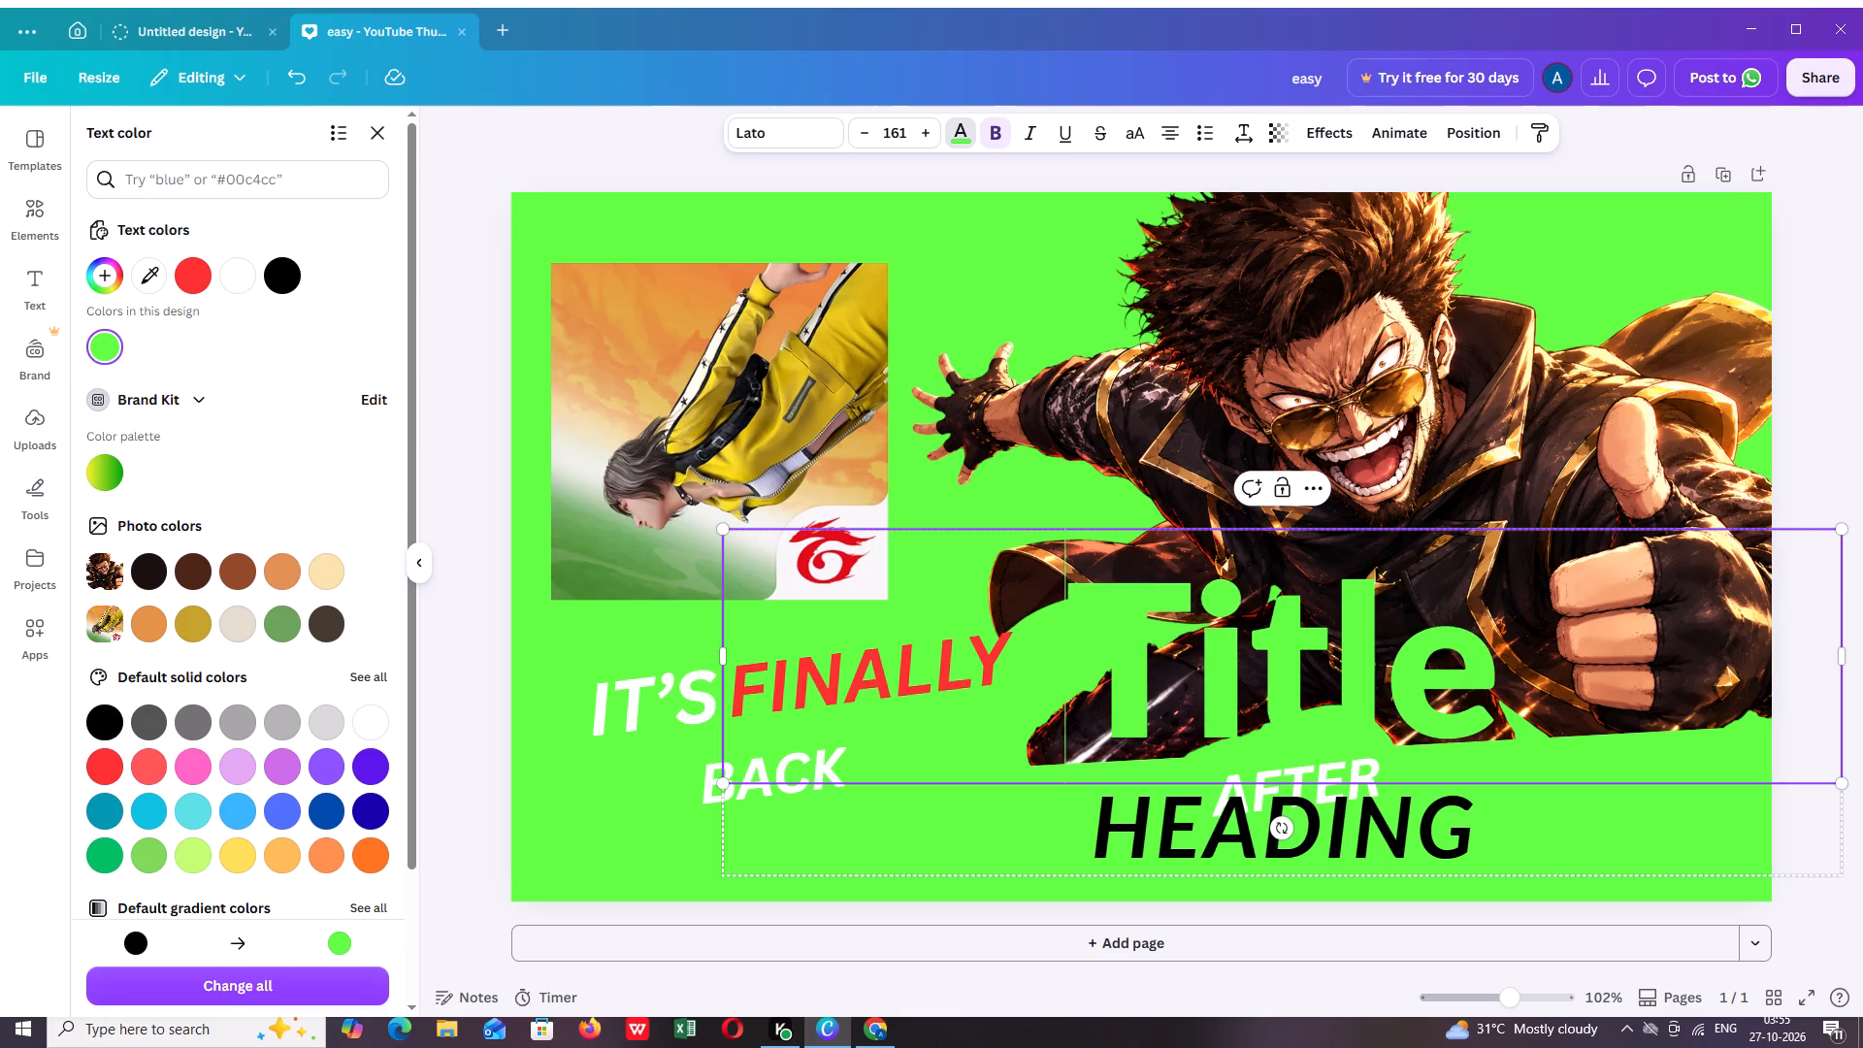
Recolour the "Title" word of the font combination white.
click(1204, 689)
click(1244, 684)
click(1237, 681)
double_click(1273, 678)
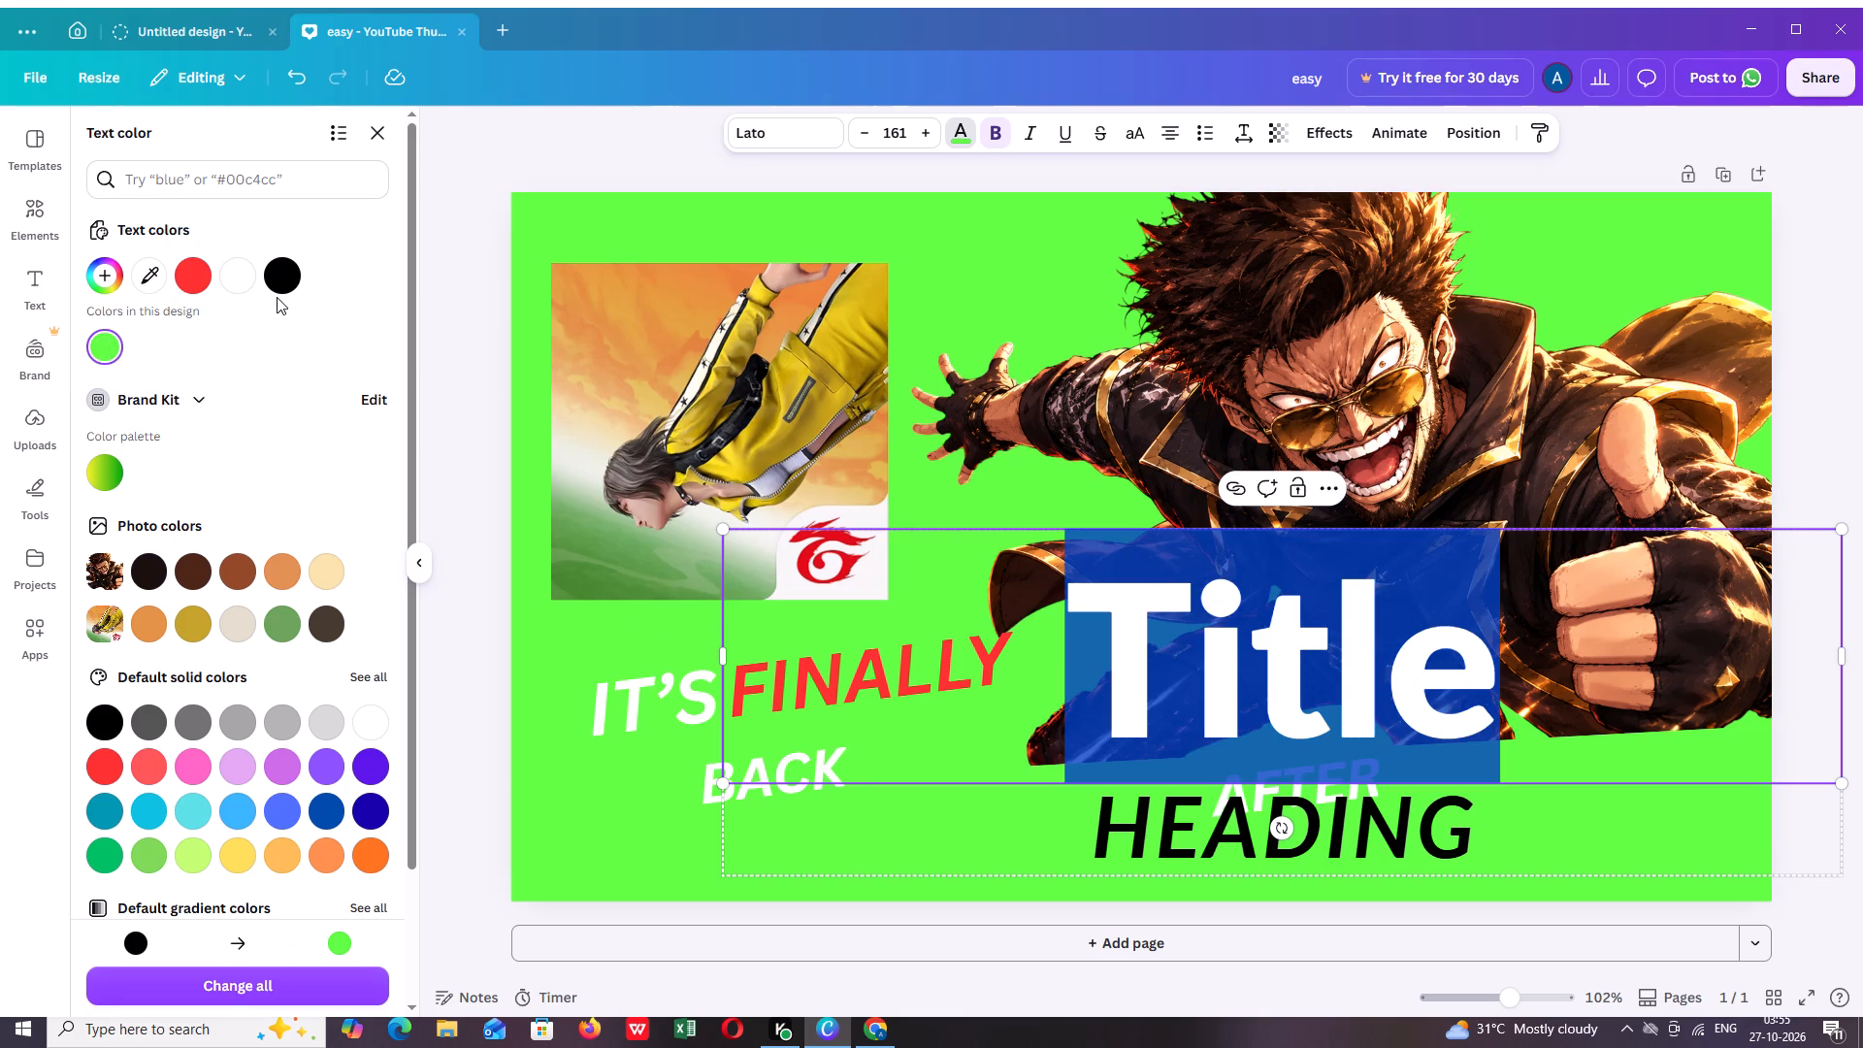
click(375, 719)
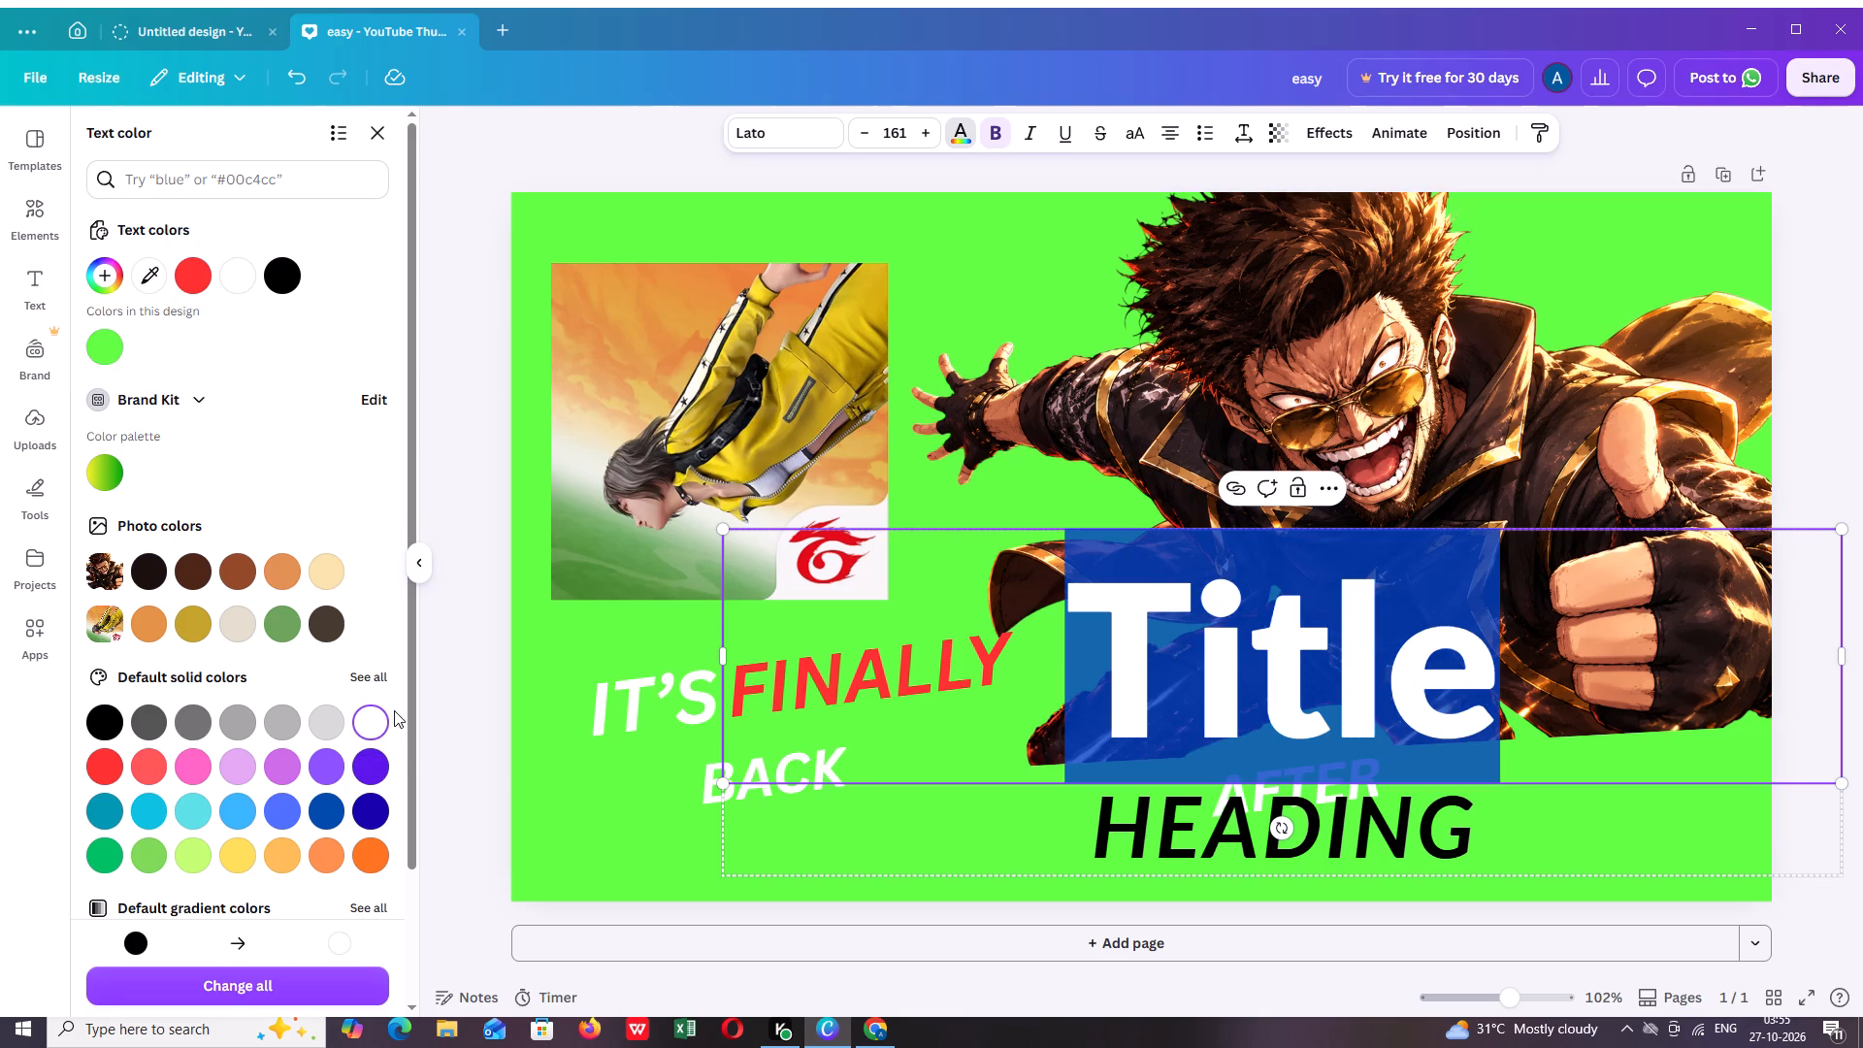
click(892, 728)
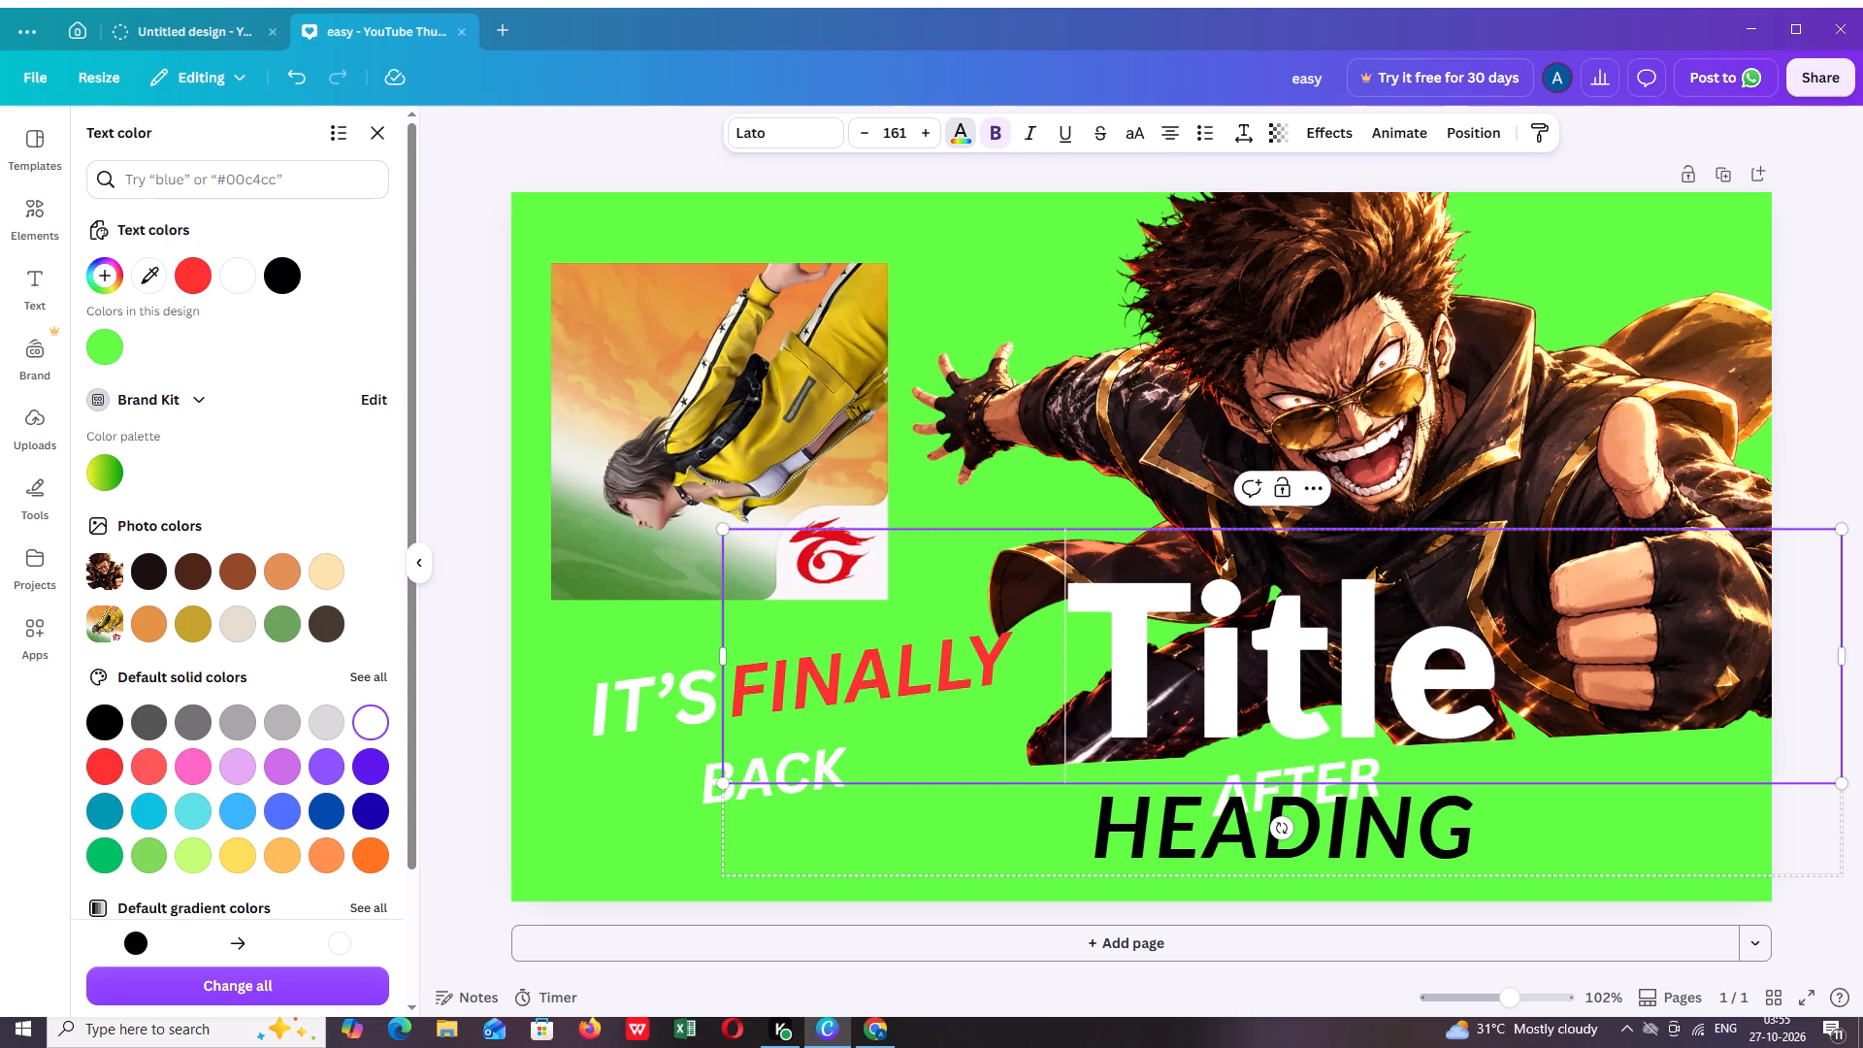
Delete the "Title HEADING" font combination from the page, clearing both its "Title" and "HEADING" texts.
drag(1217, 726, 1196, 803)
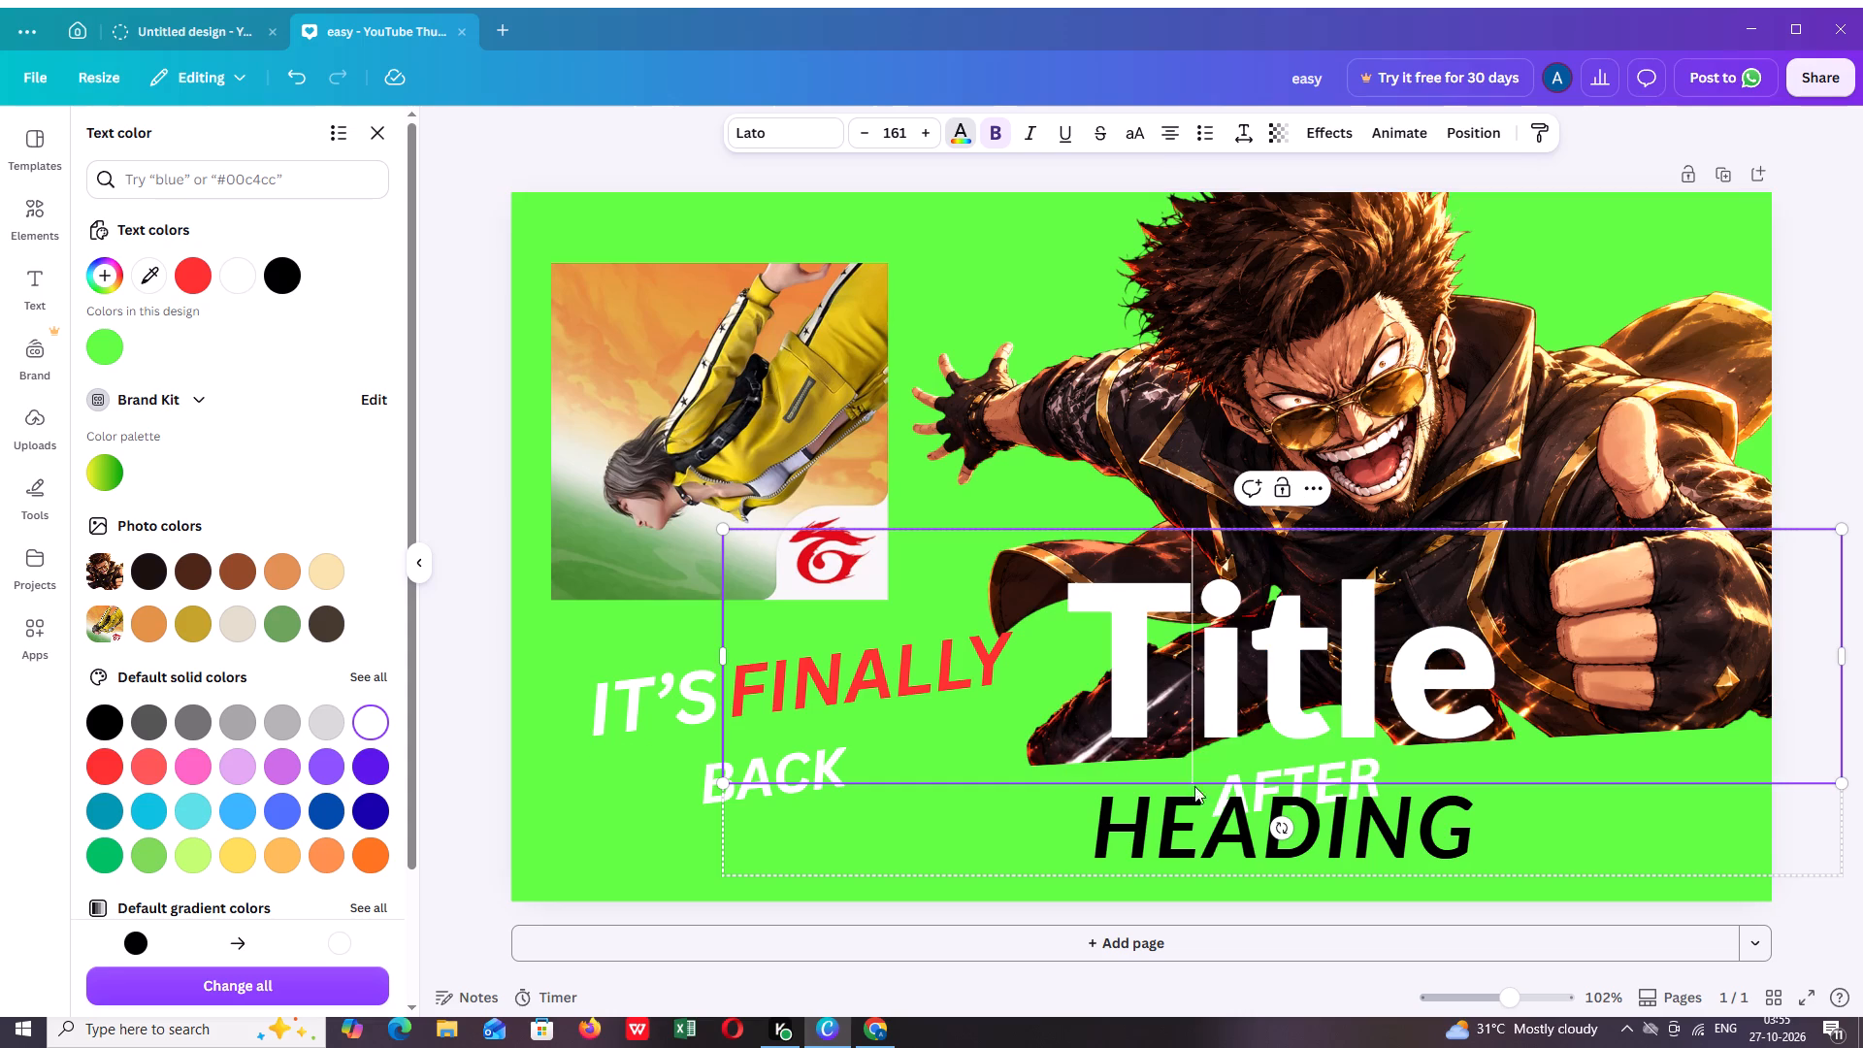
key(Delete)
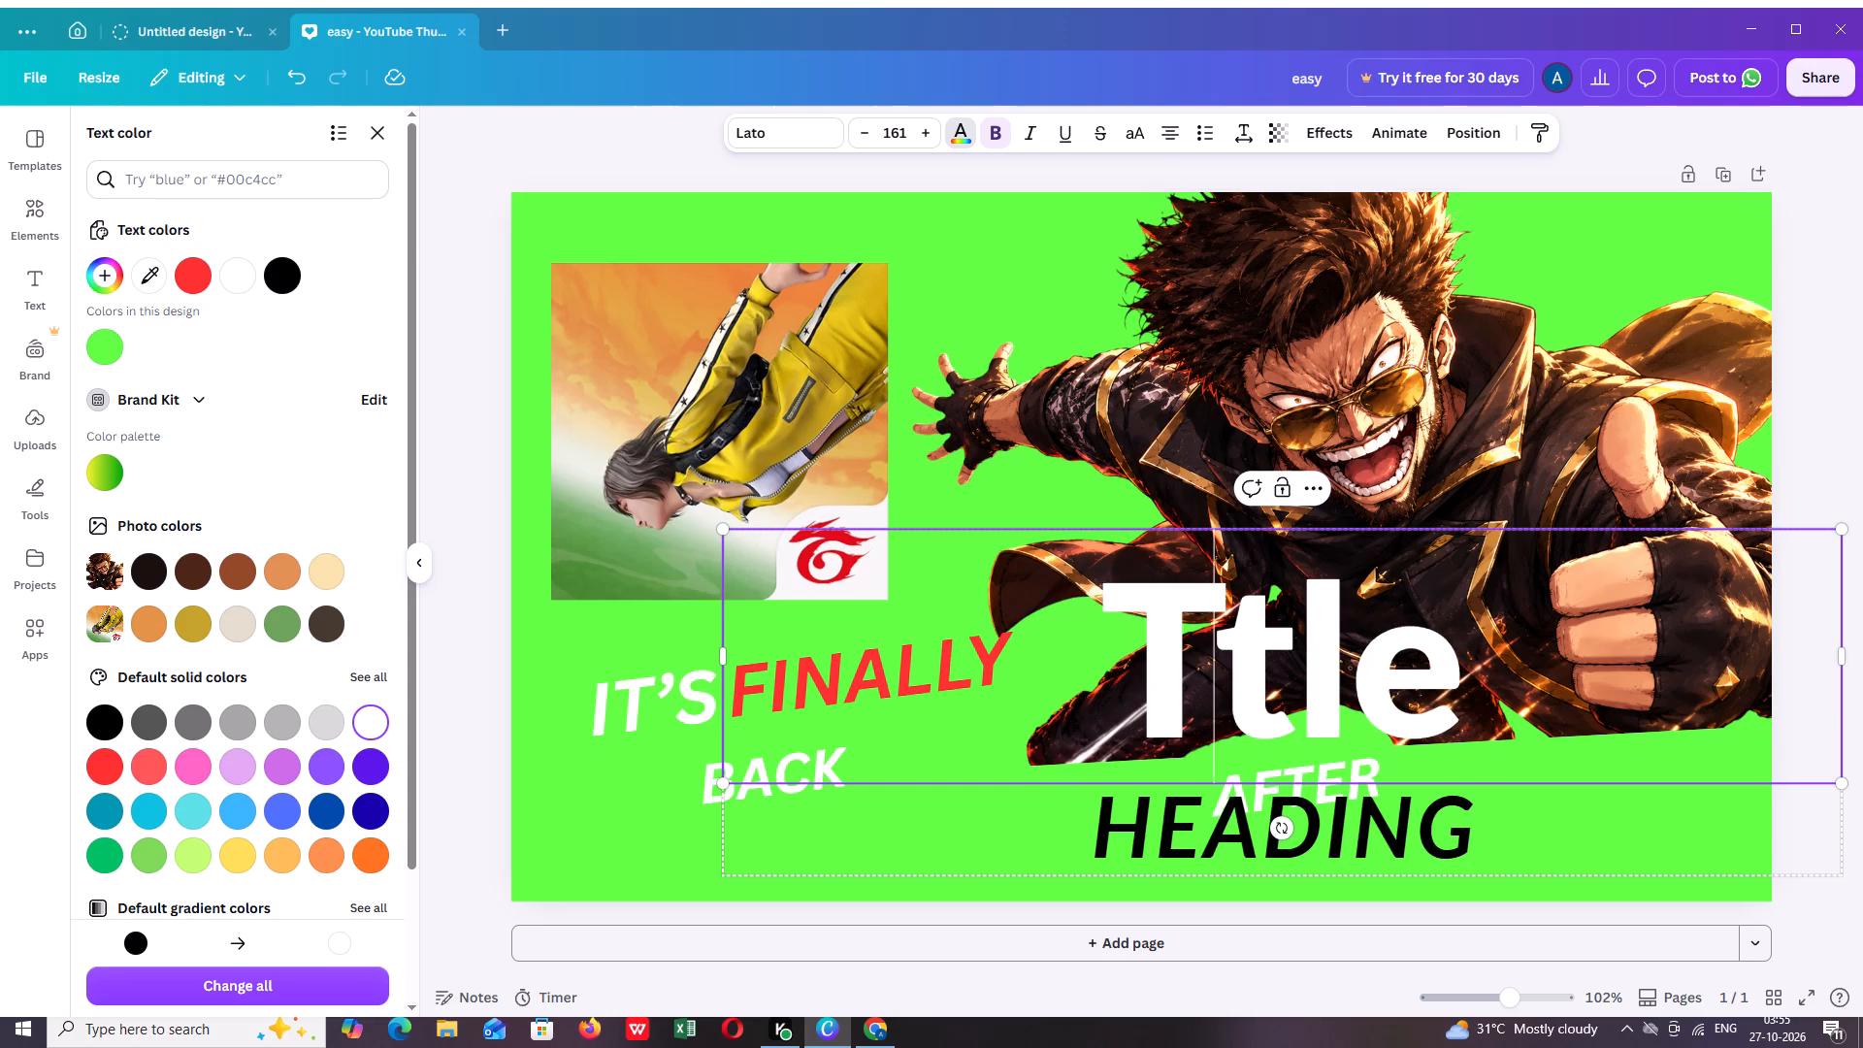
double_click(1195, 596)
double_click(1200, 598)
triple_click(1201, 593)
key(Delete)
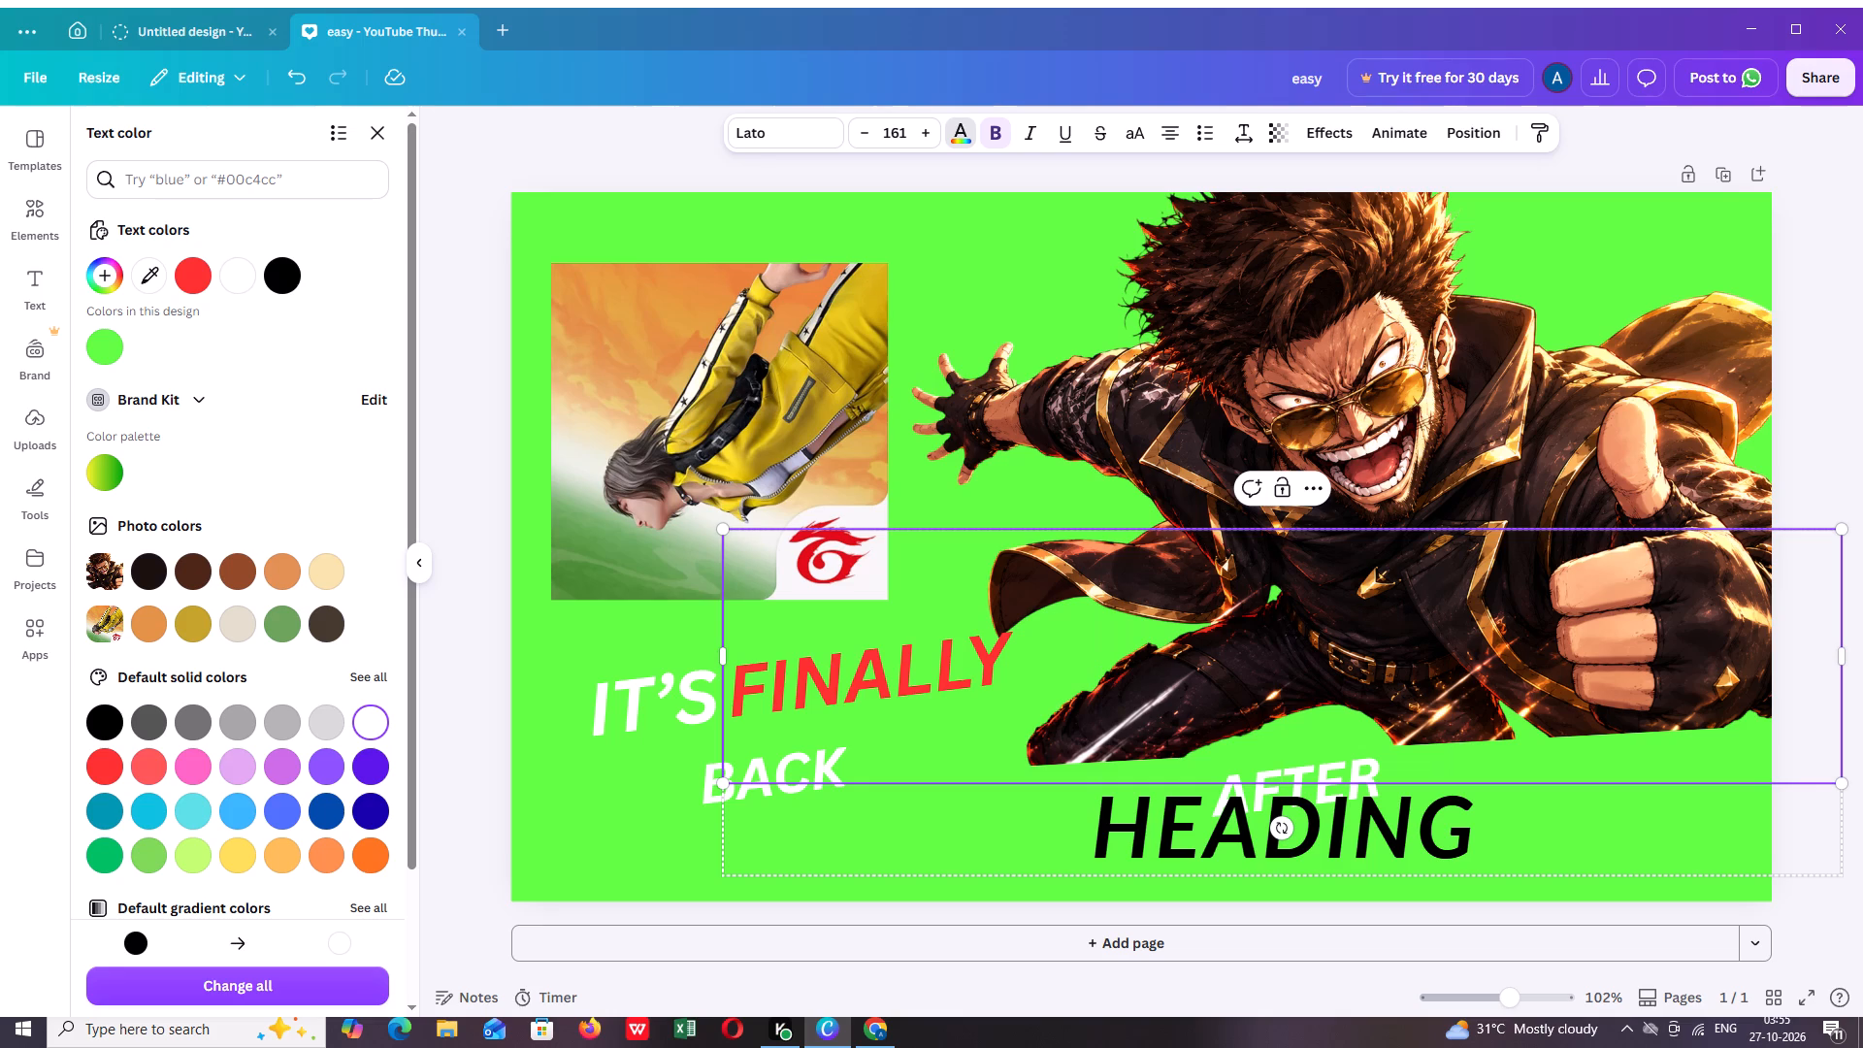
click(1353, 834)
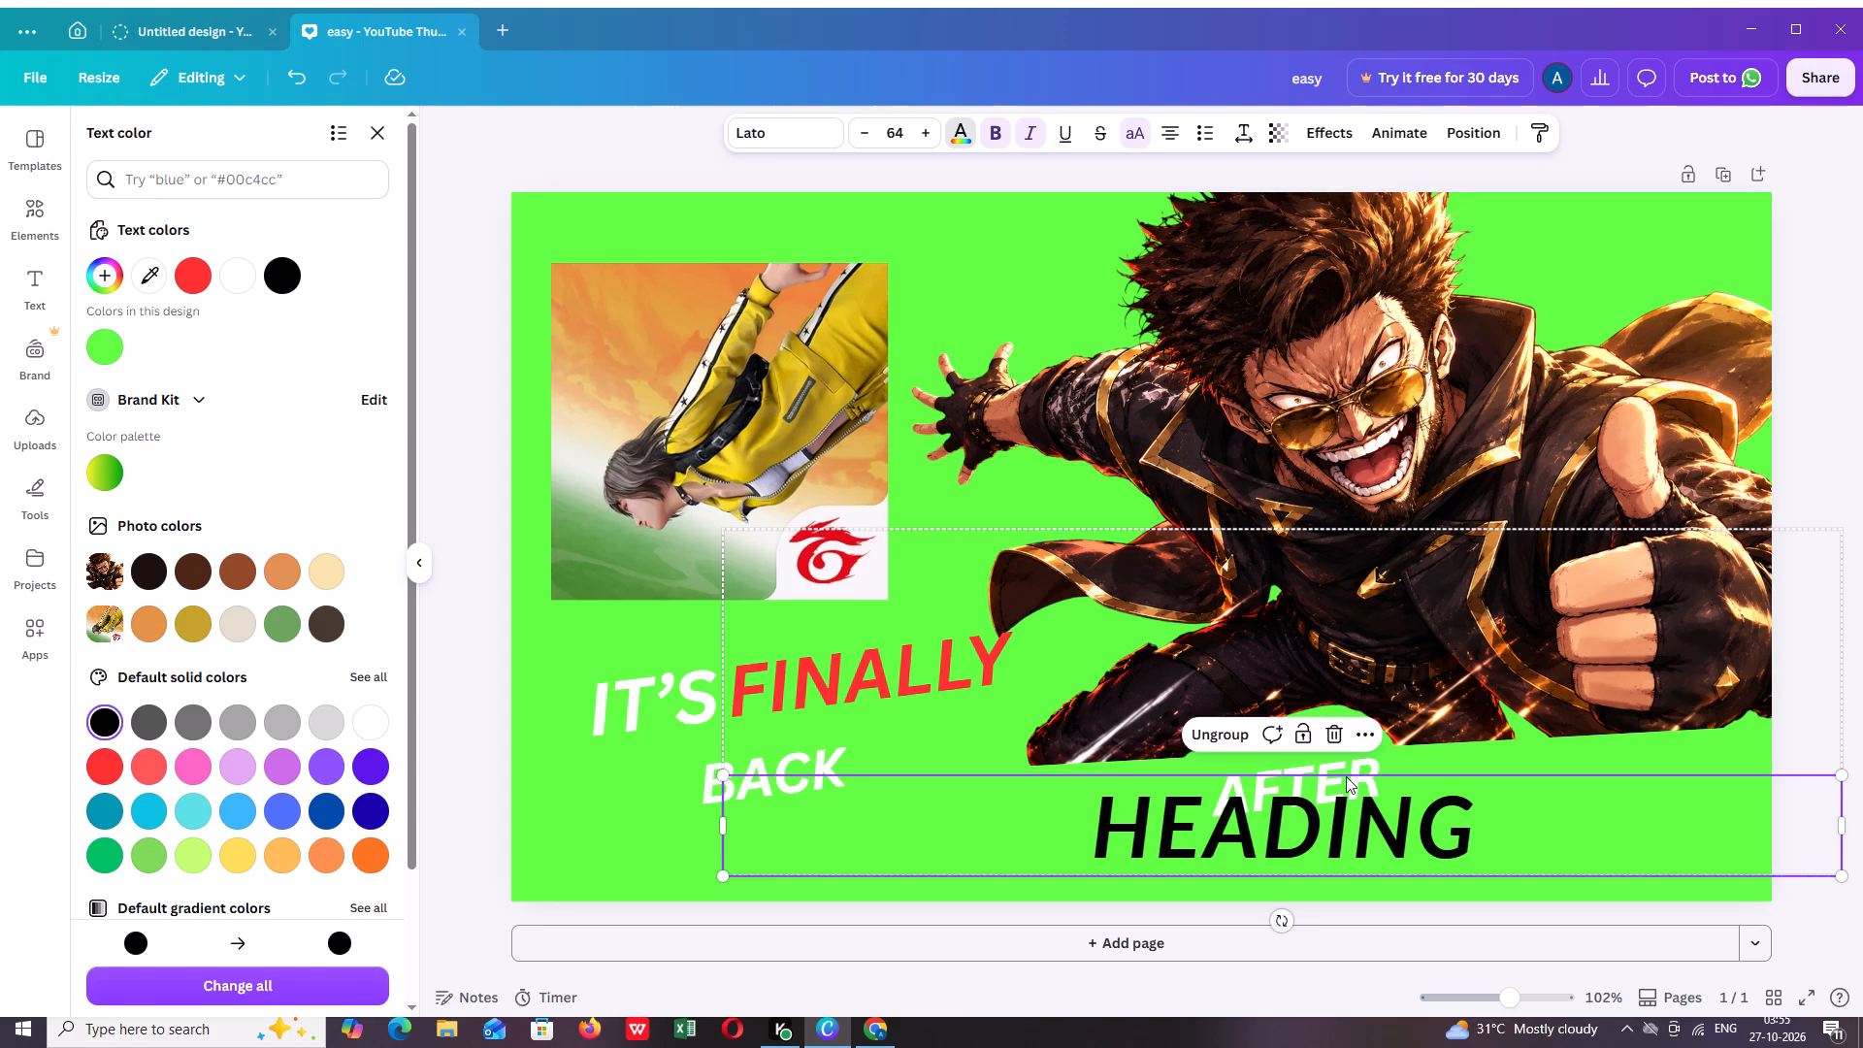
key(Delete)
key(Delete)
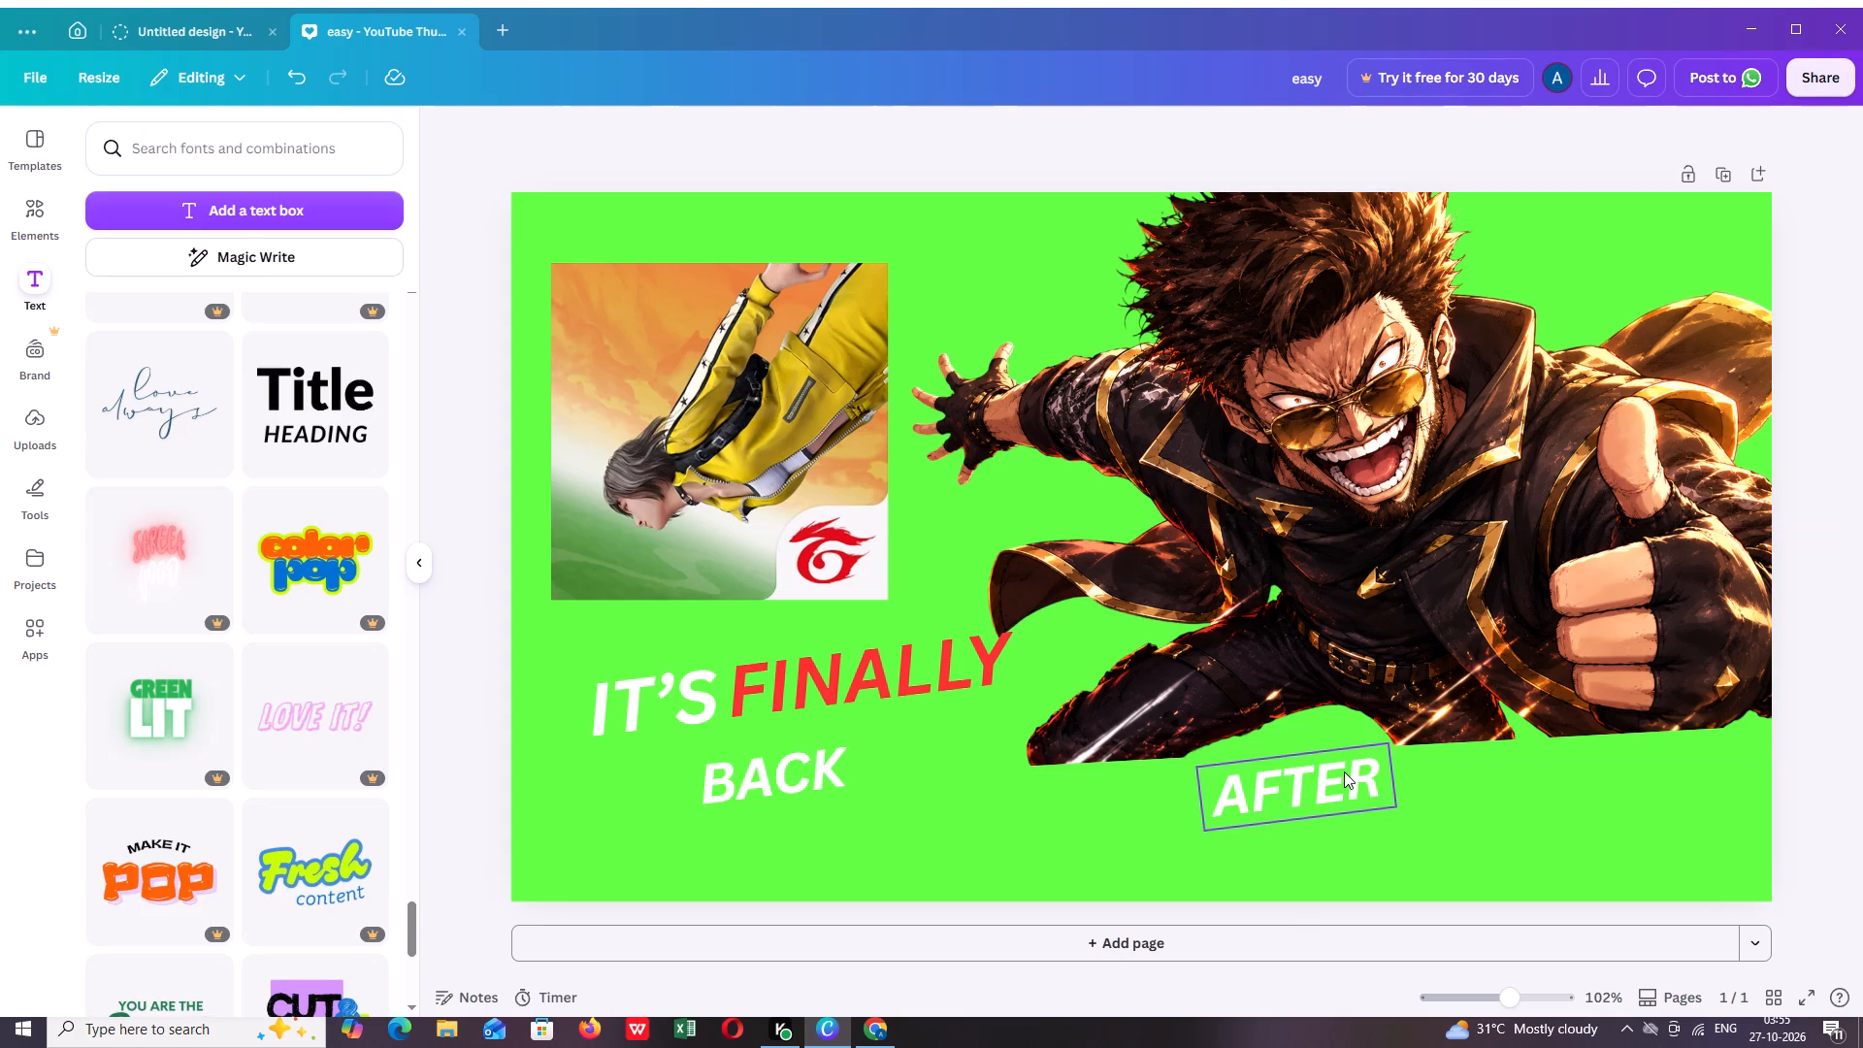
Paste another copy of the tilted "IT'S" text and place it just after "AFTER" below the Alok image.
key(ctrl+v)
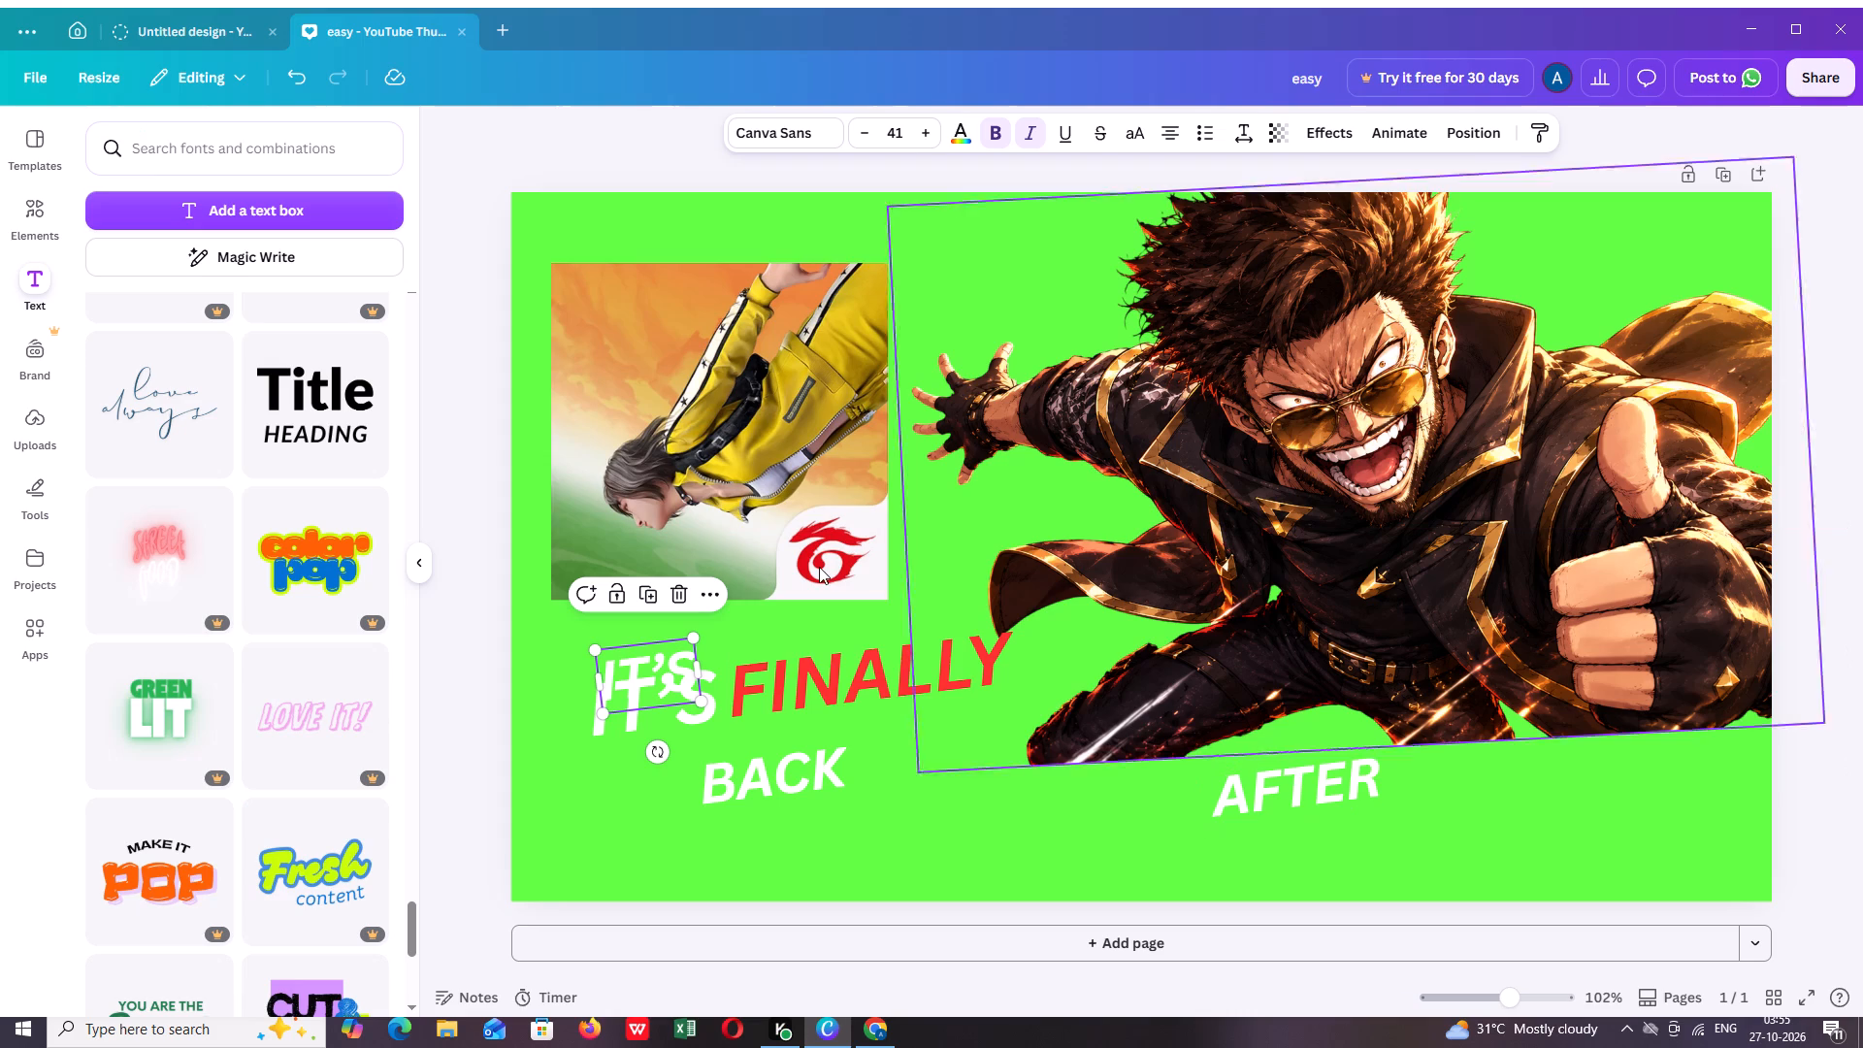
drag(621, 670, 1410, 792)
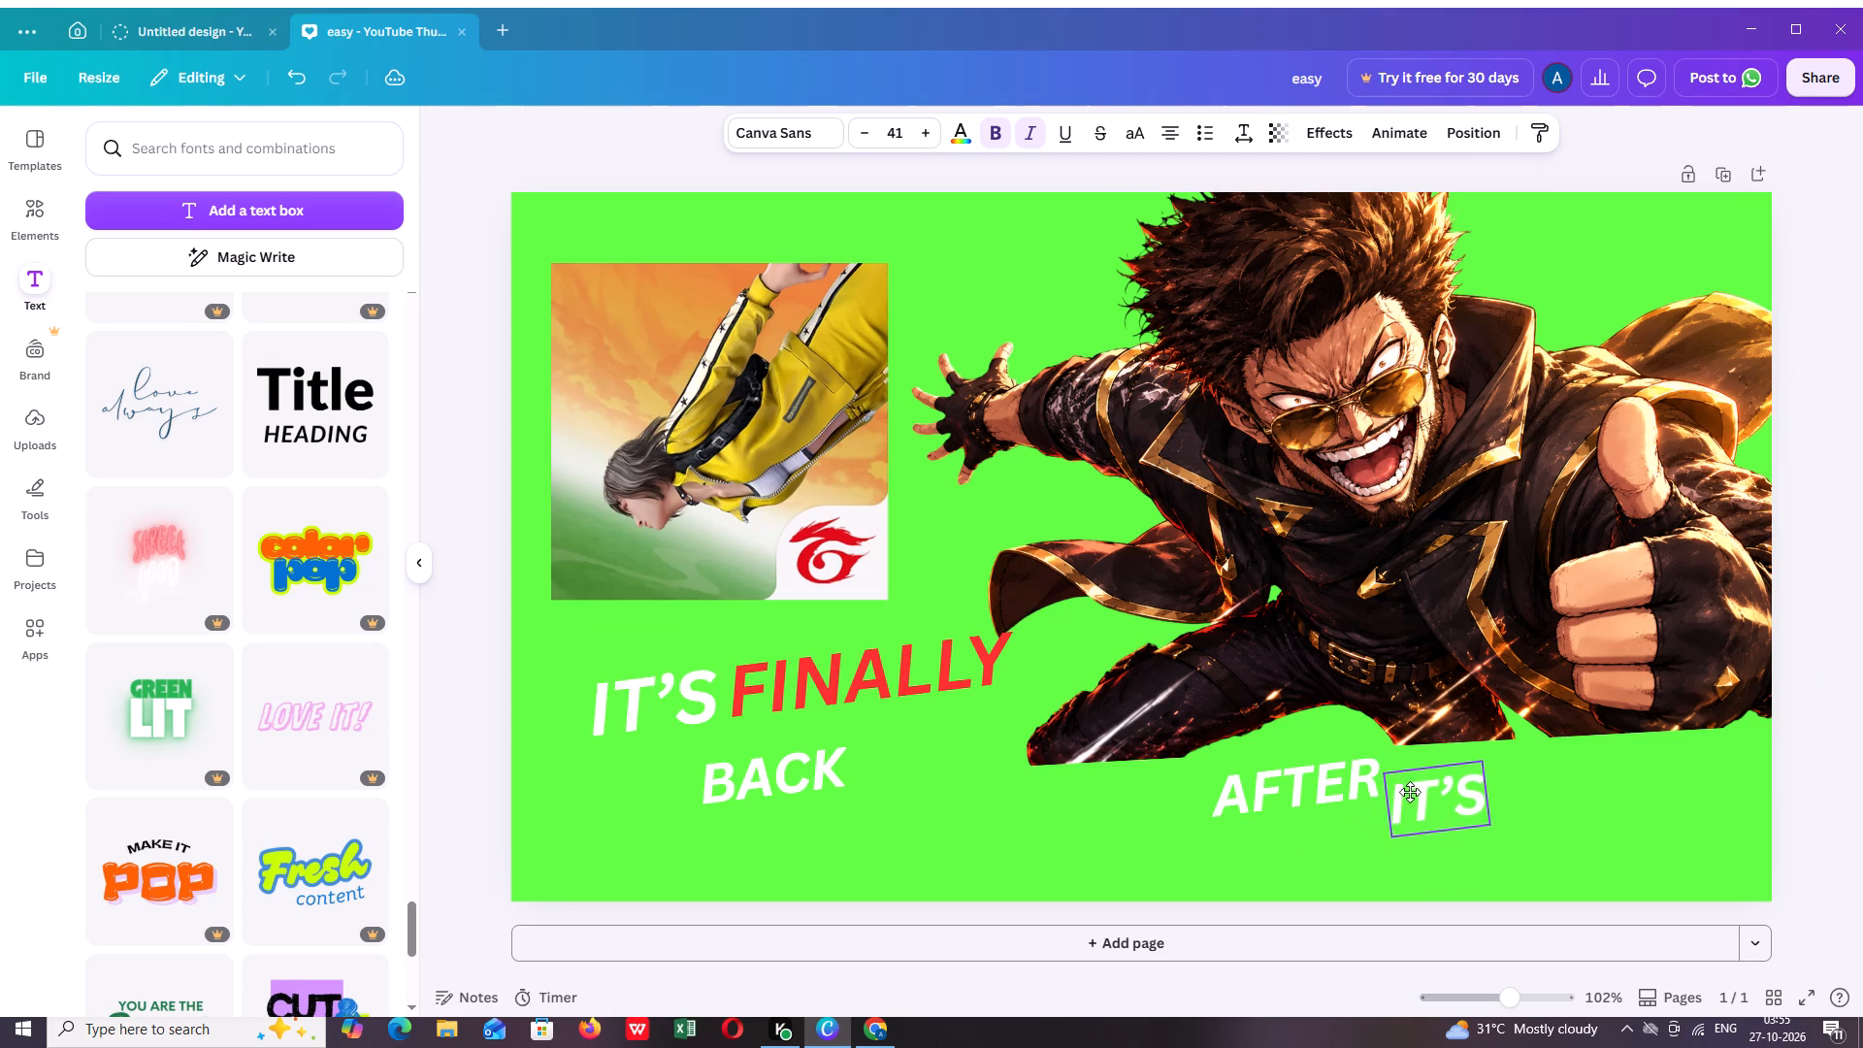
drag(1410, 792, 1420, 780)
Flatten the tilt of "AFTER" slightly and of the adjacent "IT'S" copy to about -4°, setting them side by side below the Alok image.
click(1246, 797)
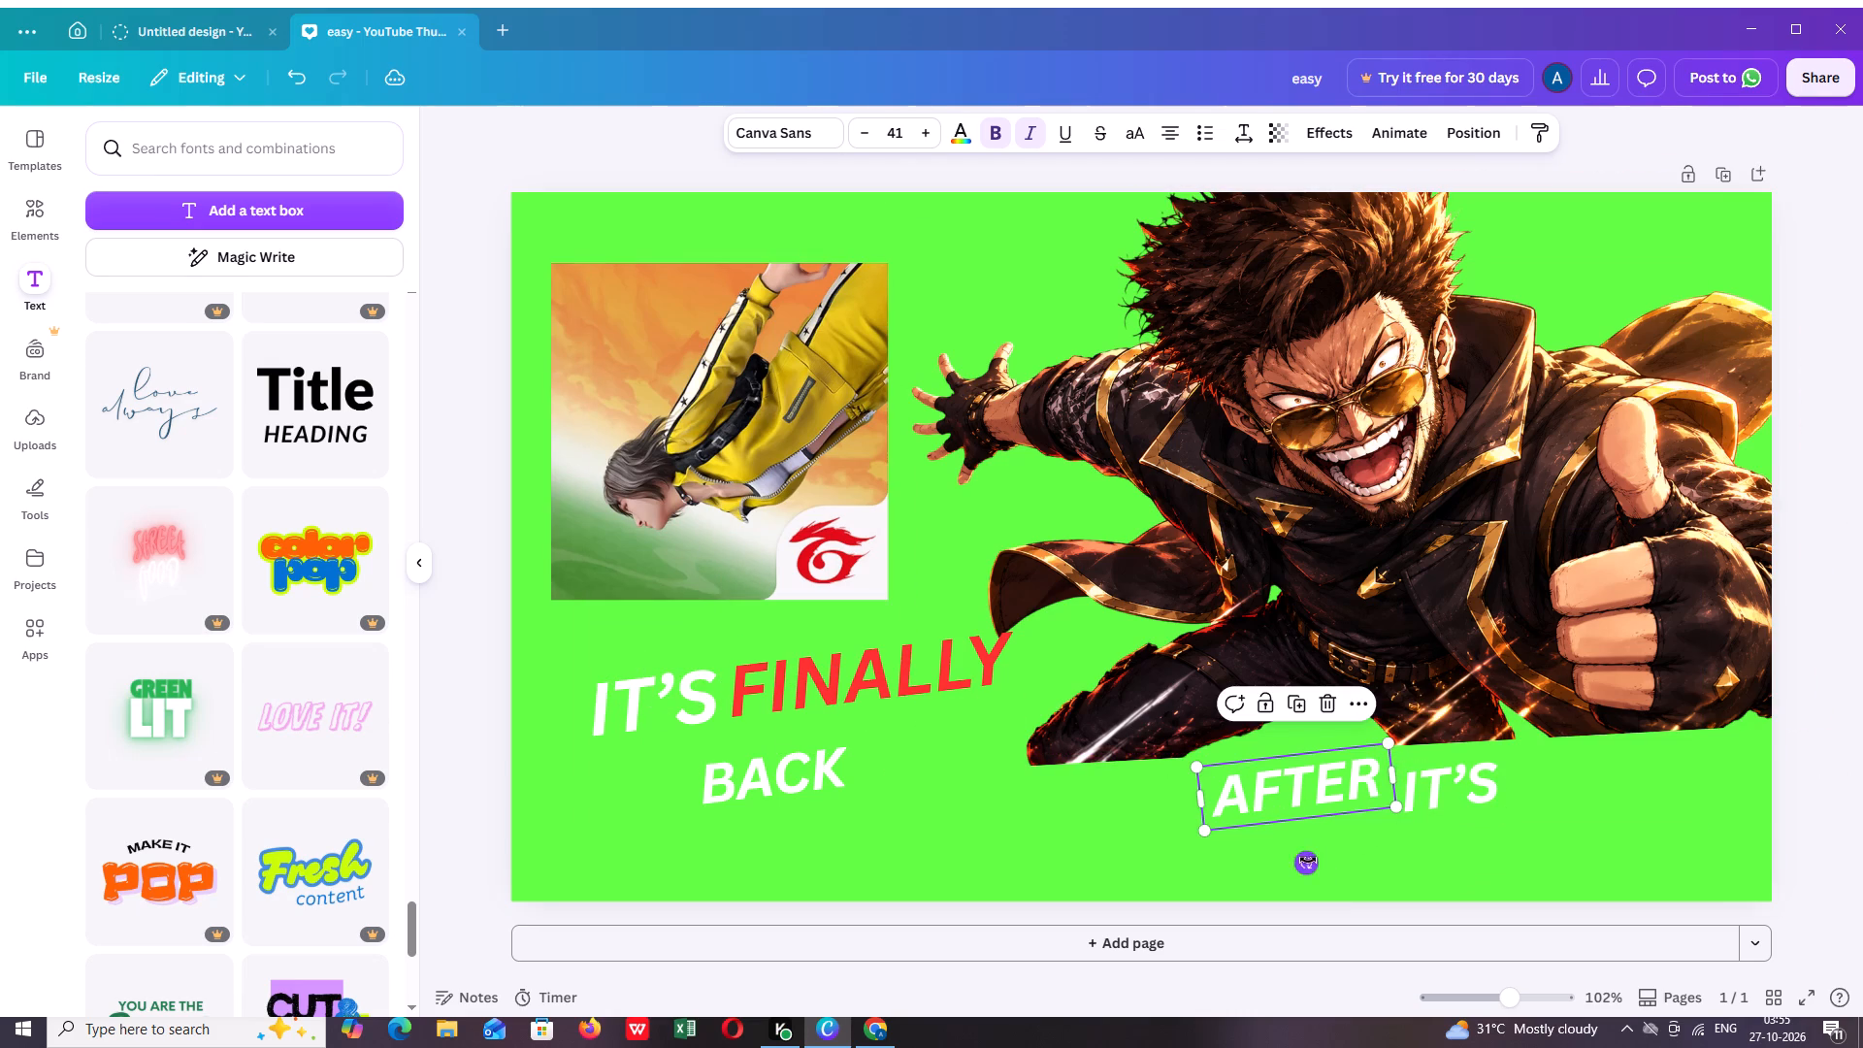
drag(1308, 860, 1303, 869)
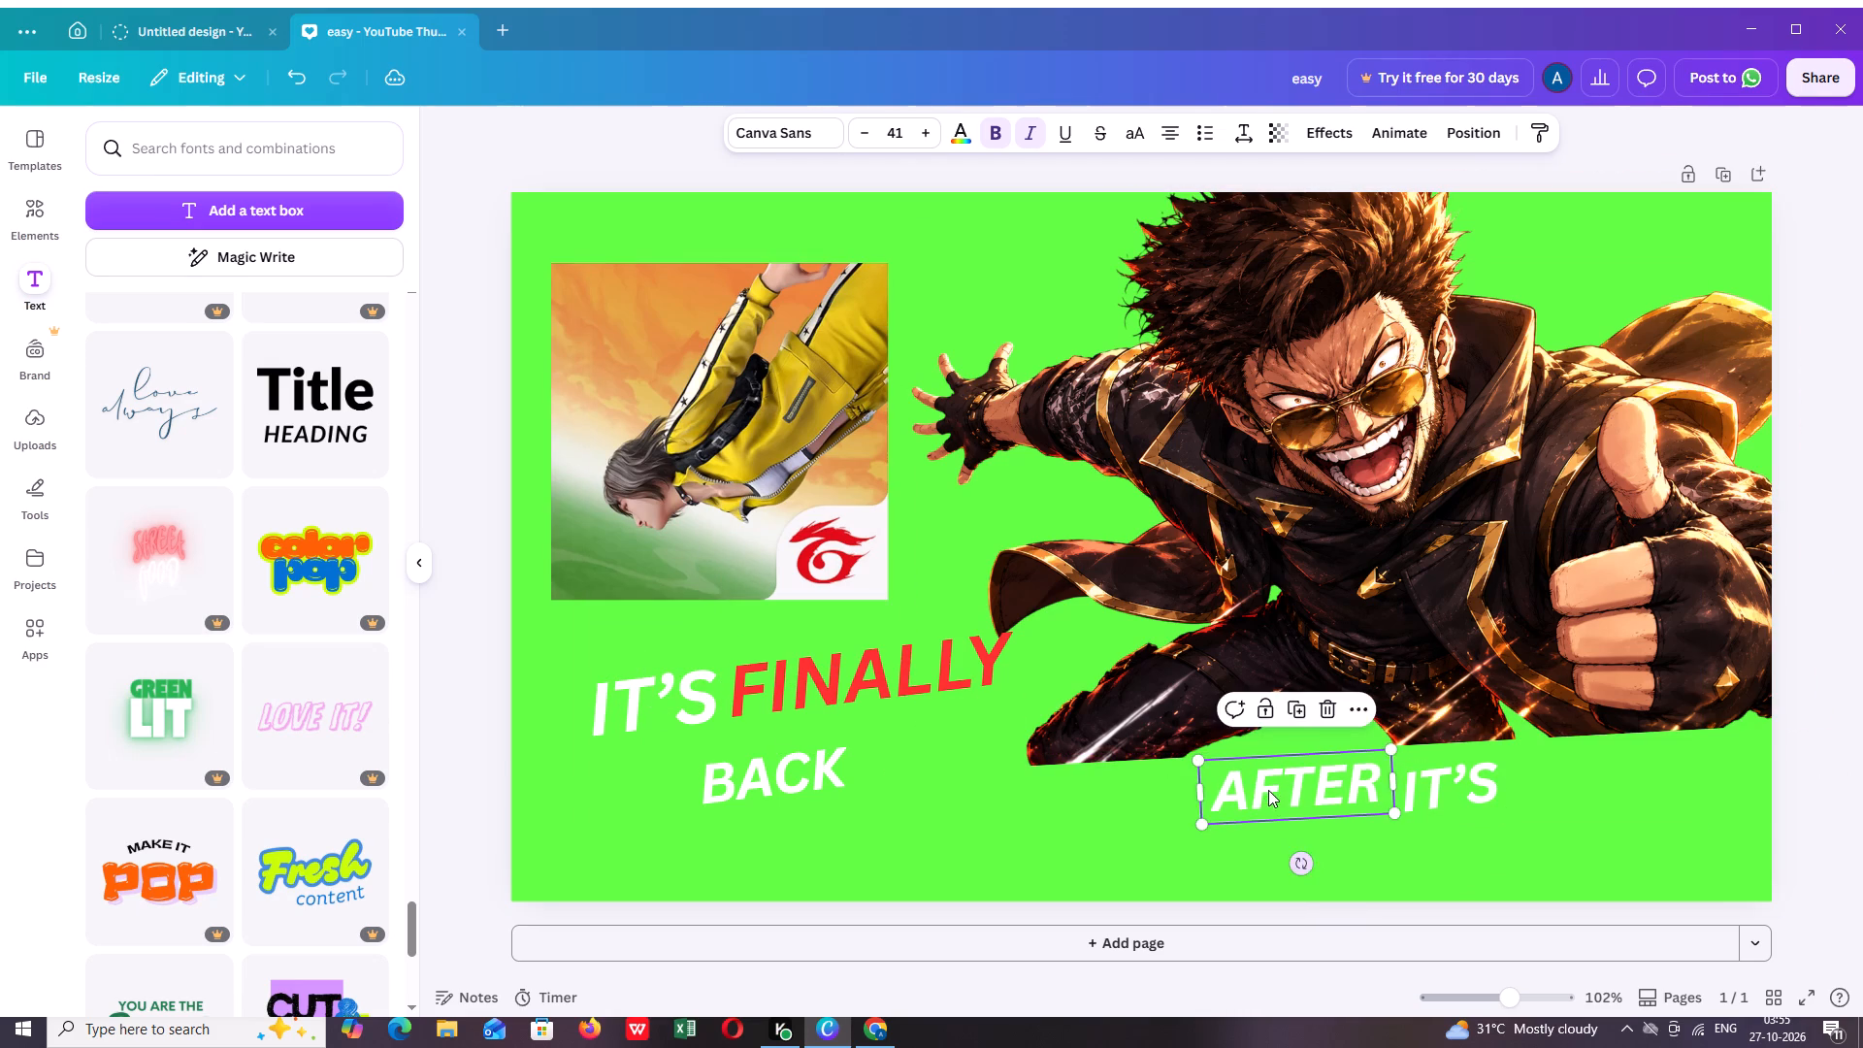
drag(1268, 790, 1227, 794)
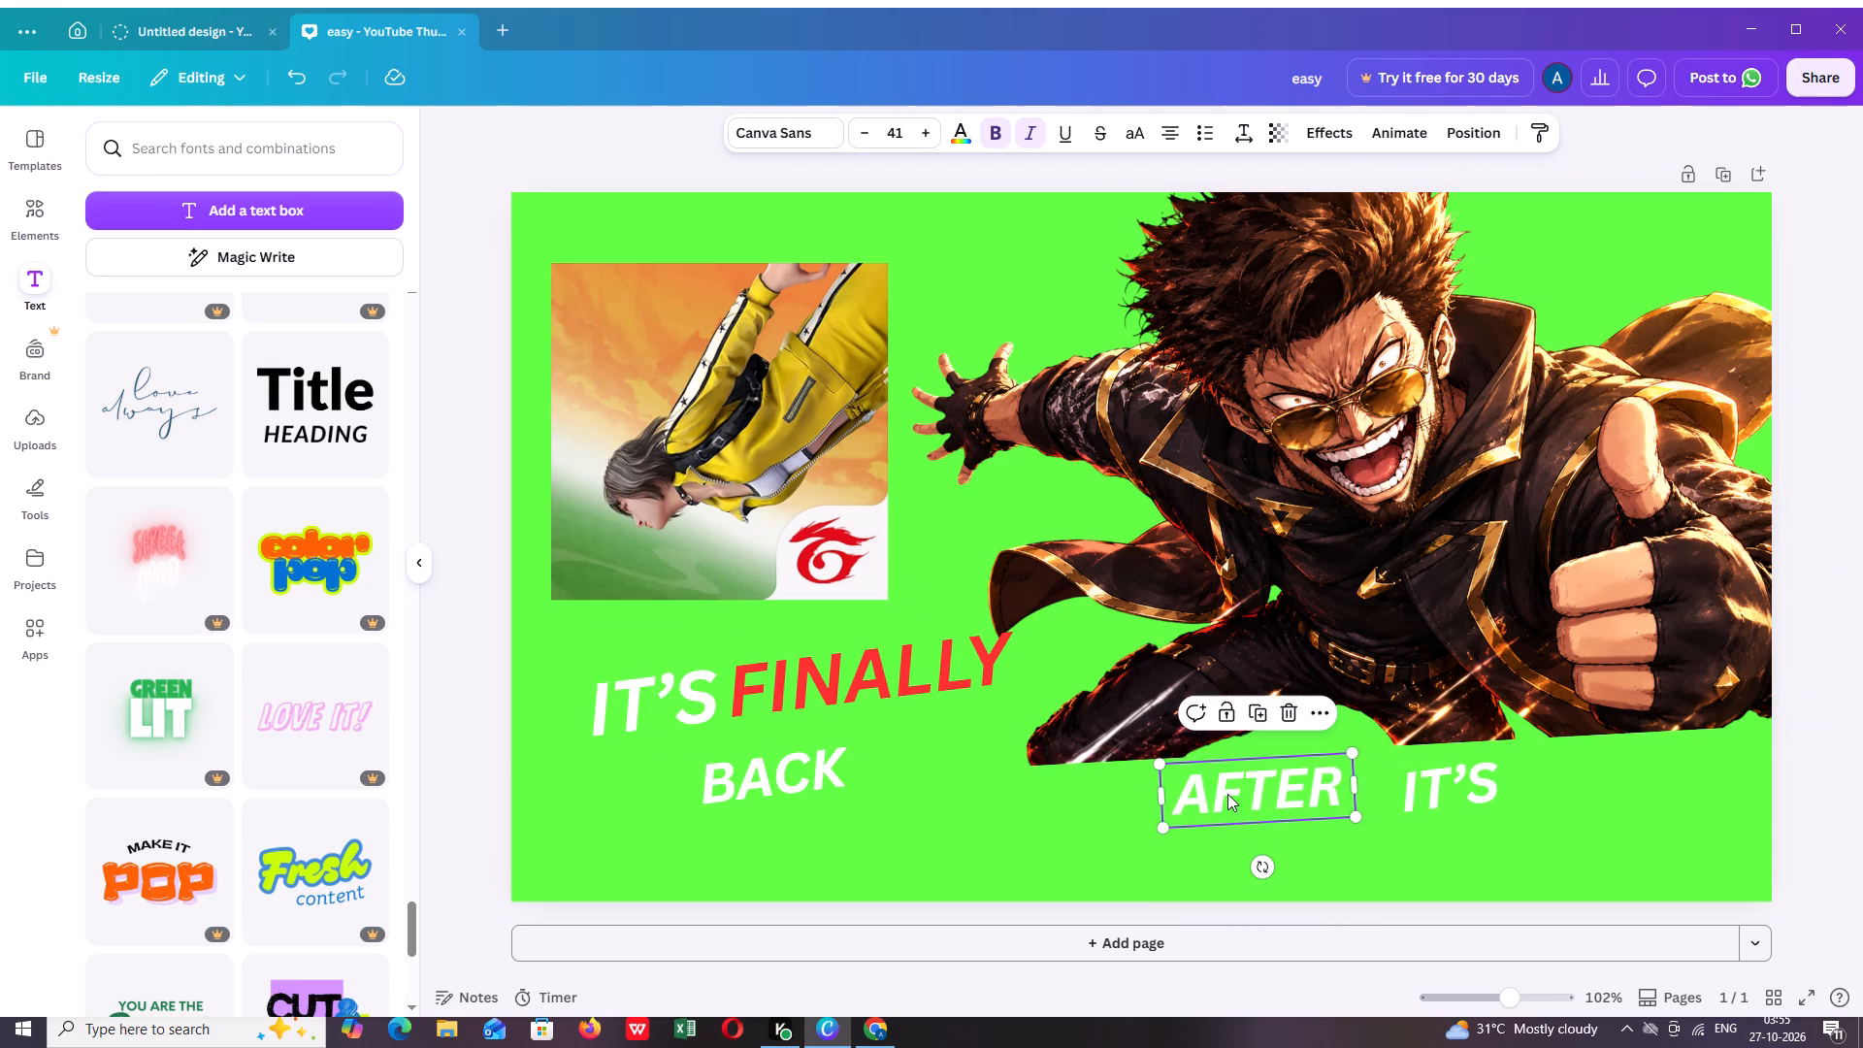
click(1440, 775)
drag(1434, 776, 1392, 772)
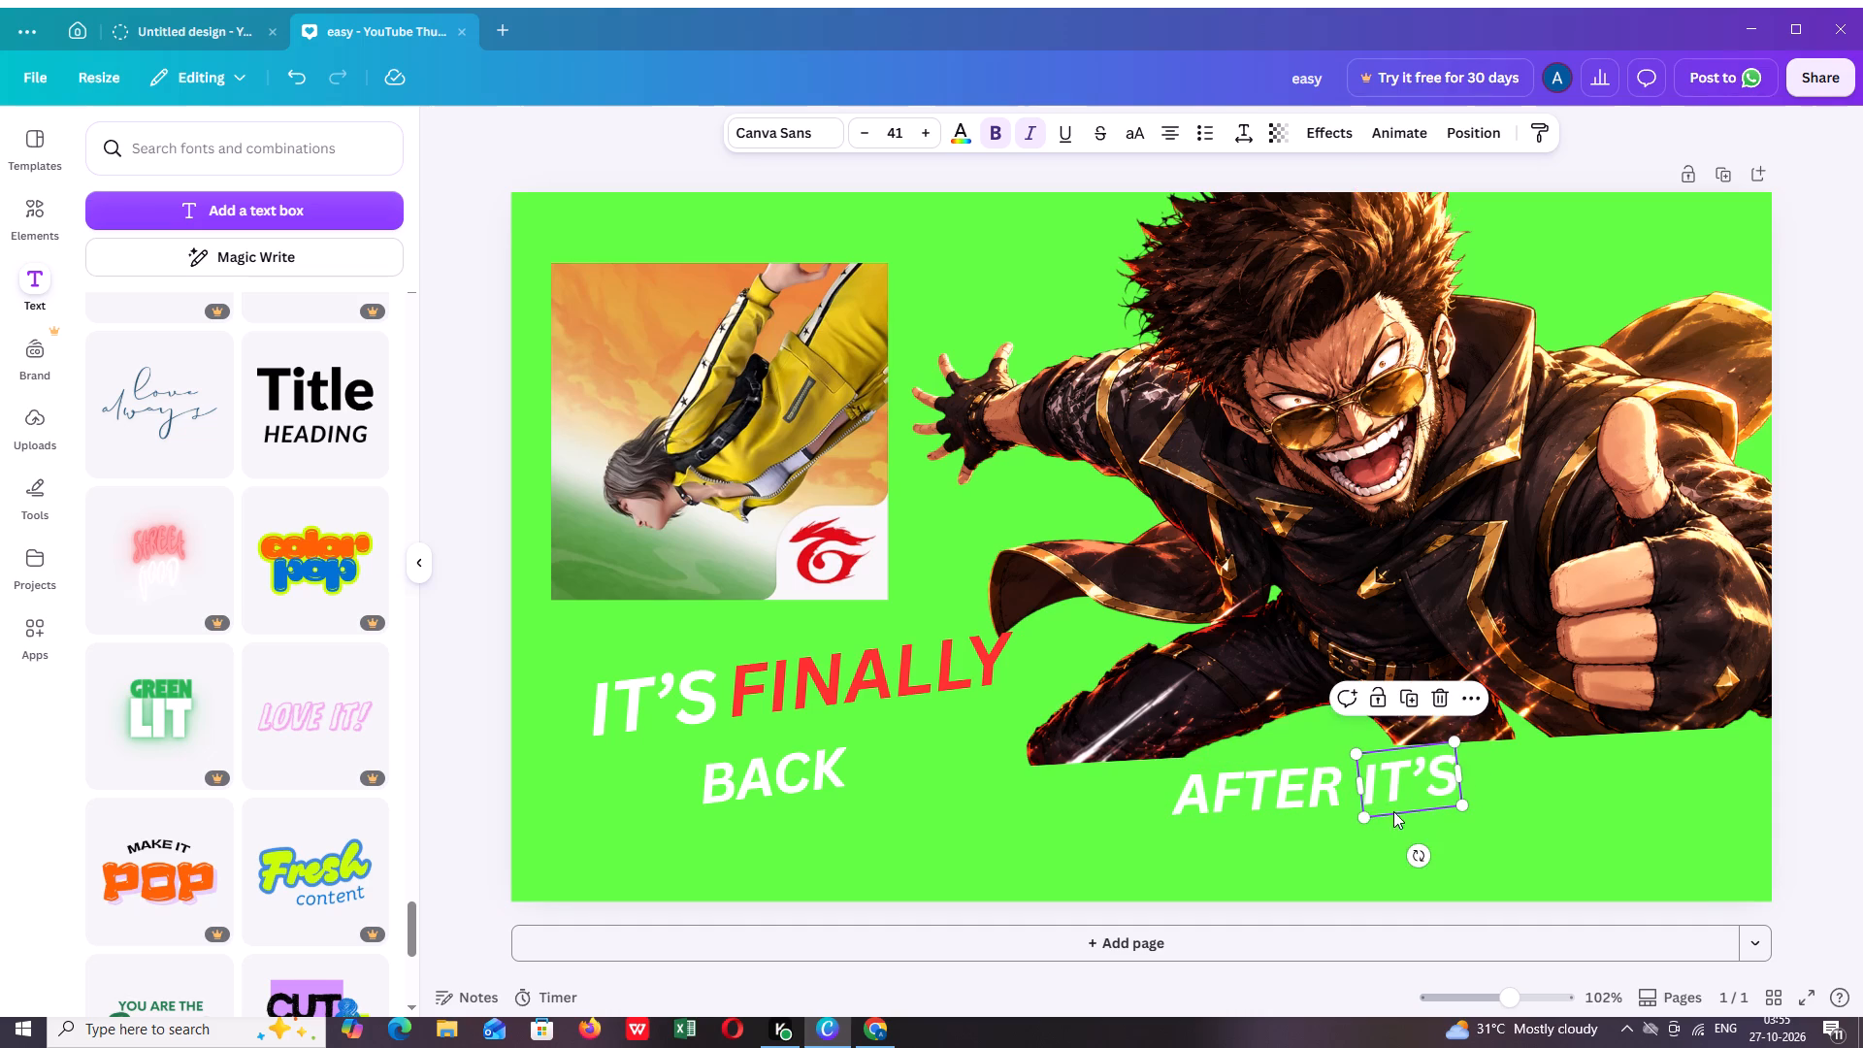
click(1421, 854)
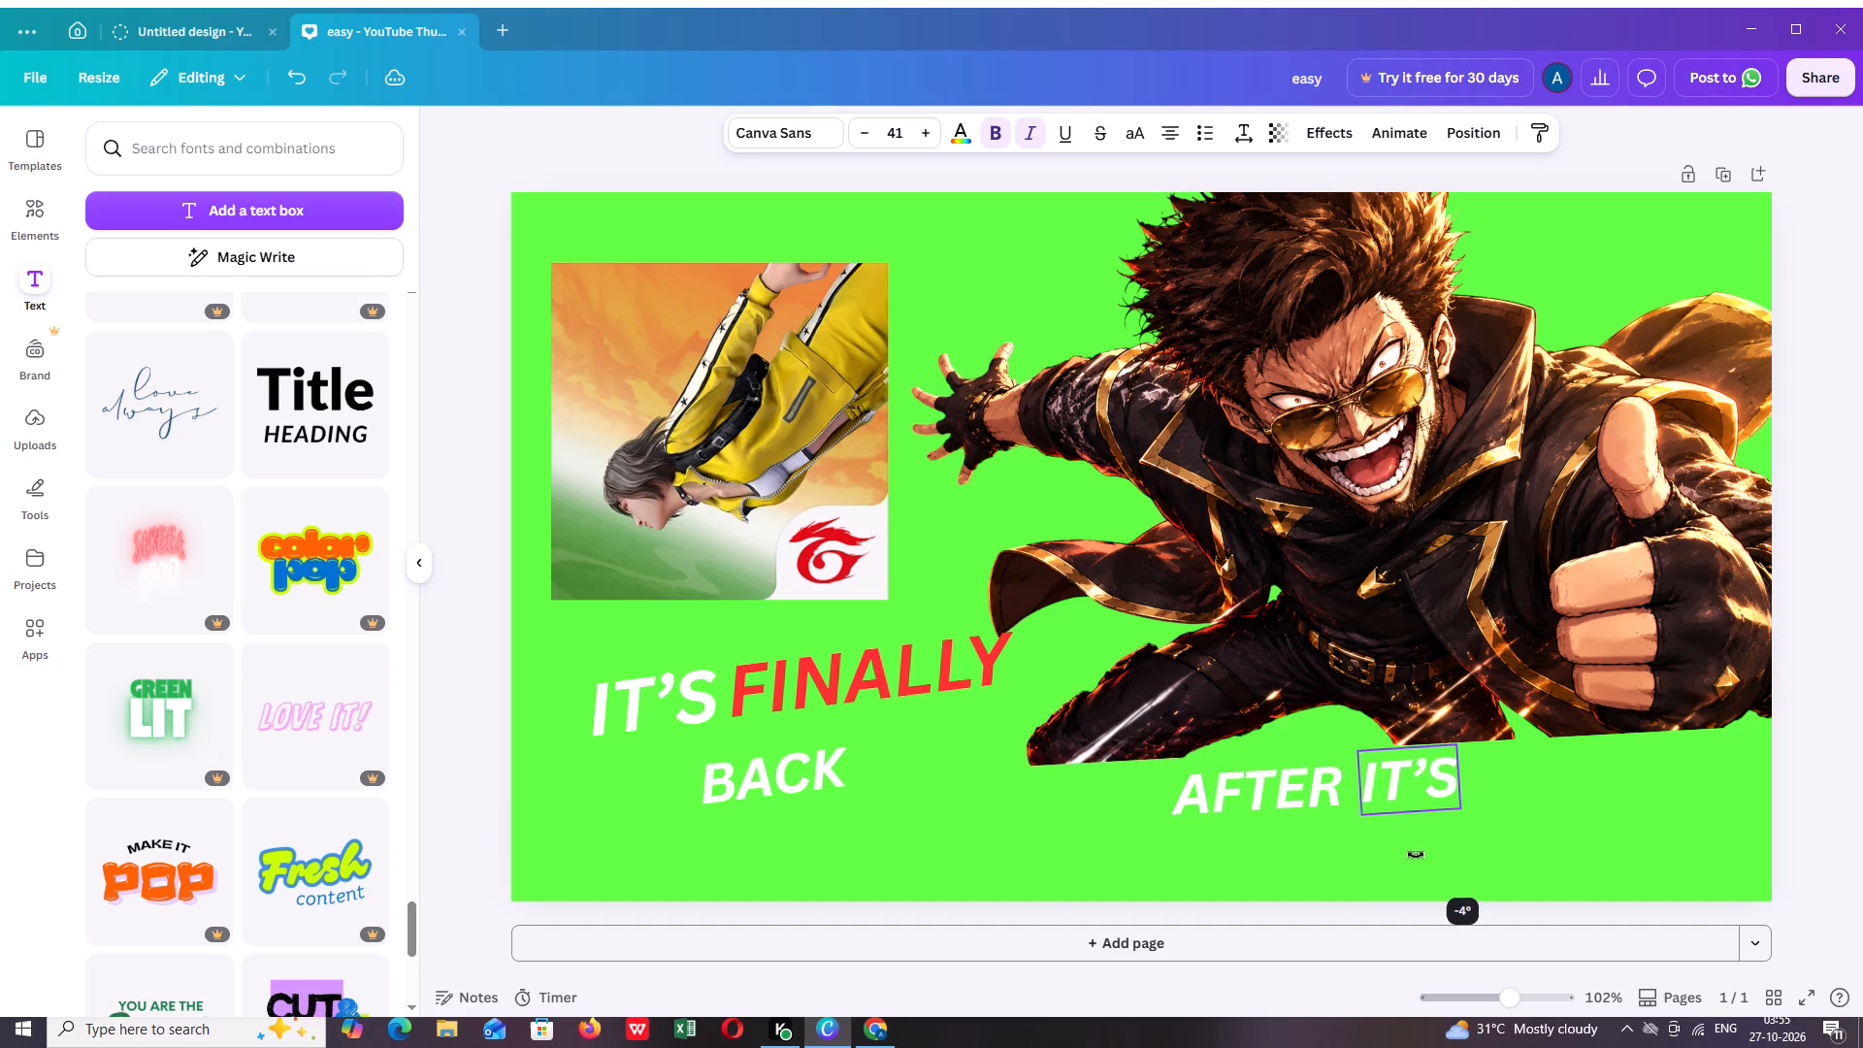
Replace the wording of the "IT'S" copy beside "AFTER" with "2 YEARS" and widen its box to fit one line.
double_click(1396, 779)
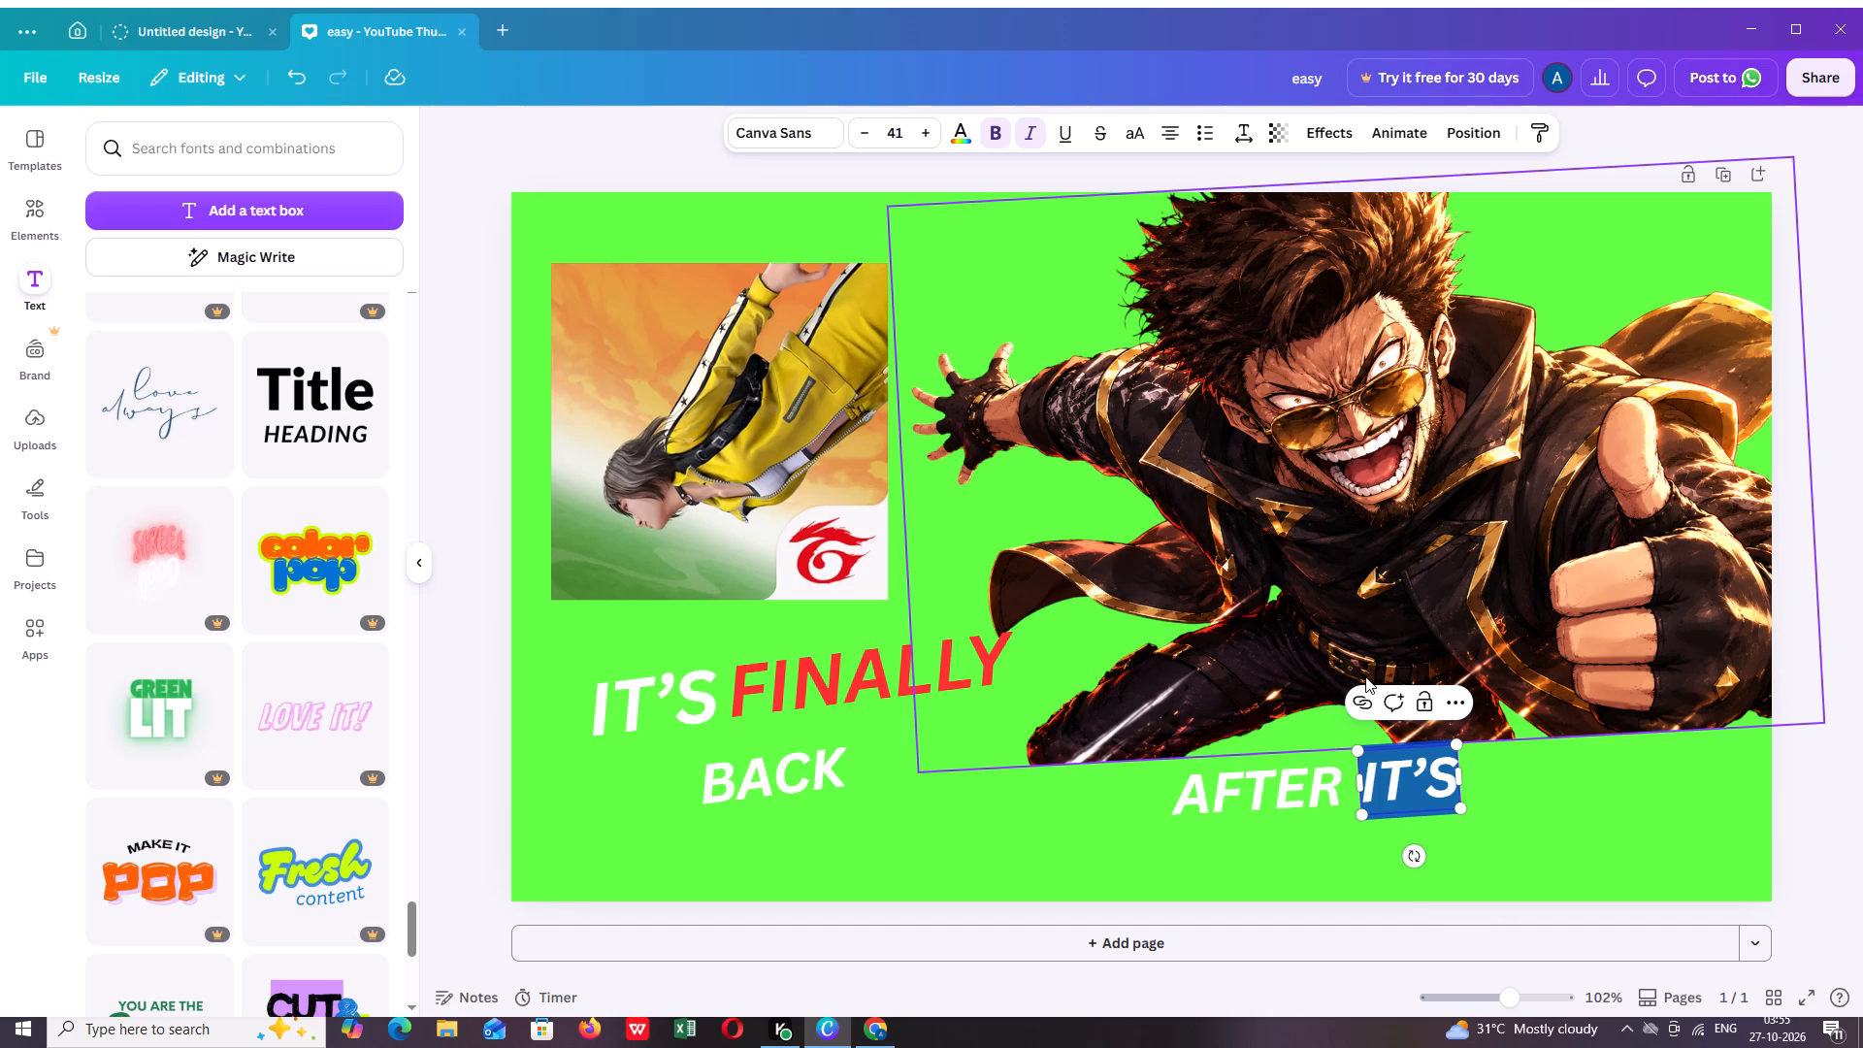
key(2)
key(space)
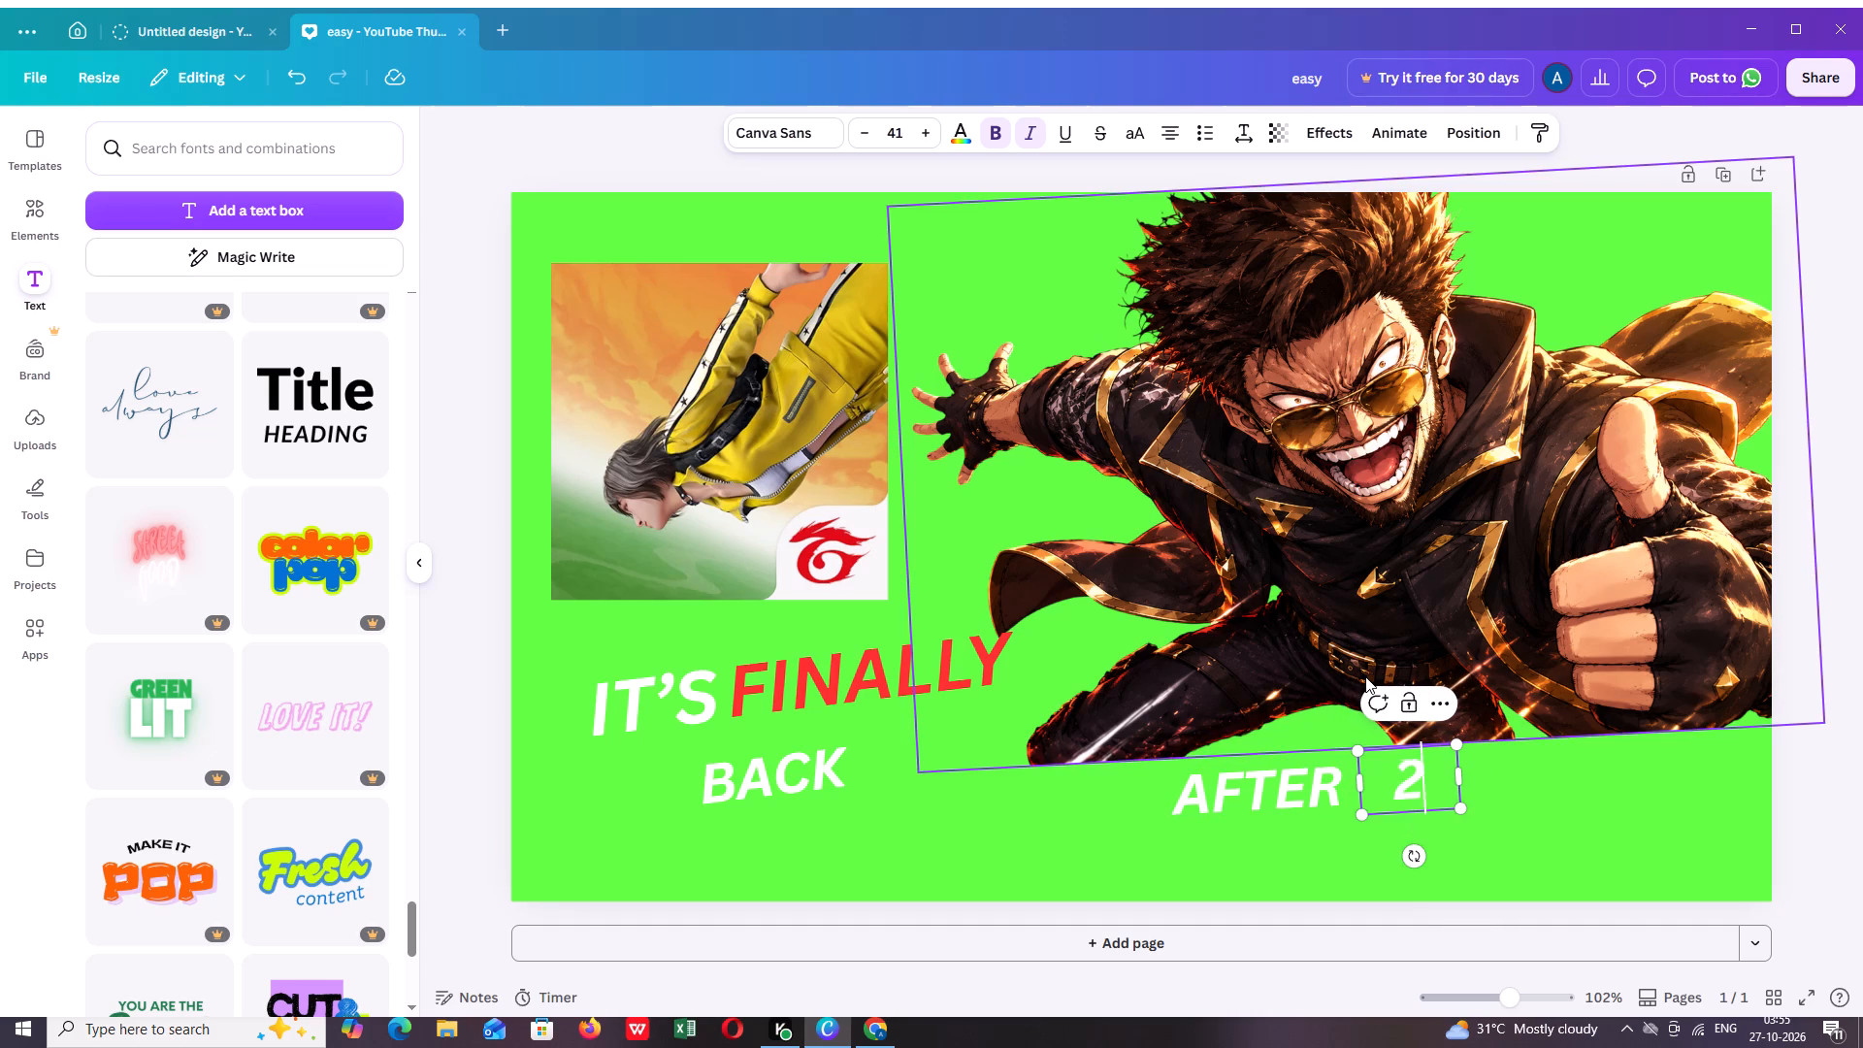
text(YEARS)
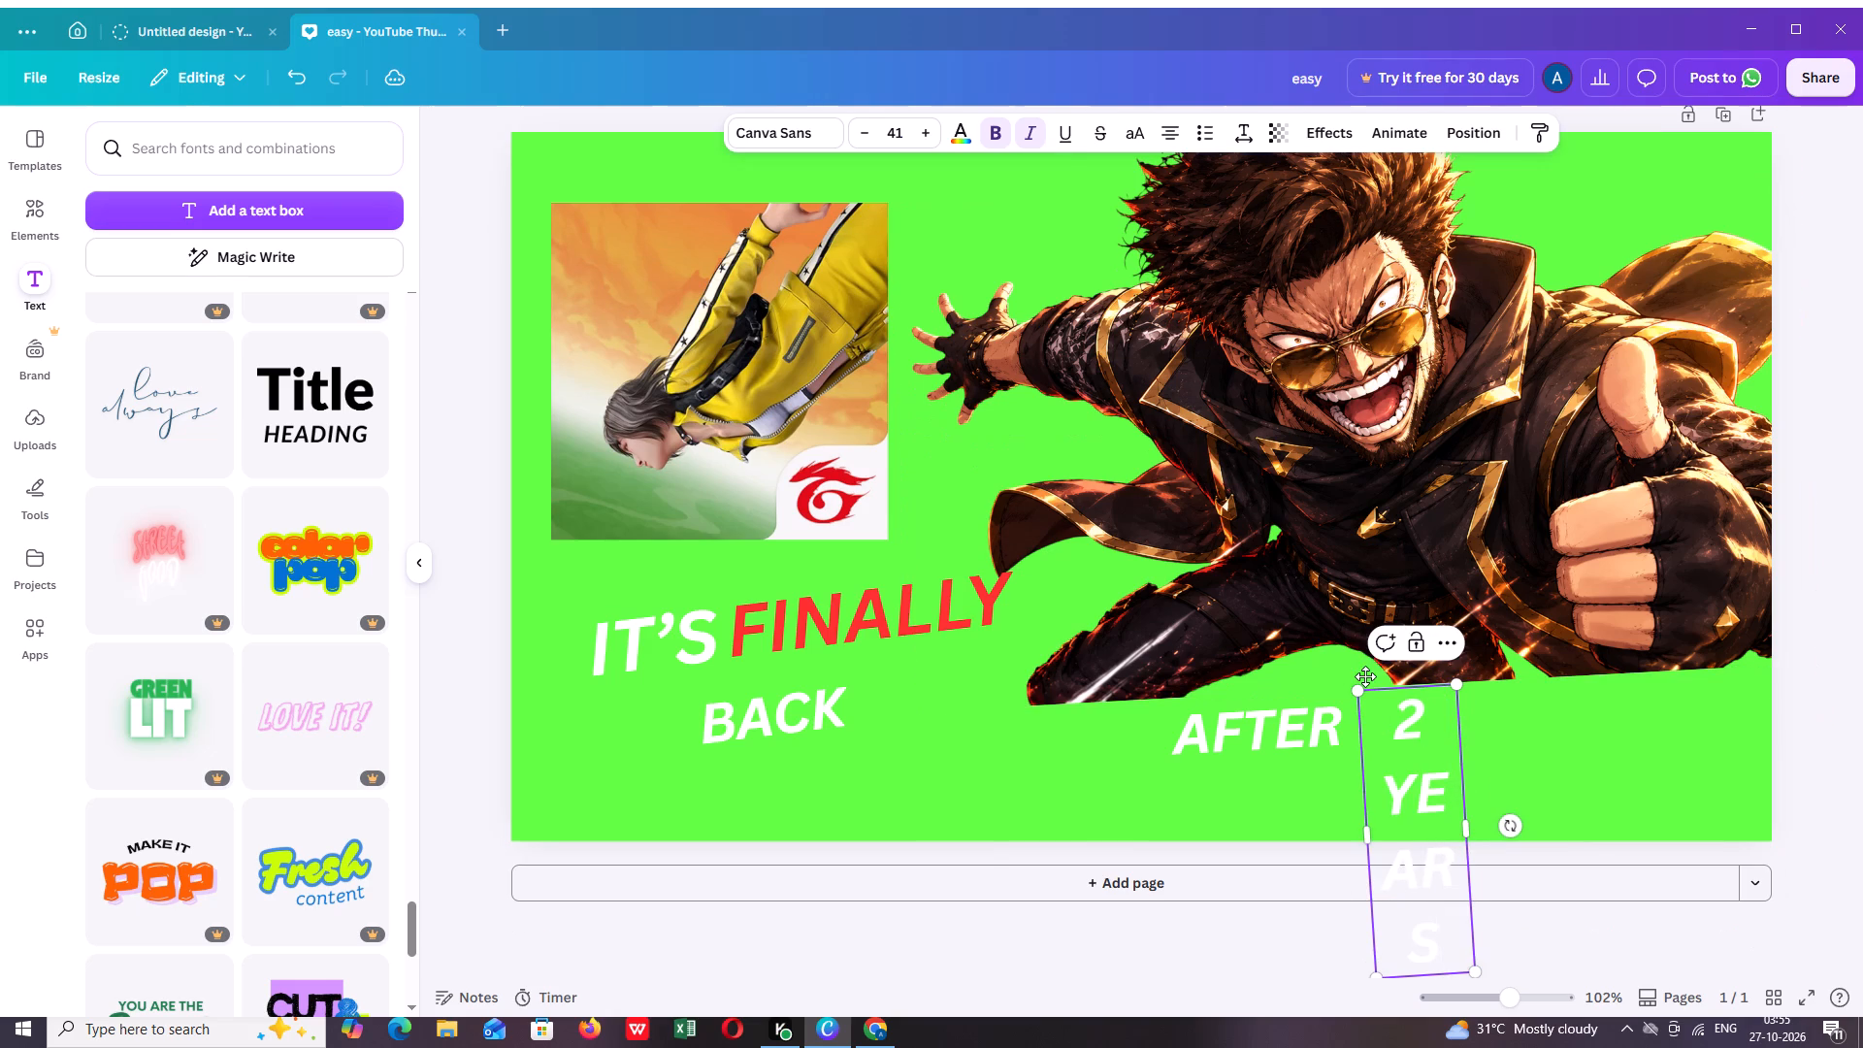
drag(1469, 832, 1540, 737)
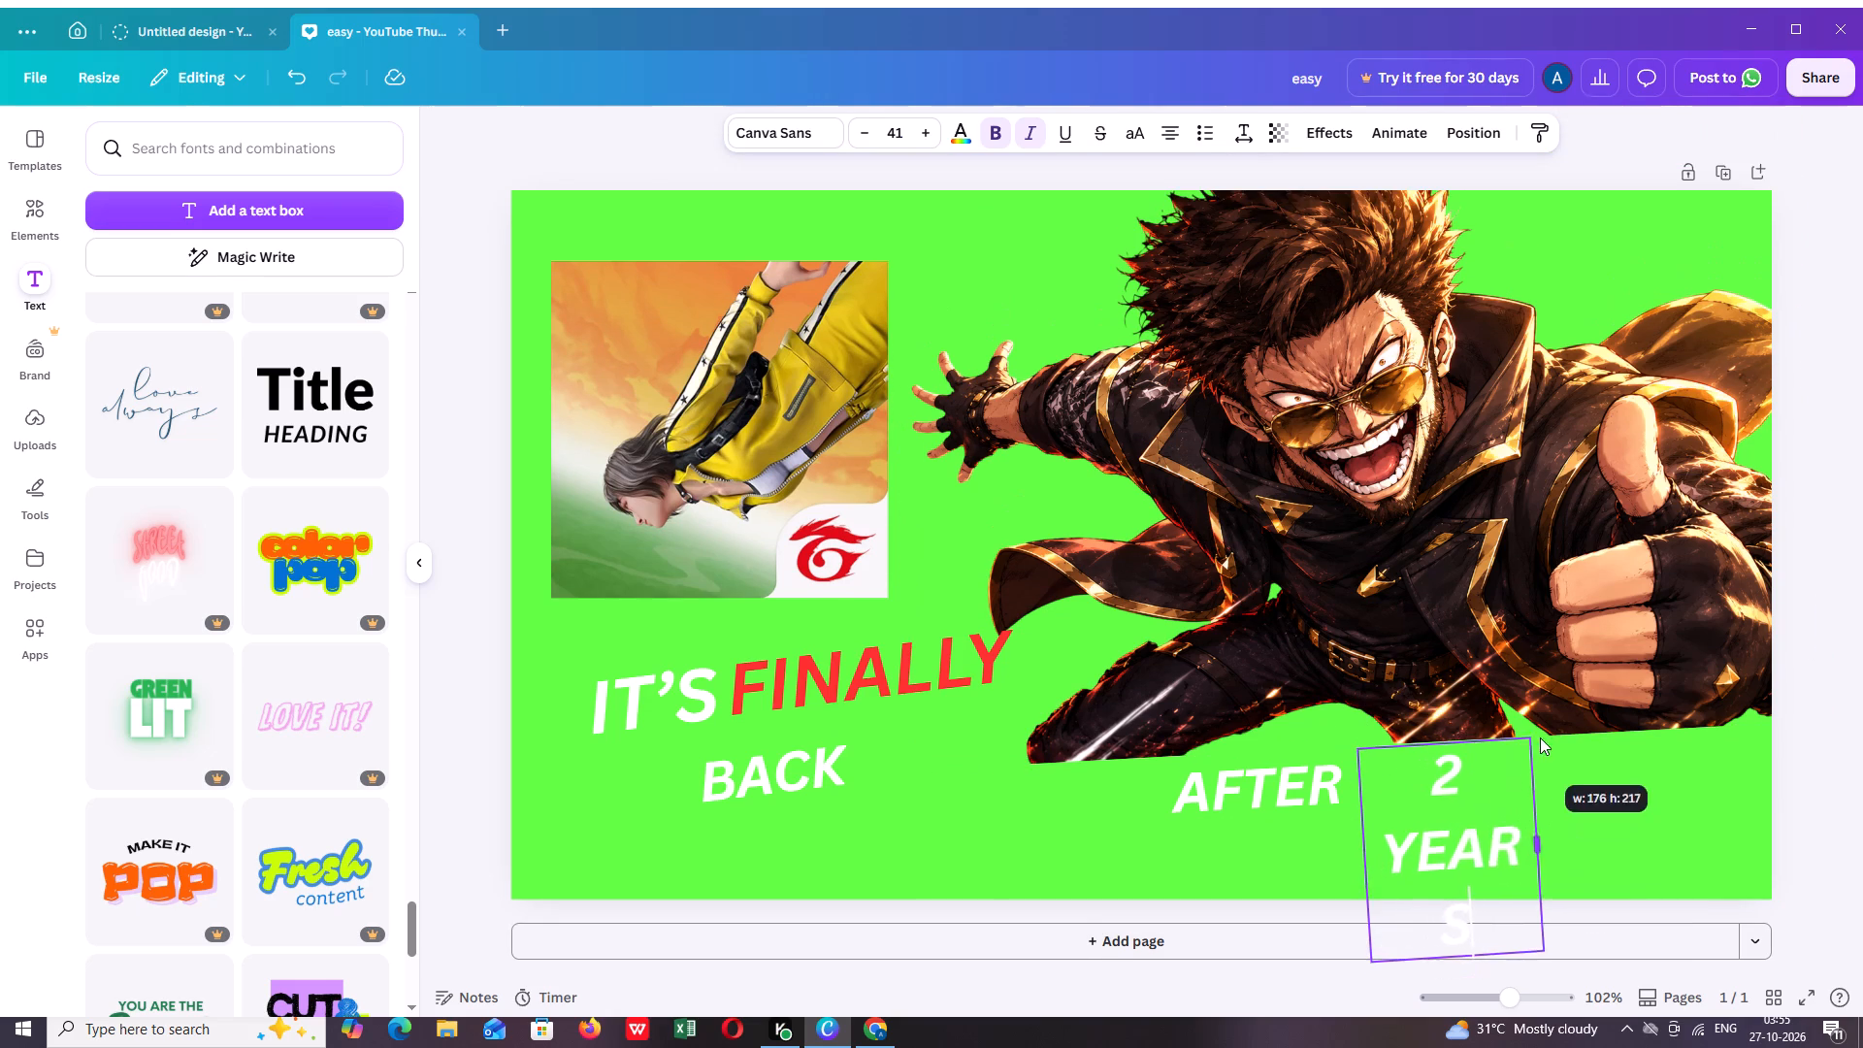
drag(1540, 737, 1618, 709)
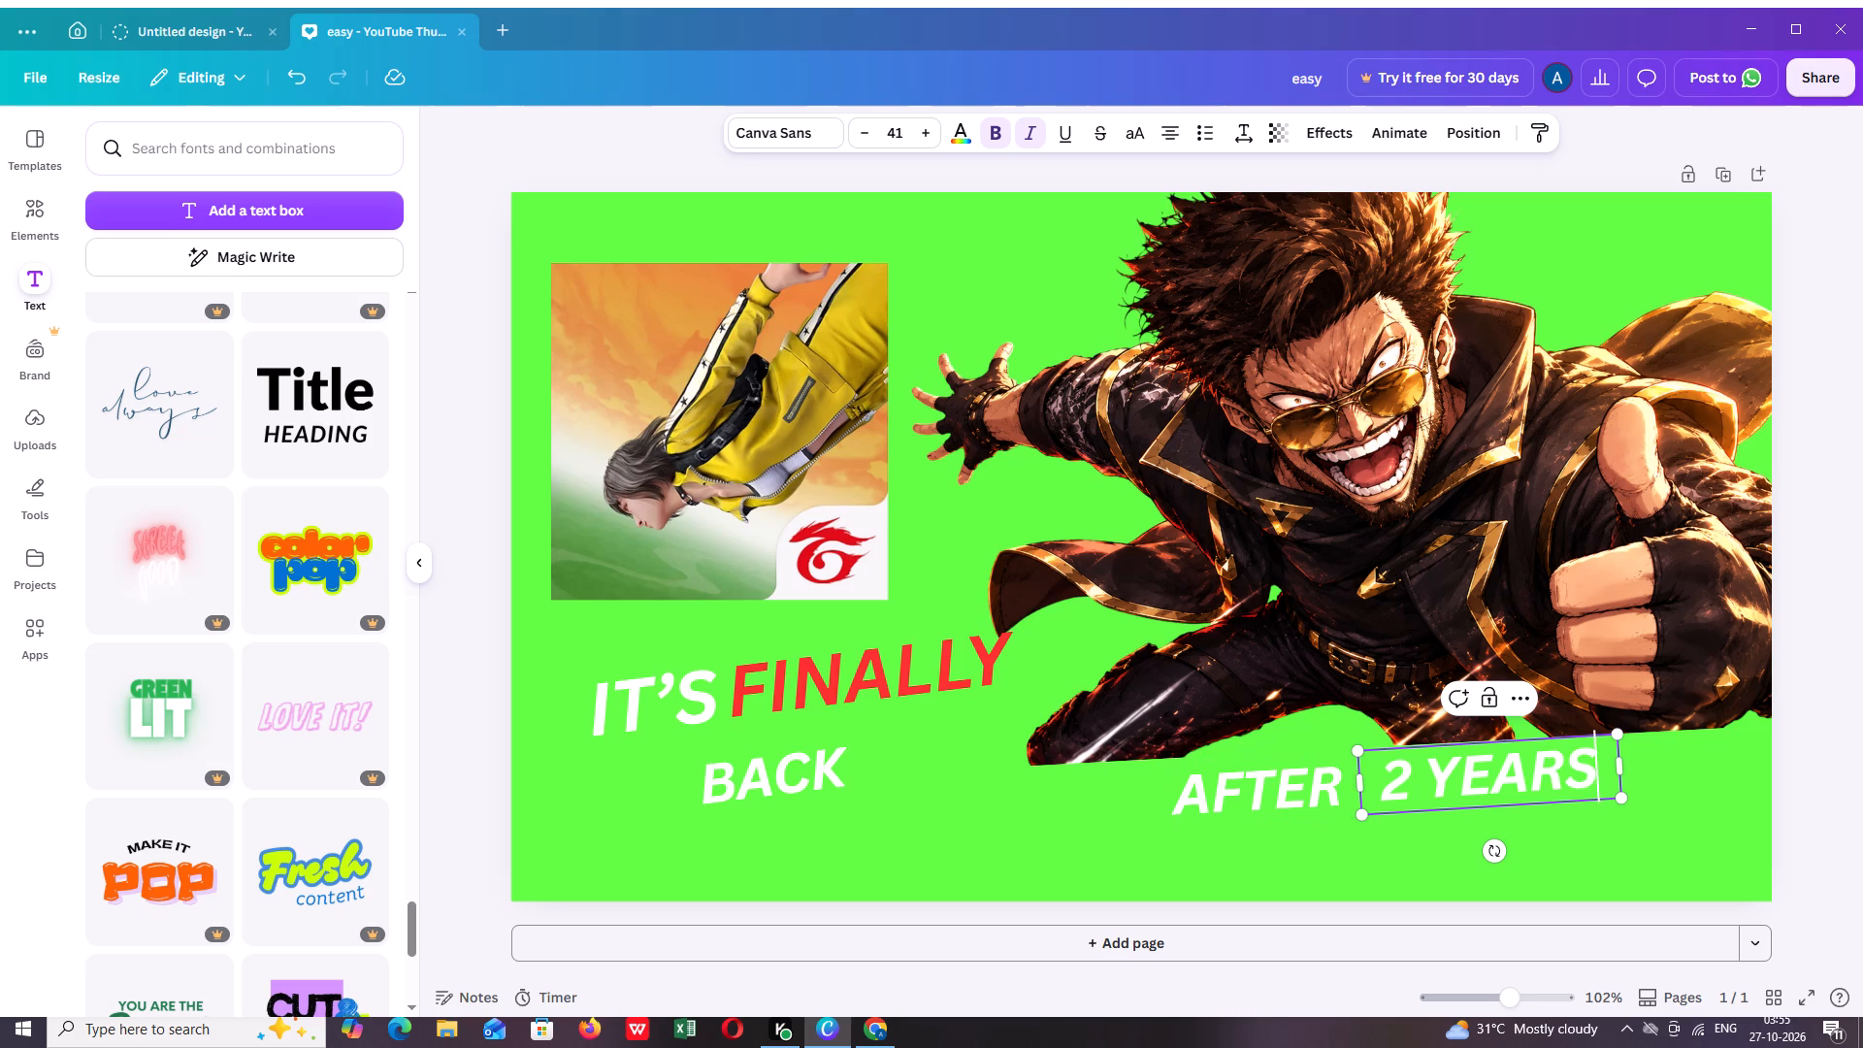
scroll(1291, 652, up, 3)
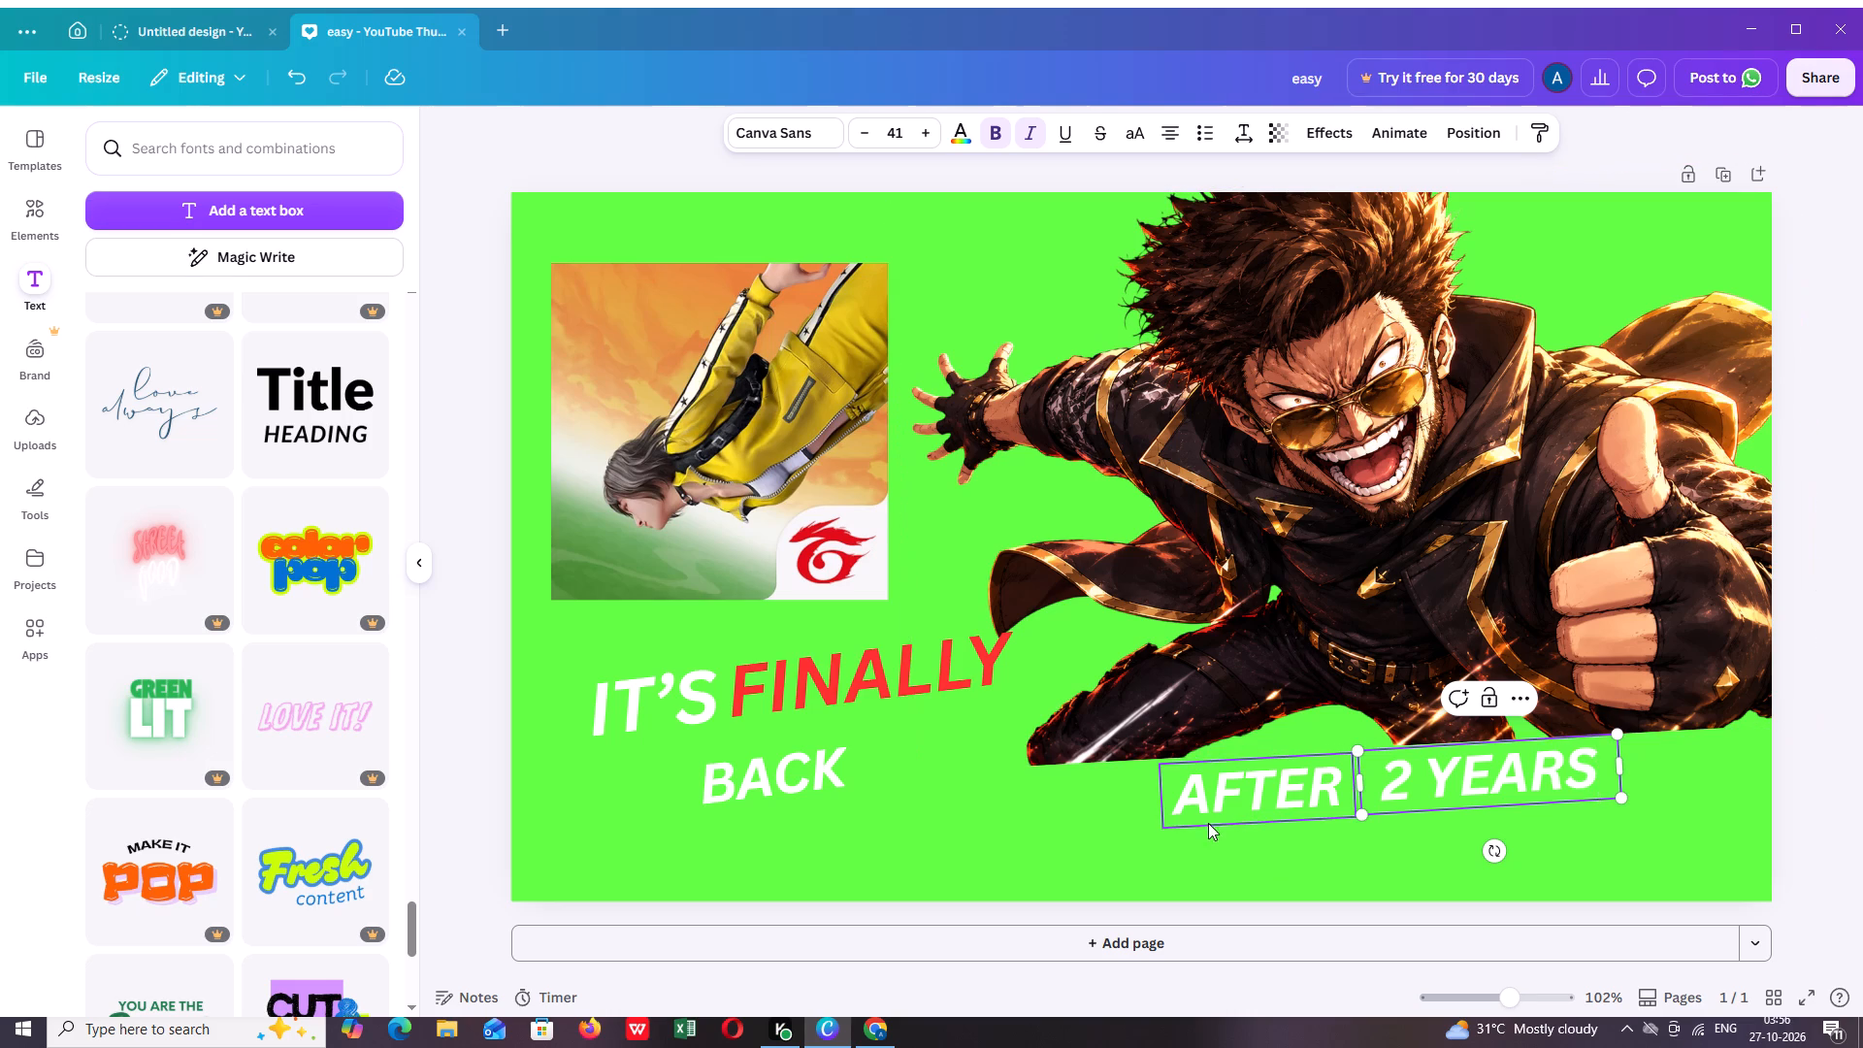
click(1087, 848)
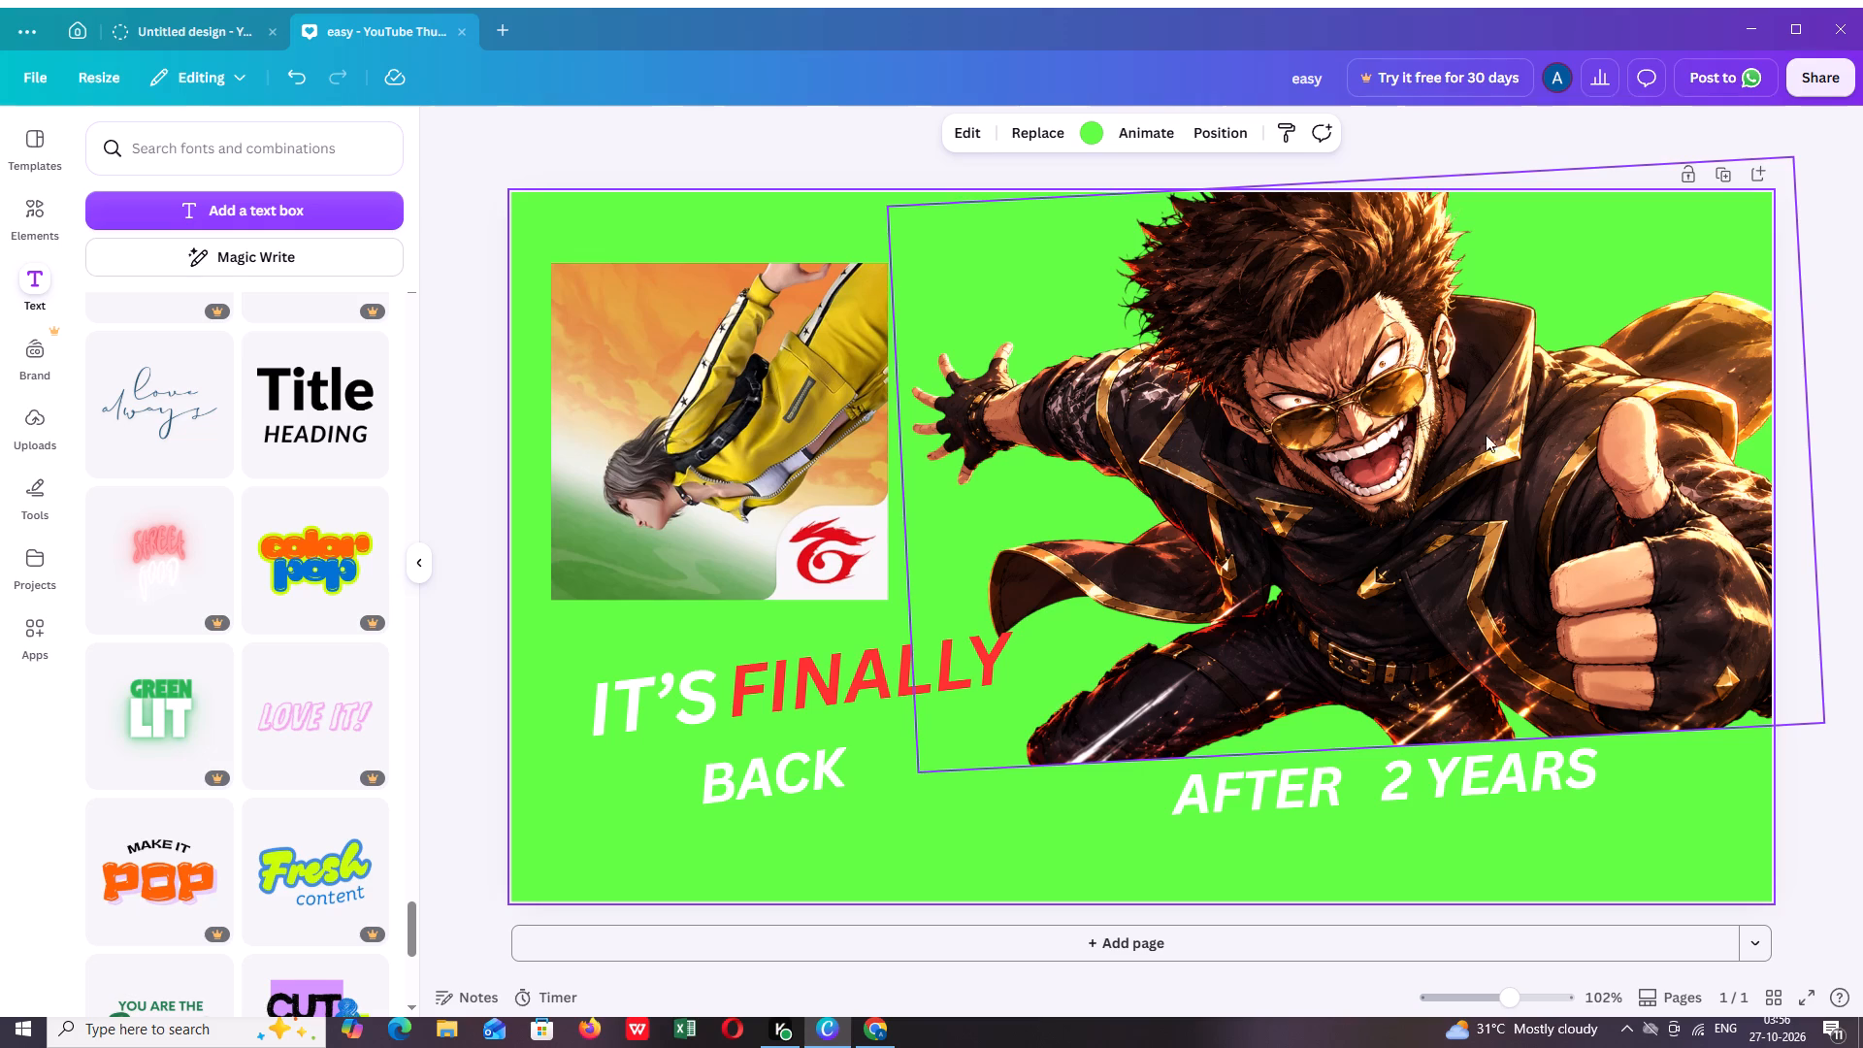
Enlarge the "AFTER" text to font size about 88.8 and shift it away from the page's right edge.
click(1268, 804)
drag(1356, 815, 1430, 901)
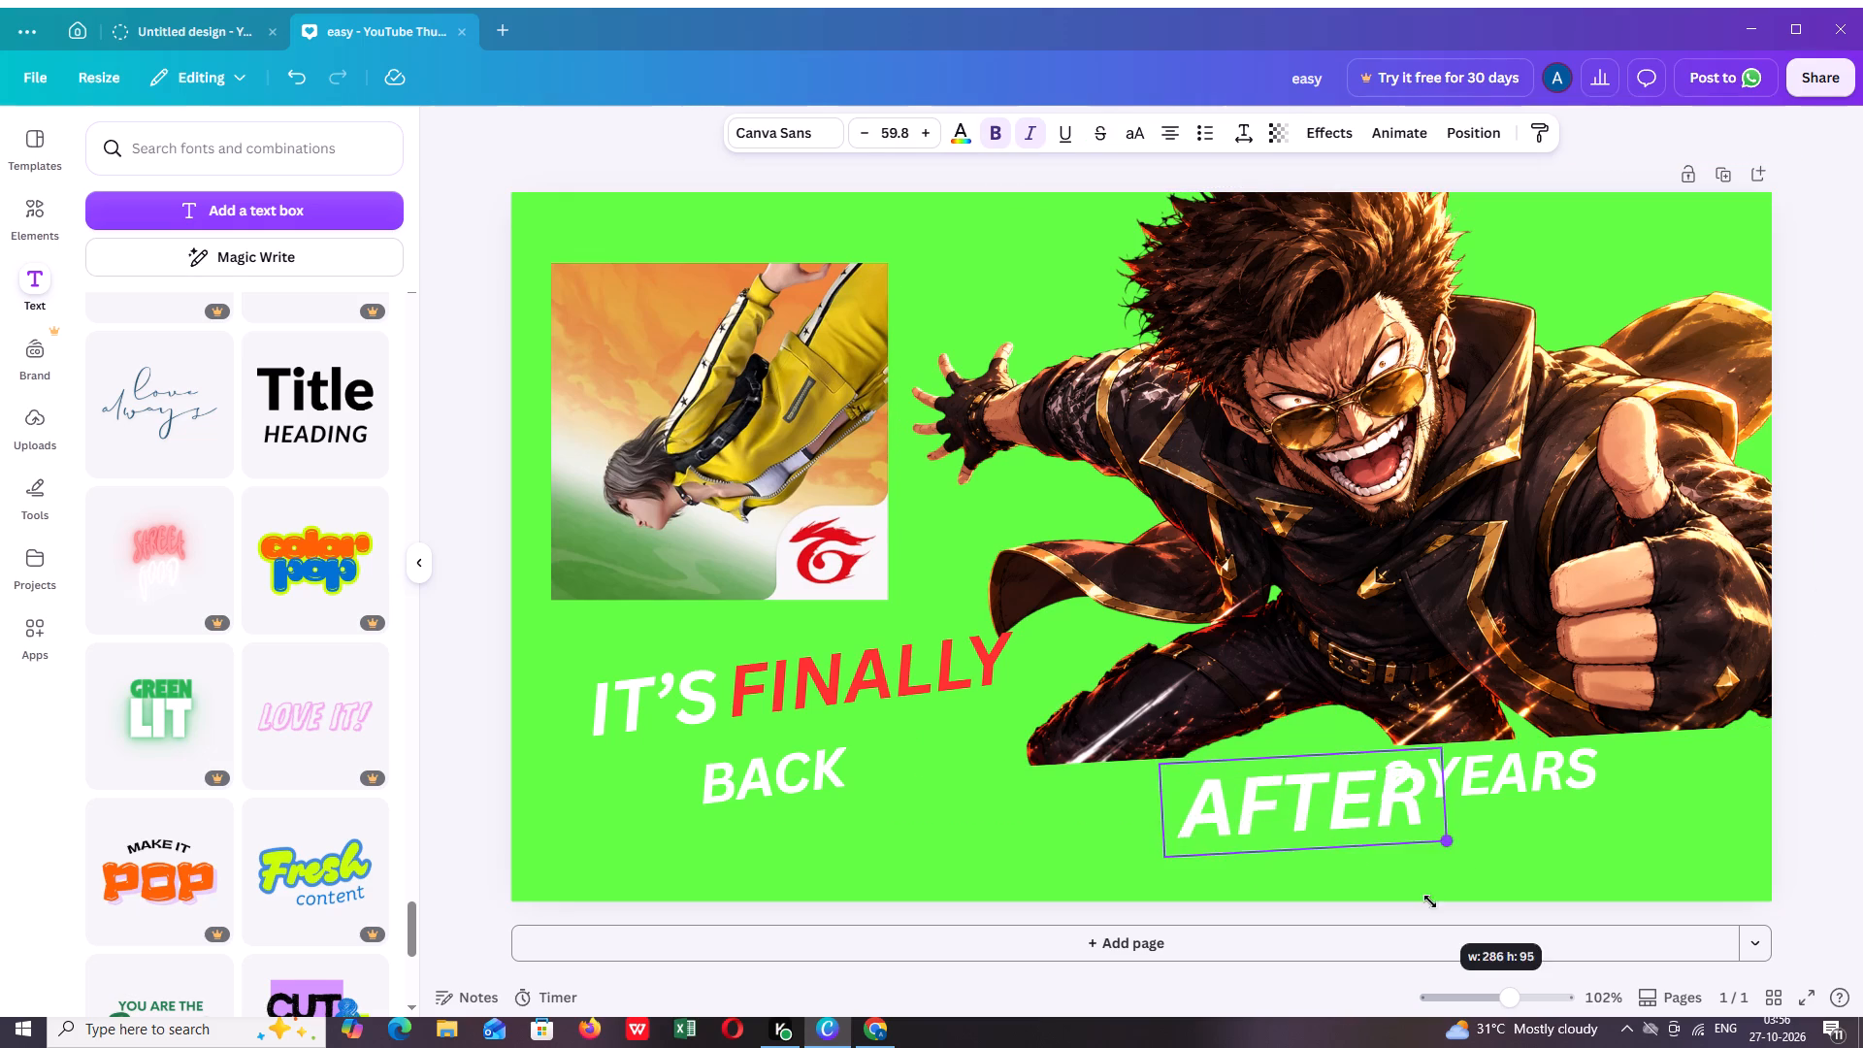
drag(1430, 901, 1569, 934)
drag(1434, 840, 1322, 830)
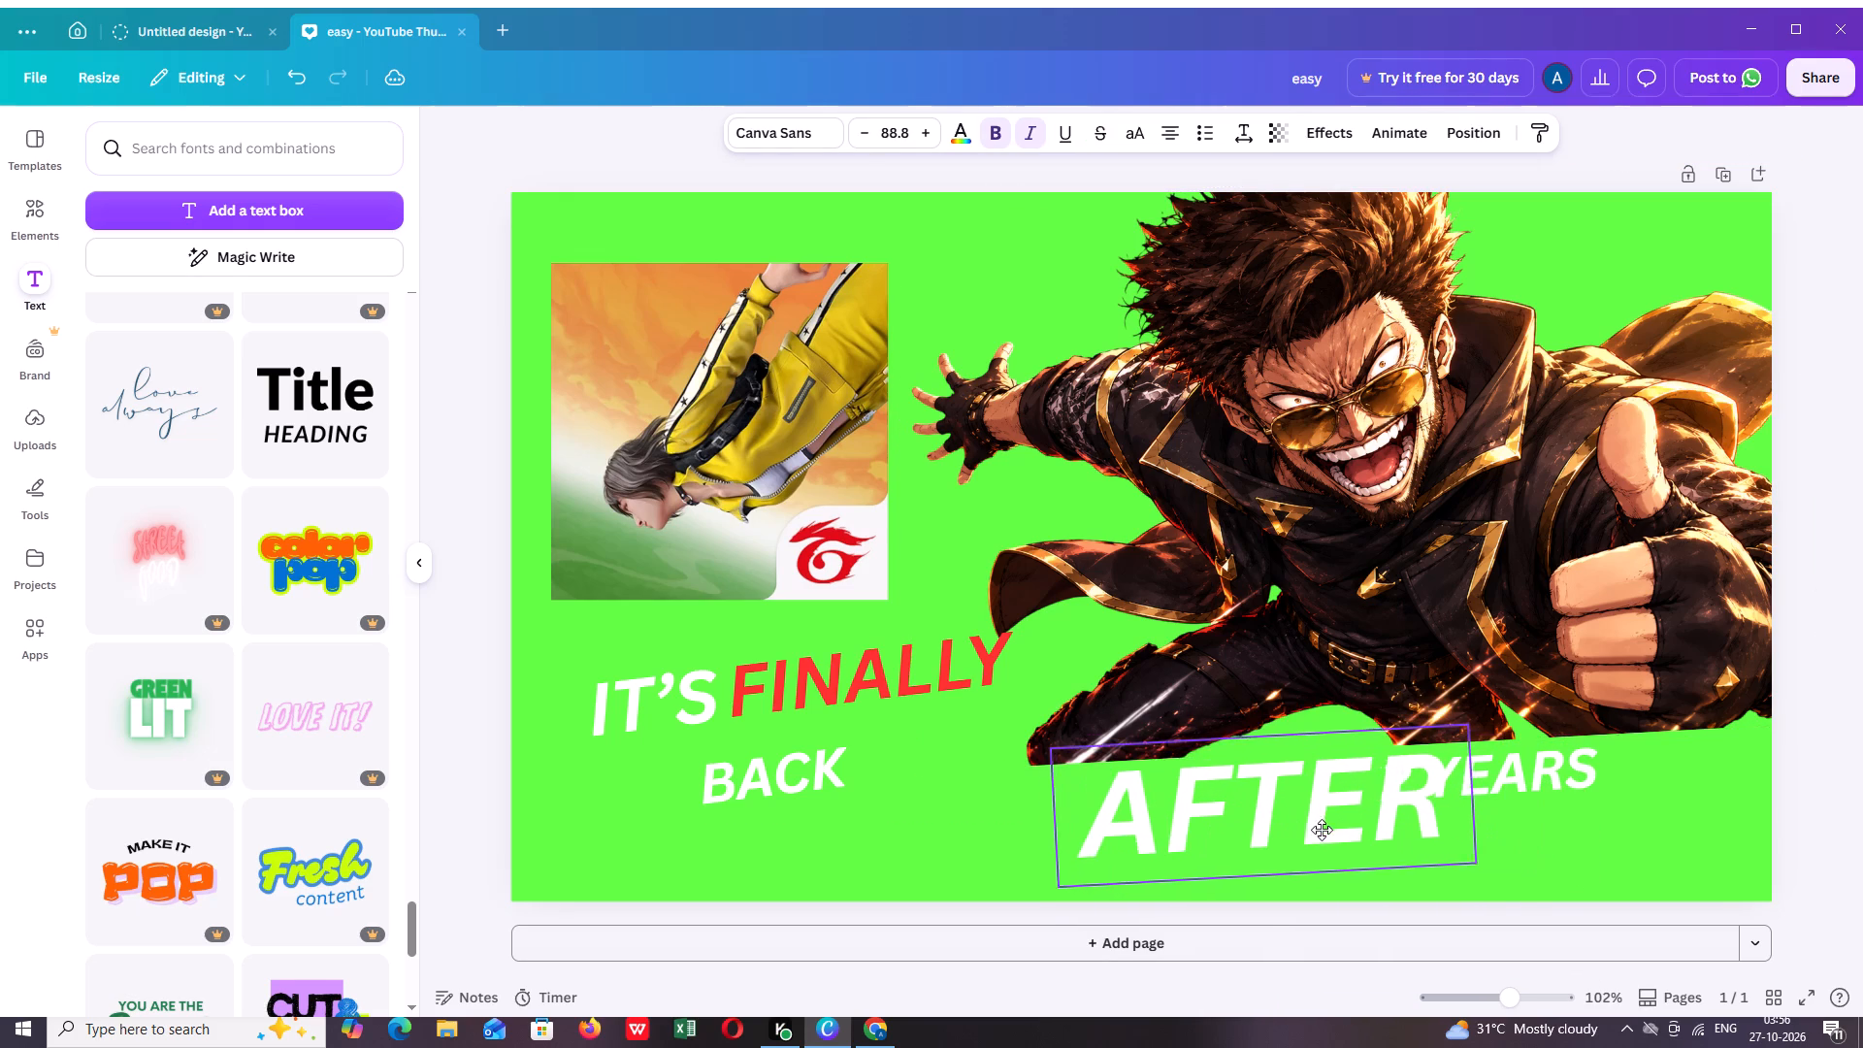
drag(1322, 830, 1318, 837)
Move "2 YEARS" clear of the "AFTER" text and enlarge it to font size about 53.1.
click(1495, 803)
drag(1500, 784, 1585, 813)
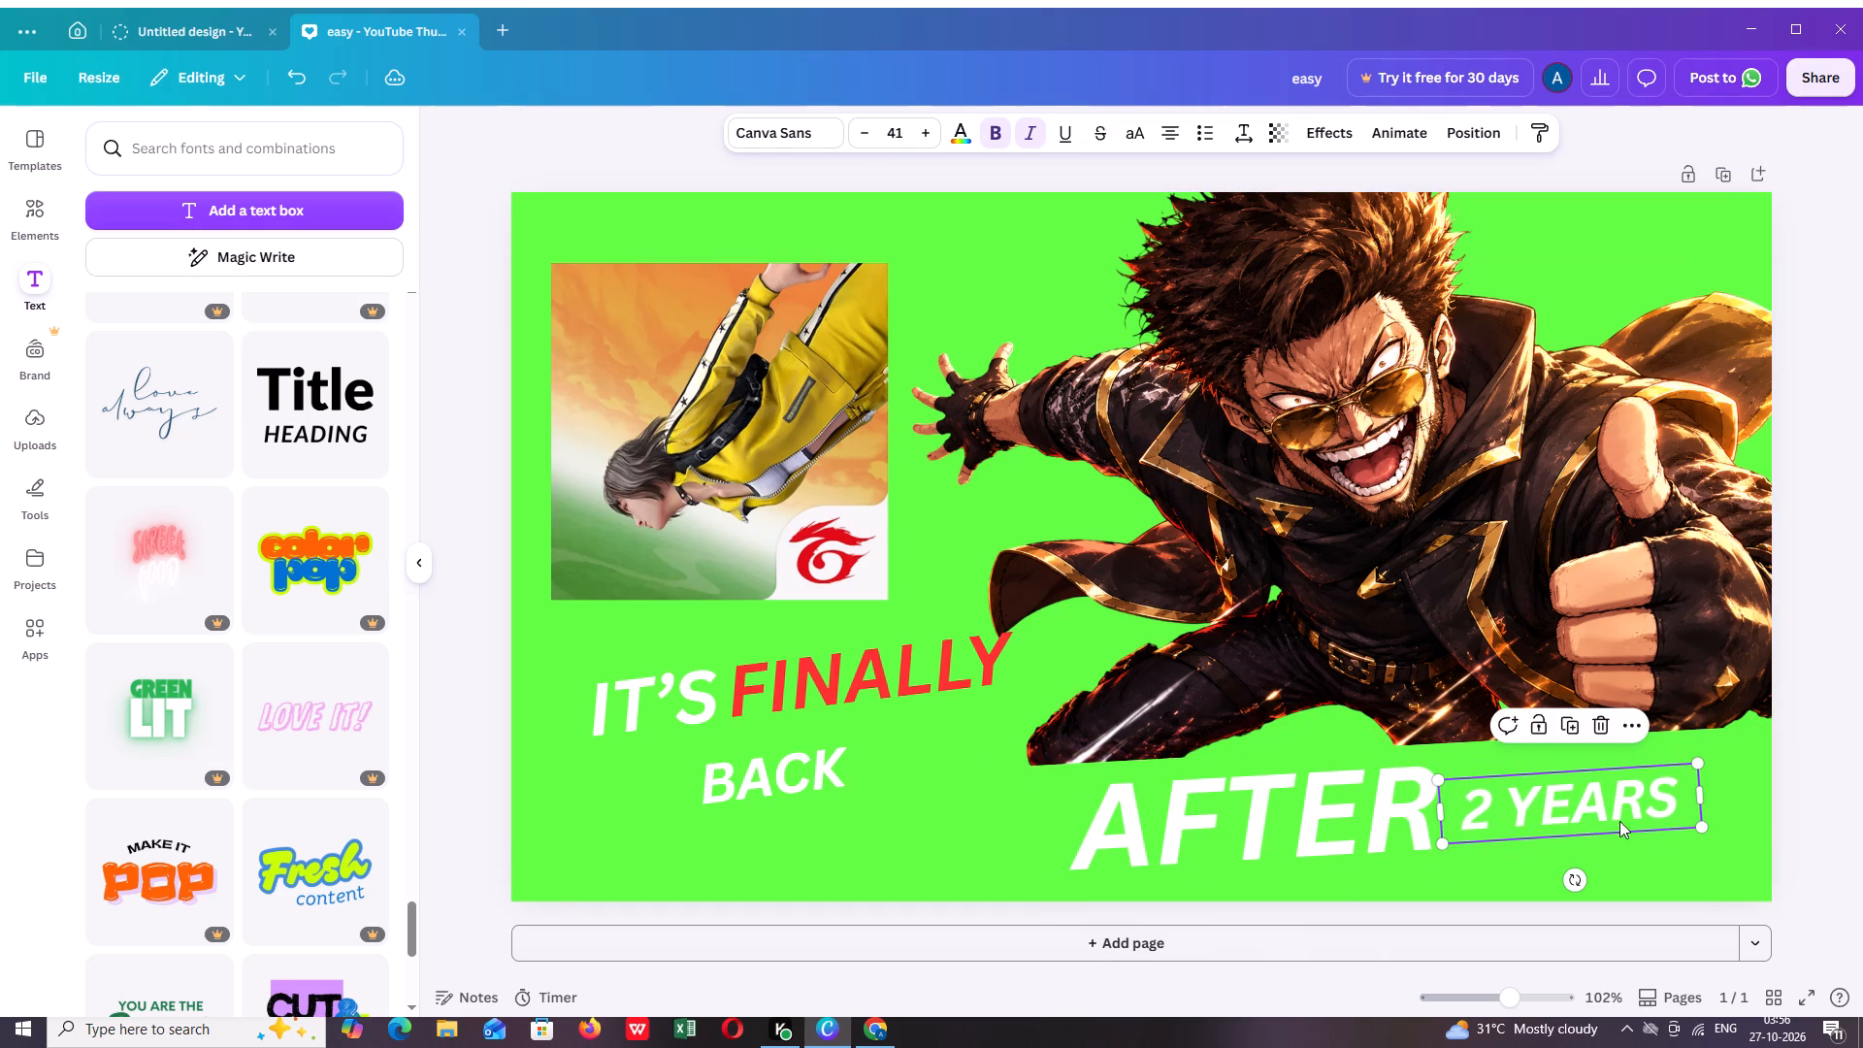
drag(1696, 825, 1825, 915)
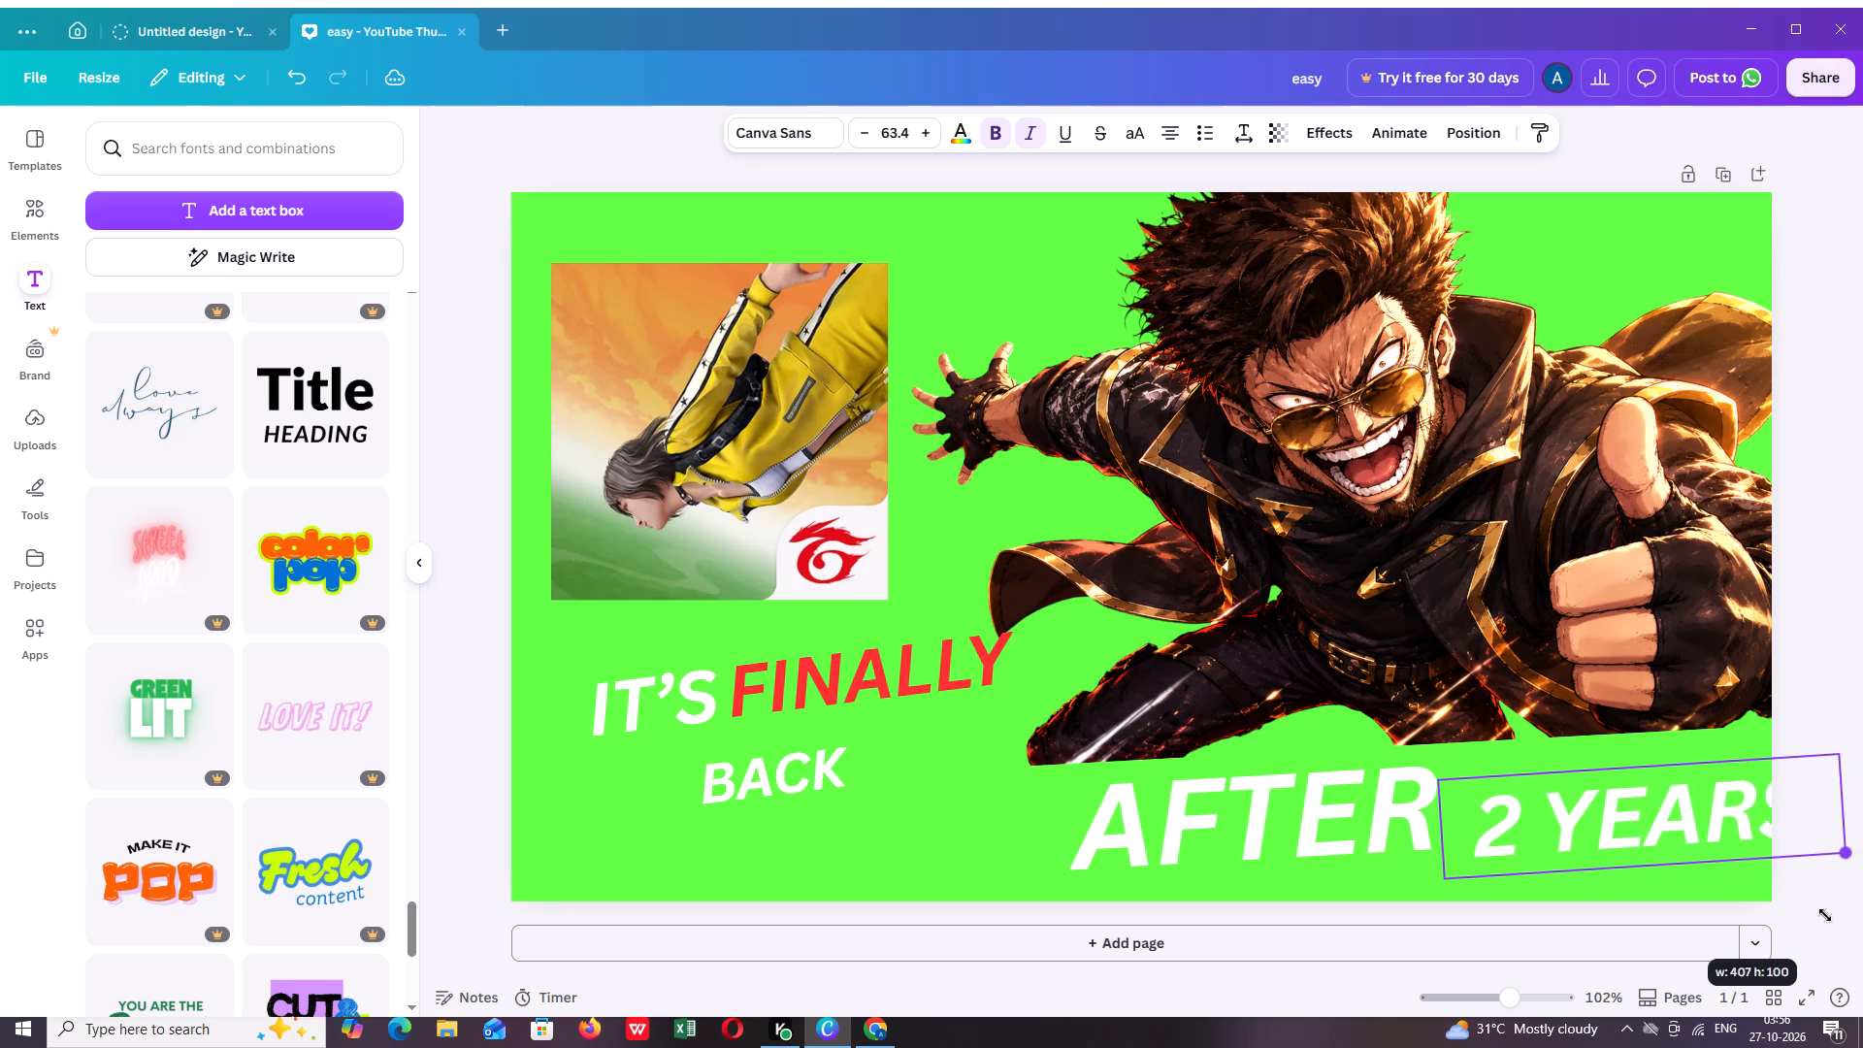
drag(1825, 915, 1762, 904)
Nudge "AFTER" up close under the Alok image and place "2 YEARS" below its right end, near the page's bottom edge.
drag(1205, 819, 1219, 810)
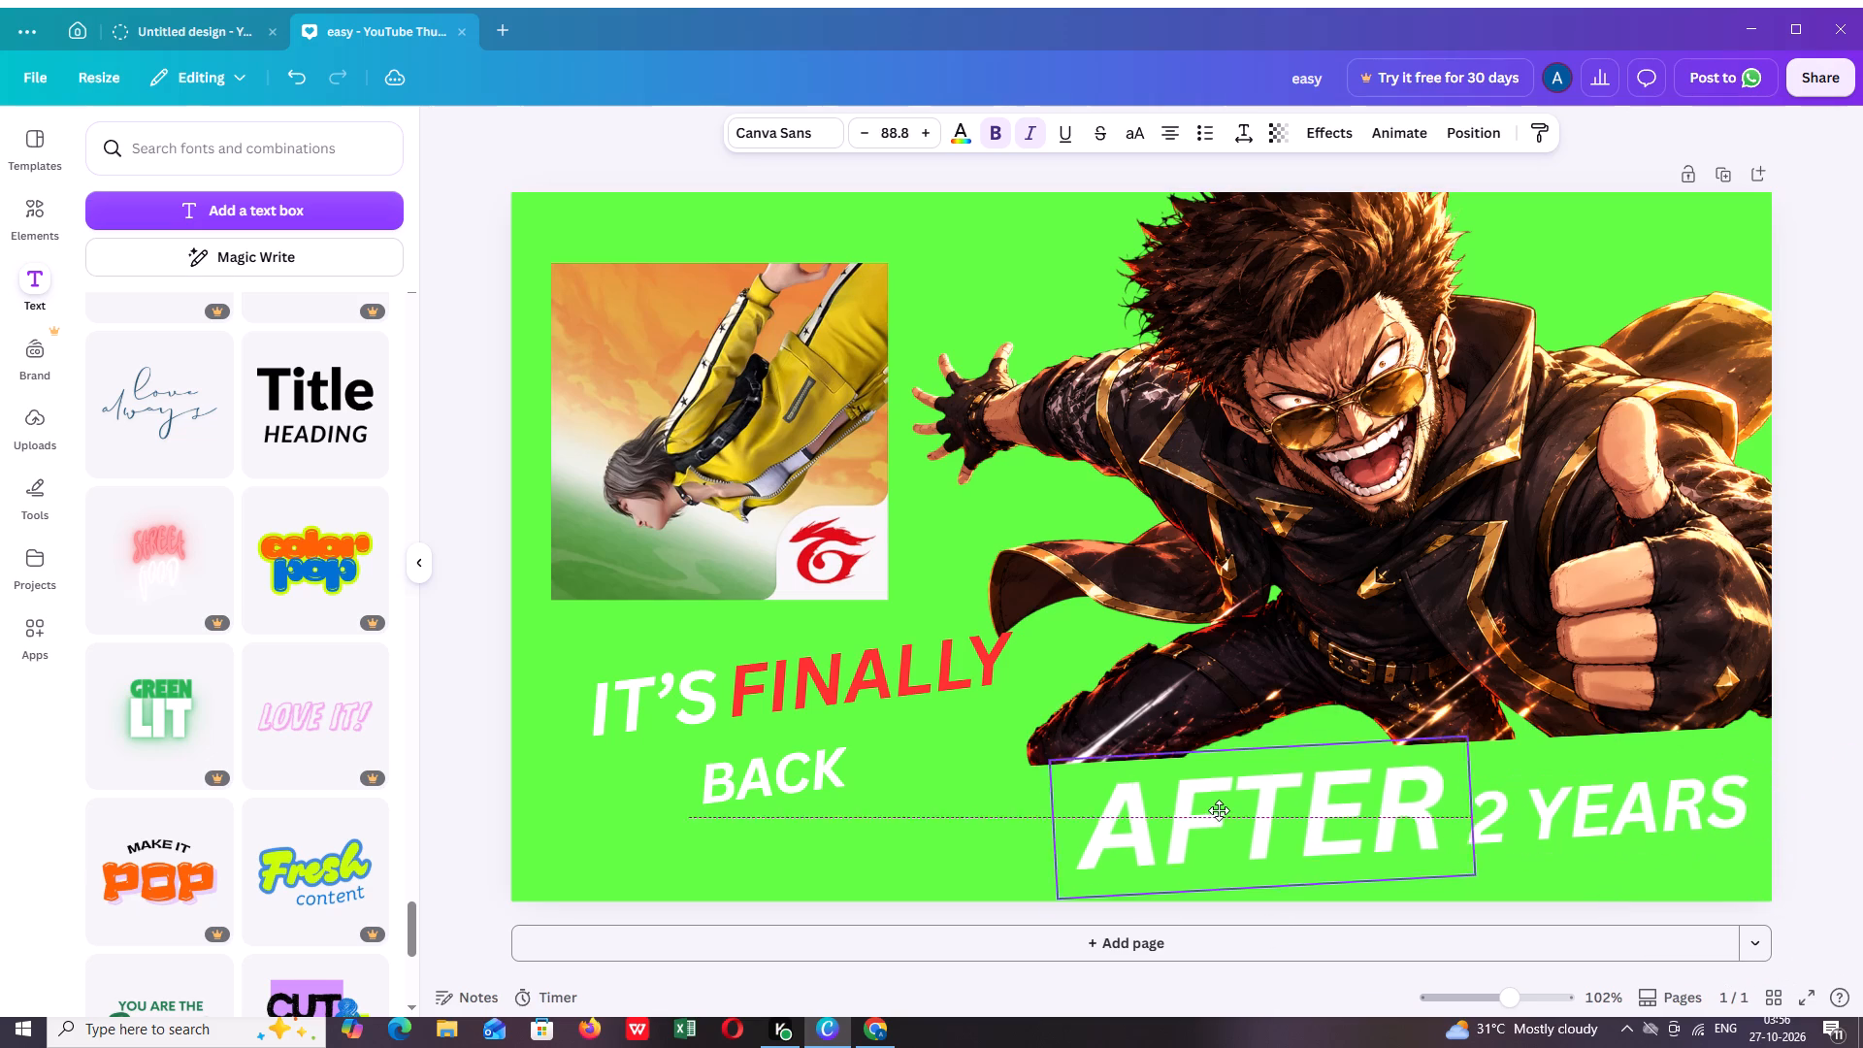
drag(1219, 810, 1222, 802)
click(1555, 799)
drag(1556, 799, 1525, 836)
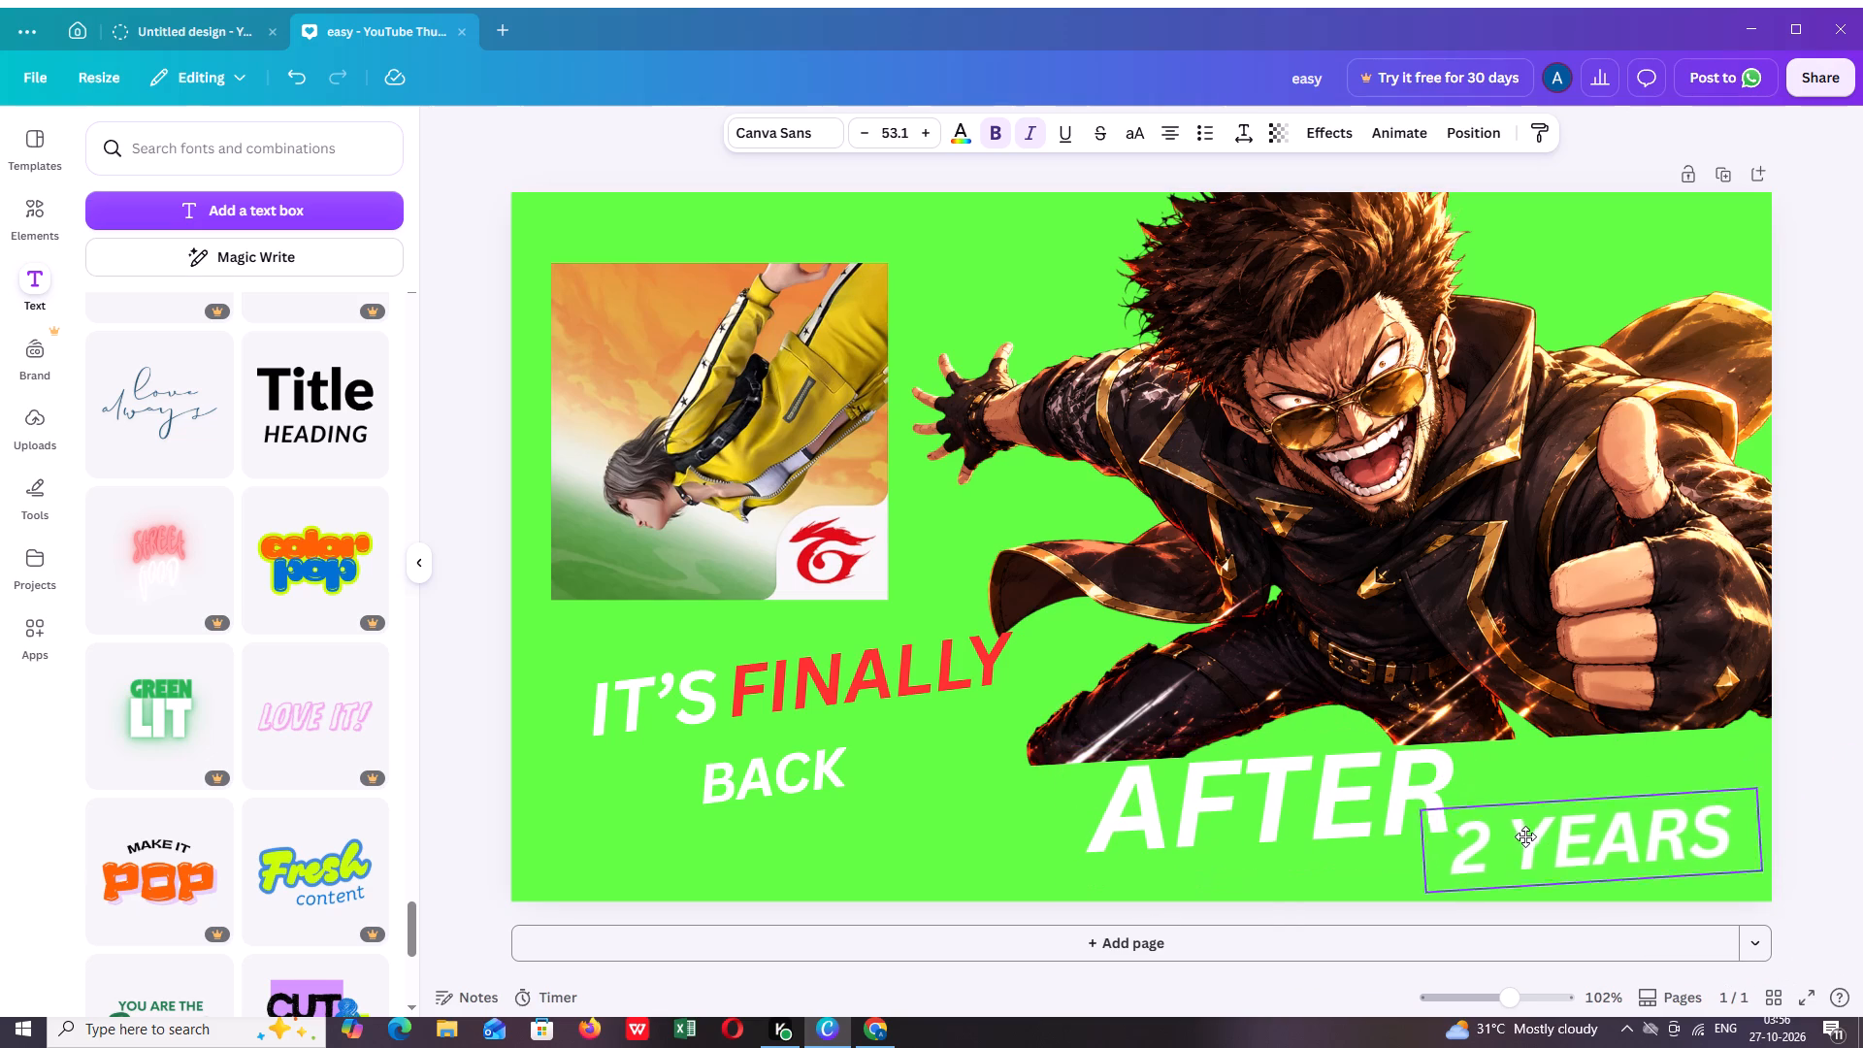
drag(1525, 836, 1488, 850)
click(1029, 848)
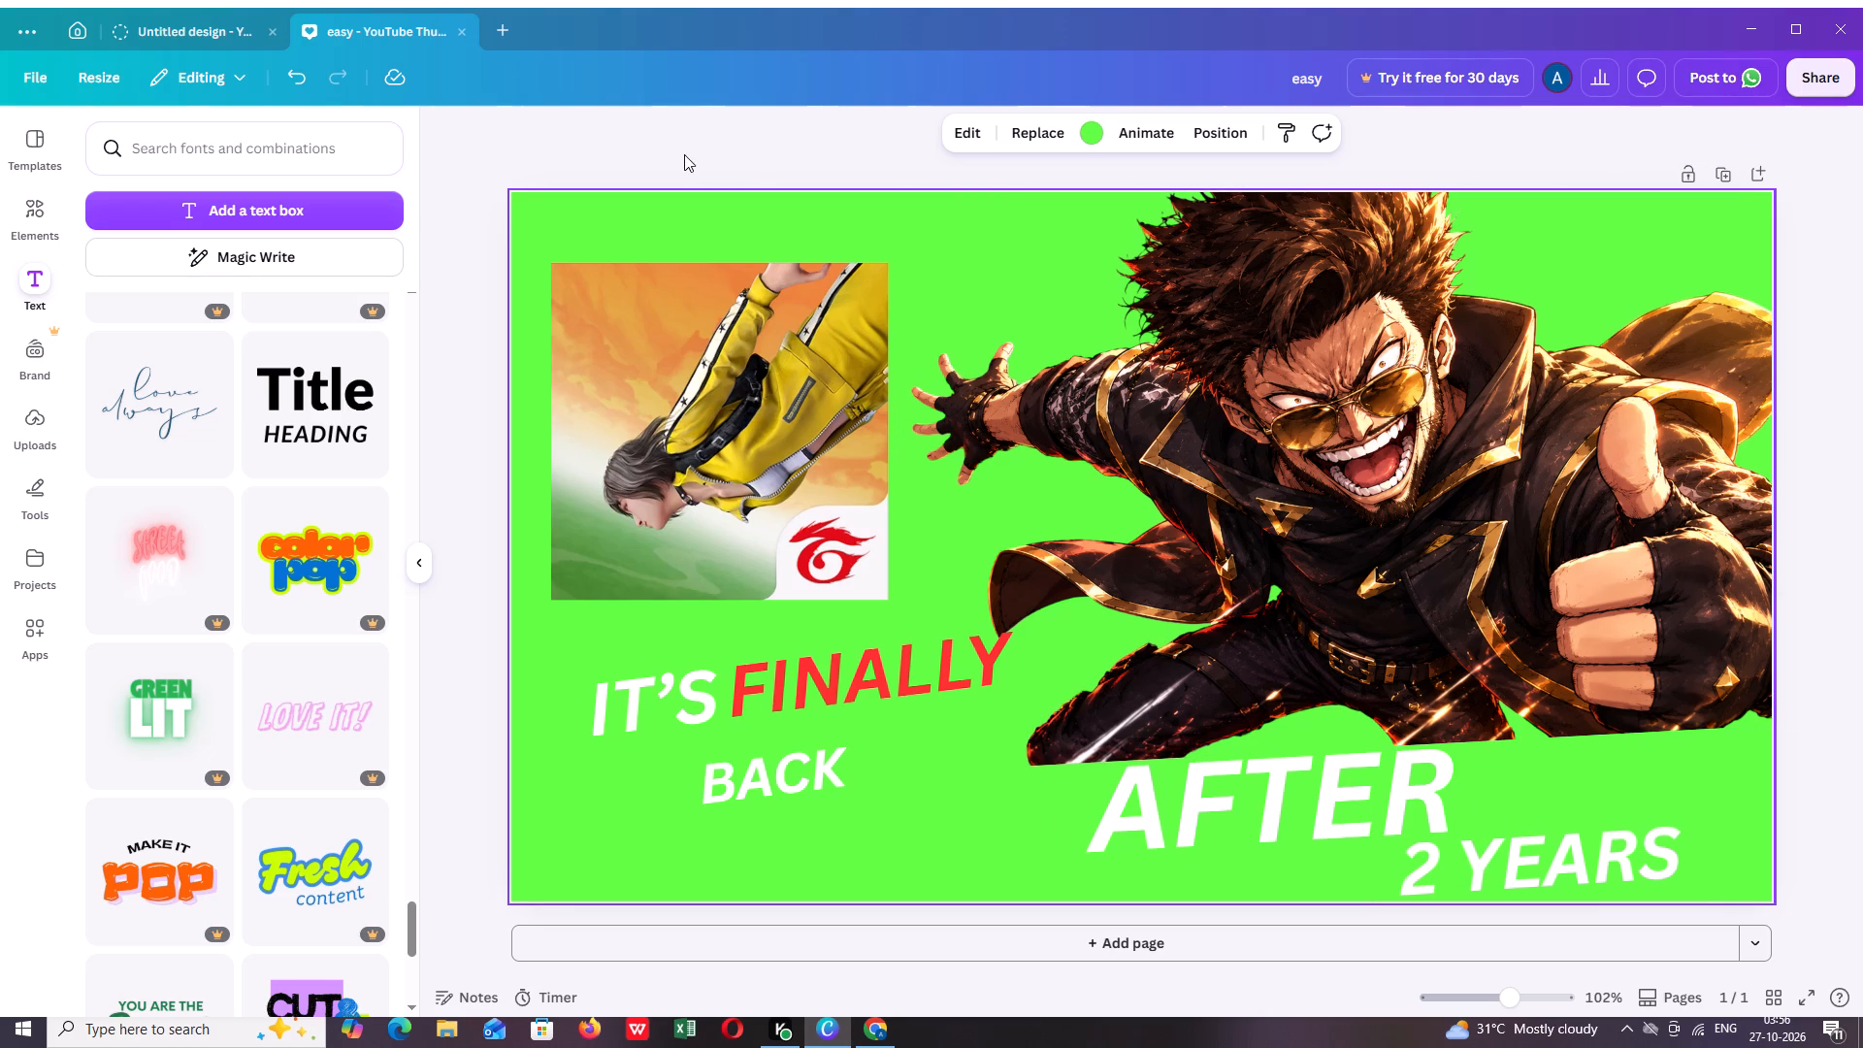
Download the thumbnail as a high-quality PNG and save it in Downloads as easy2.
click(1814, 79)
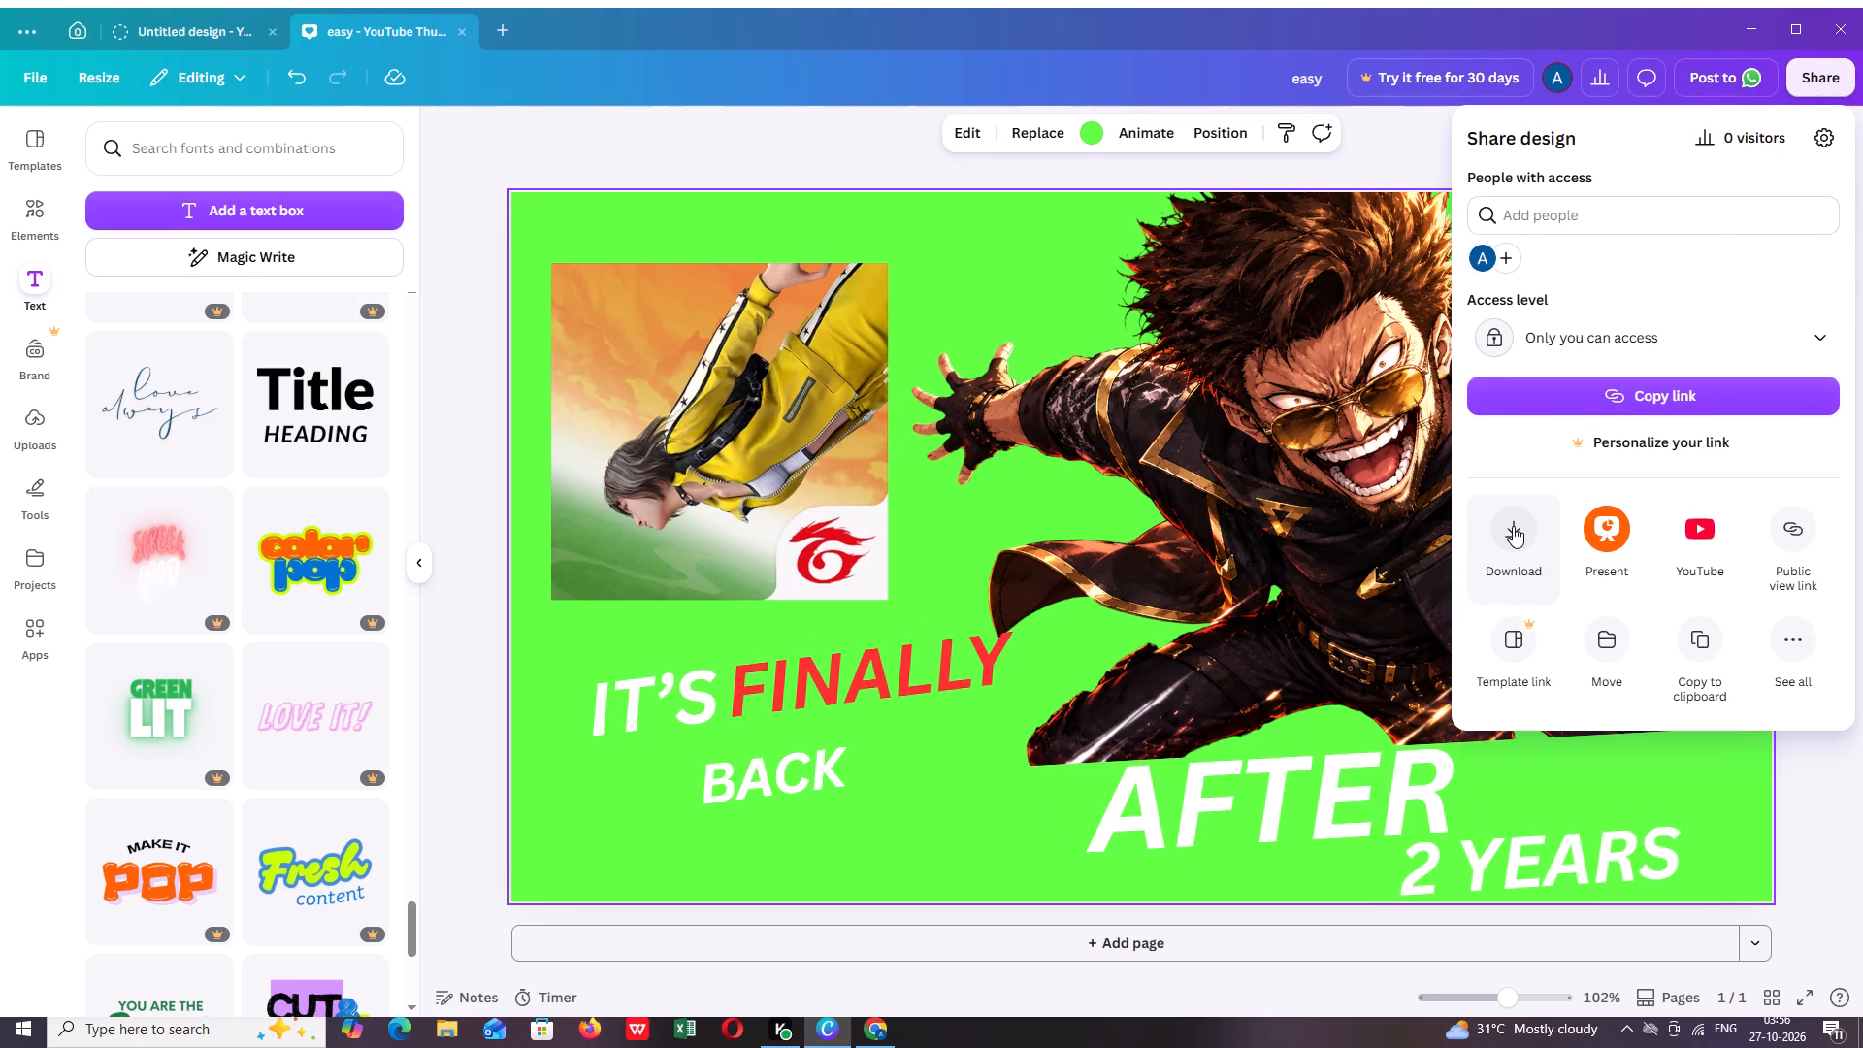
click(1513, 526)
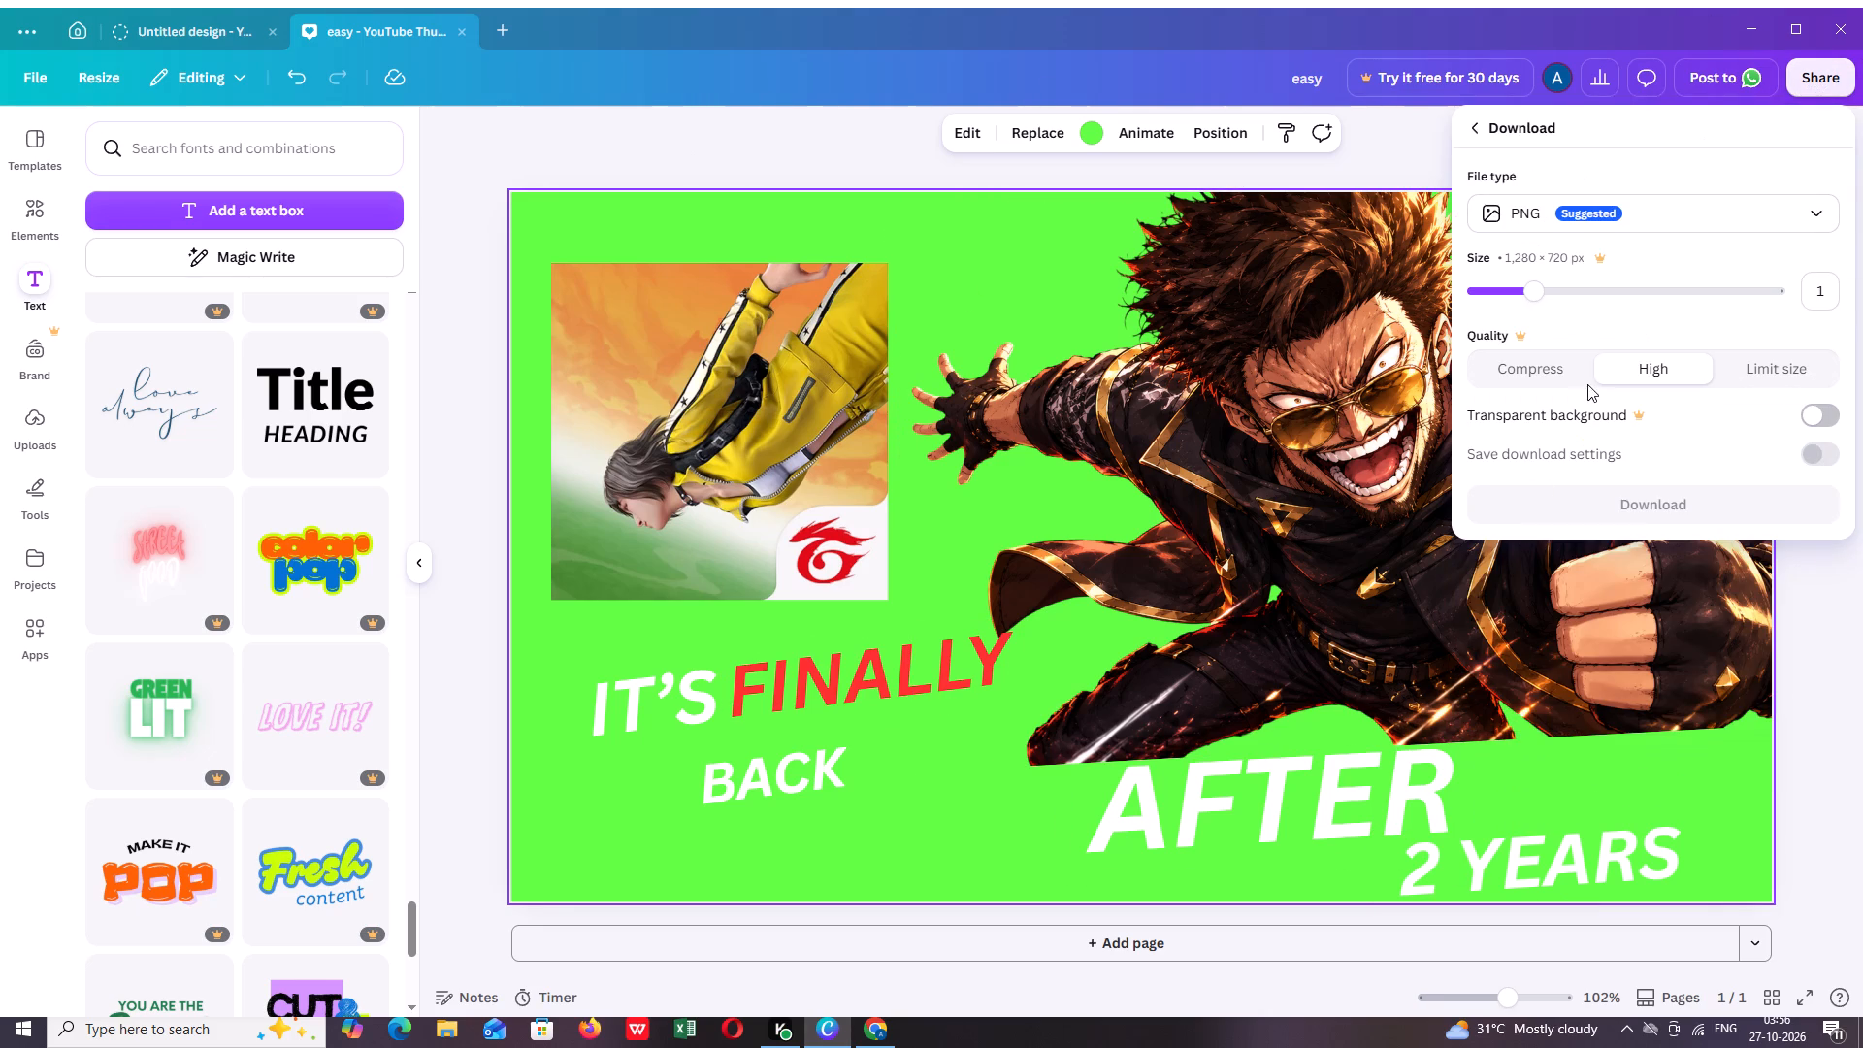
click(1639, 503)
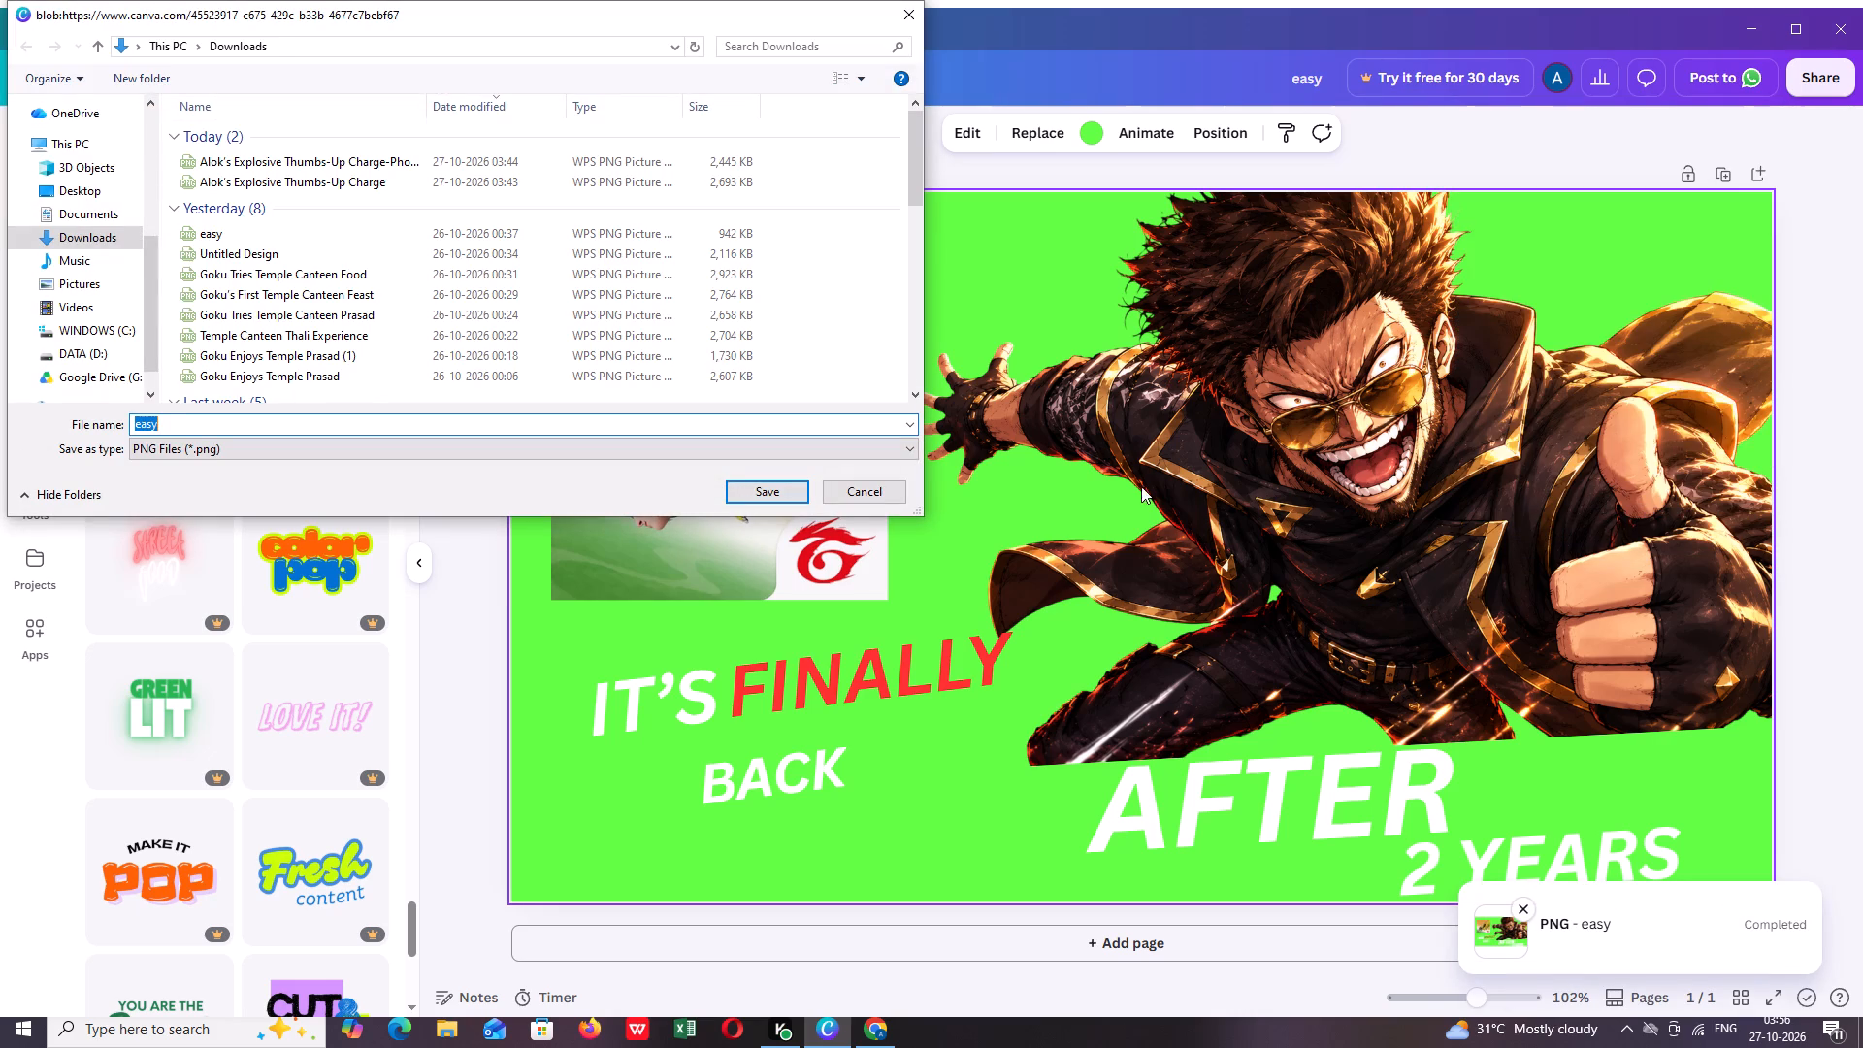
click(268, 419)
key(2)
click(770, 492)
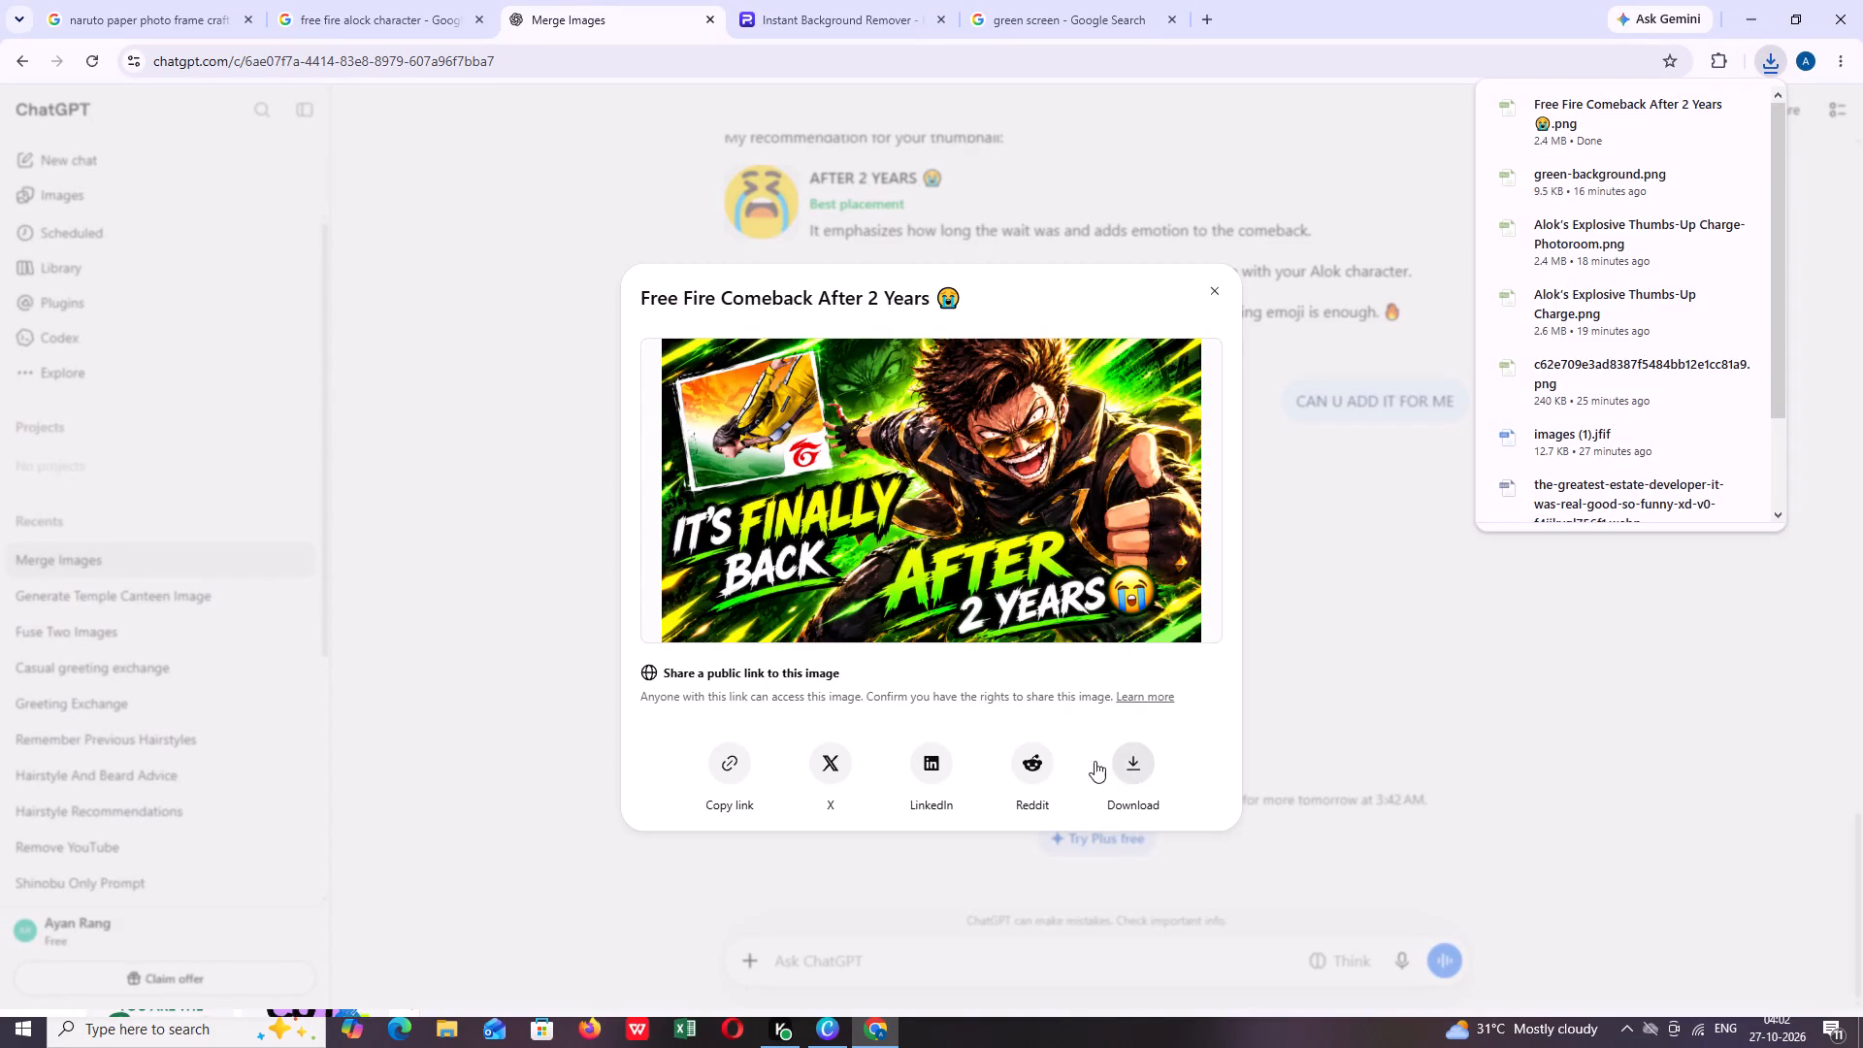
Switch to Canva and delete the Alok character and the Free Fire picture from the "easy" thumbnail design.
click(831, 1028)
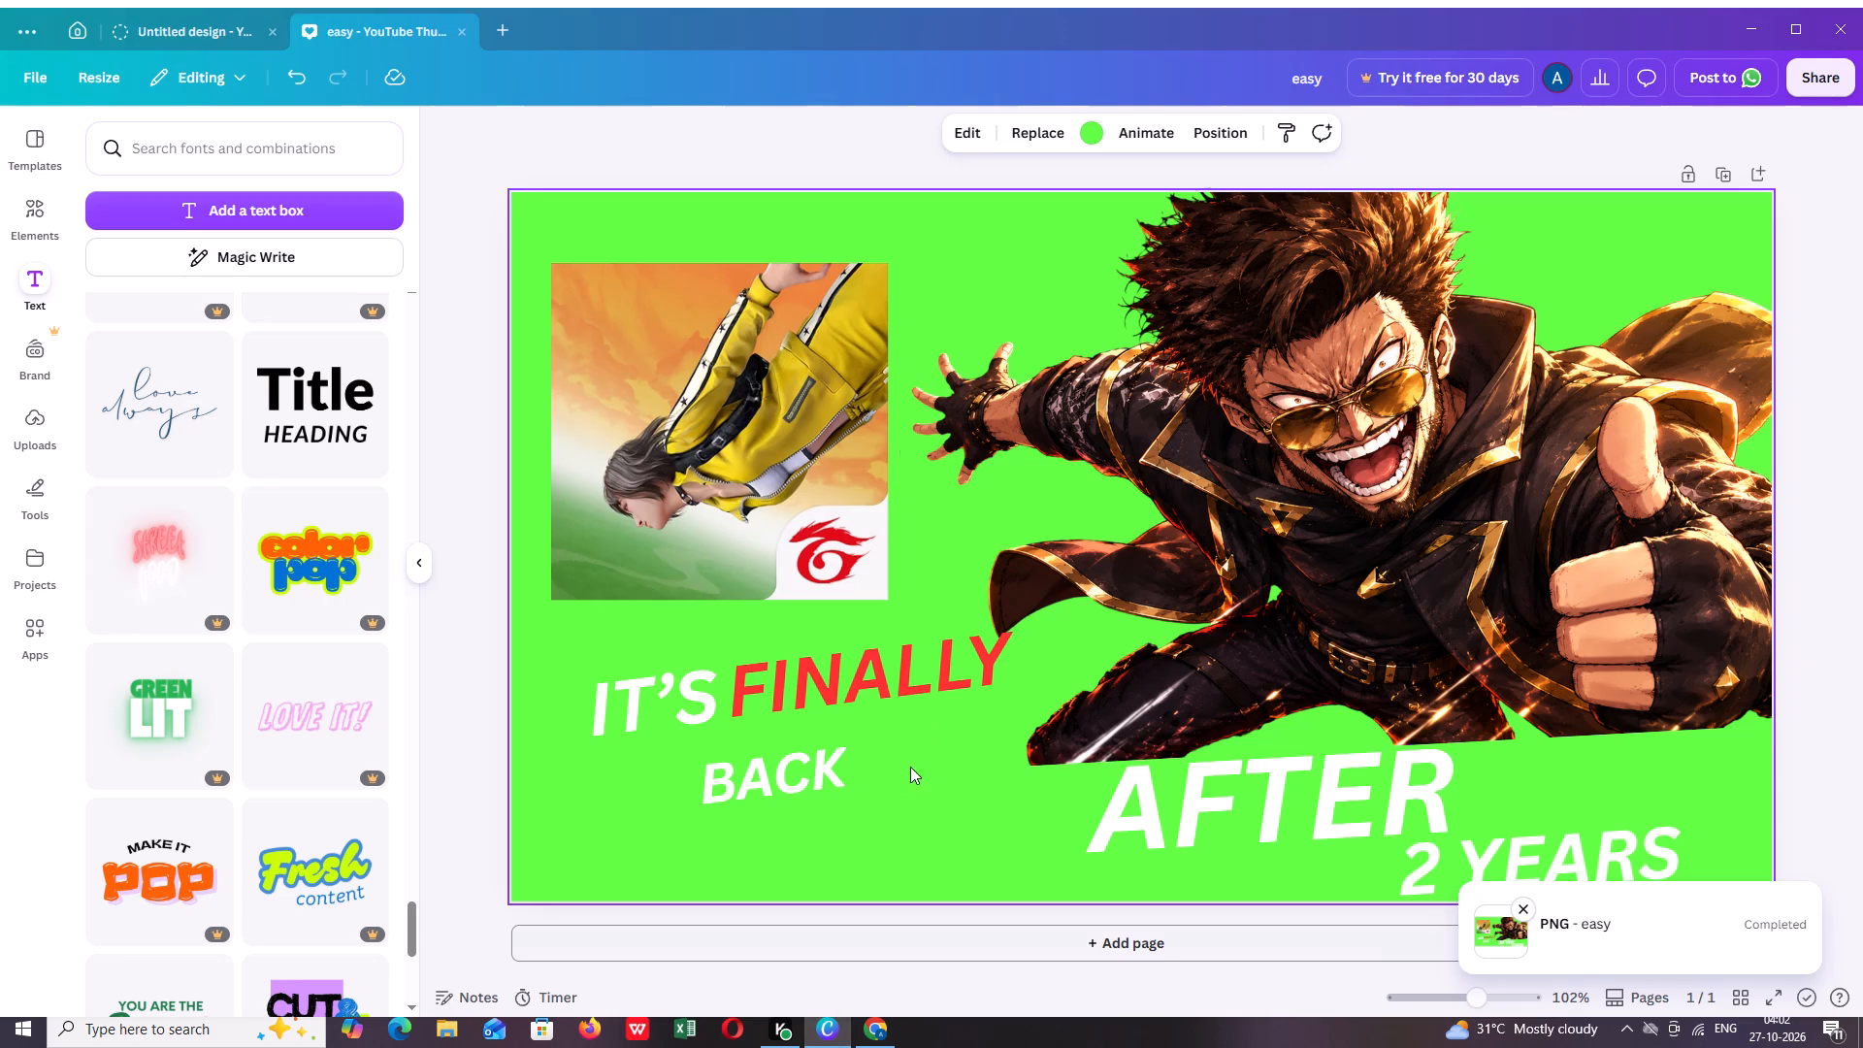
click(512, 20)
click(920, 150)
click(1713, 228)
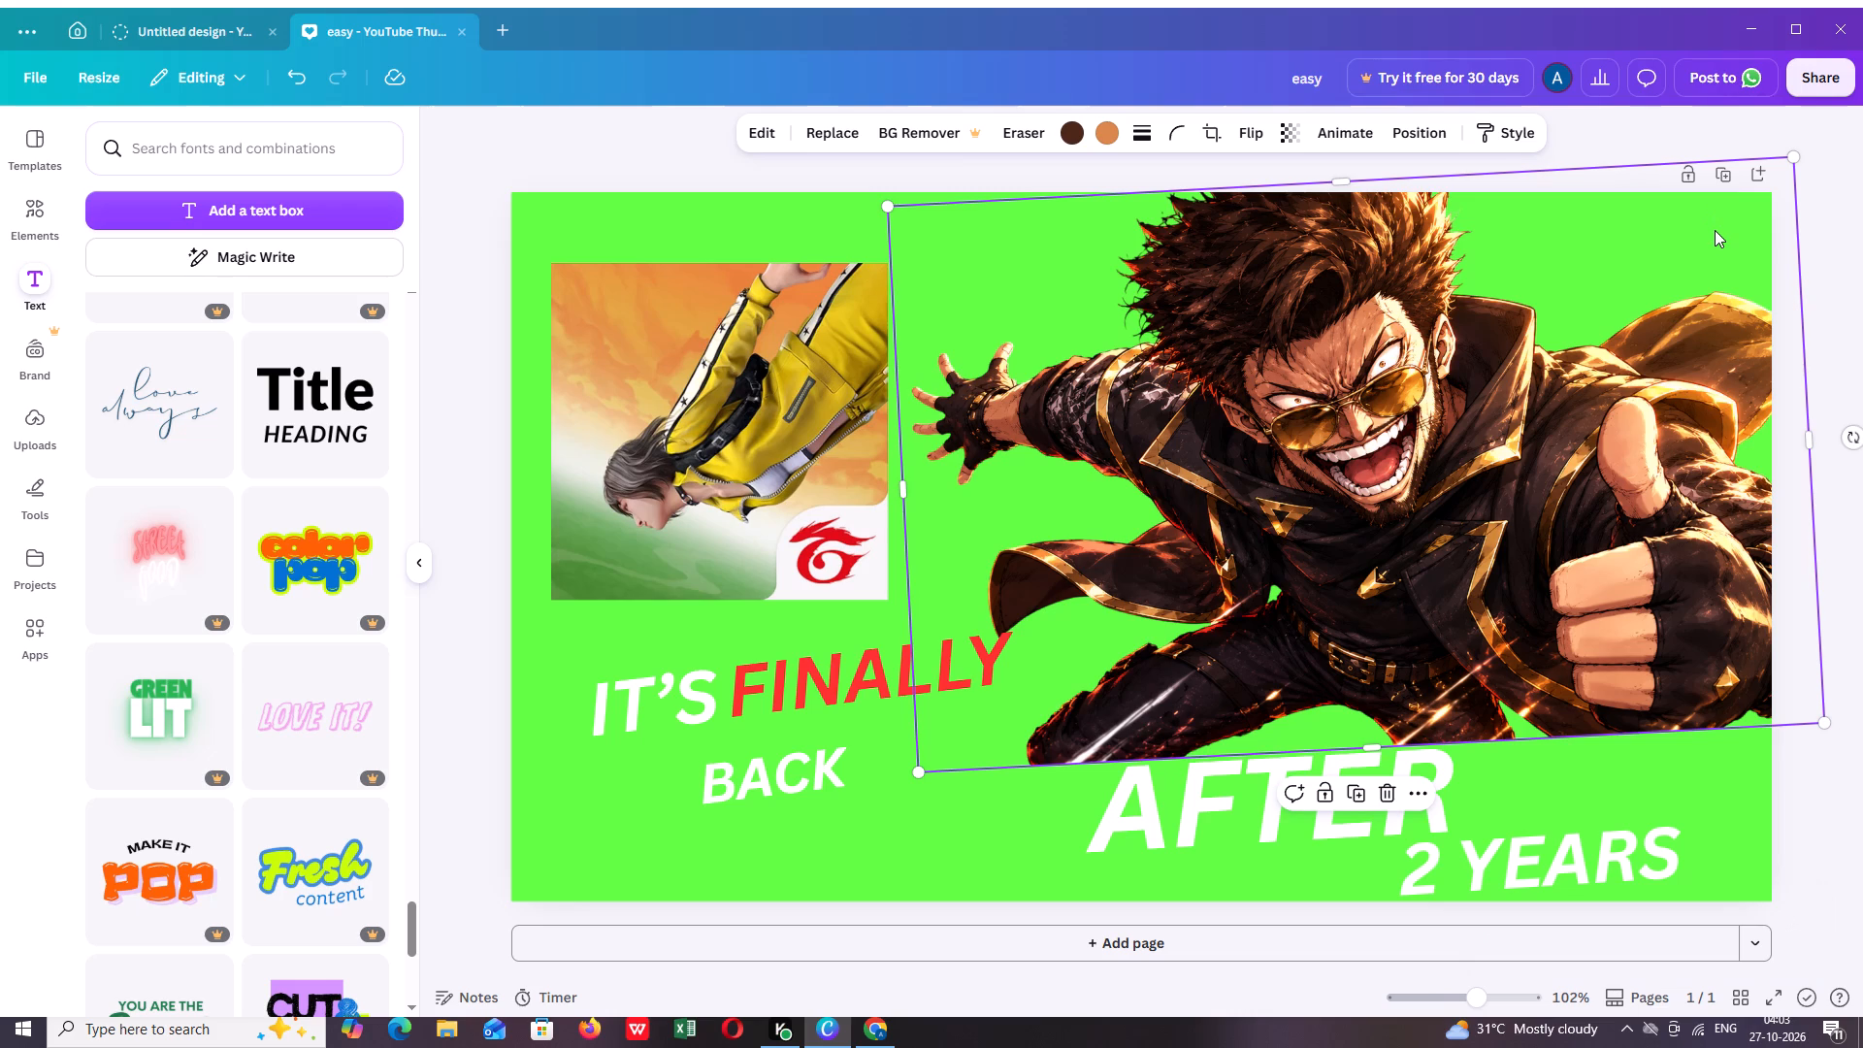
key(Delete)
click(872, 464)
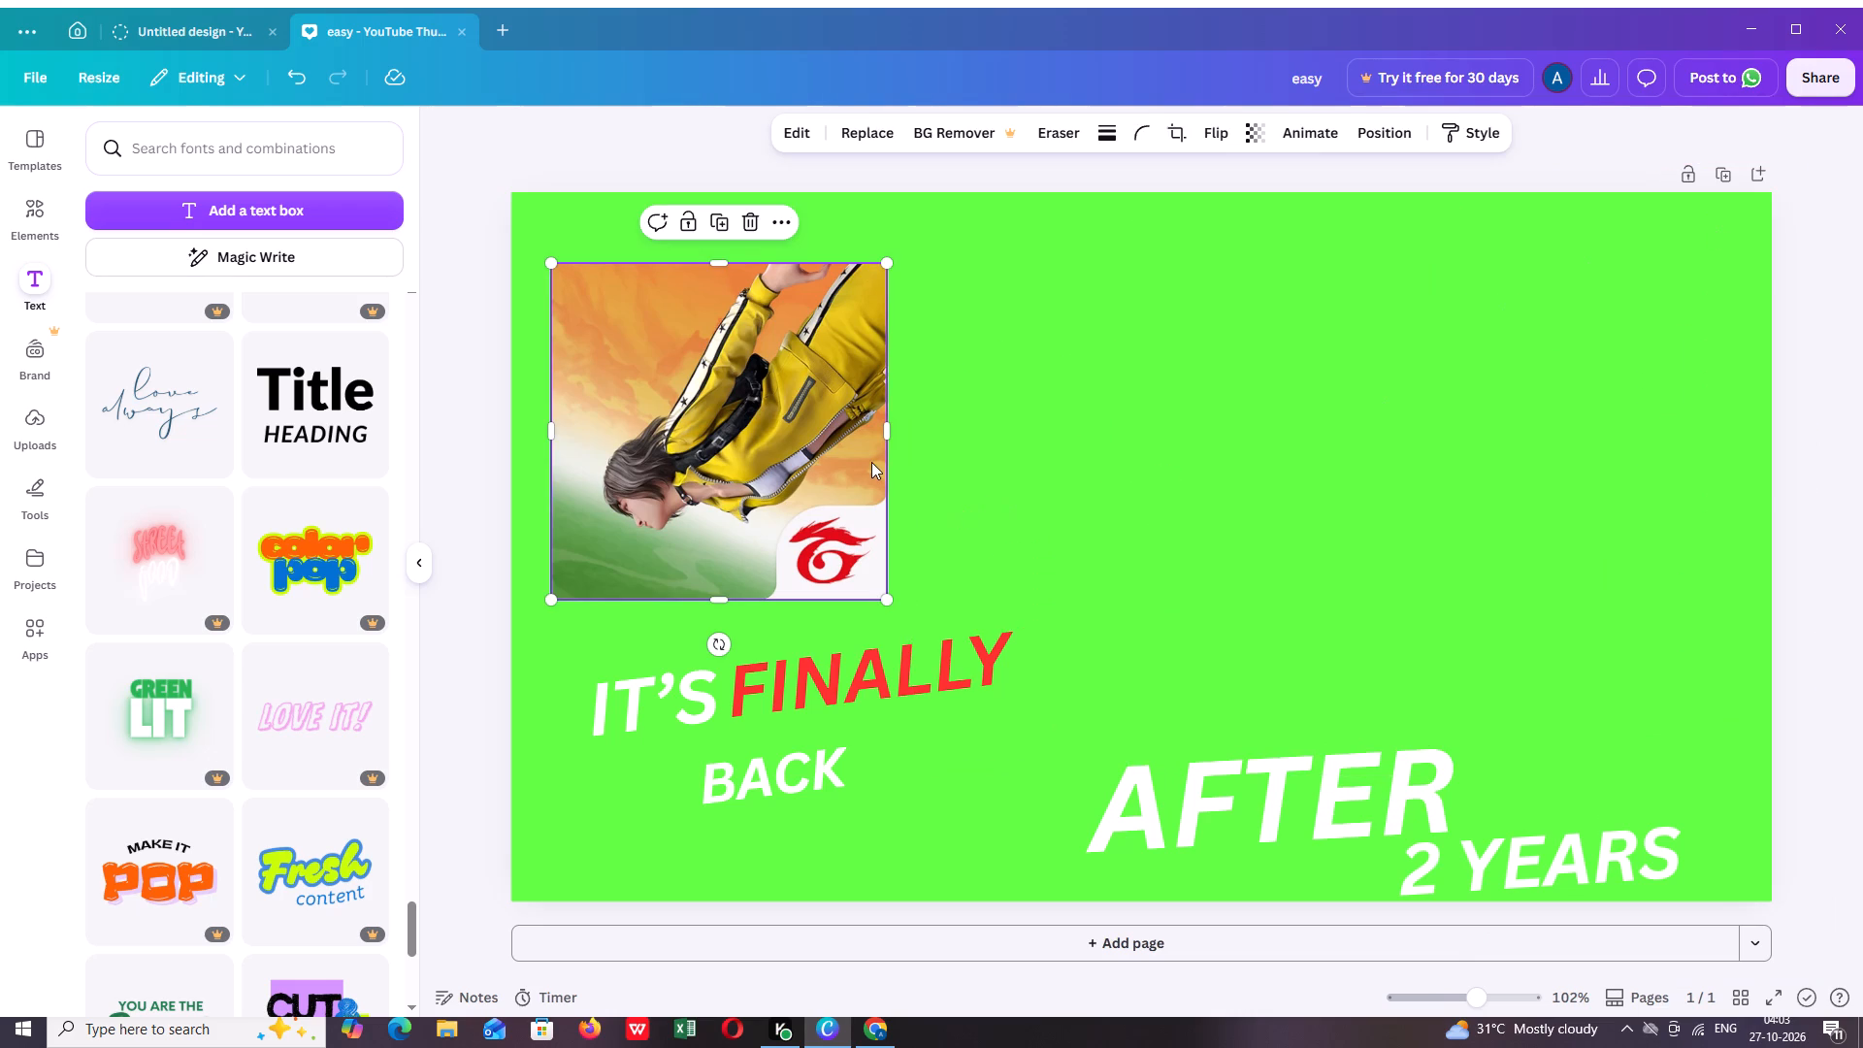
key(Delete)
Delete all the text elements and the green background, leaving a blank page.
scroll(869, 461, up, 1)
click(799, 673)
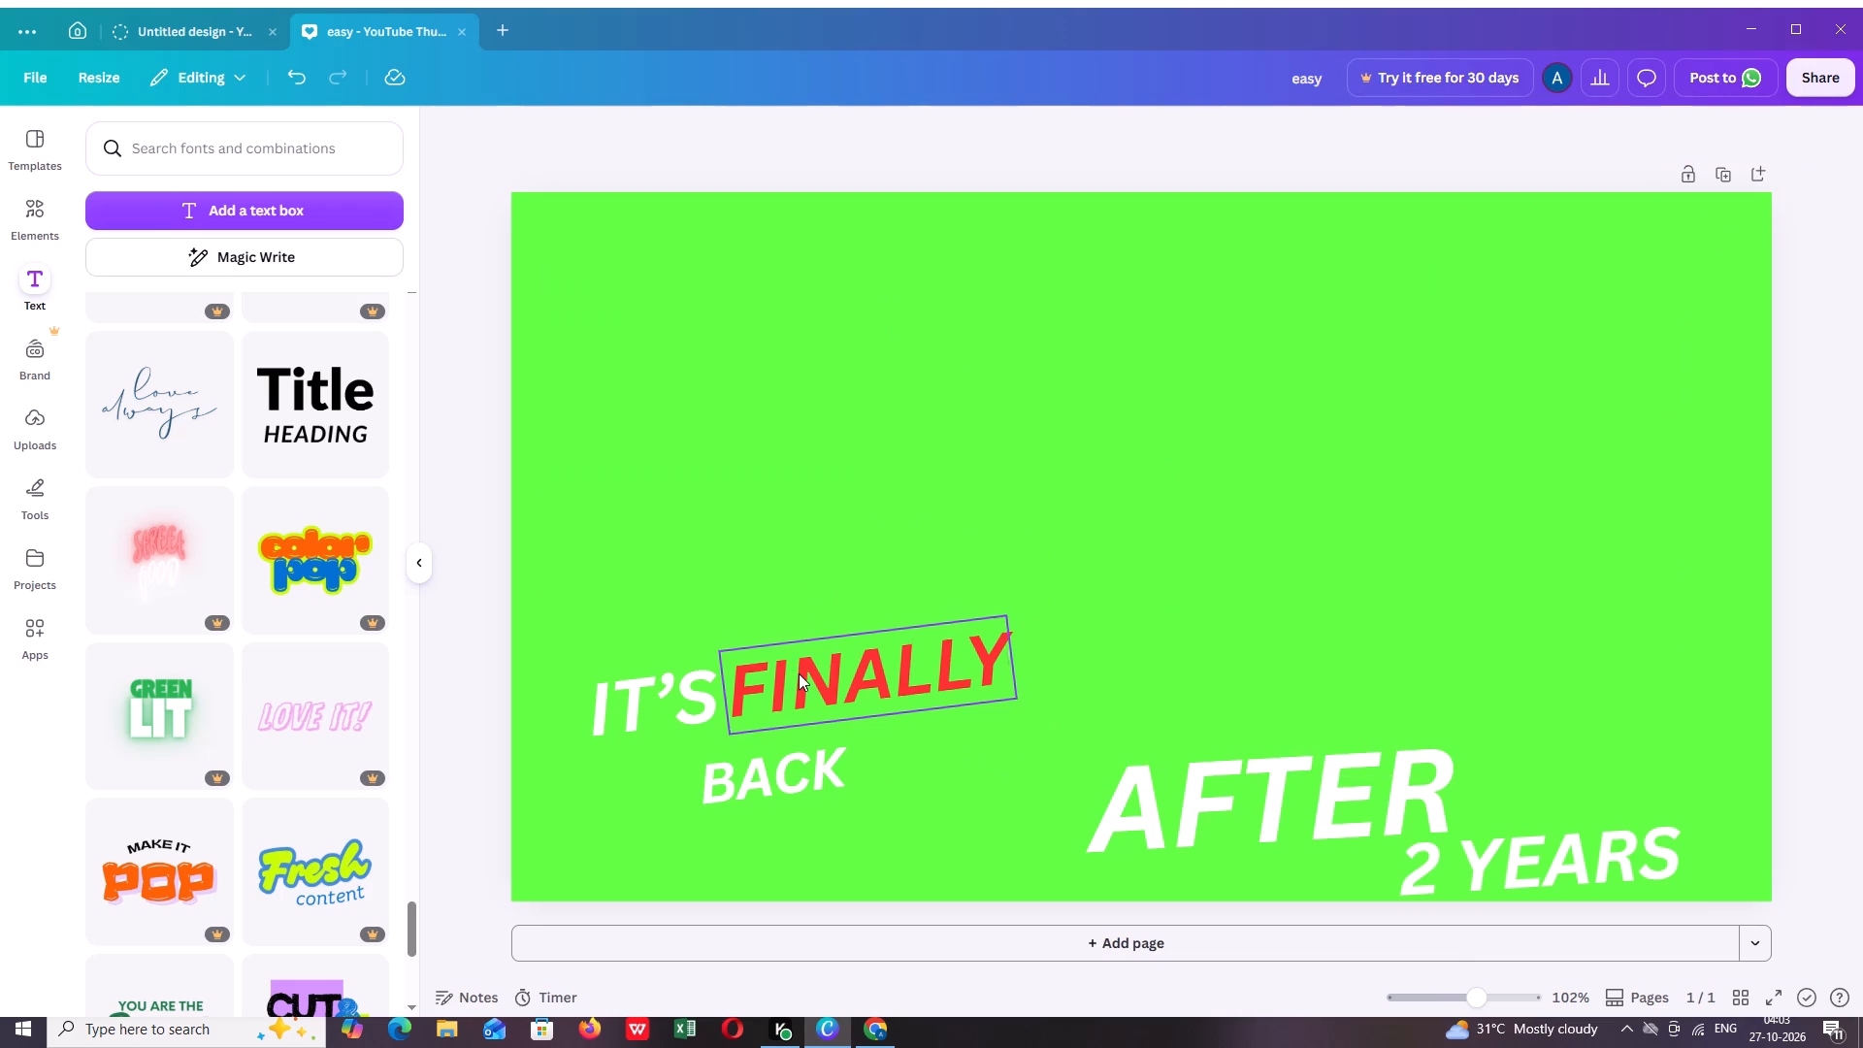
drag(616, 426, 1757, 816)
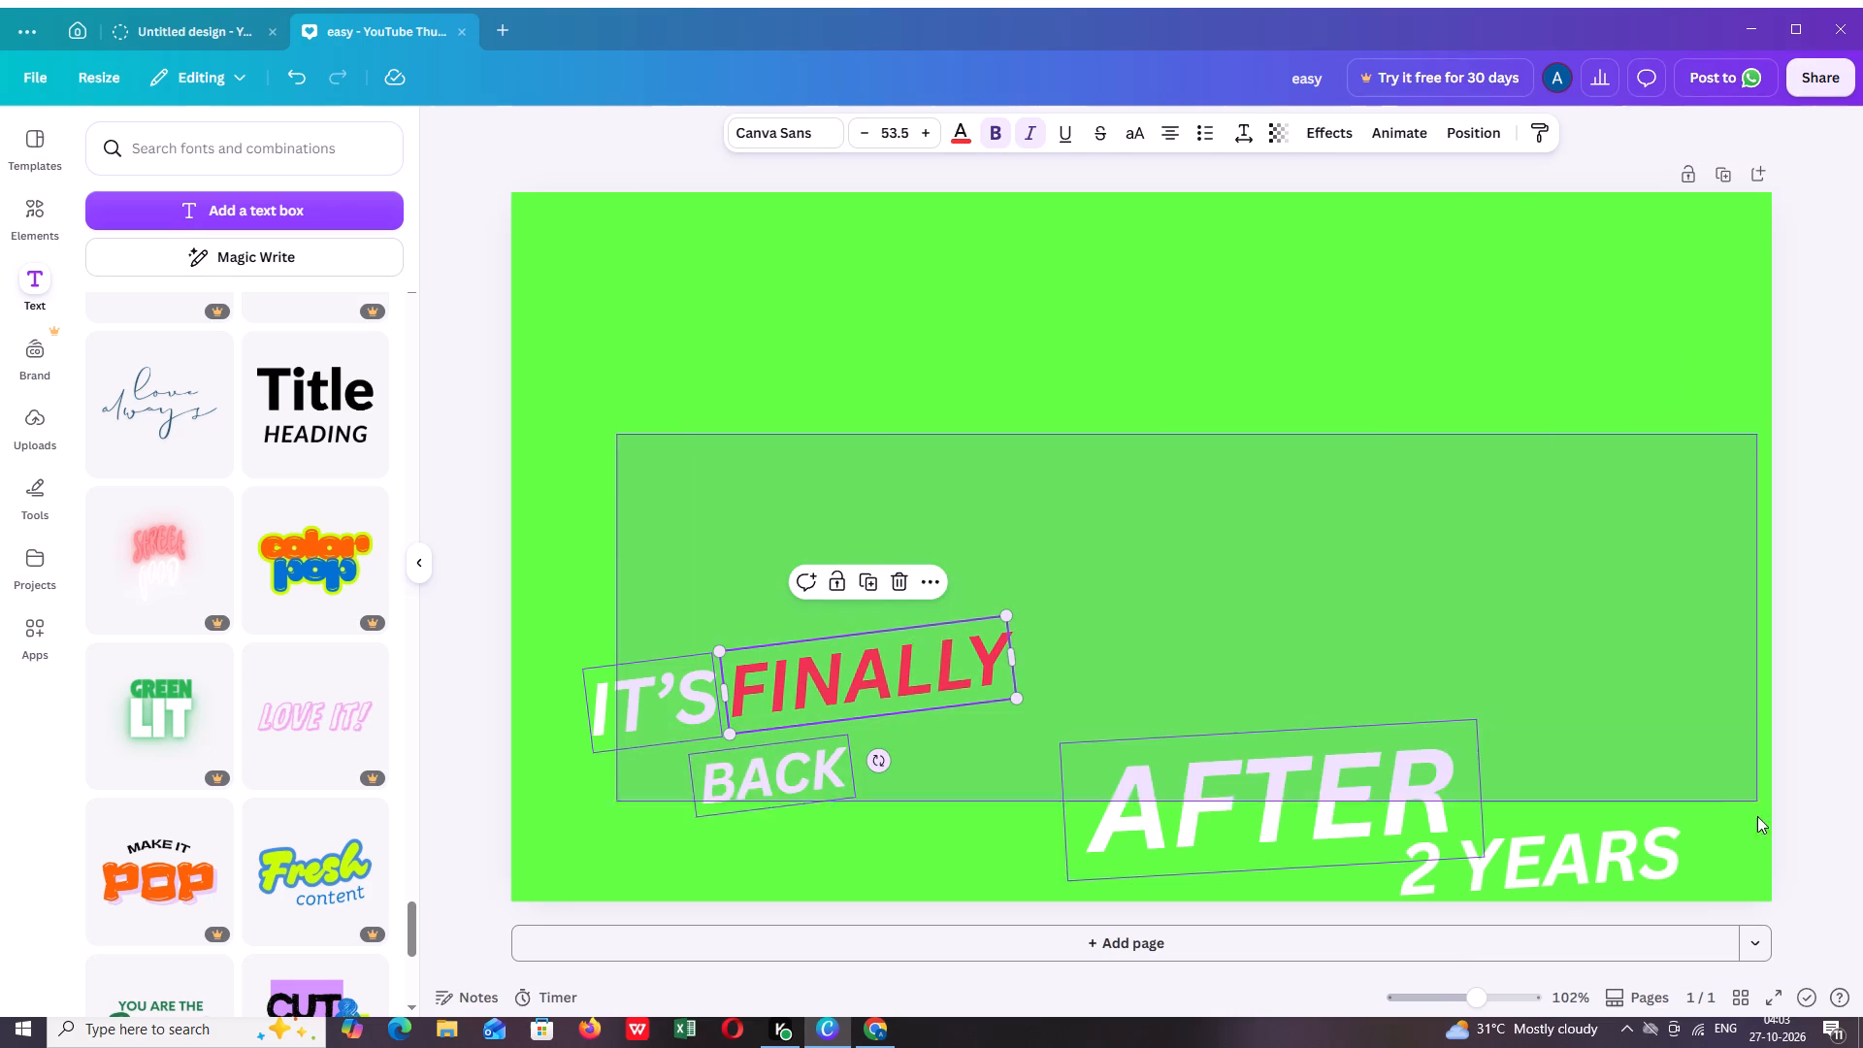
drag(1757, 816, 1764, 896)
key(Delete)
click(1631, 887)
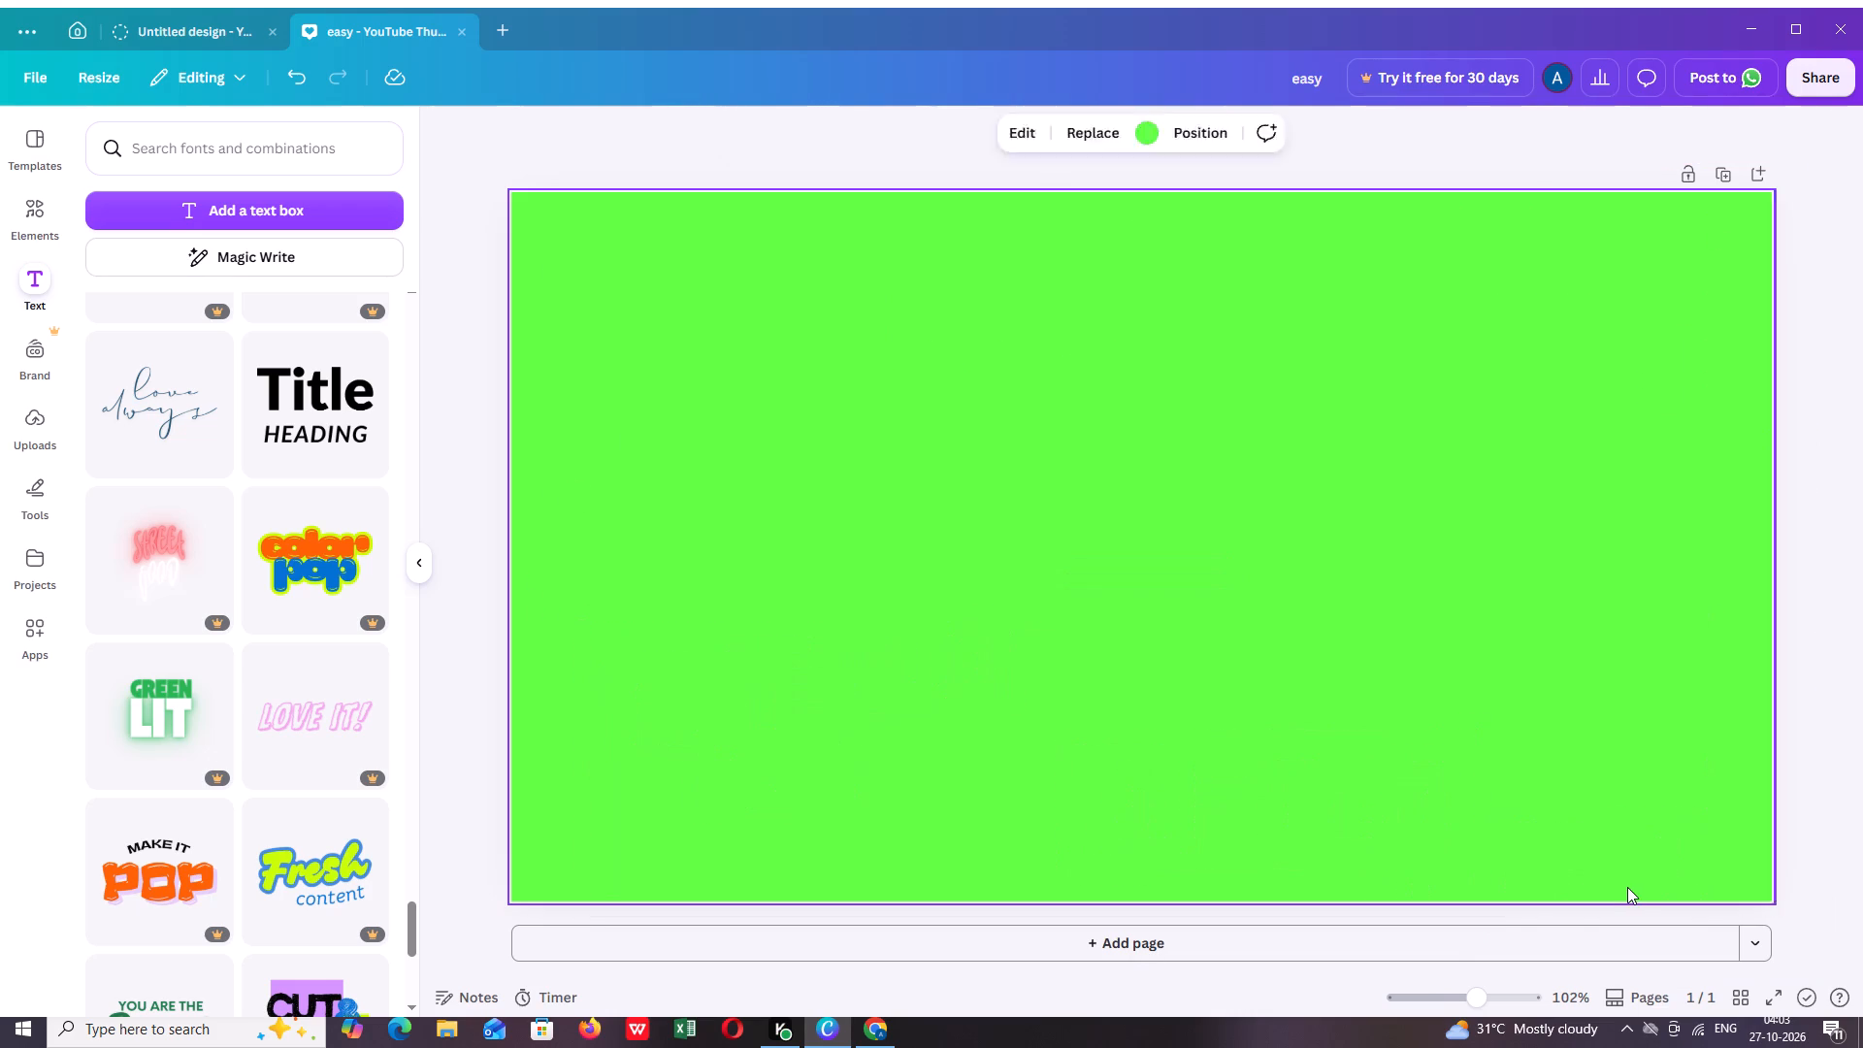
key(Delete)
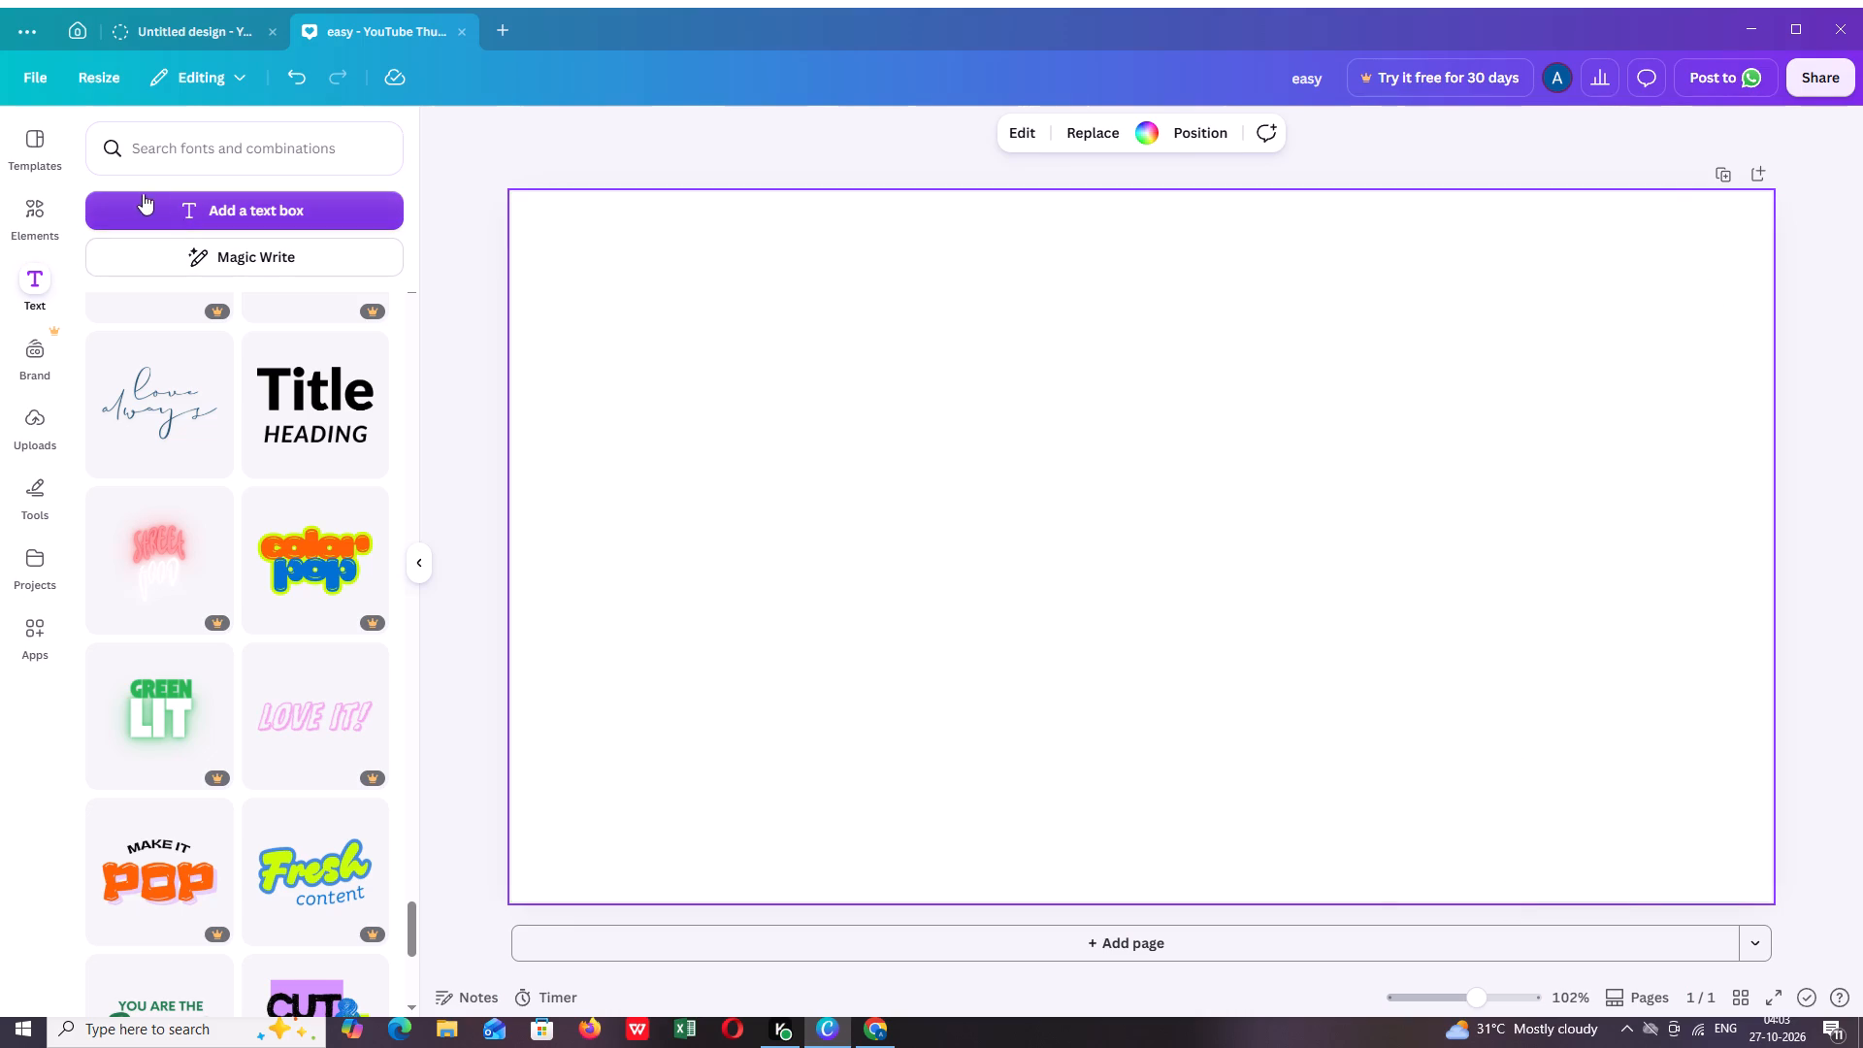
Upload the "Free Fire Comeback After 2 Years" PNG from the Downloads folder.
click(37, 414)
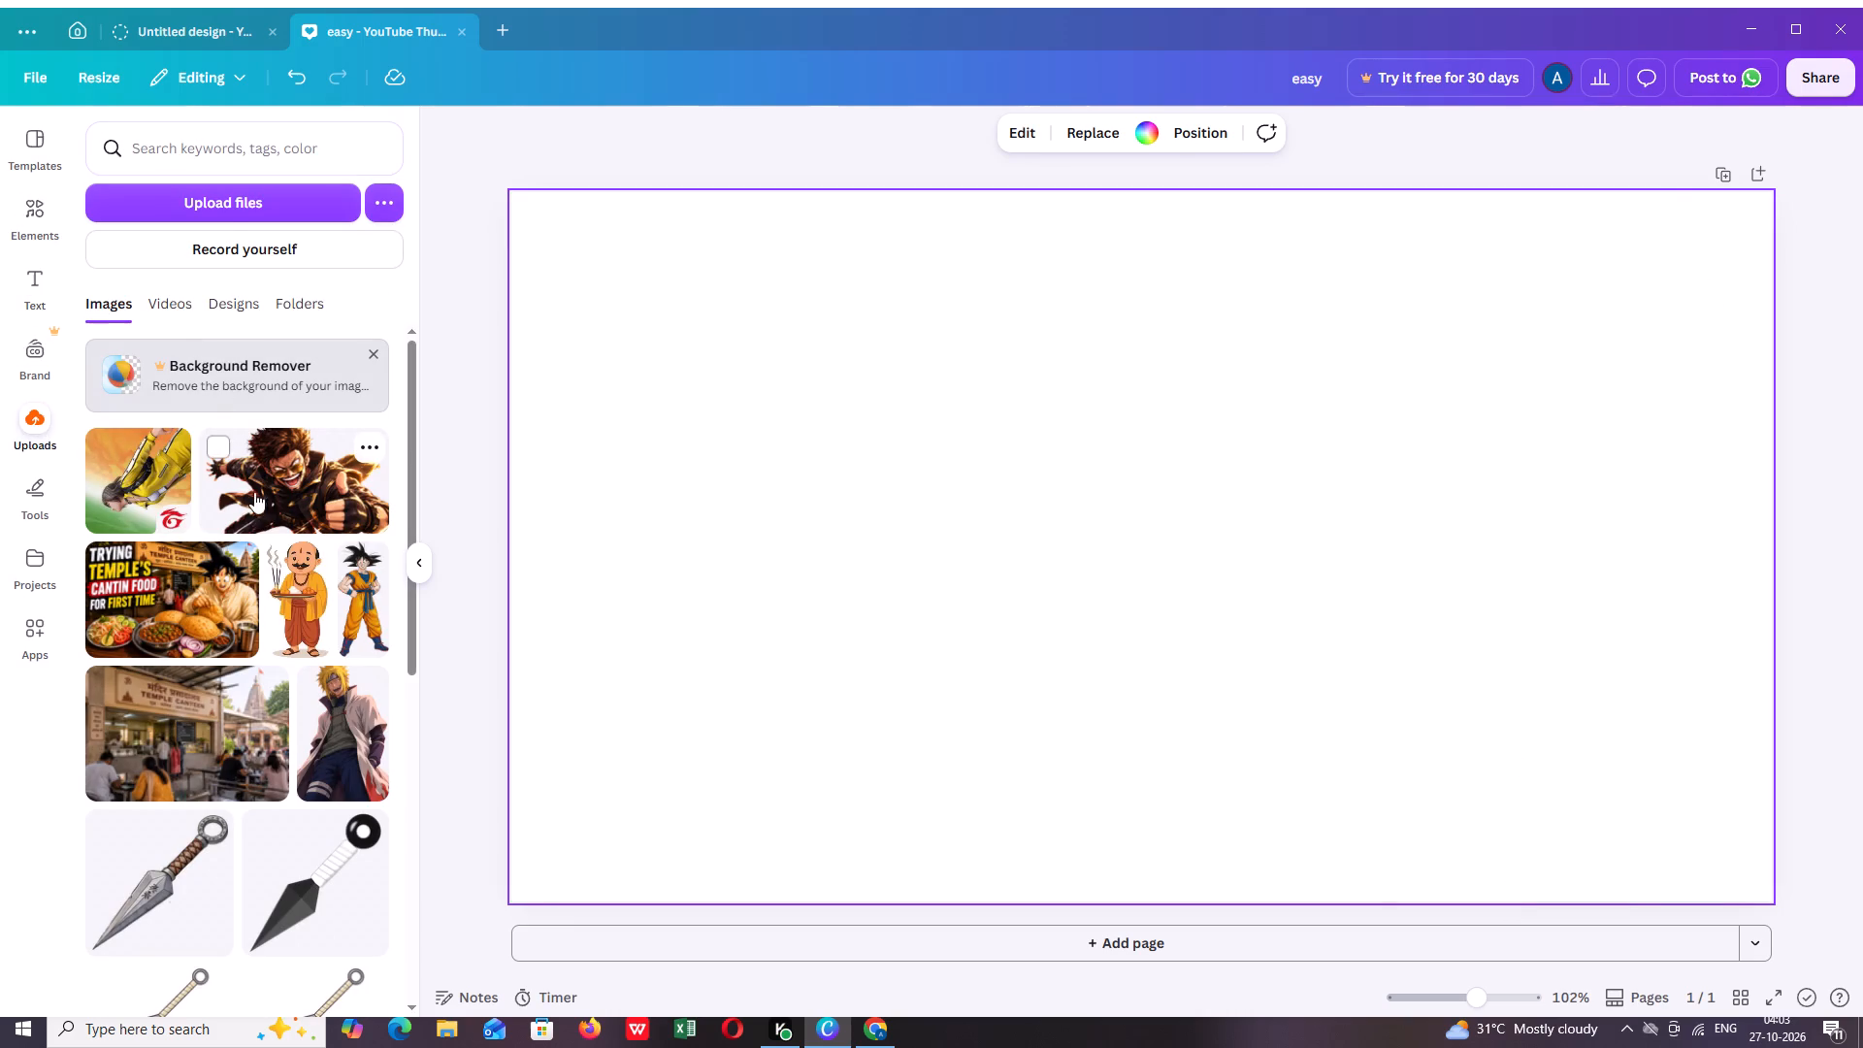
click(221, 208)
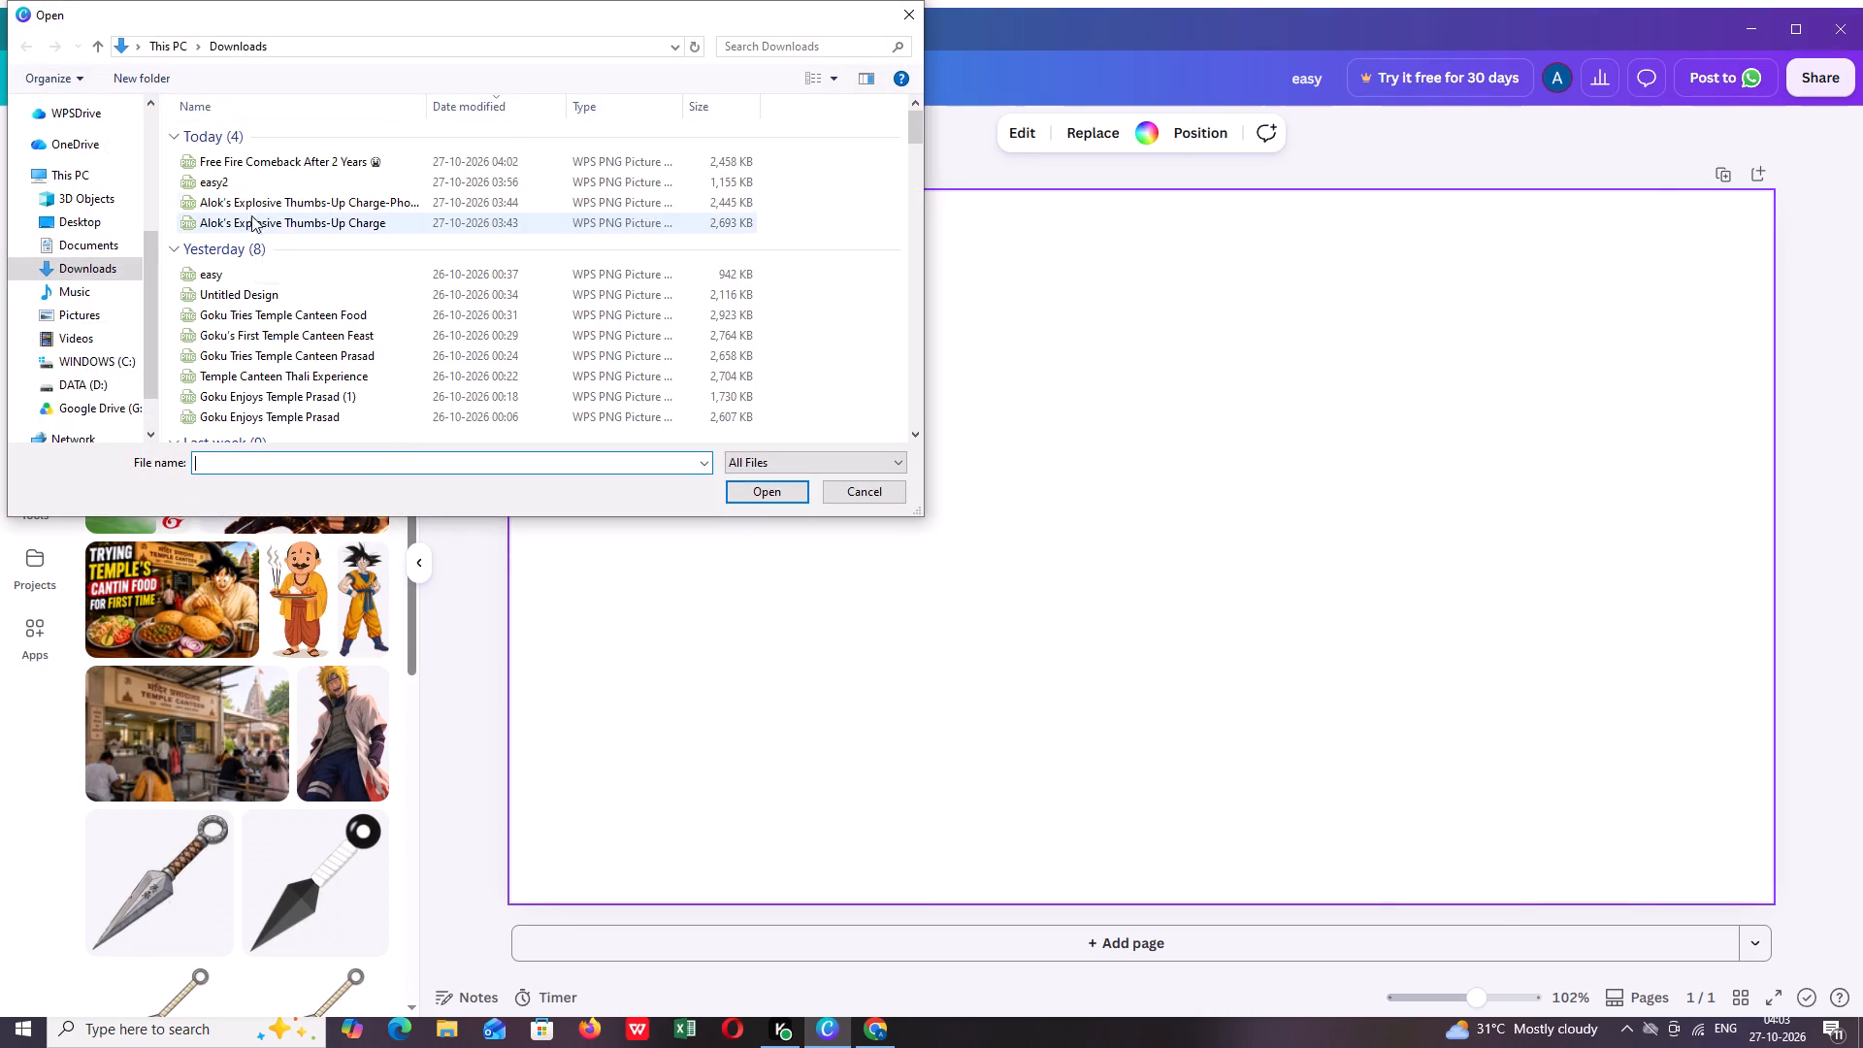
click(376, 164)
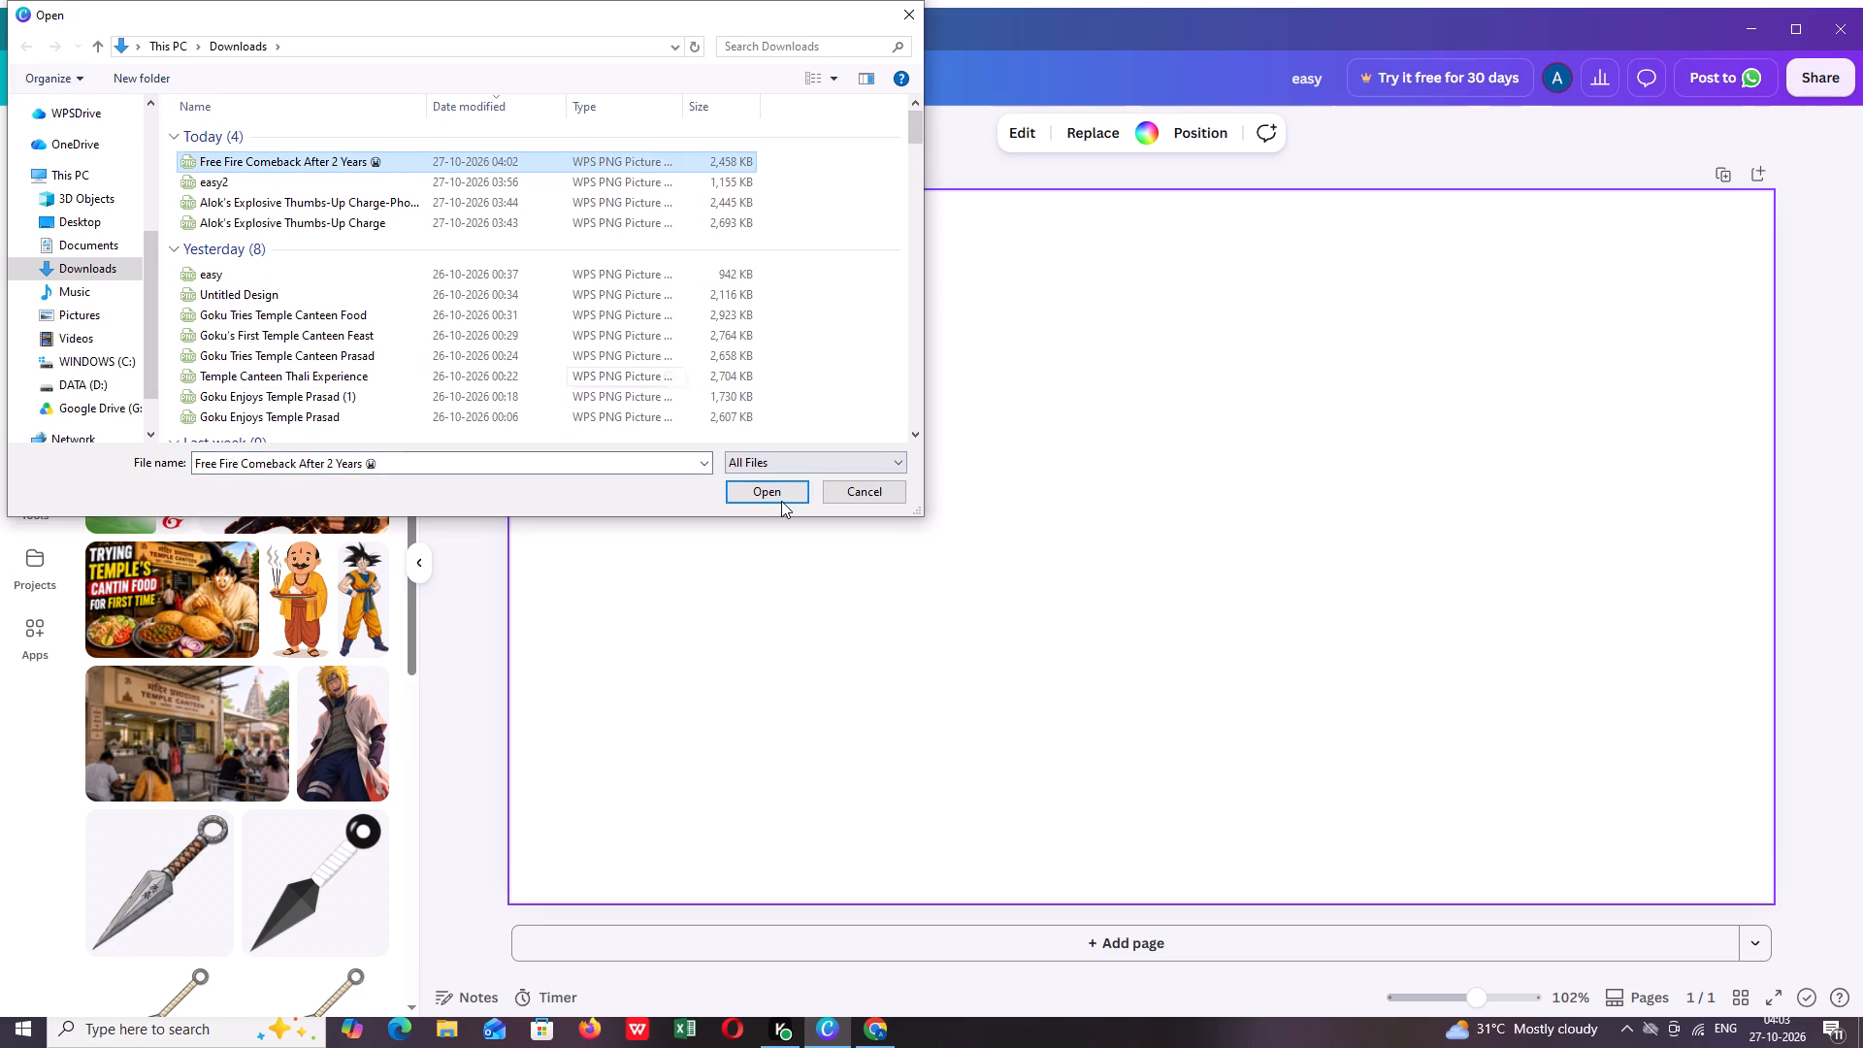
click(781, 490)
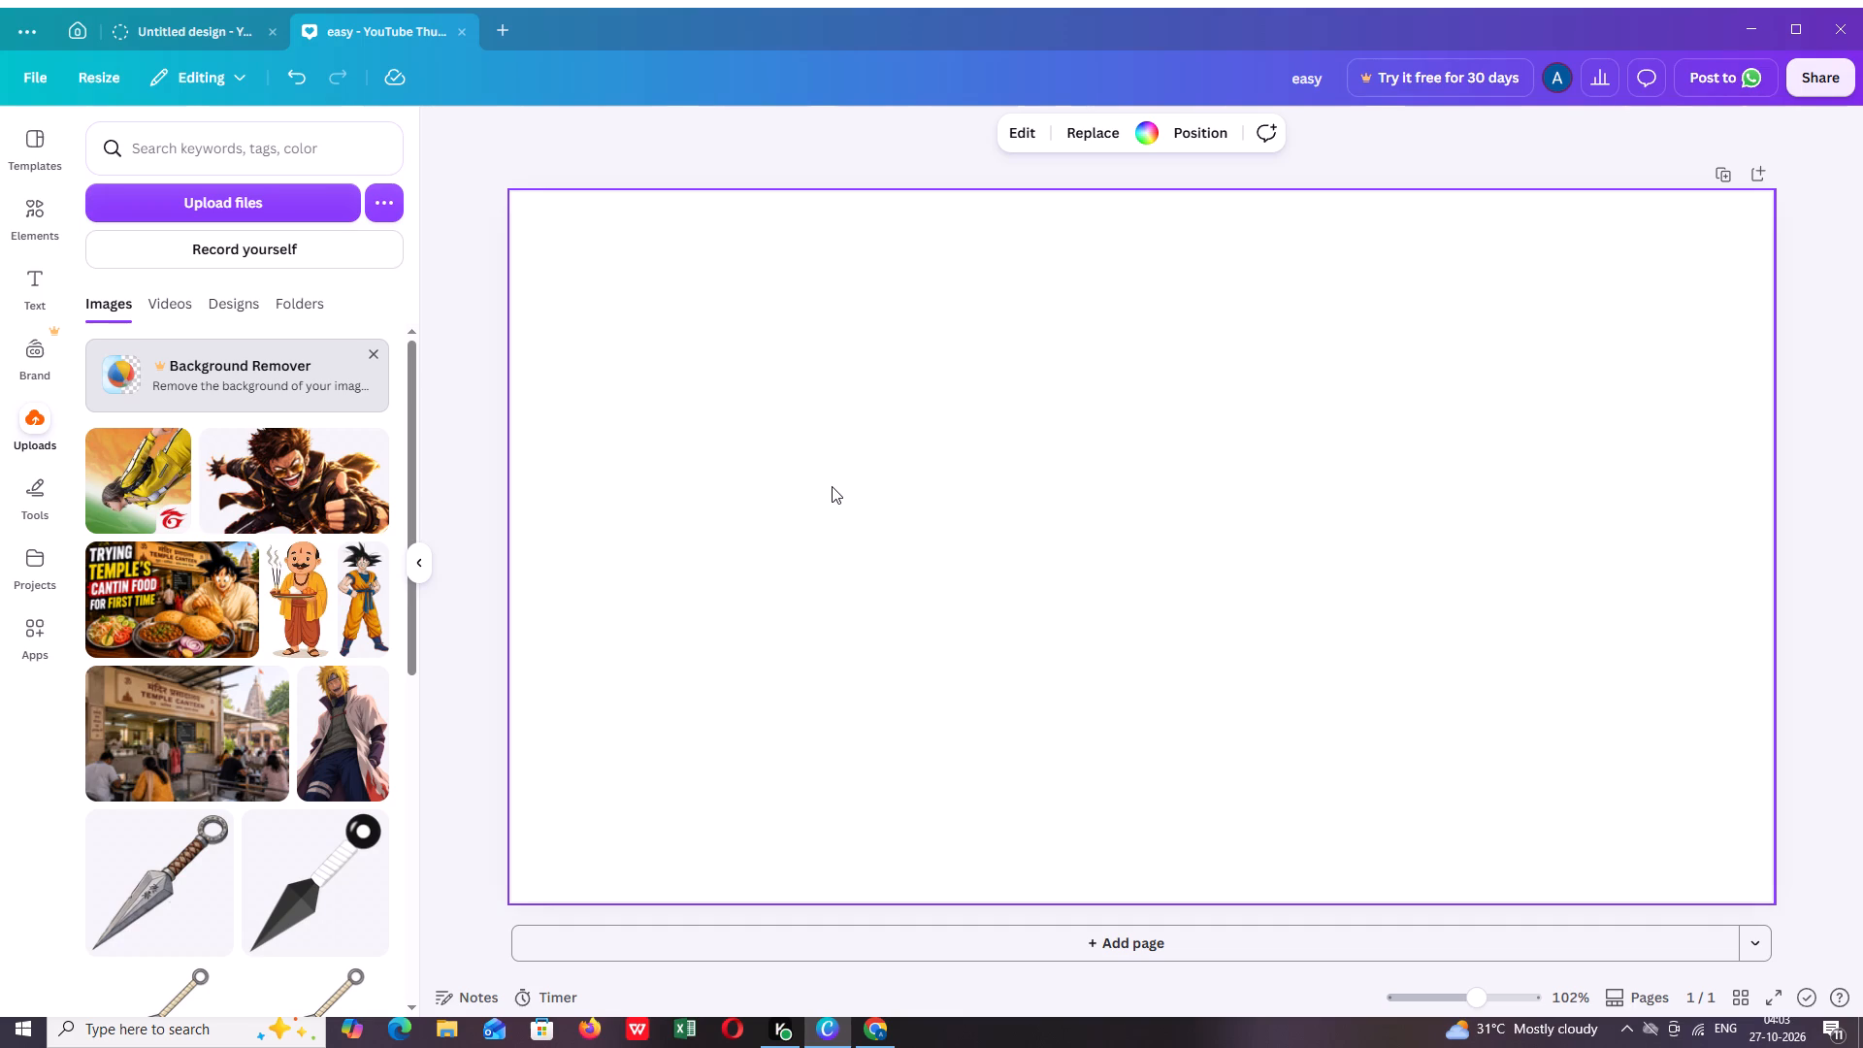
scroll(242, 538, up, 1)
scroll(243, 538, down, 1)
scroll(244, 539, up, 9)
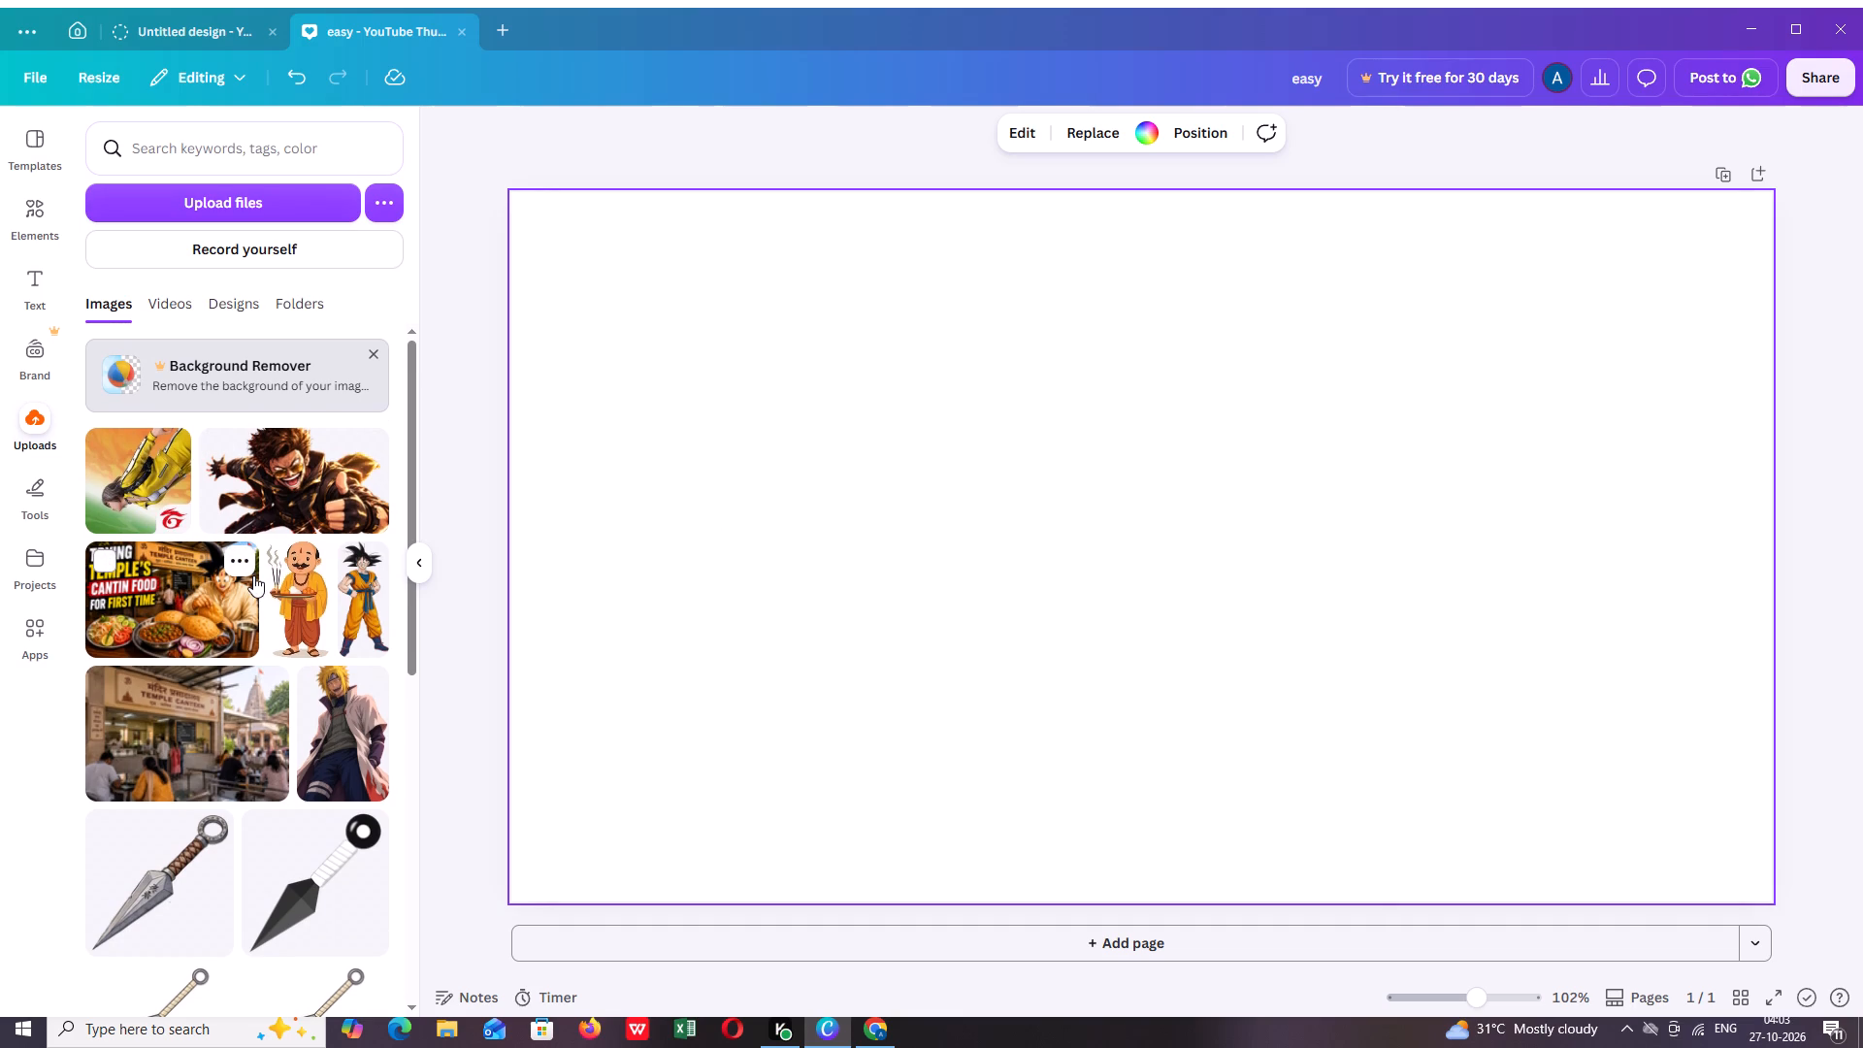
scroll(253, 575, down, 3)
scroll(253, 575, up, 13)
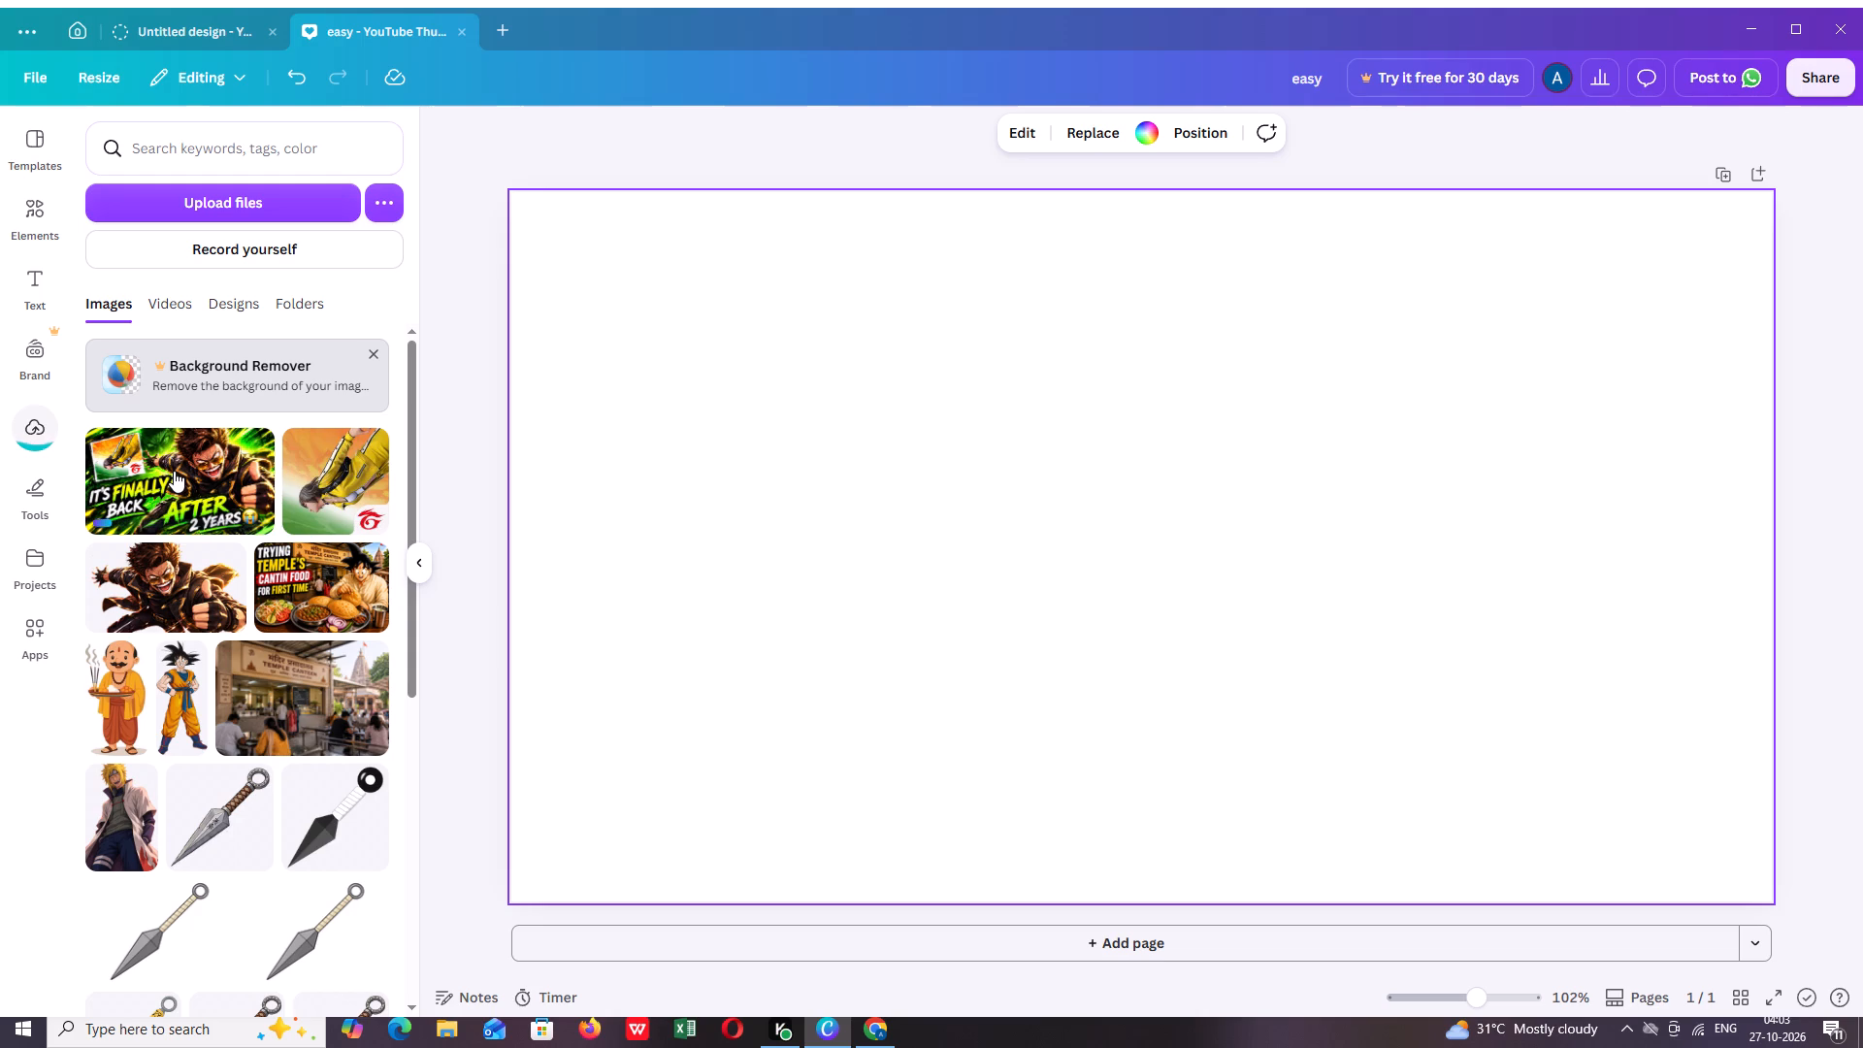
Place the uploaded Free Fire comeback thumbnail on the blank page.
click(169, 458)
Stretch the placed thumbnail image to the page's top and left edges, making it about 1,056 wide by 636 high.
drag(1144, 319, 1145, 318)
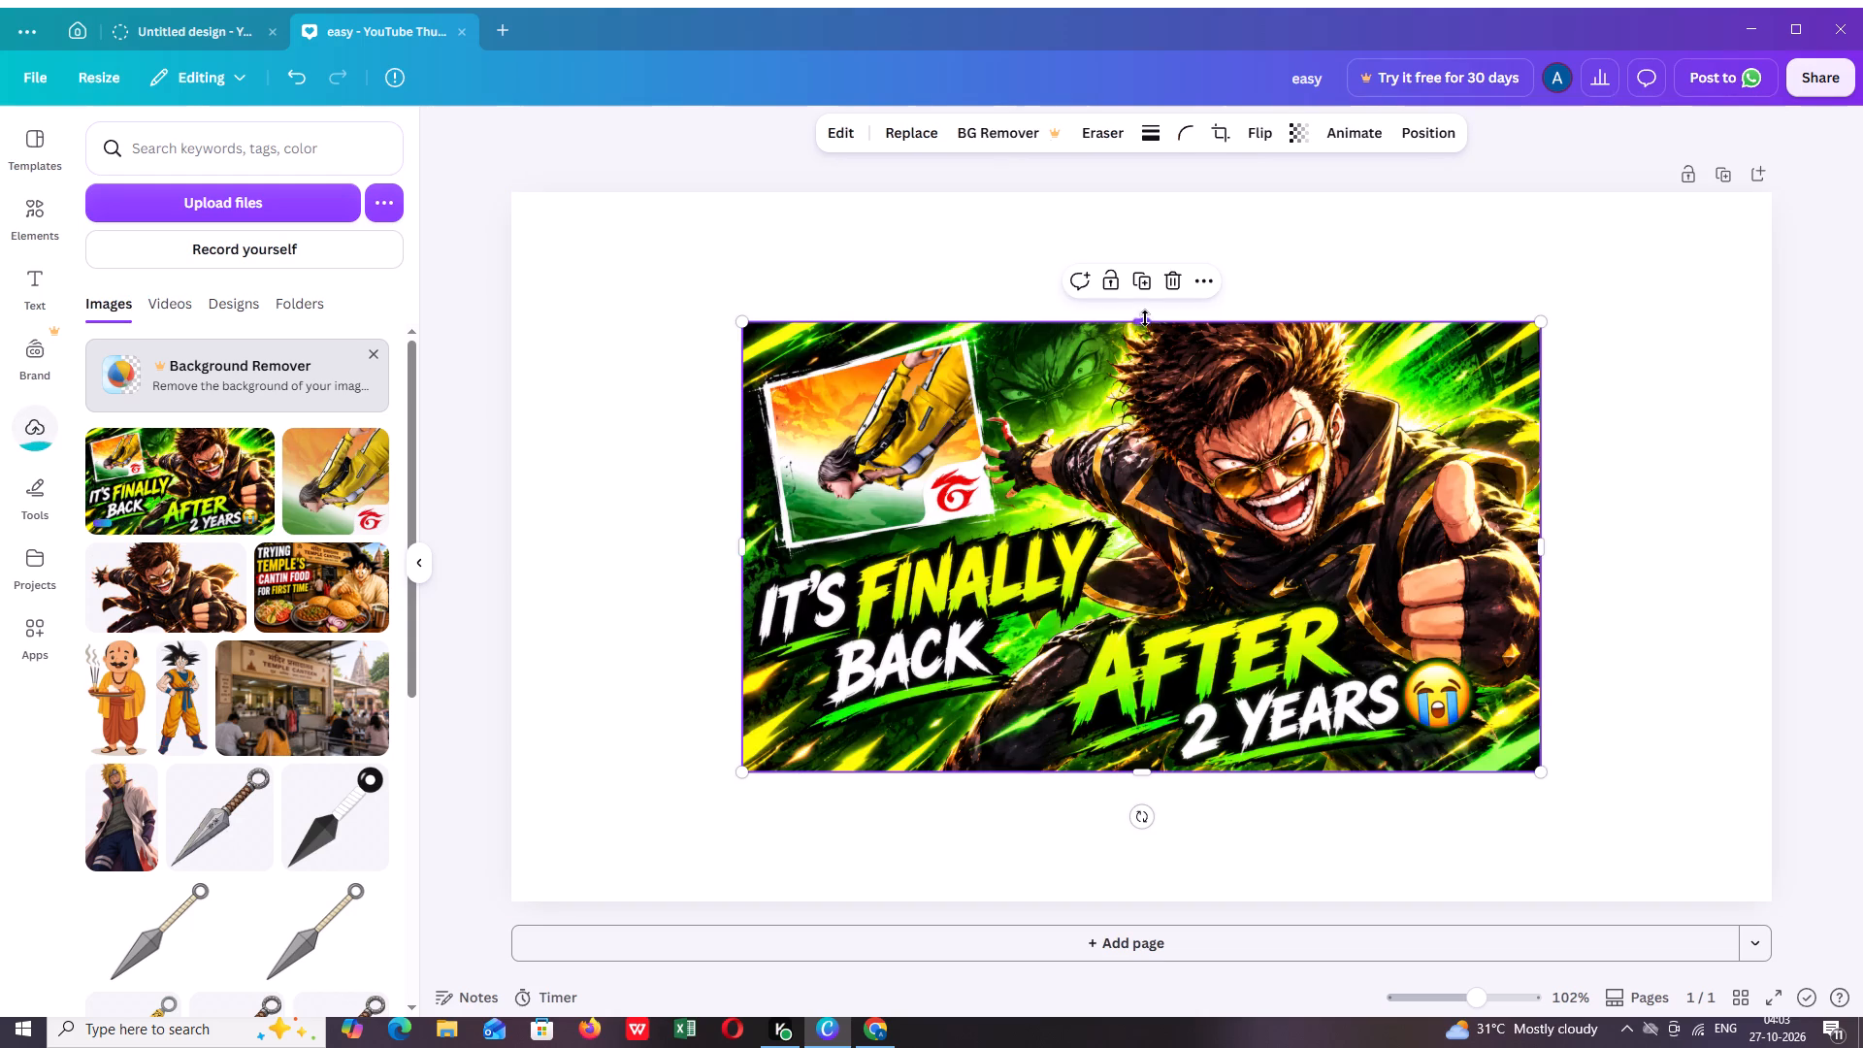
drag(1145, 318, 1130, 195)
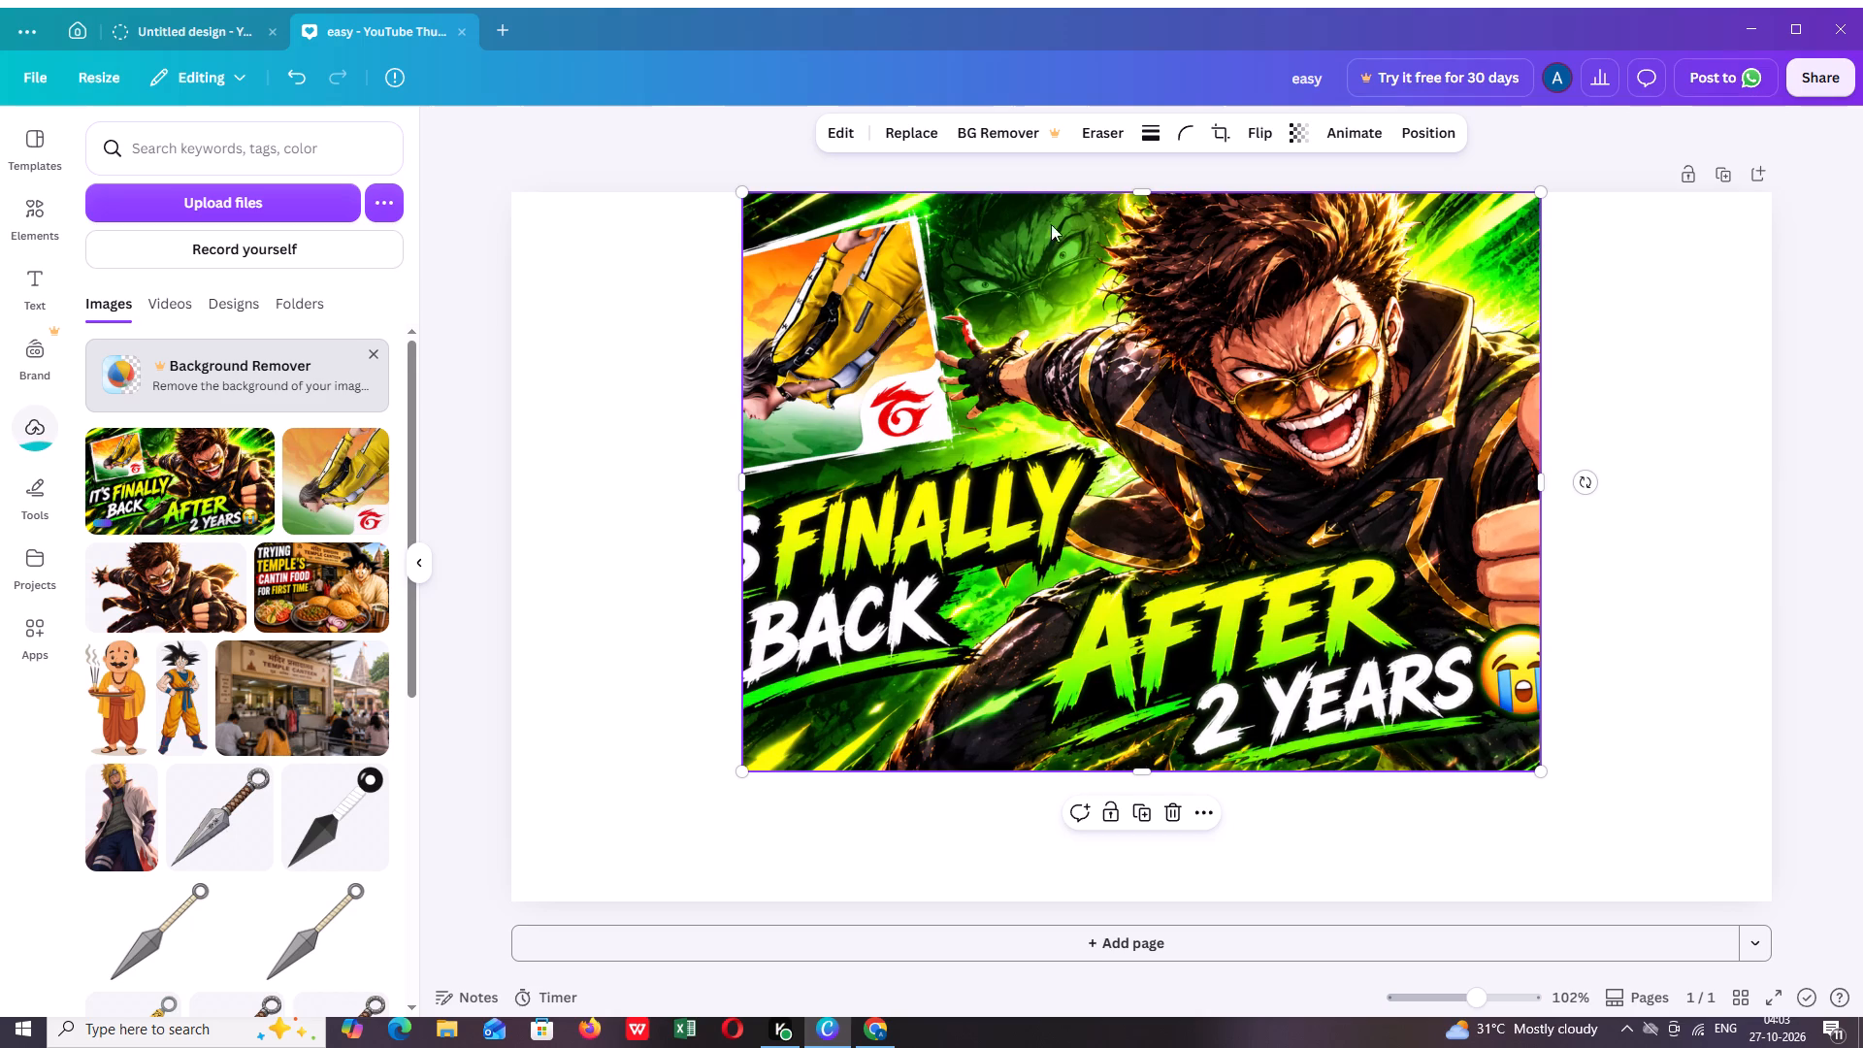
drag(1135, 187, 1144, 200)
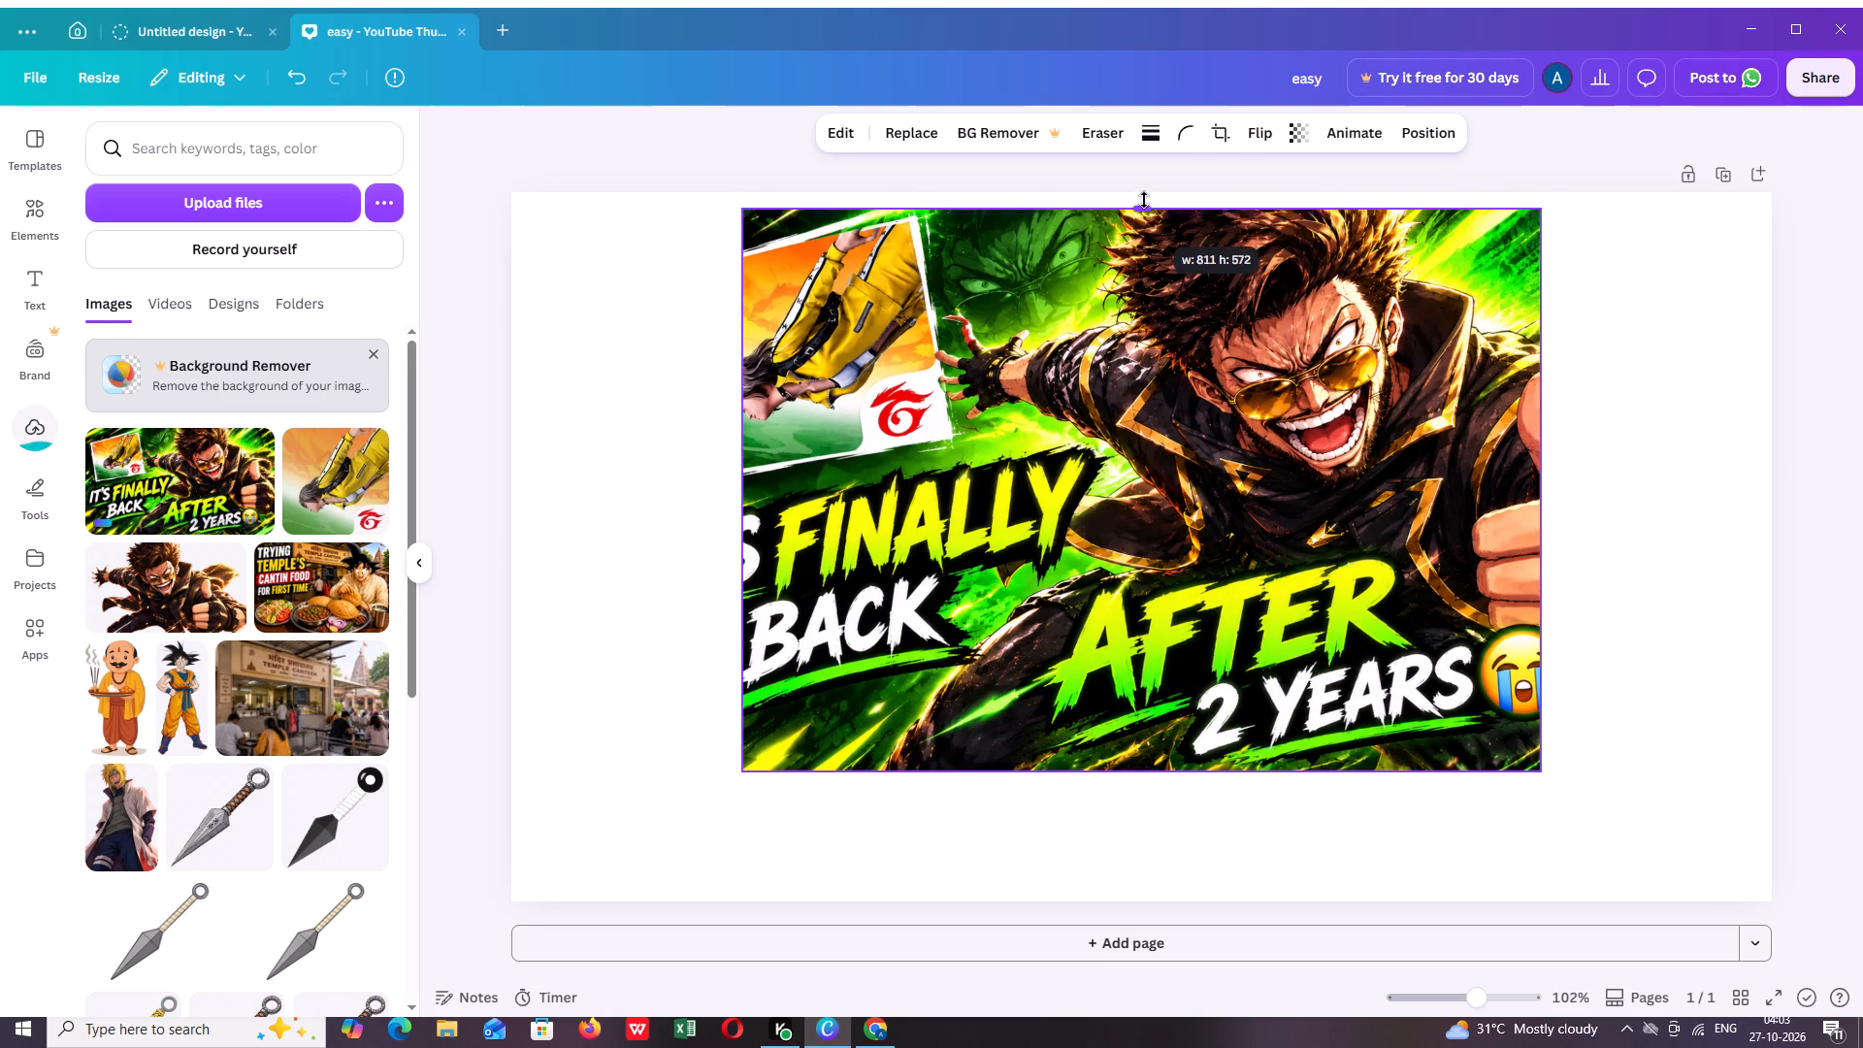
drag(1144, 200, 1145, 192)
drag(1105, 512, 1115, 559)
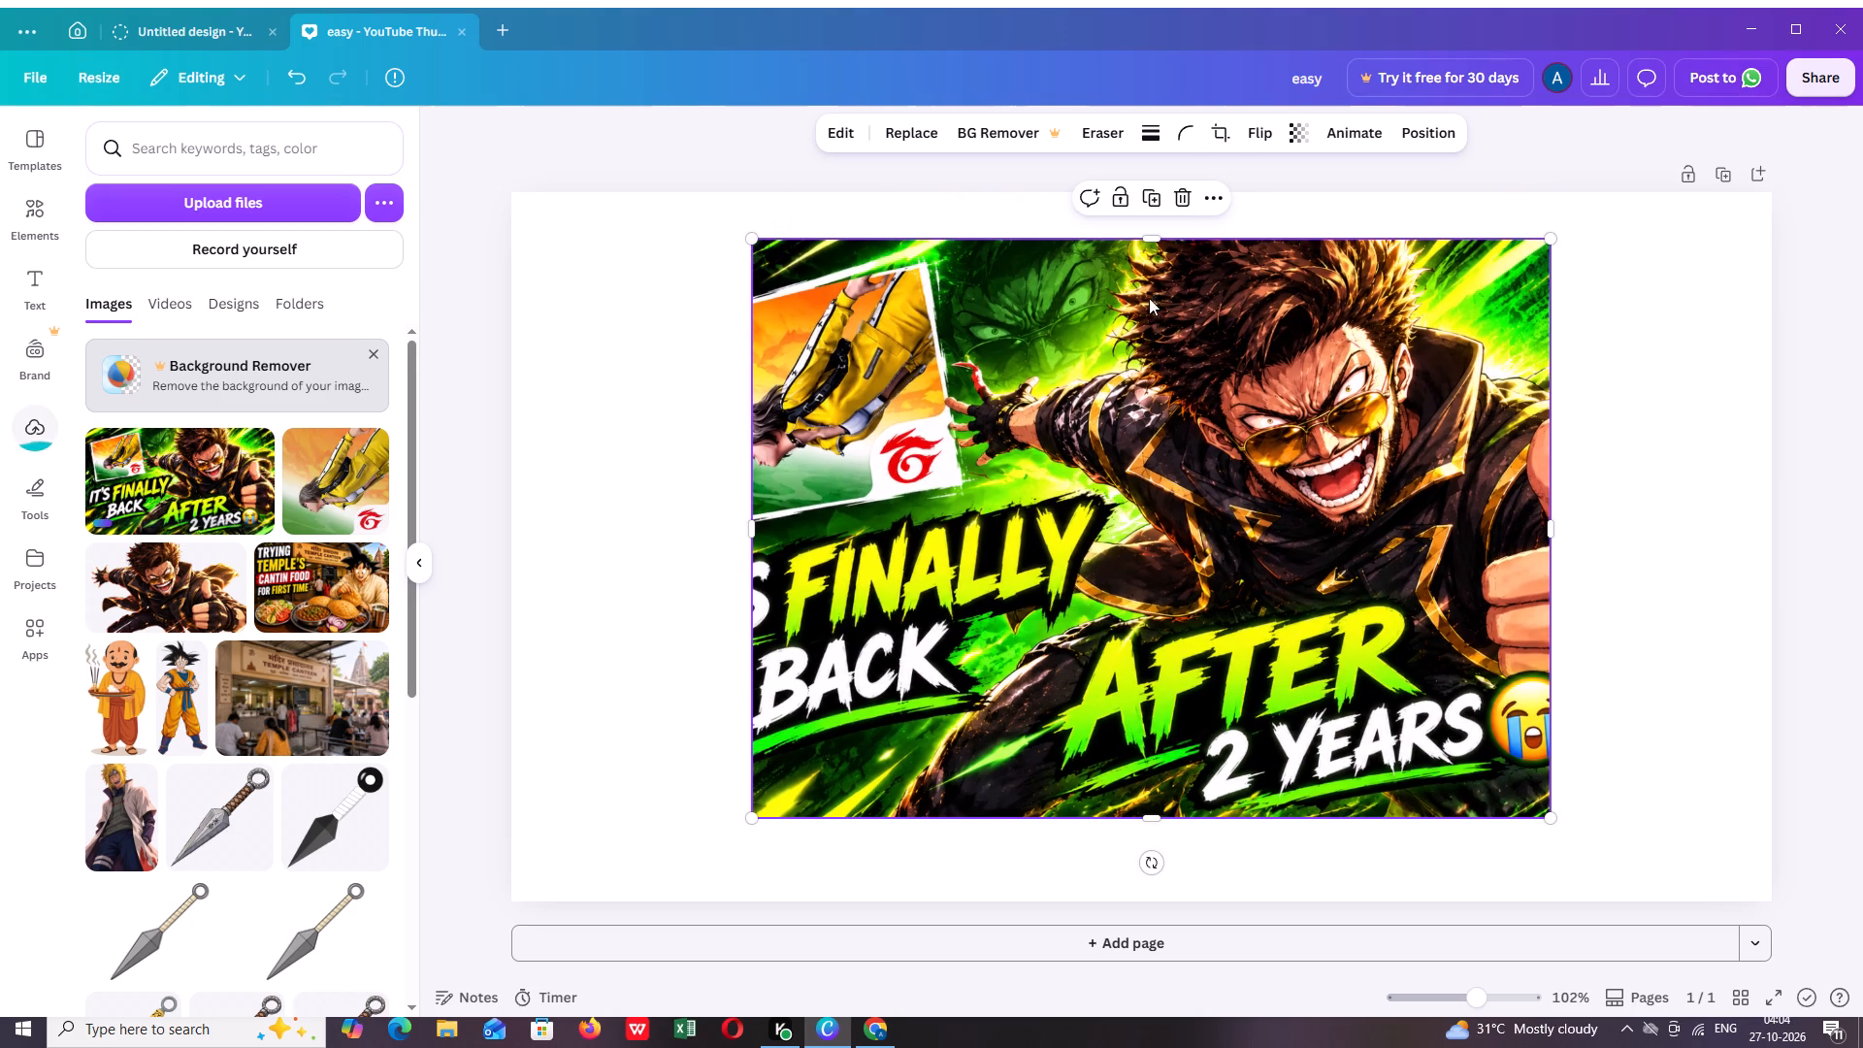
drag(1150, 235, 1156, 189)
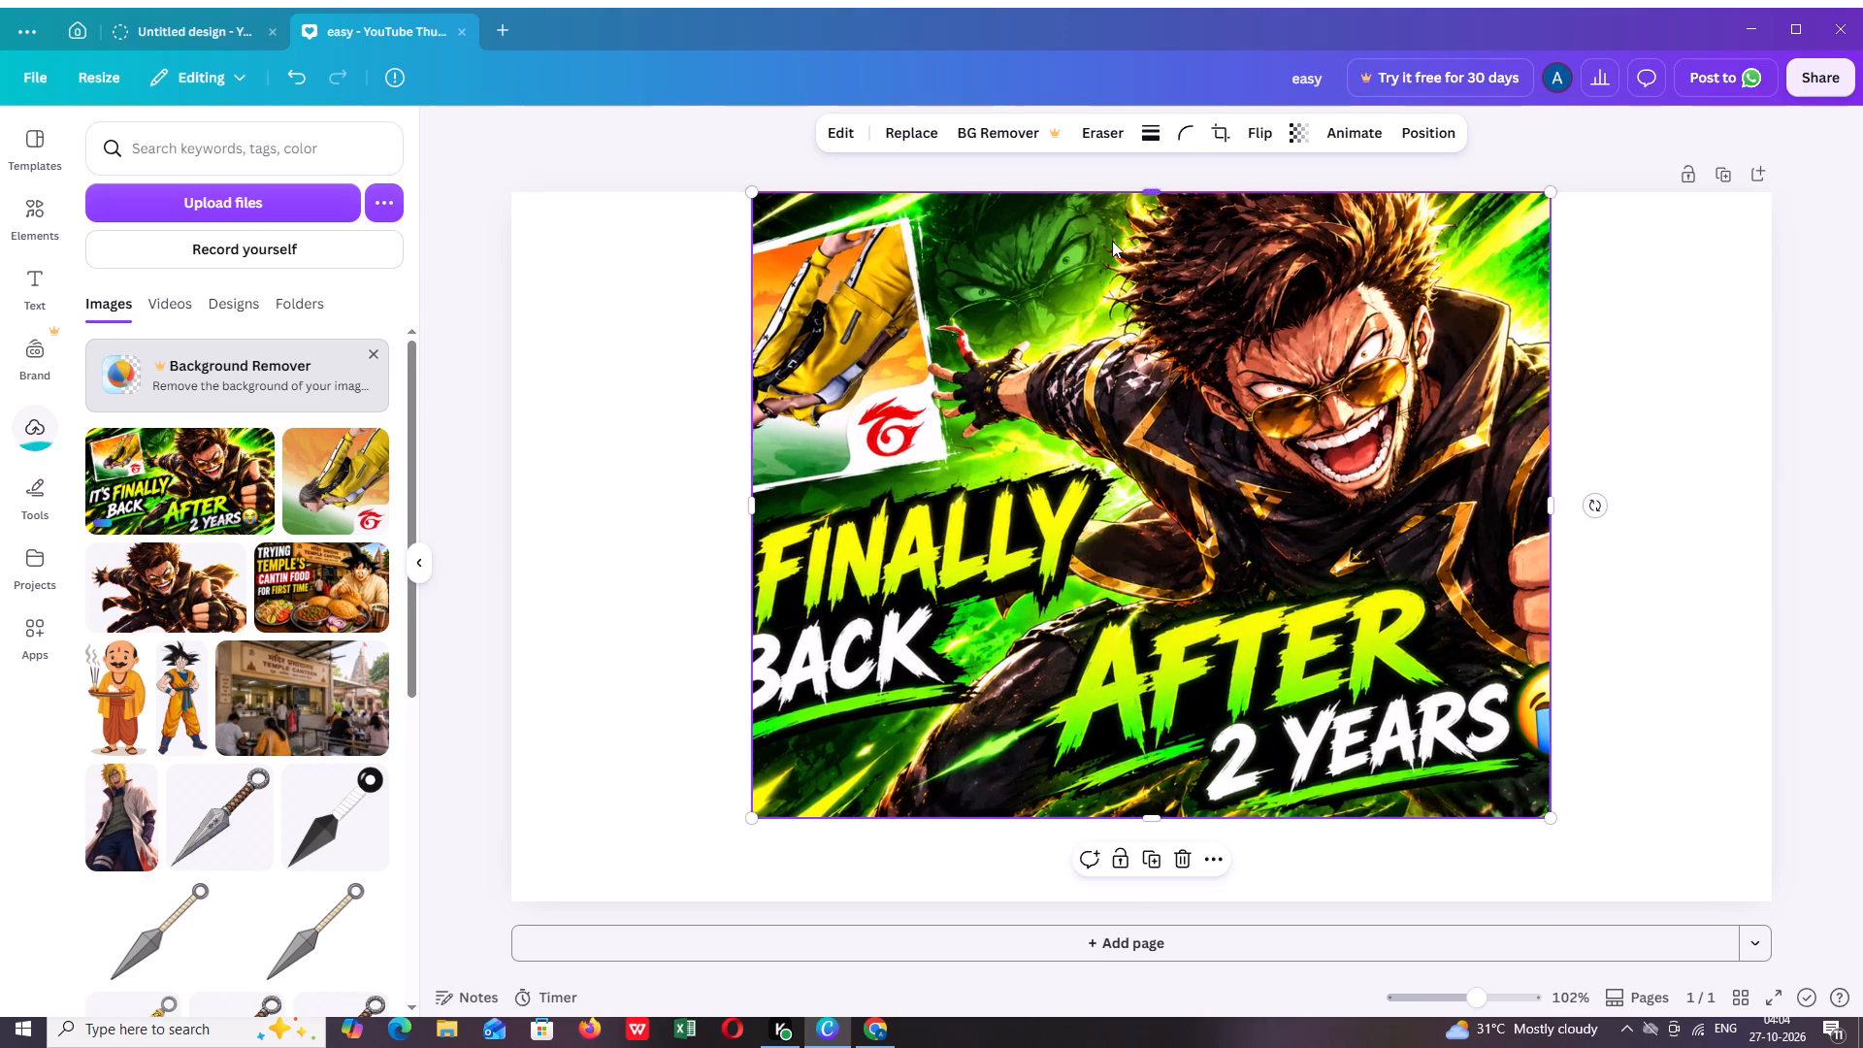
drag(749, 499, 529, 490)
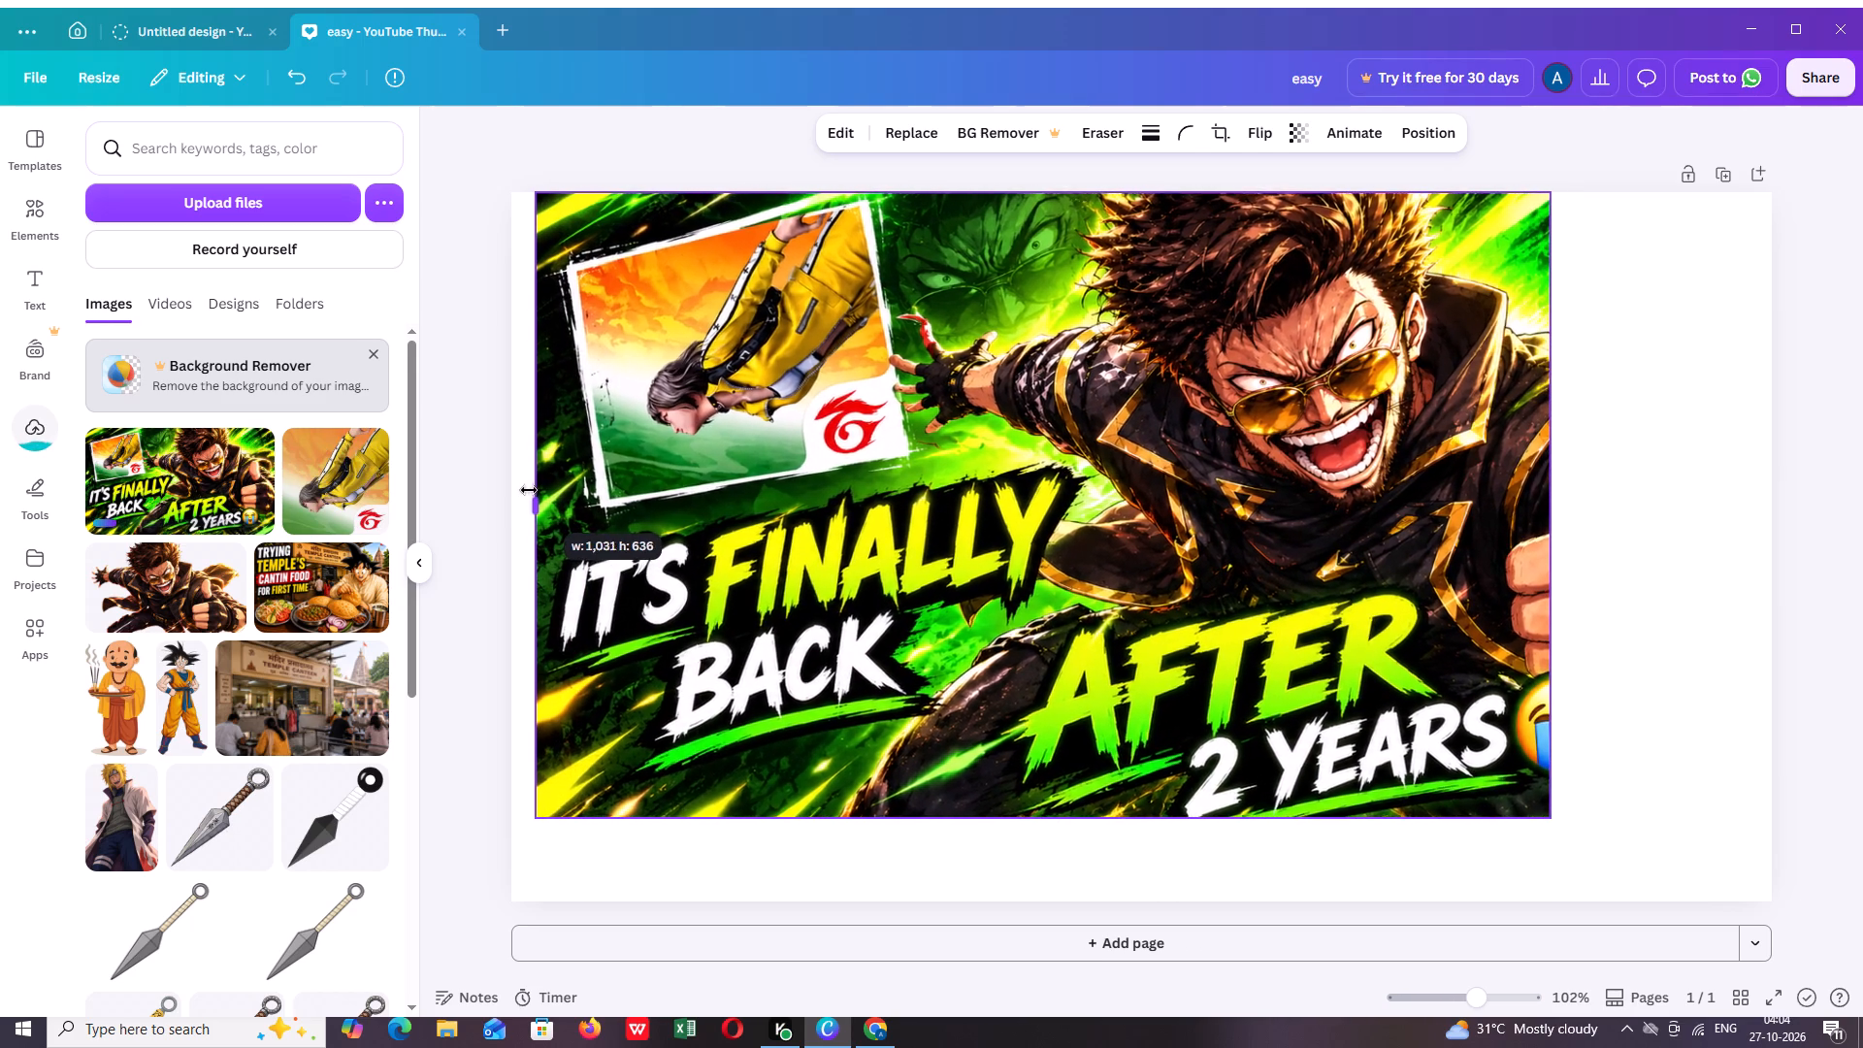
drag(529, 490, 510, 489)
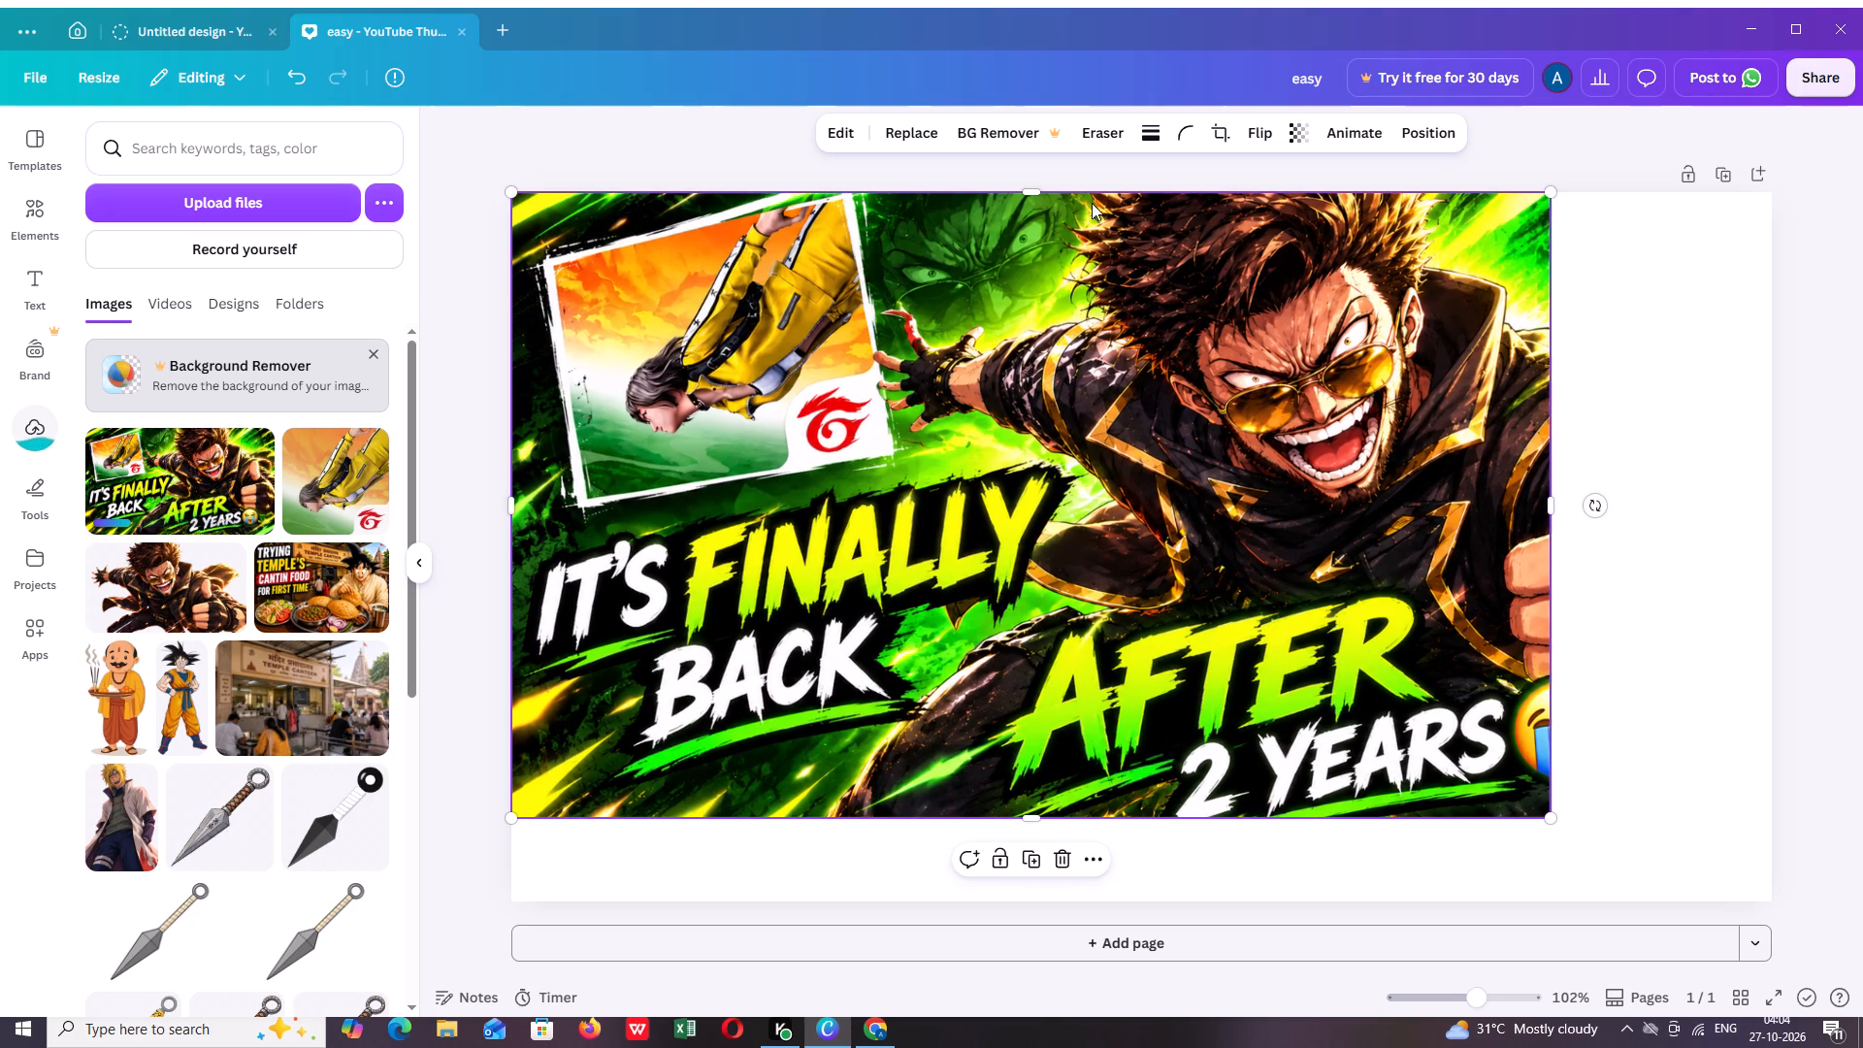
Align the image with the page's bottom-left corner and extend its top edge to the full page height of 720.
click(1037, 188)
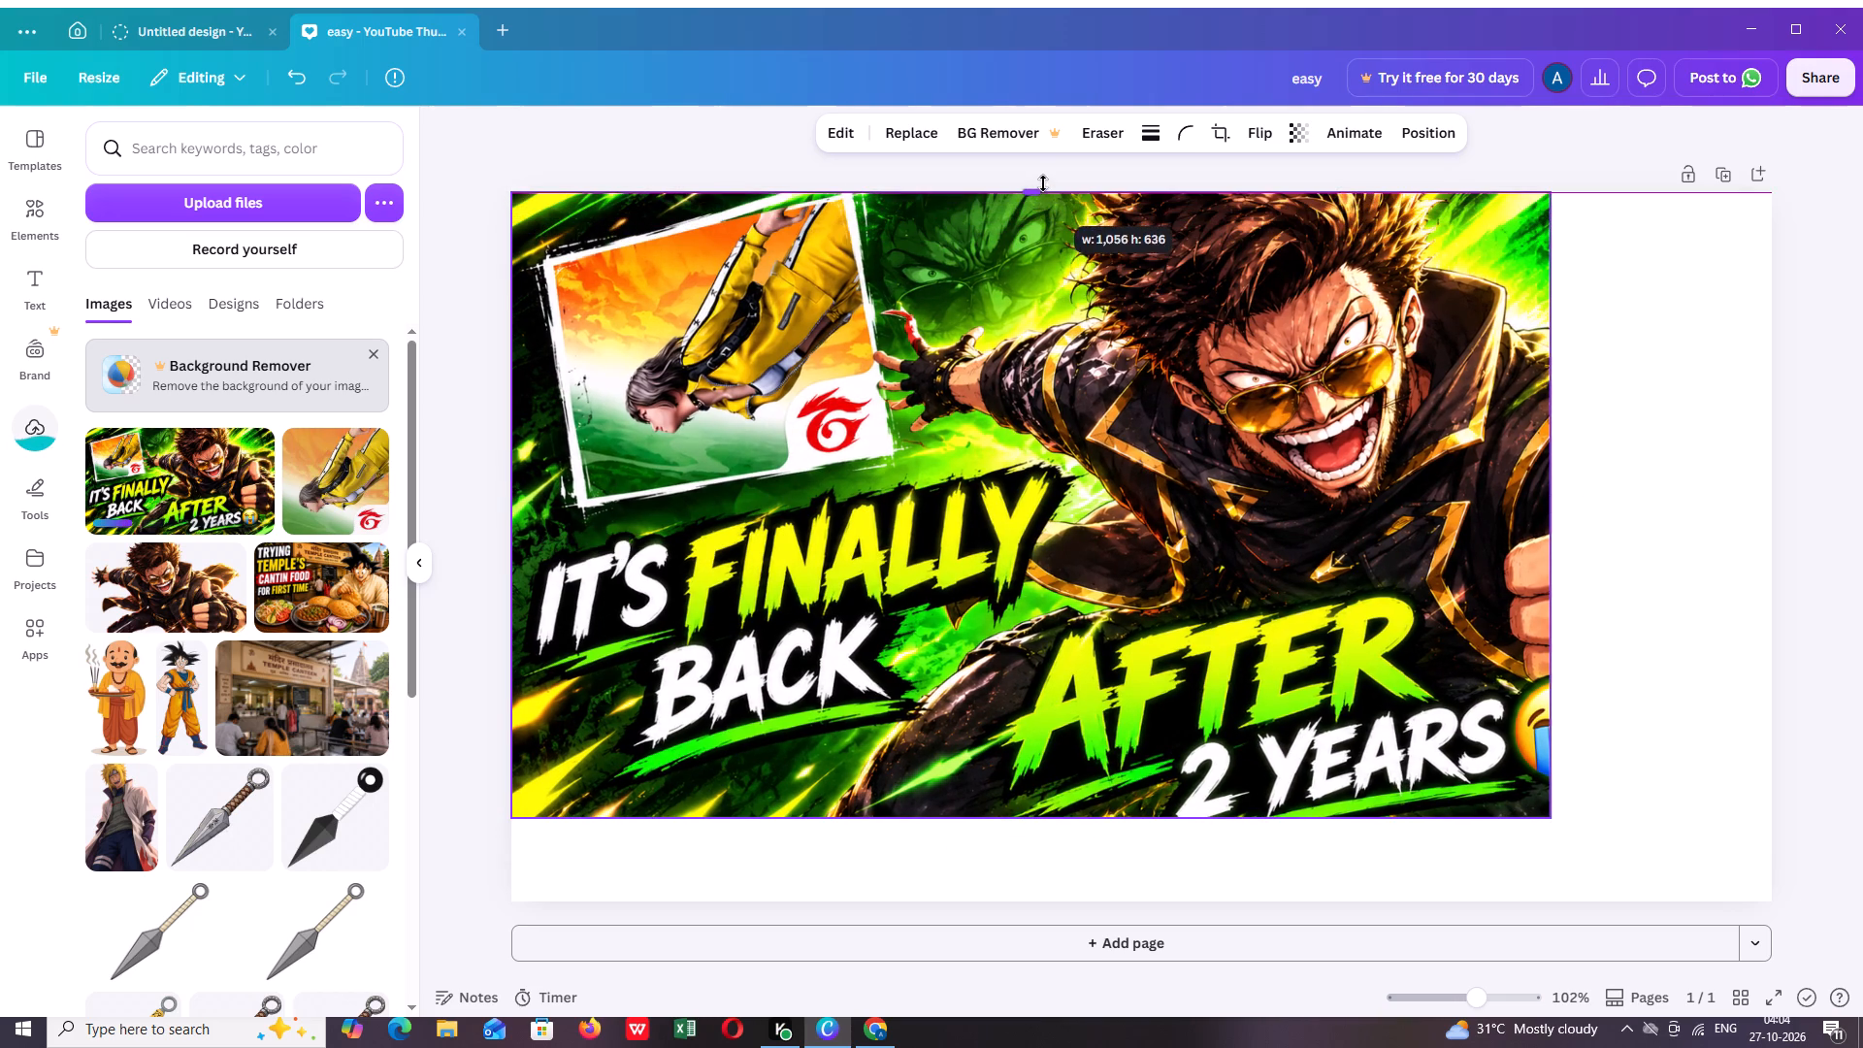
drag(1043, 323, 1054, 389)
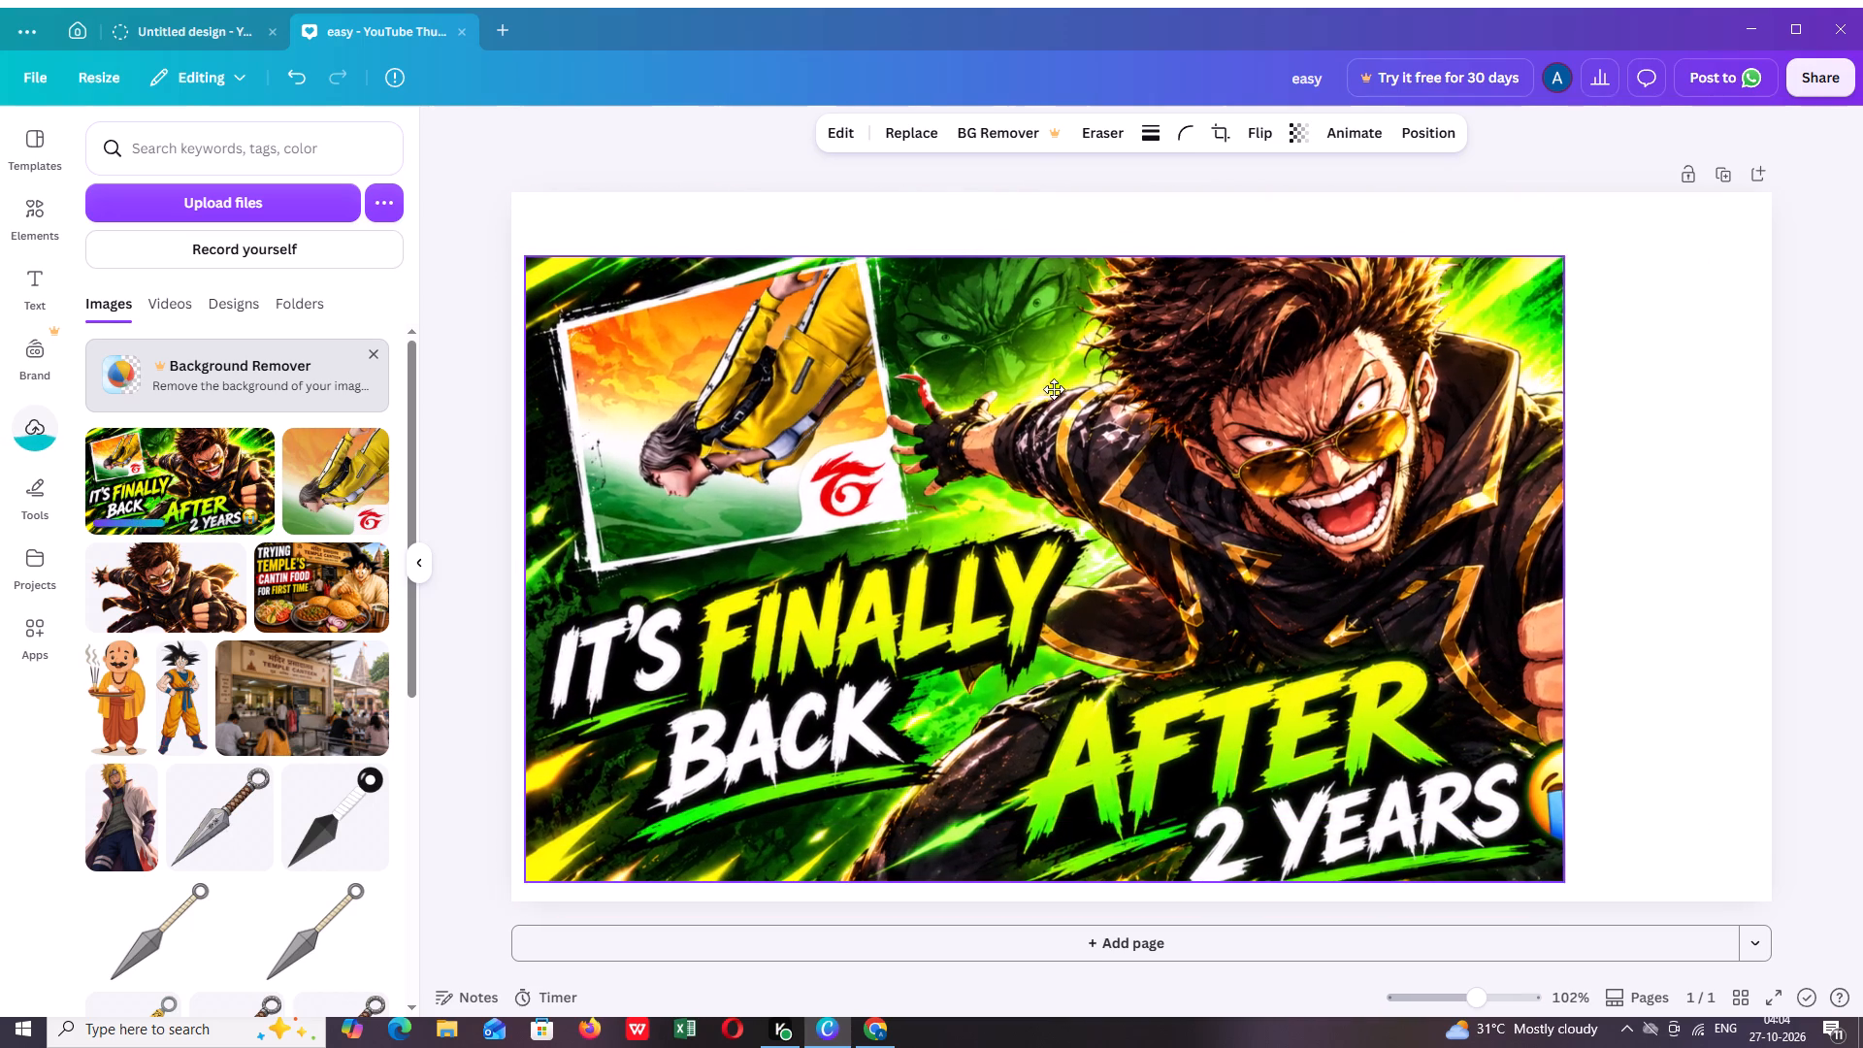
drag(1054, 389, 1044, 405)
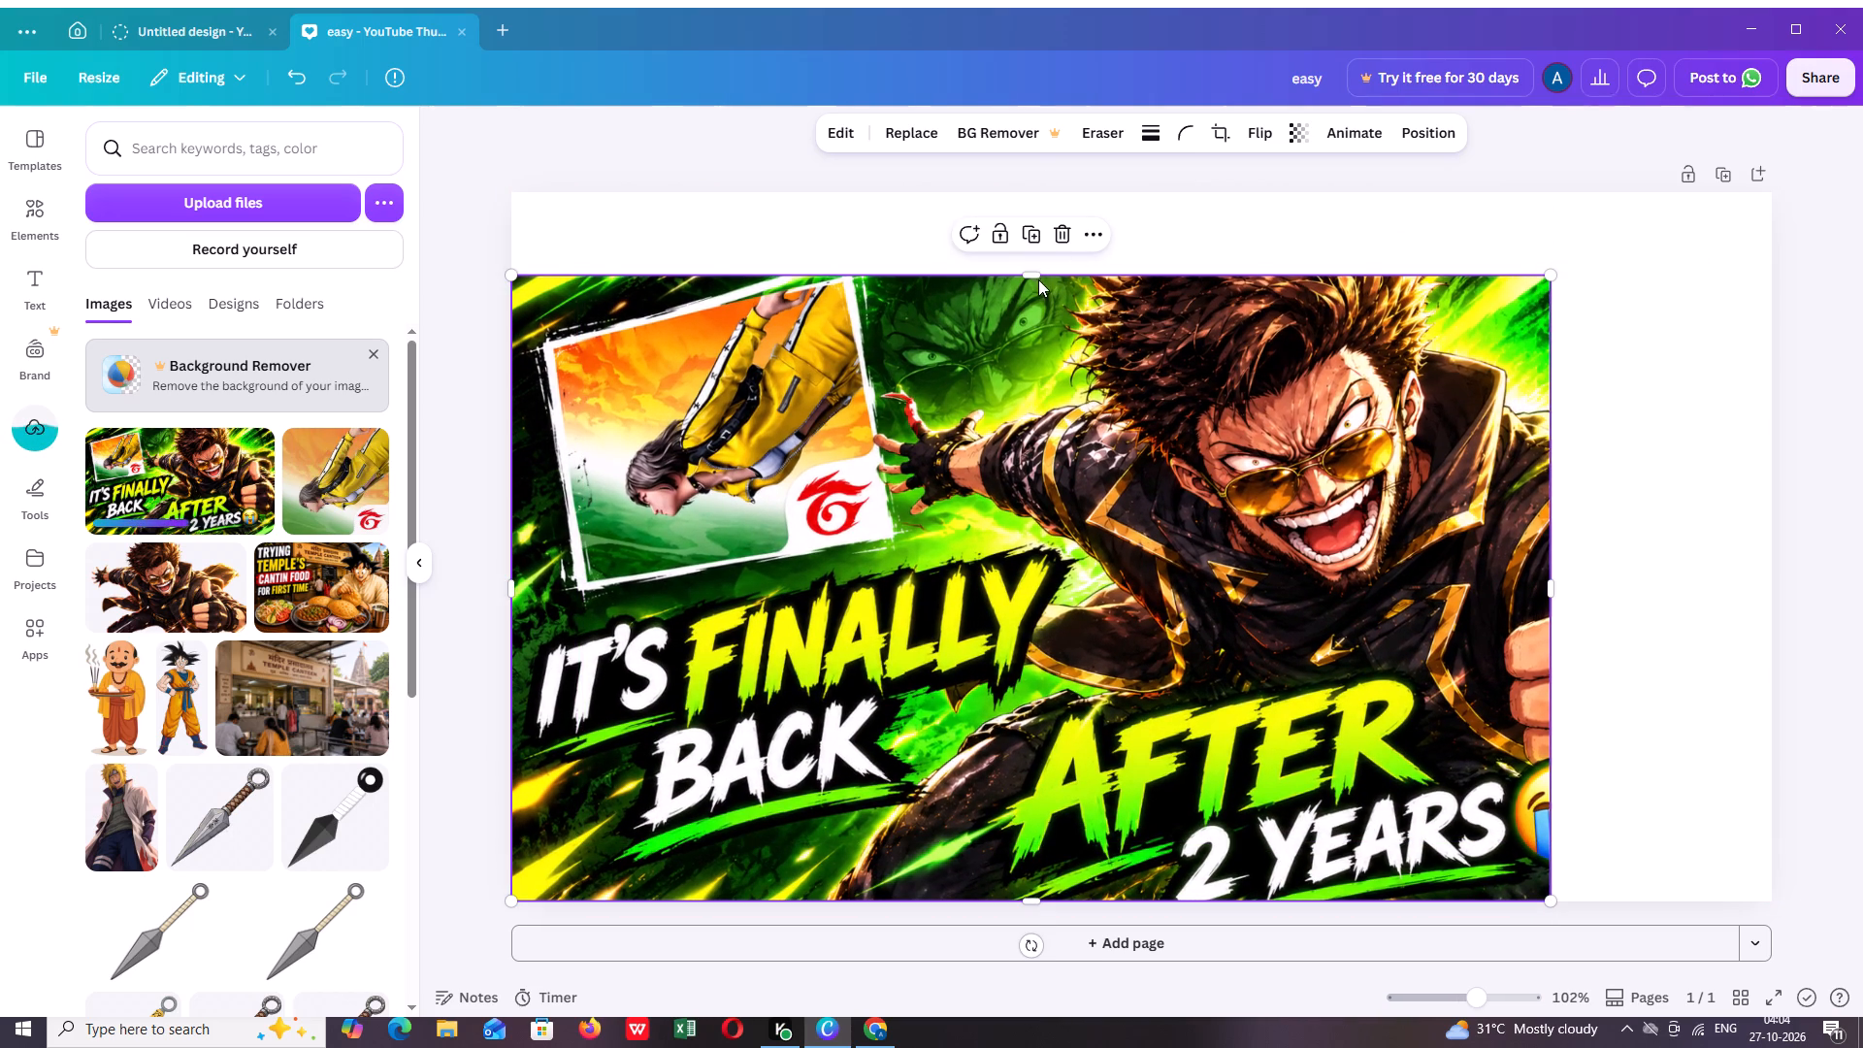
drag(1037, 273, 1056, 188)
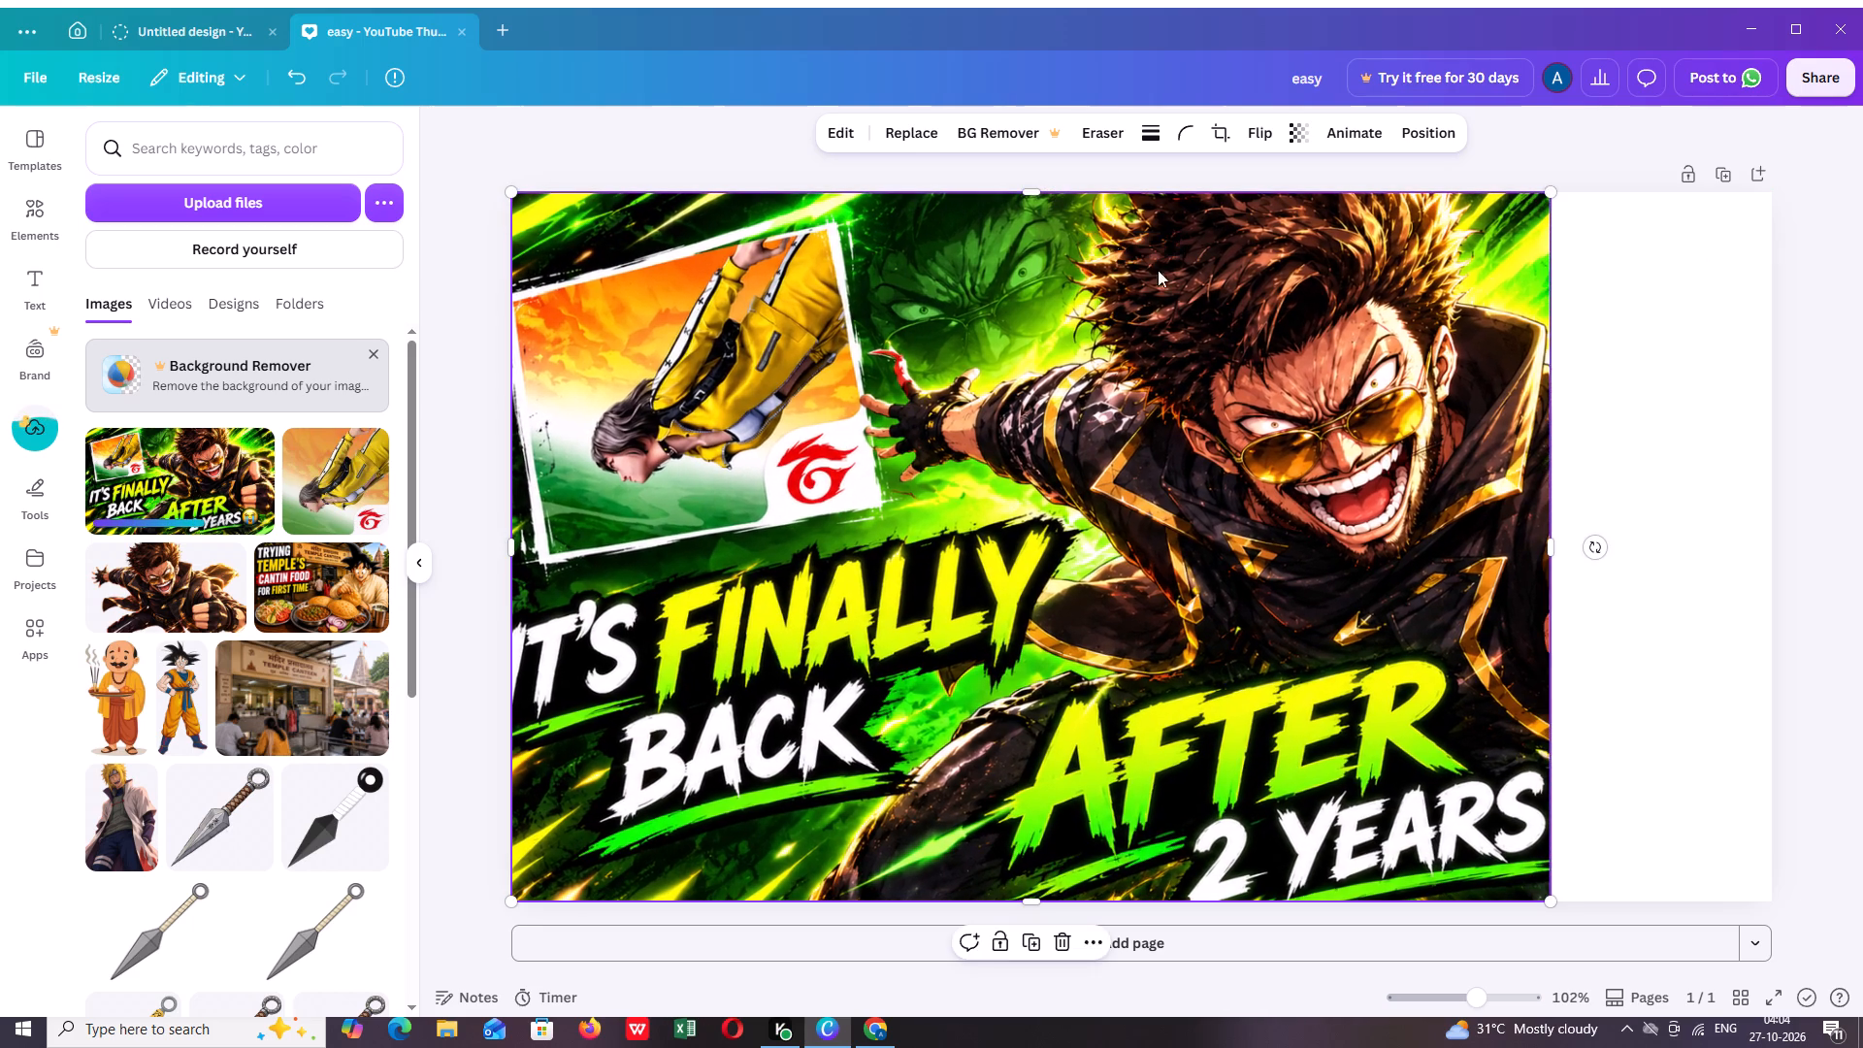
Move the image against the page's right edge and extend its left side to a width of about 1,100.
drag(1250, 423, 1473, 427)
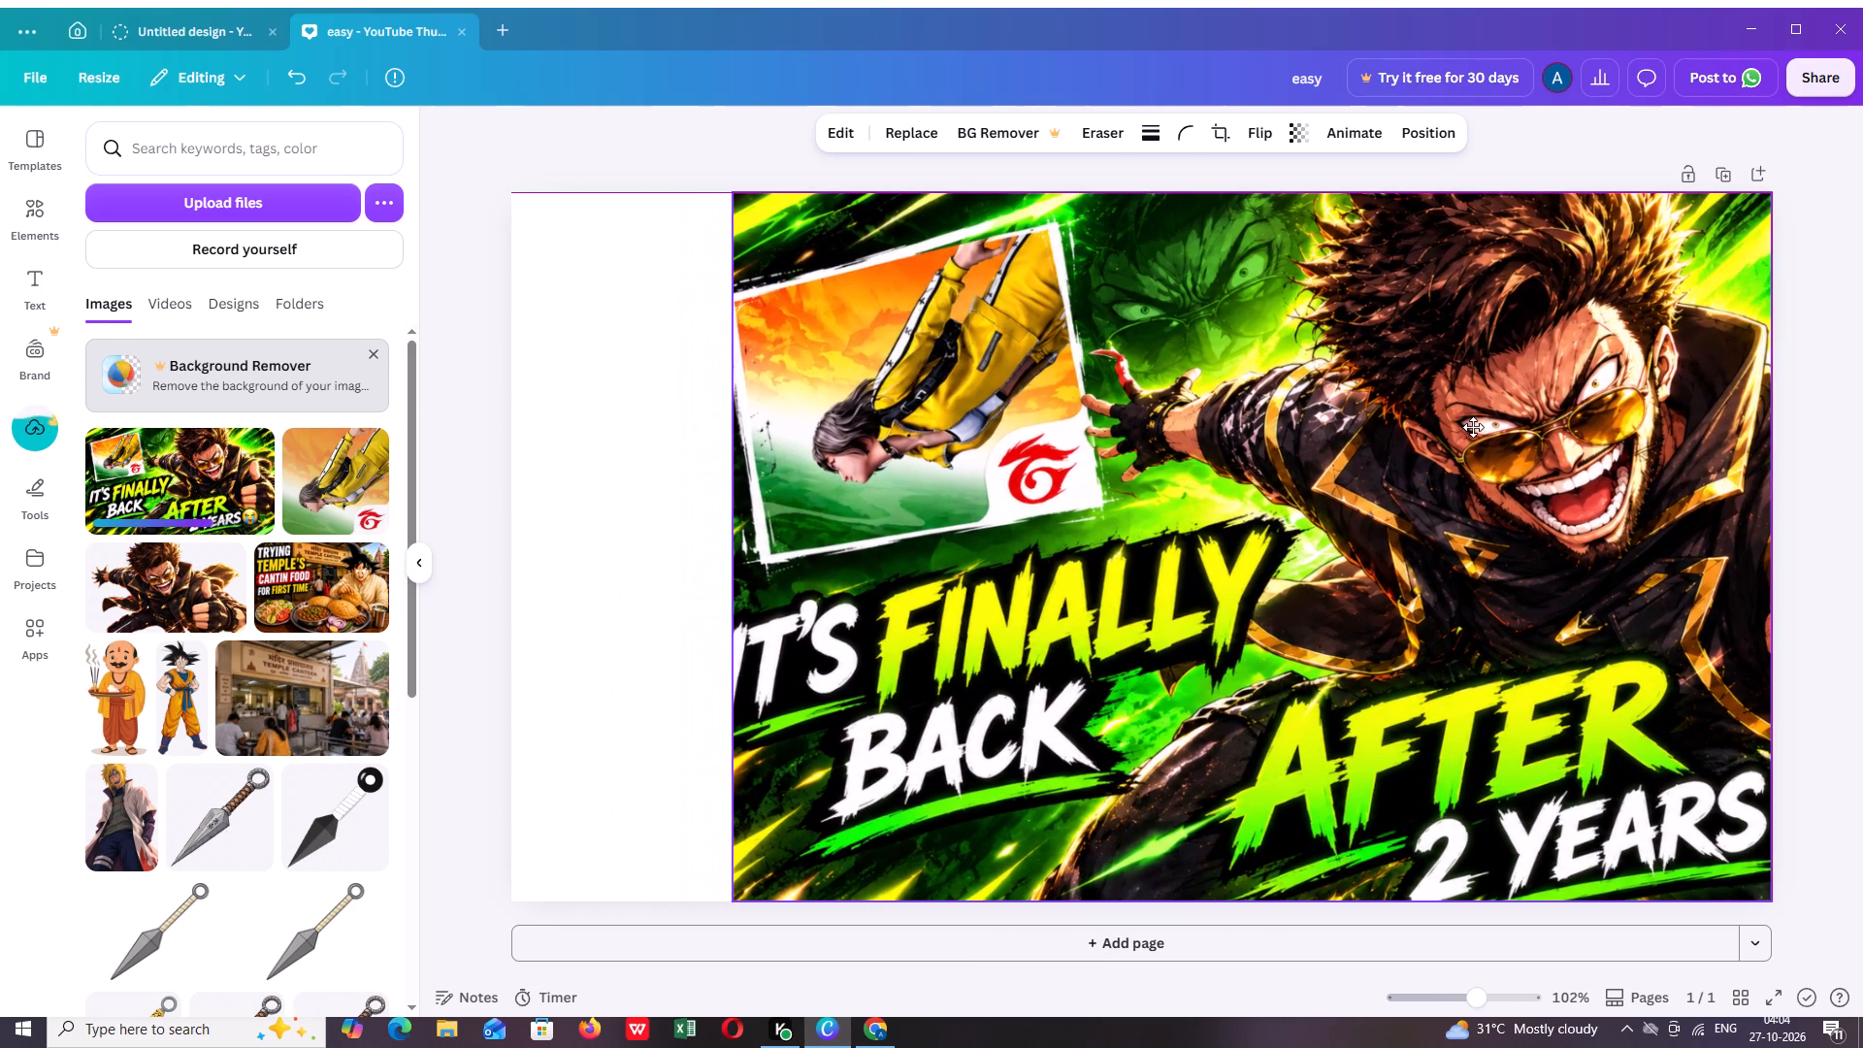
drag(1473, 427, 1475, 427)
drag(736, 547, 641, 540)
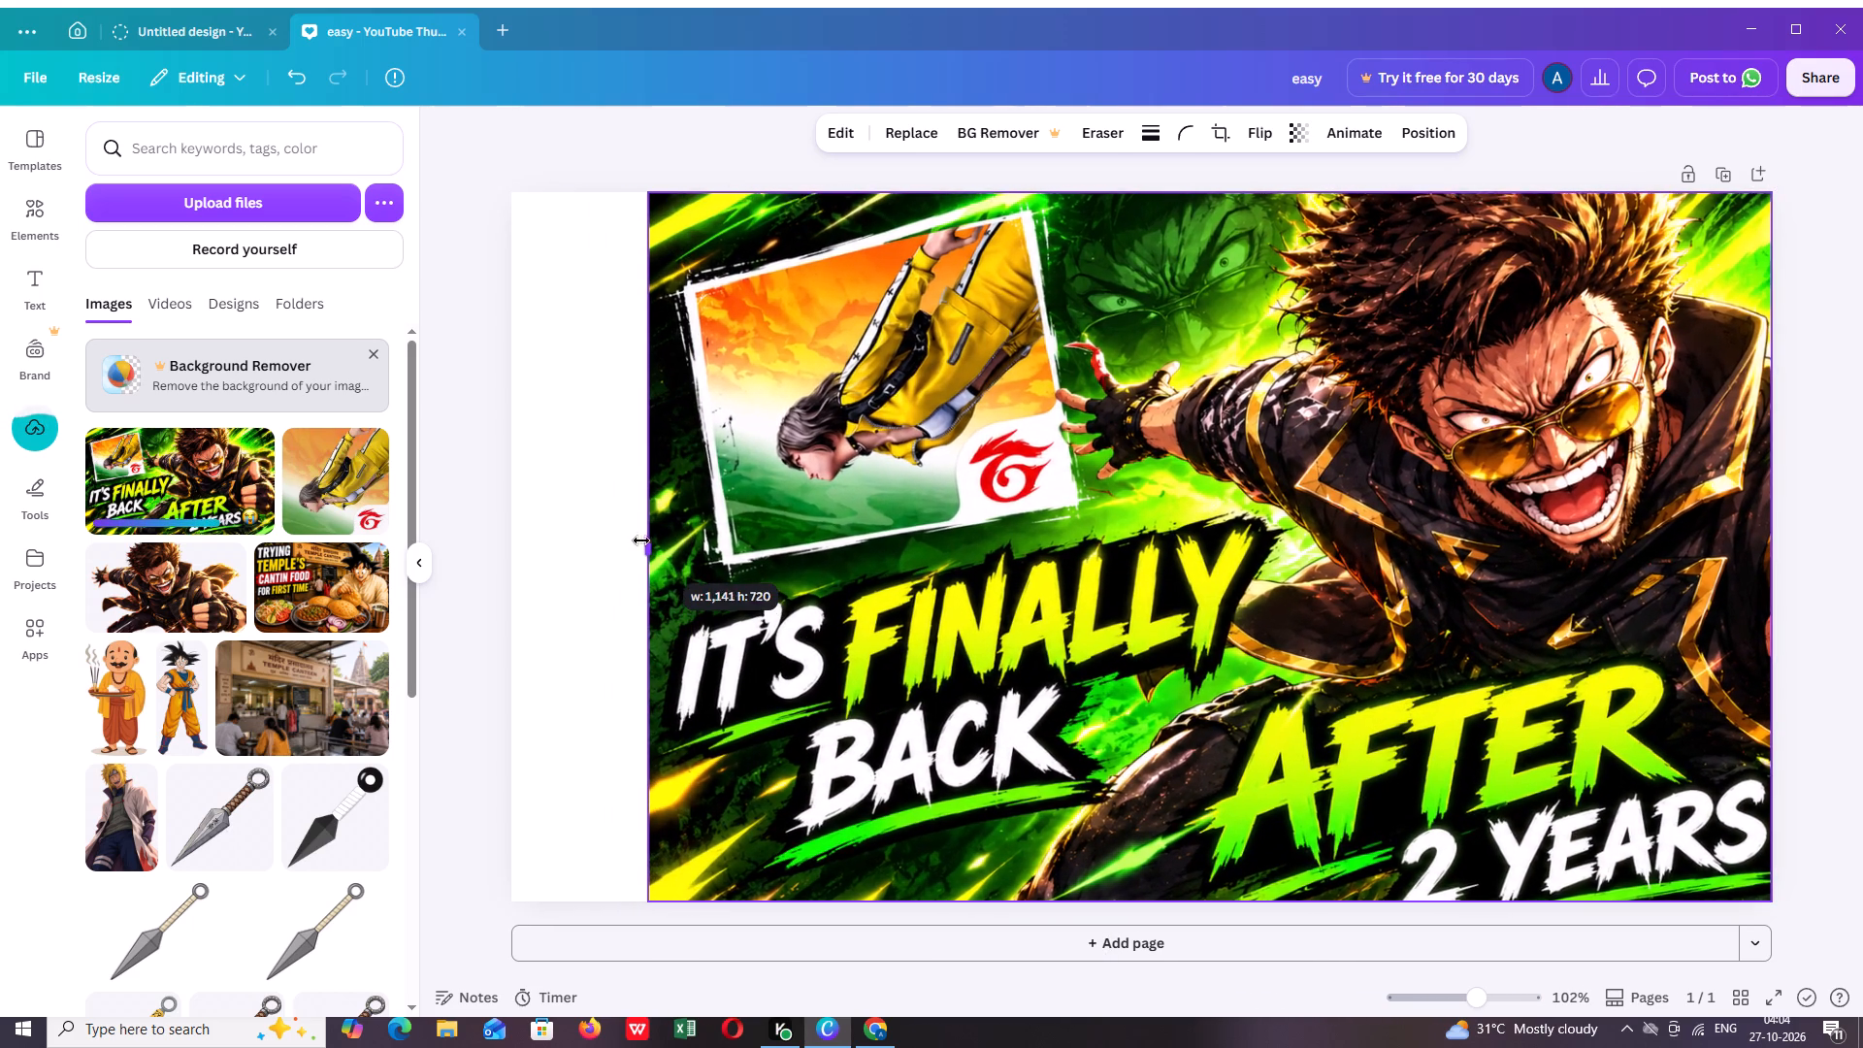
drag(641, 540, 699, 537)
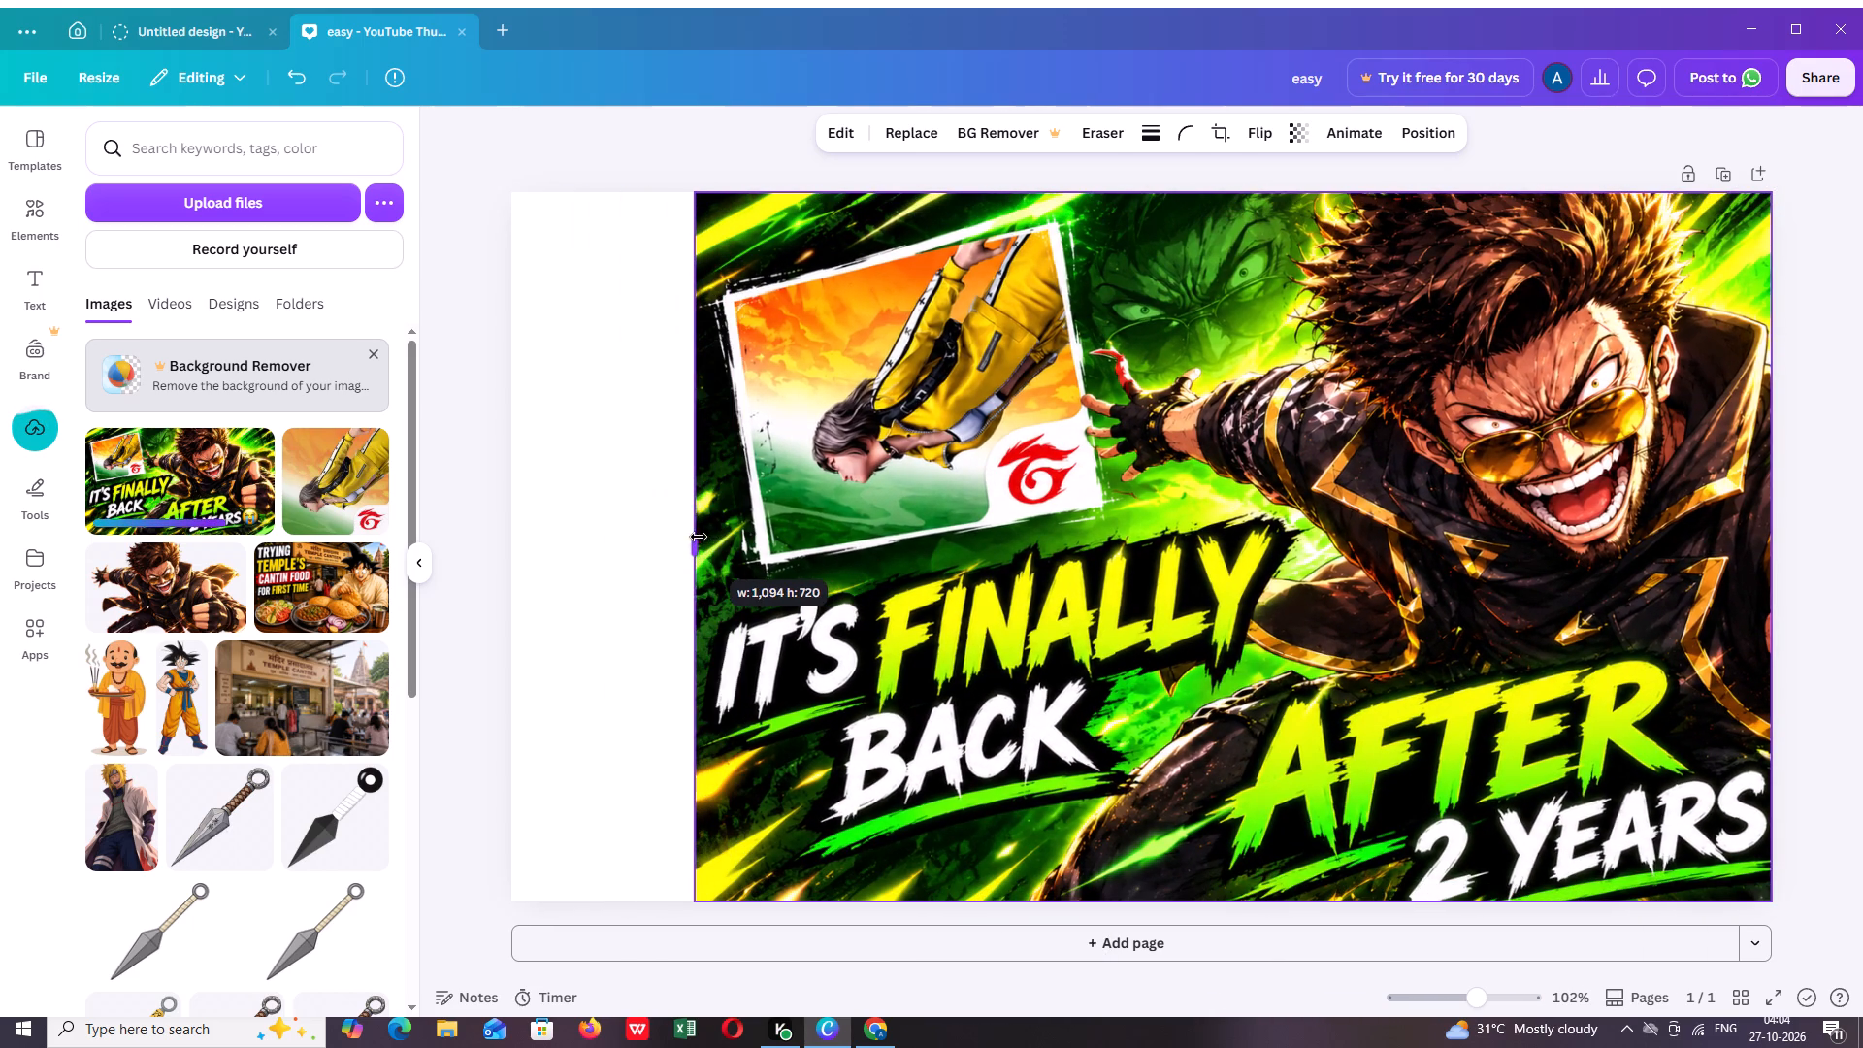
drag(699, 537, 696, 536)
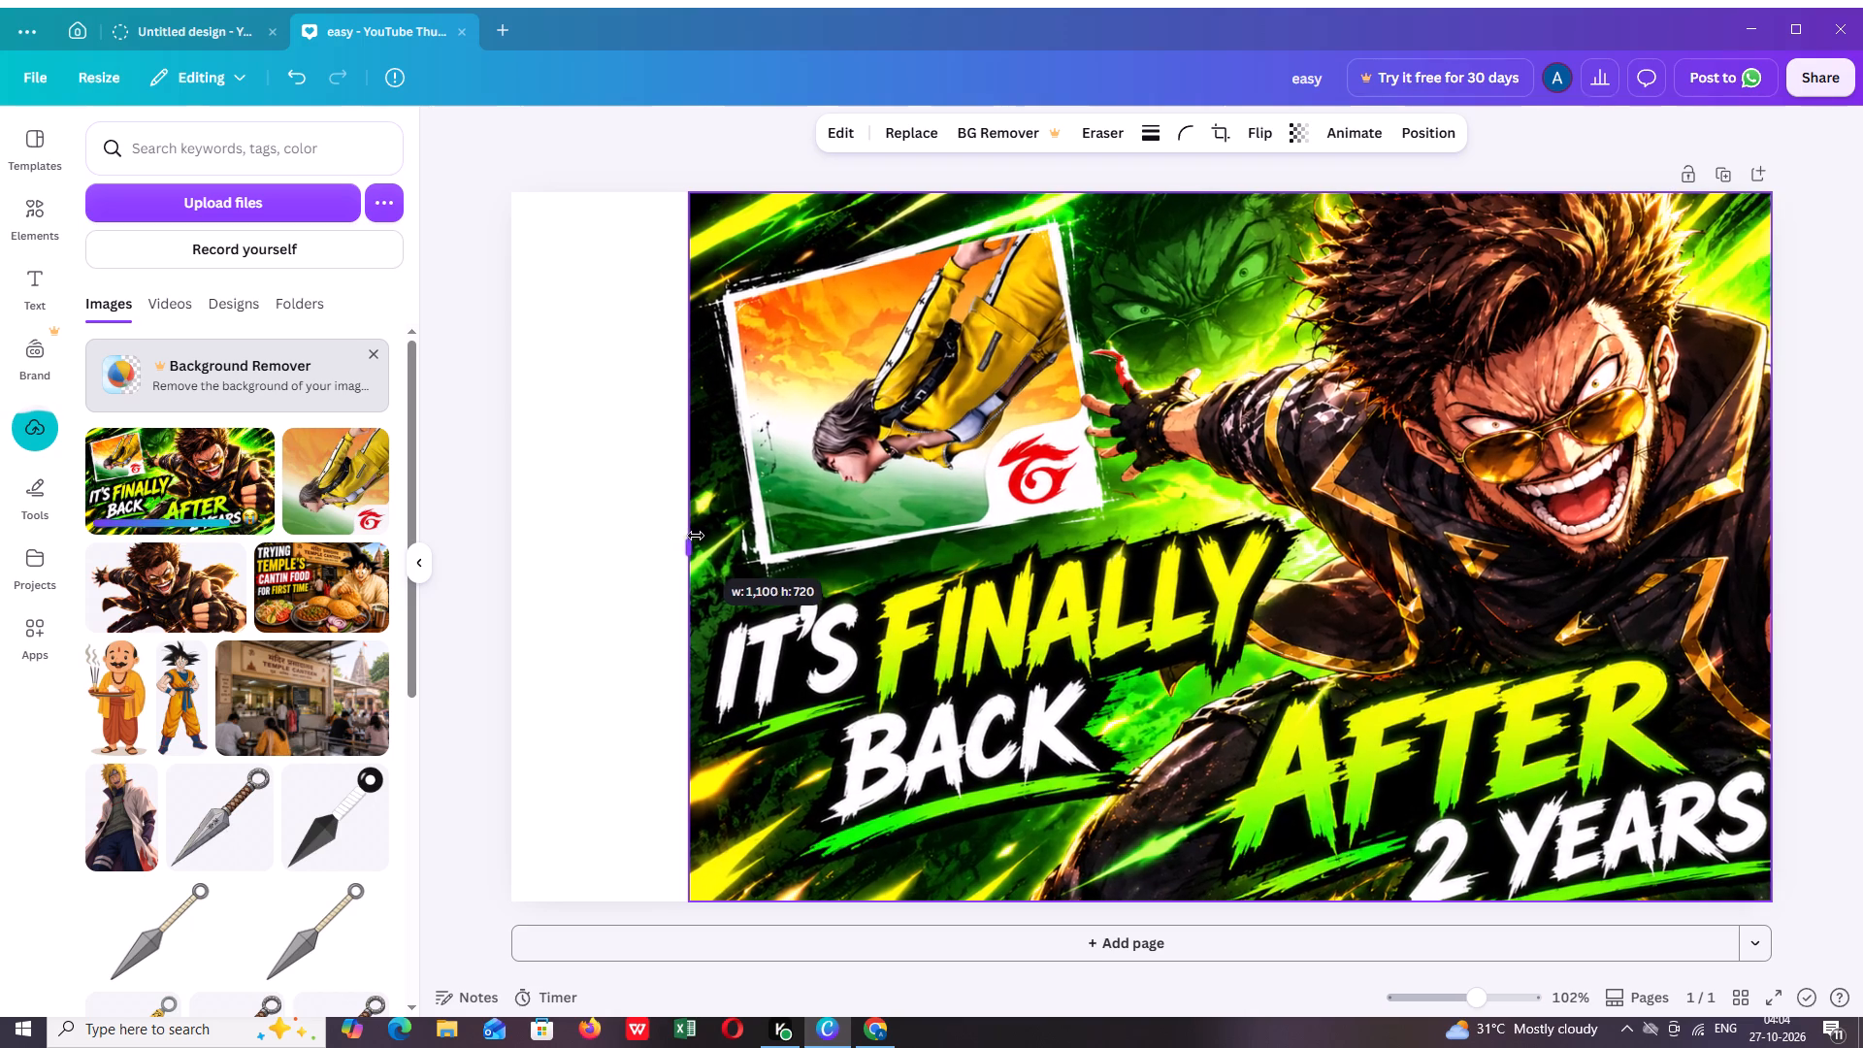
drag(696, 536, 697, 536)
Move the image back to the page's left edge and extend its right side to the page's right edge.
drag(1087, 458, 913, 457)
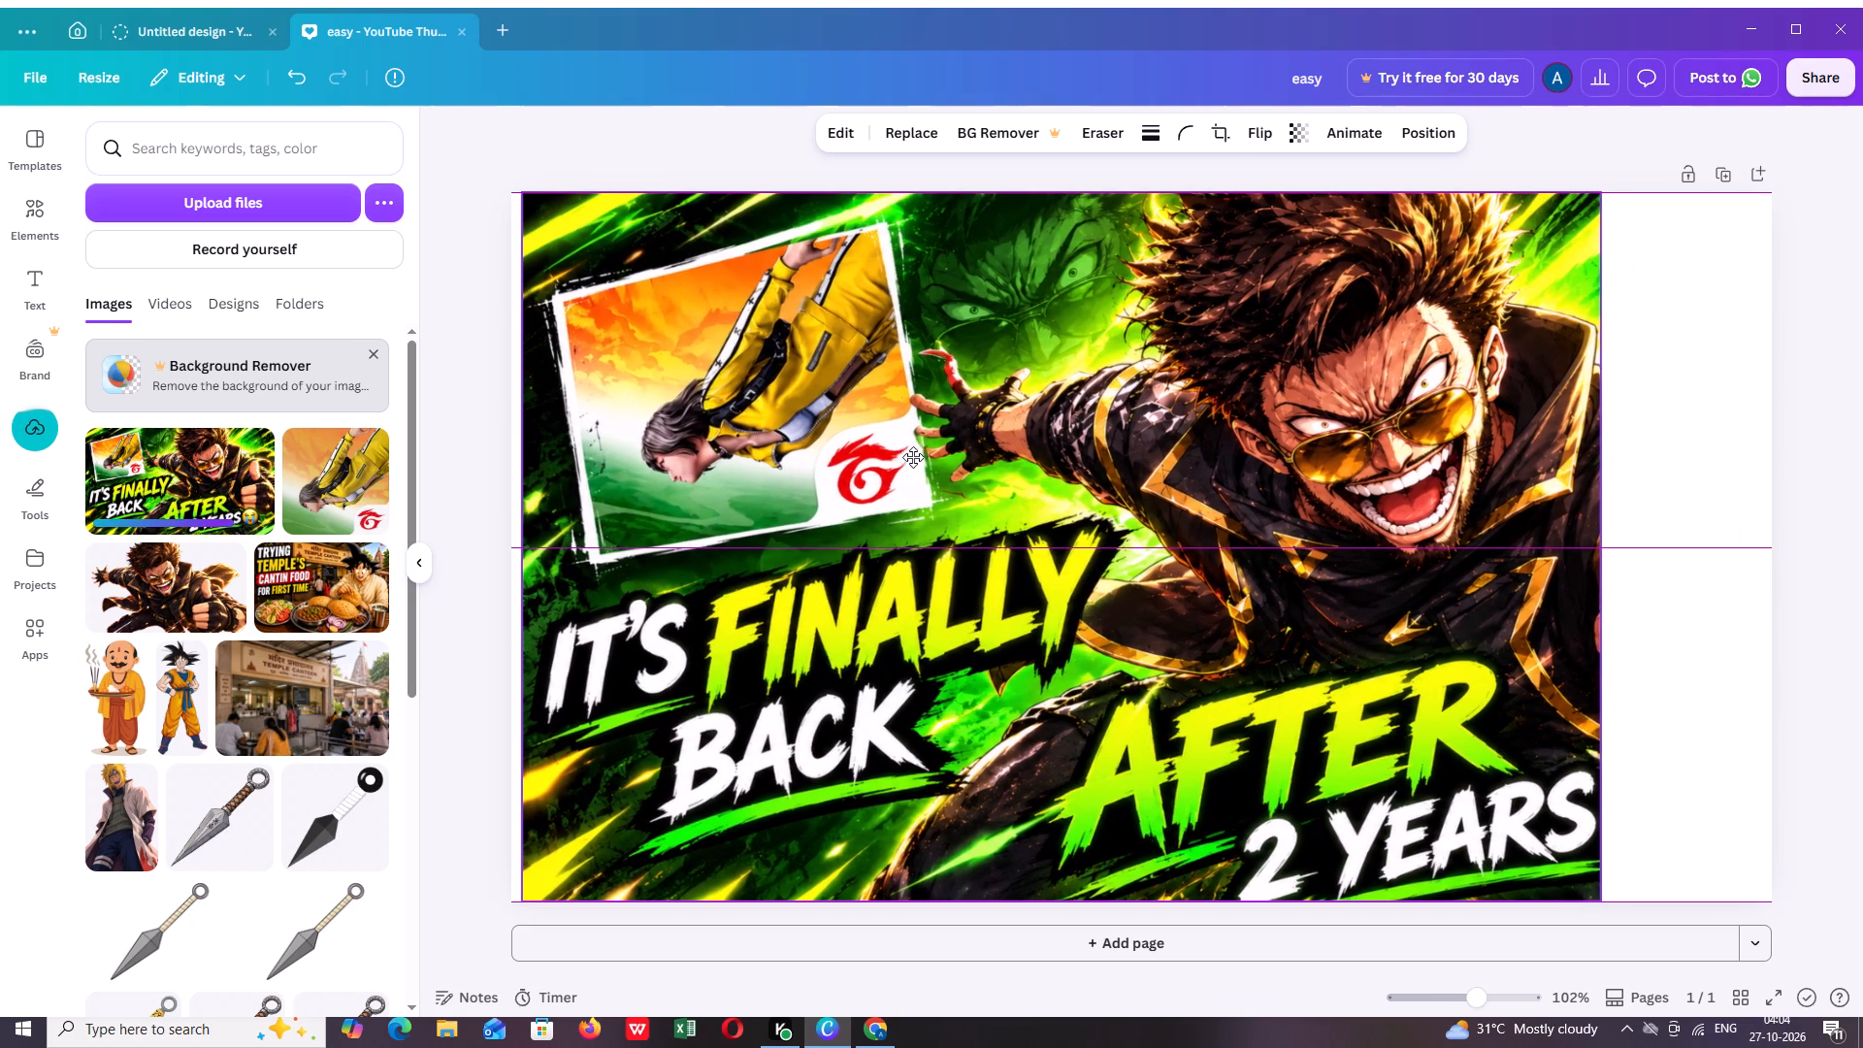
drag(913, 457, 897, 458)
click(897, 458)
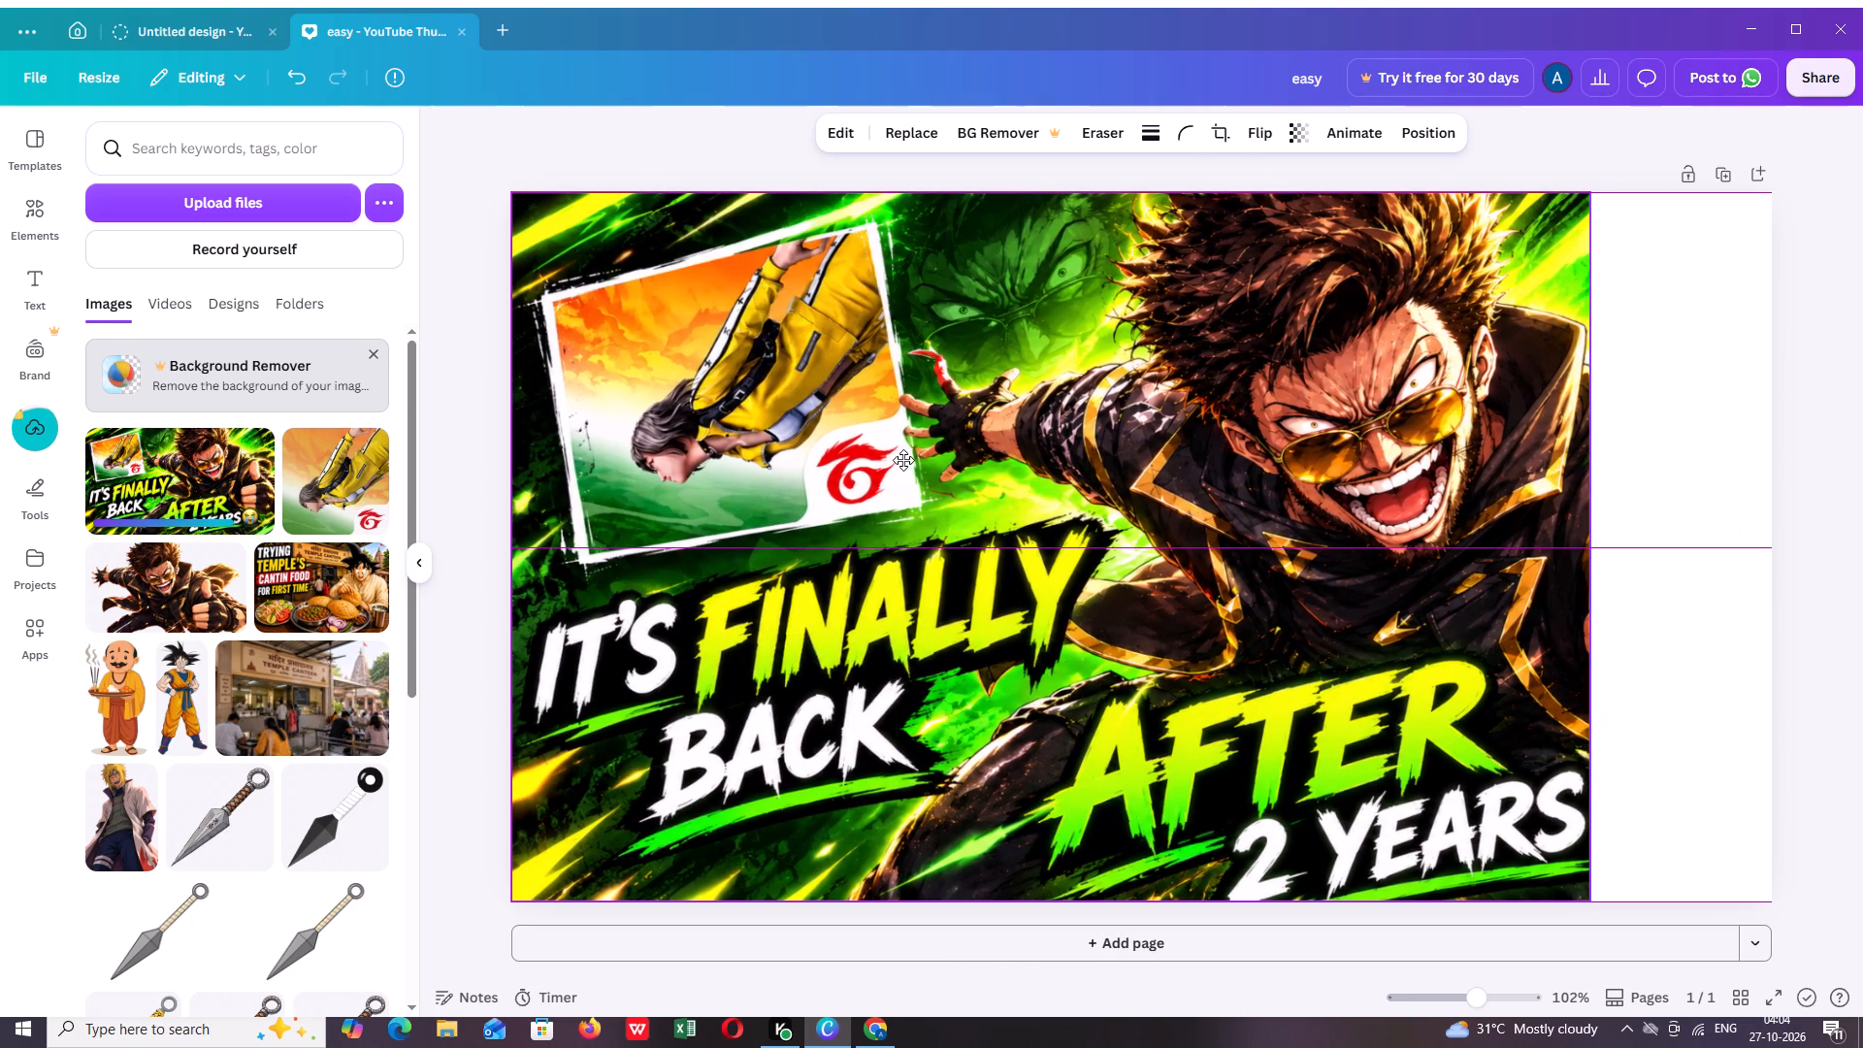
drag(1587, 540, 1673, 546)
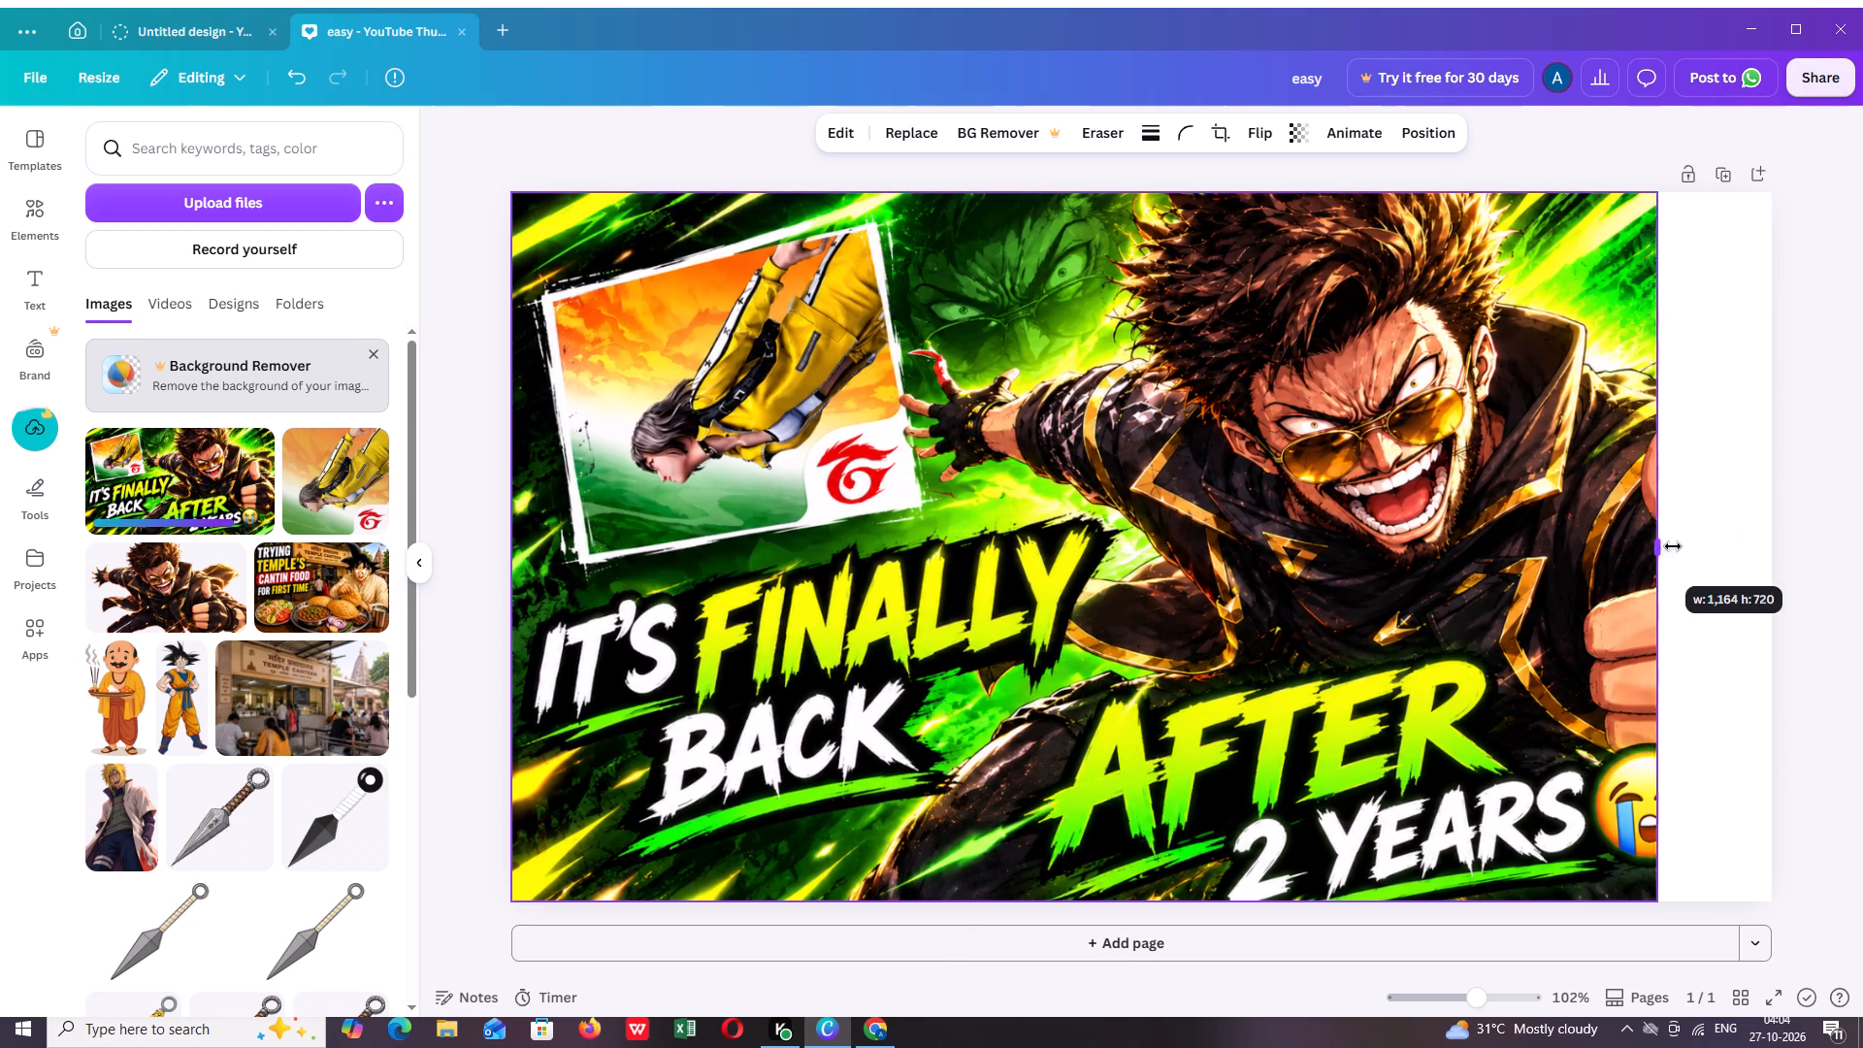
drag(1673, 546, 1775, 551)
Shift the enlarged image slightly past the page's left edge.
drag(1463, 503, 1445, 504)
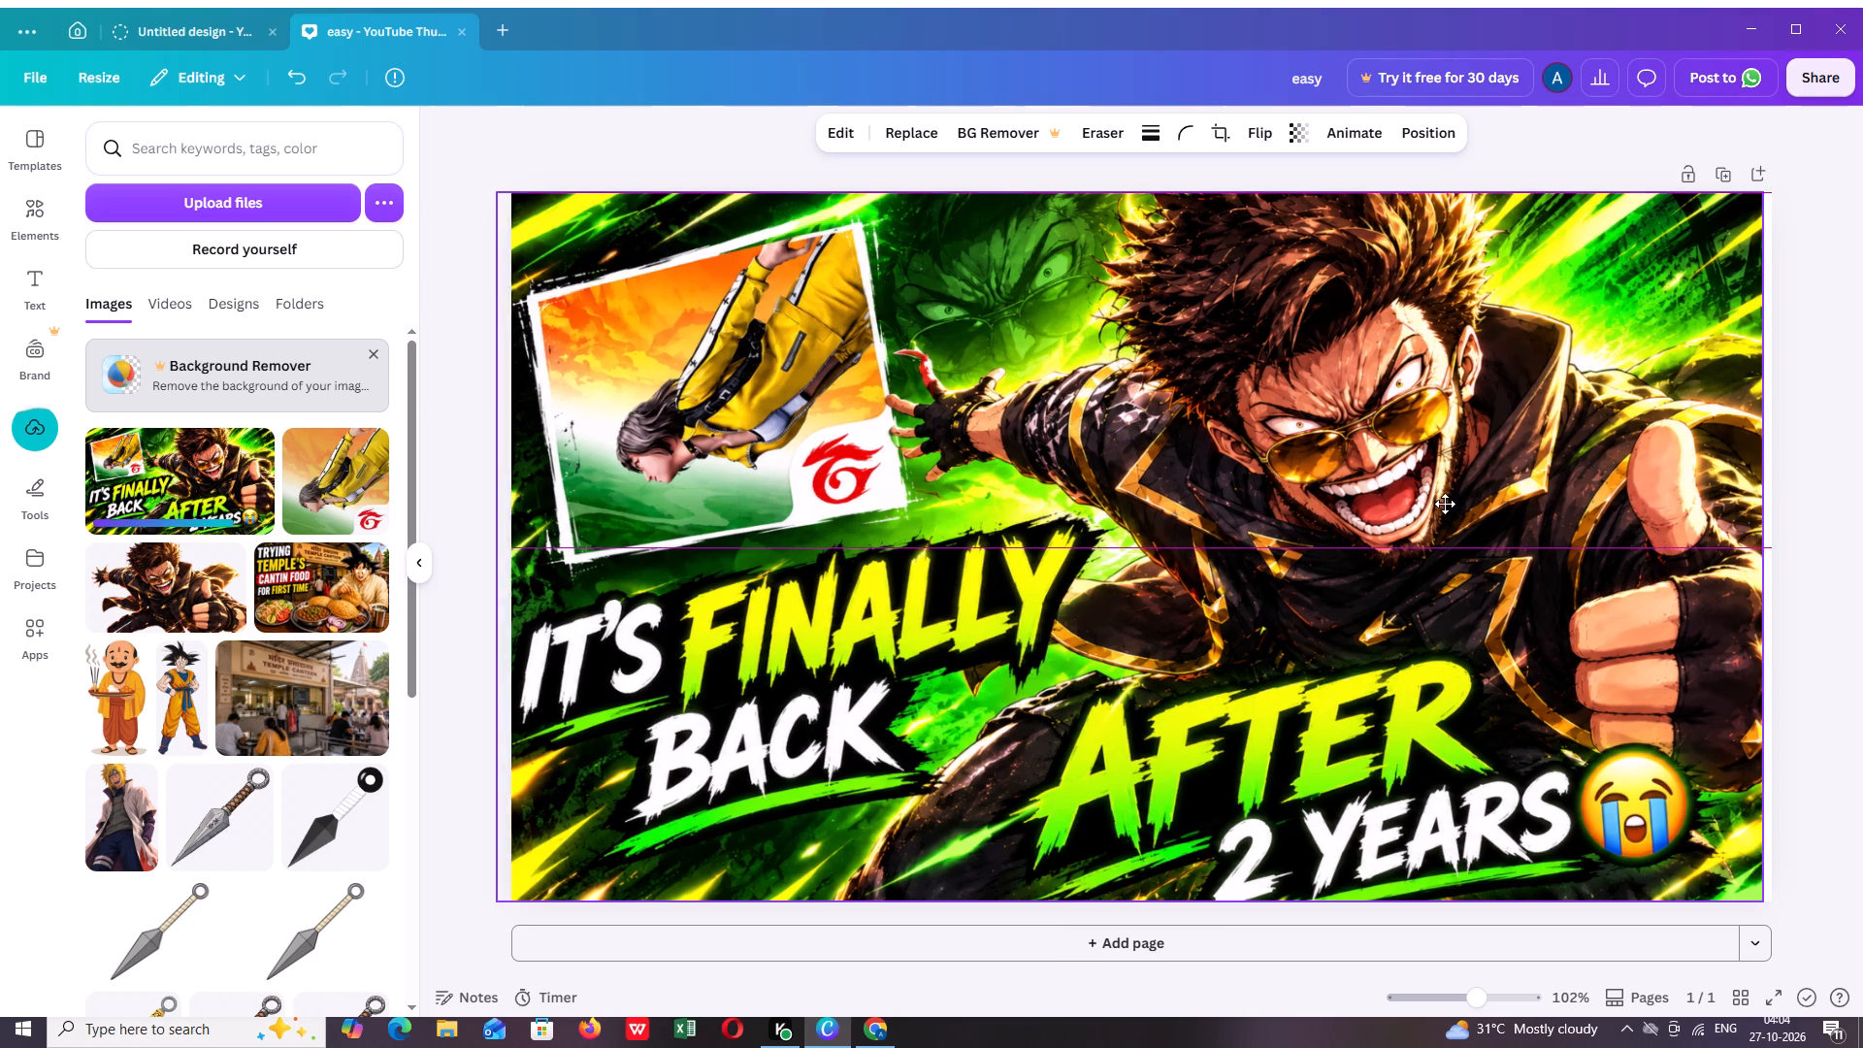
drag(1445, 504, 1445, 505)
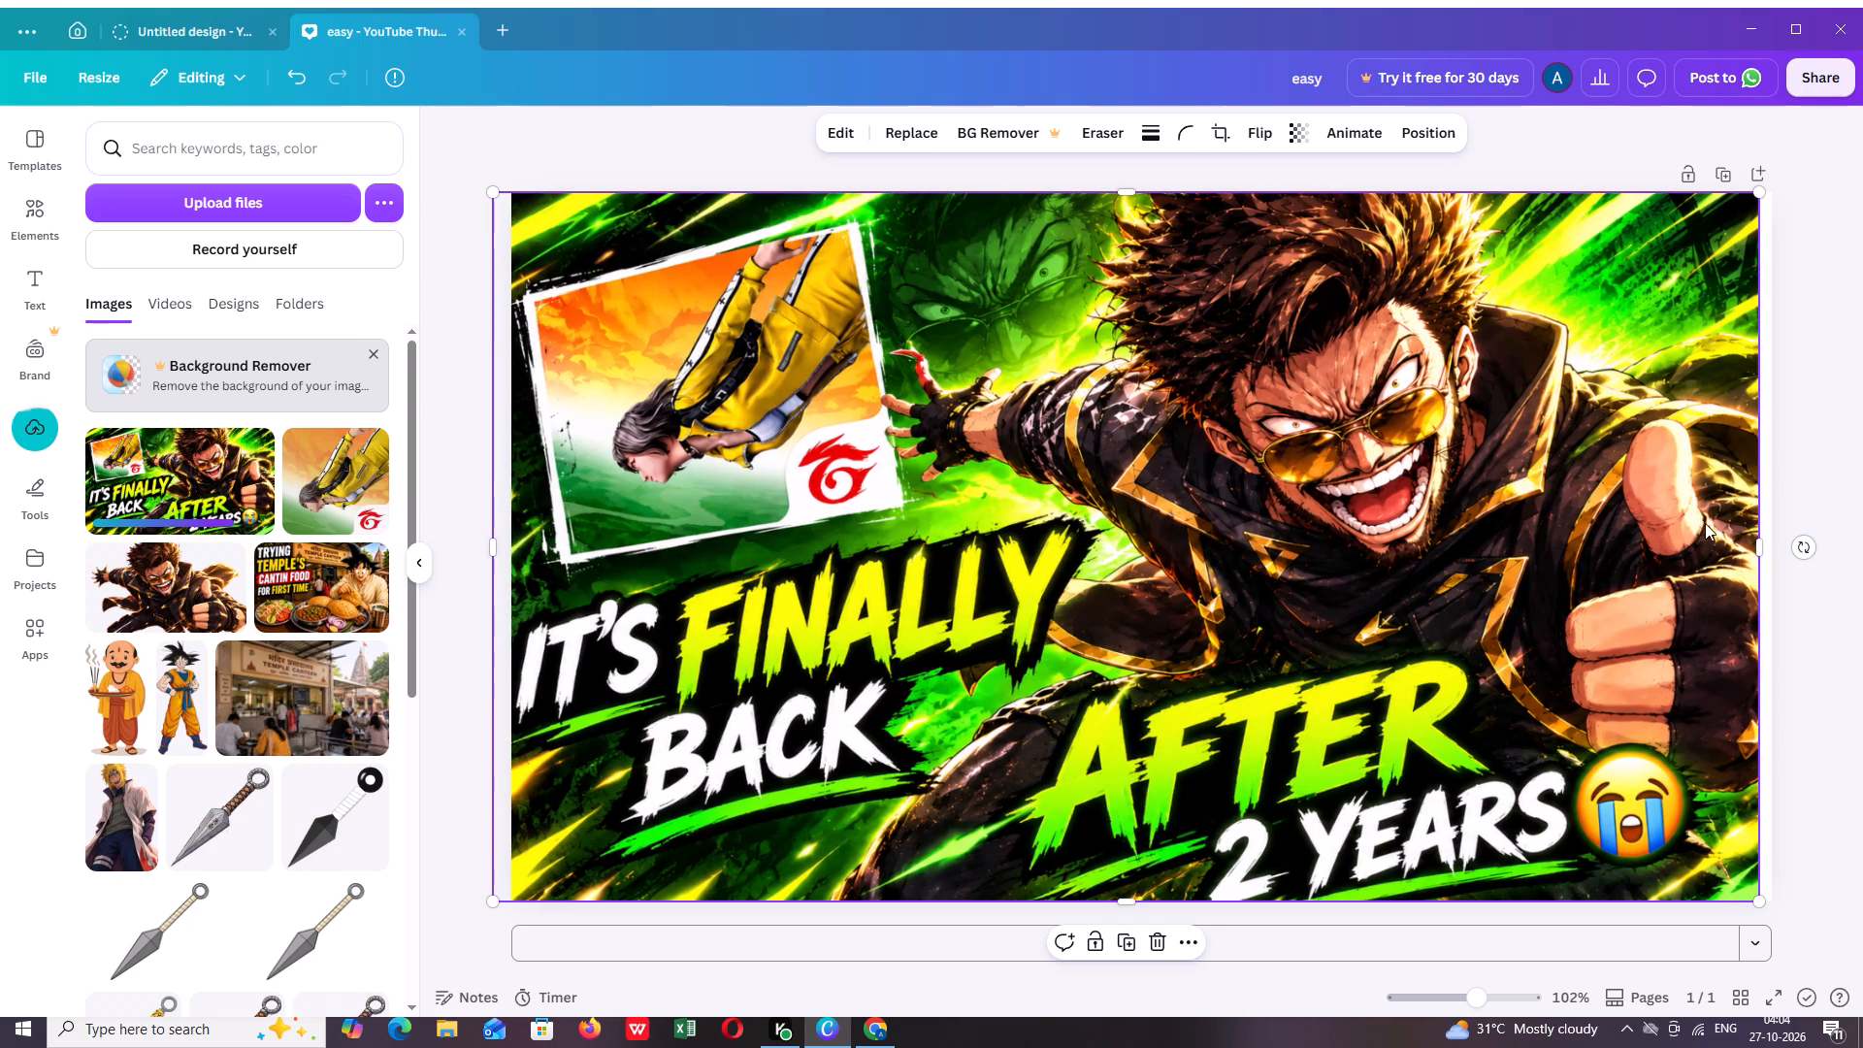
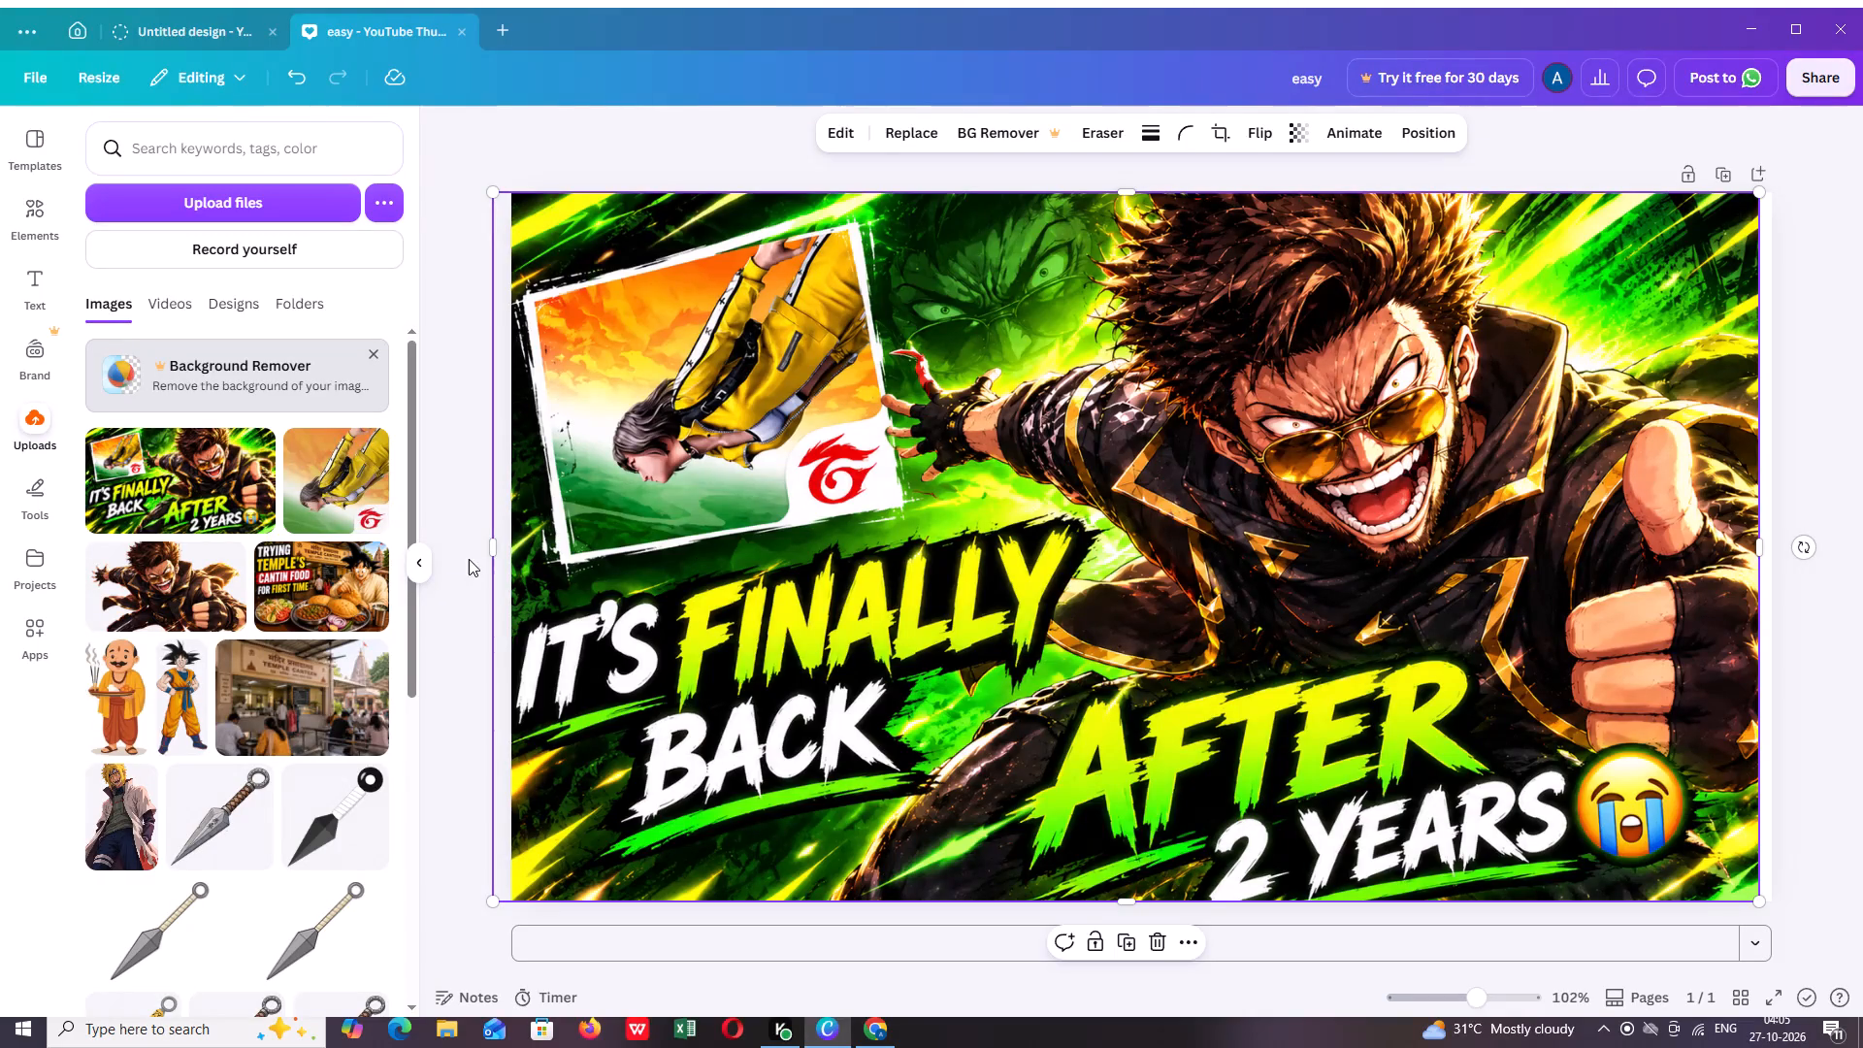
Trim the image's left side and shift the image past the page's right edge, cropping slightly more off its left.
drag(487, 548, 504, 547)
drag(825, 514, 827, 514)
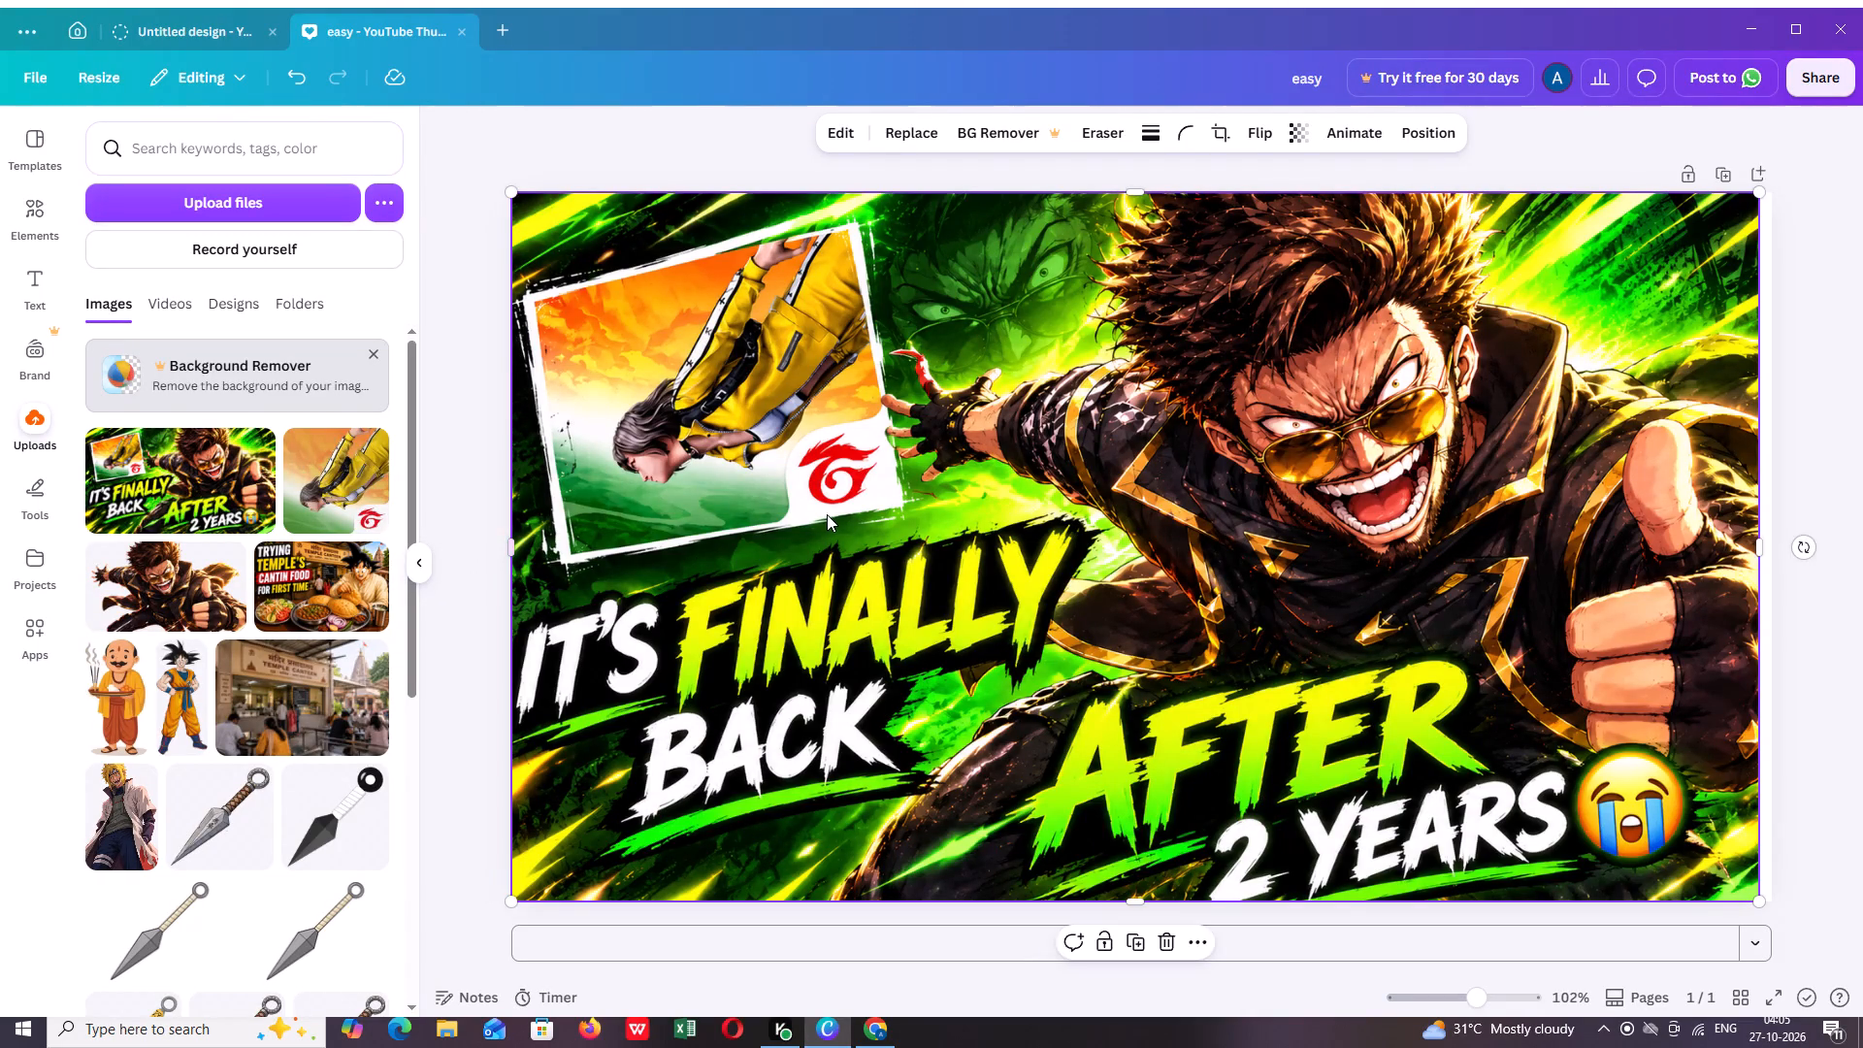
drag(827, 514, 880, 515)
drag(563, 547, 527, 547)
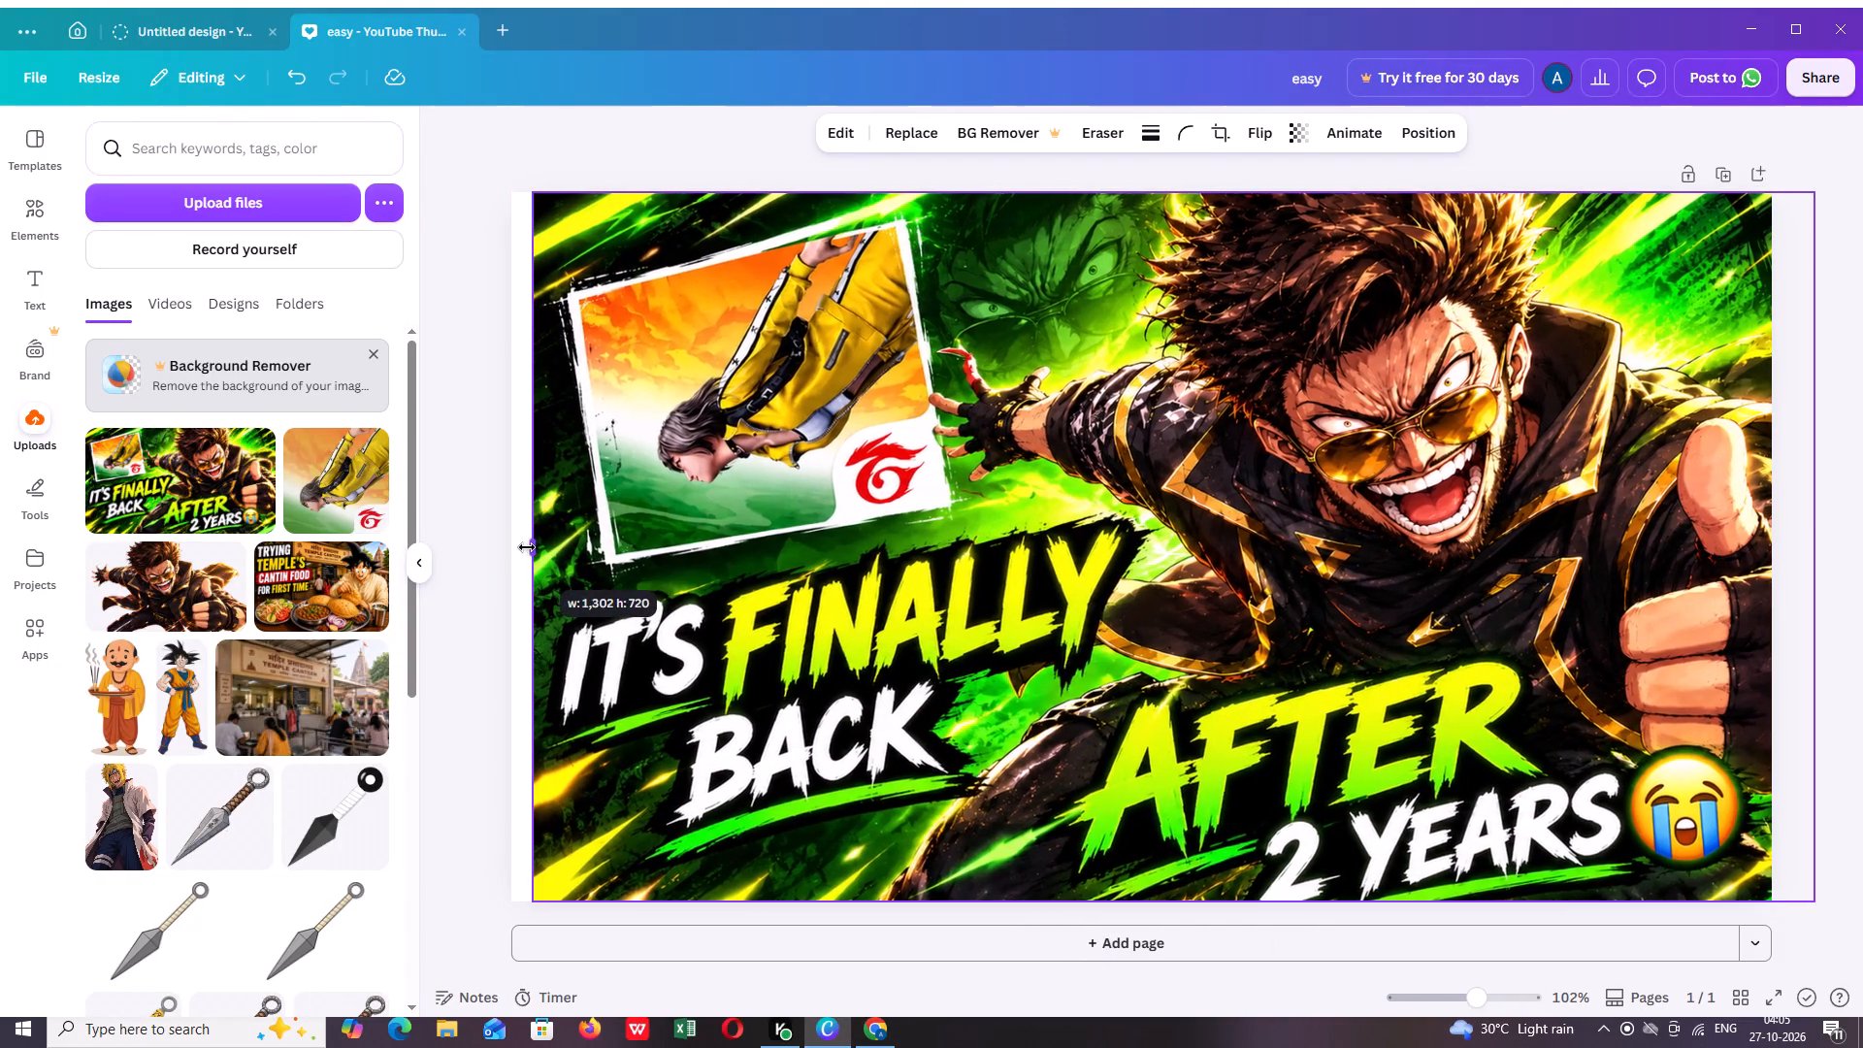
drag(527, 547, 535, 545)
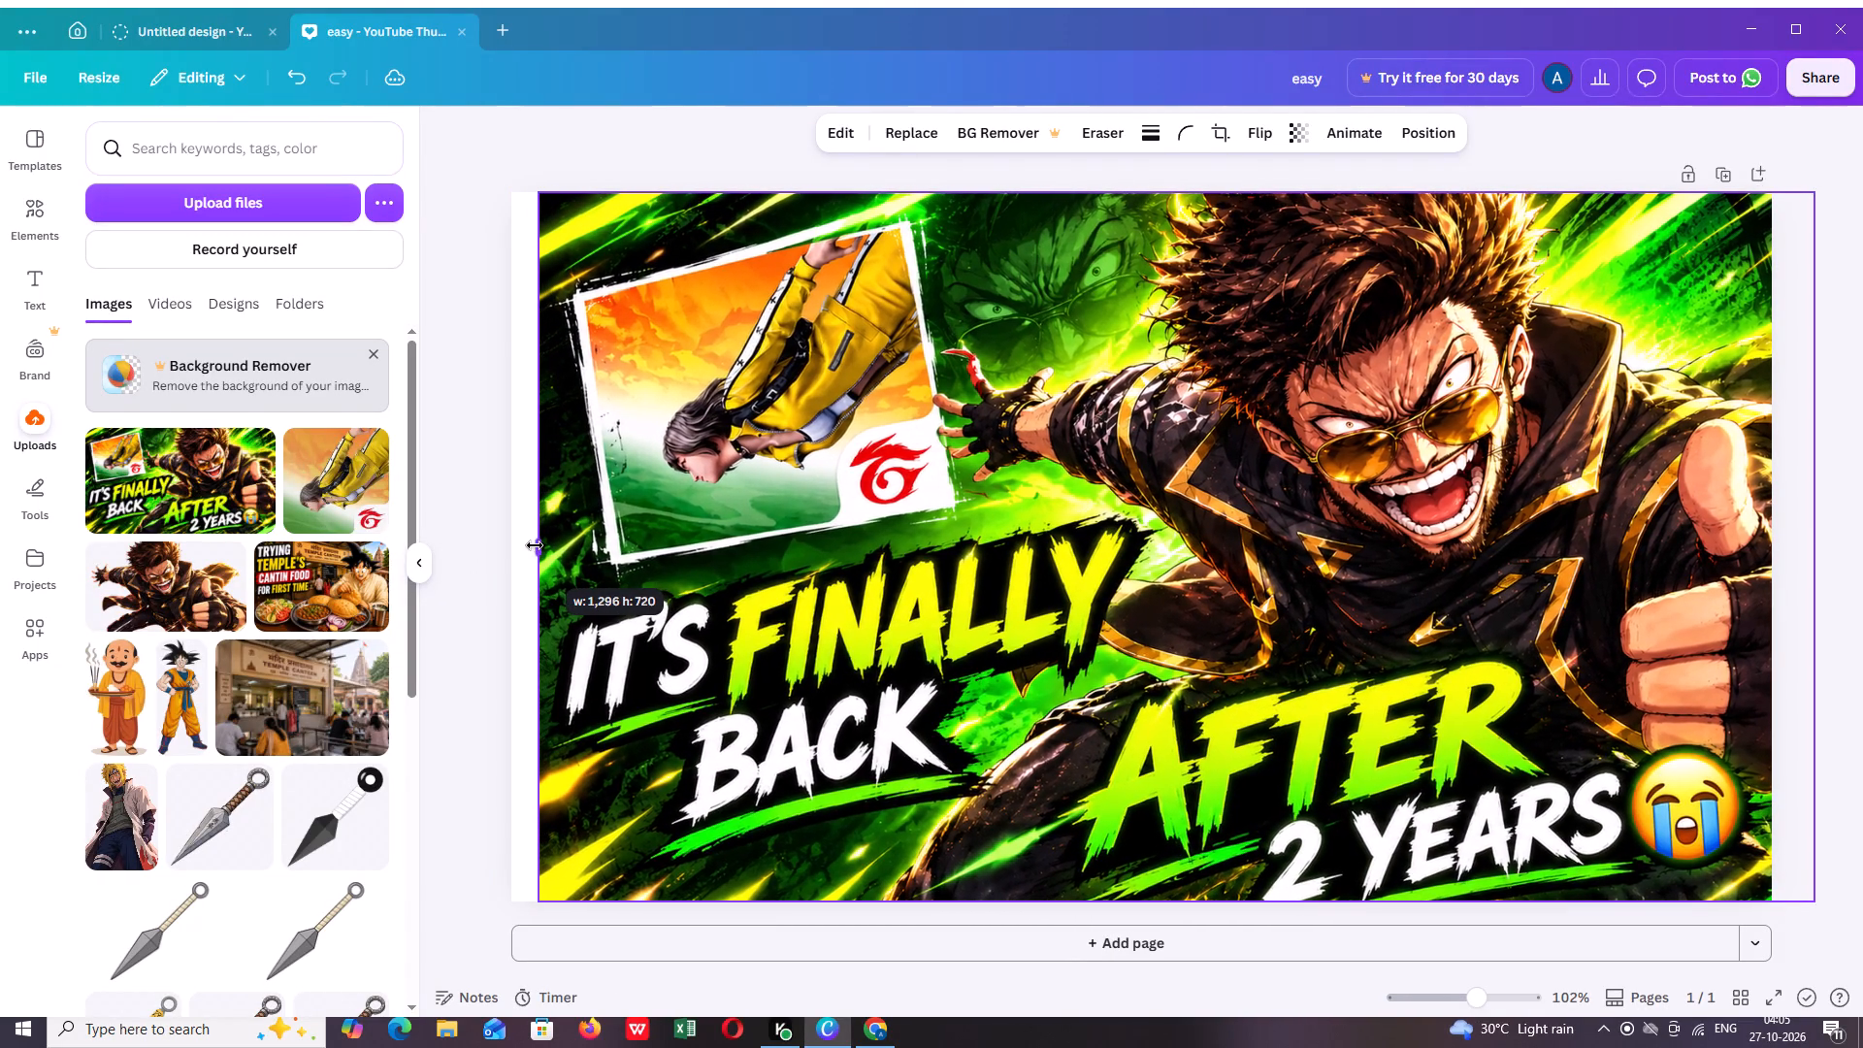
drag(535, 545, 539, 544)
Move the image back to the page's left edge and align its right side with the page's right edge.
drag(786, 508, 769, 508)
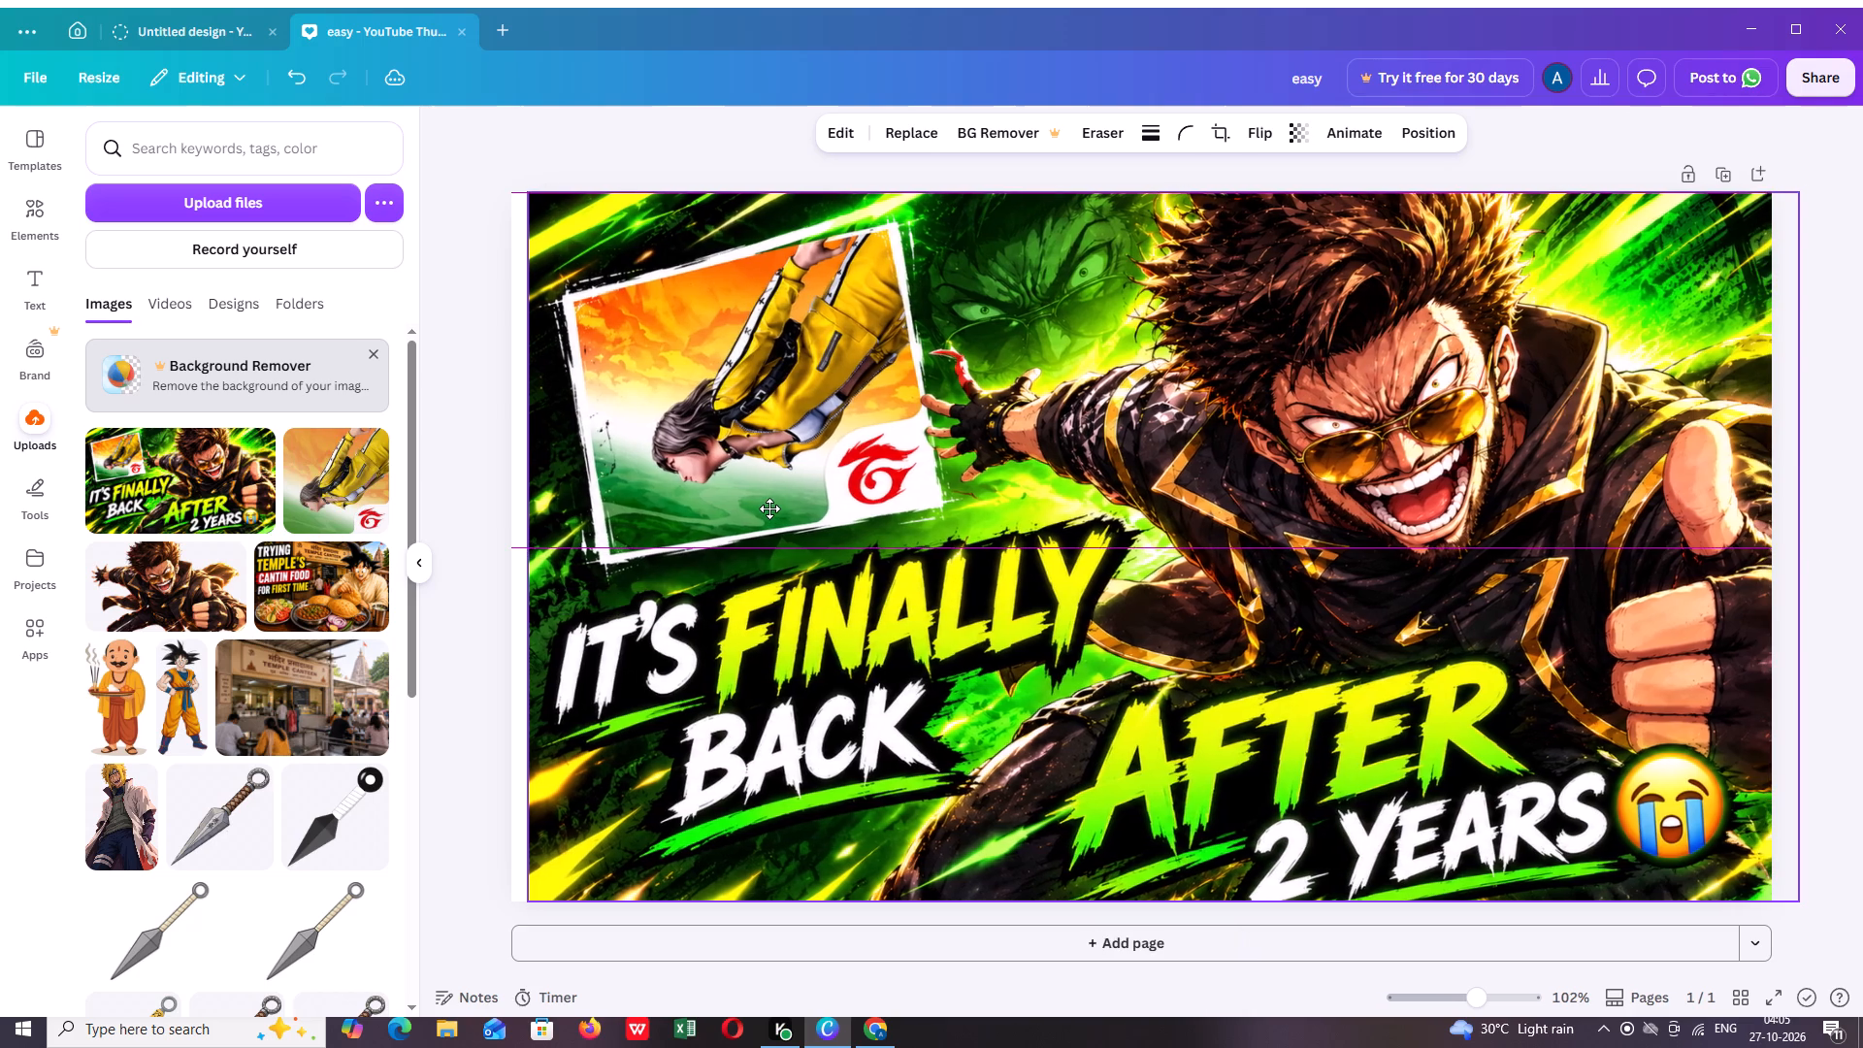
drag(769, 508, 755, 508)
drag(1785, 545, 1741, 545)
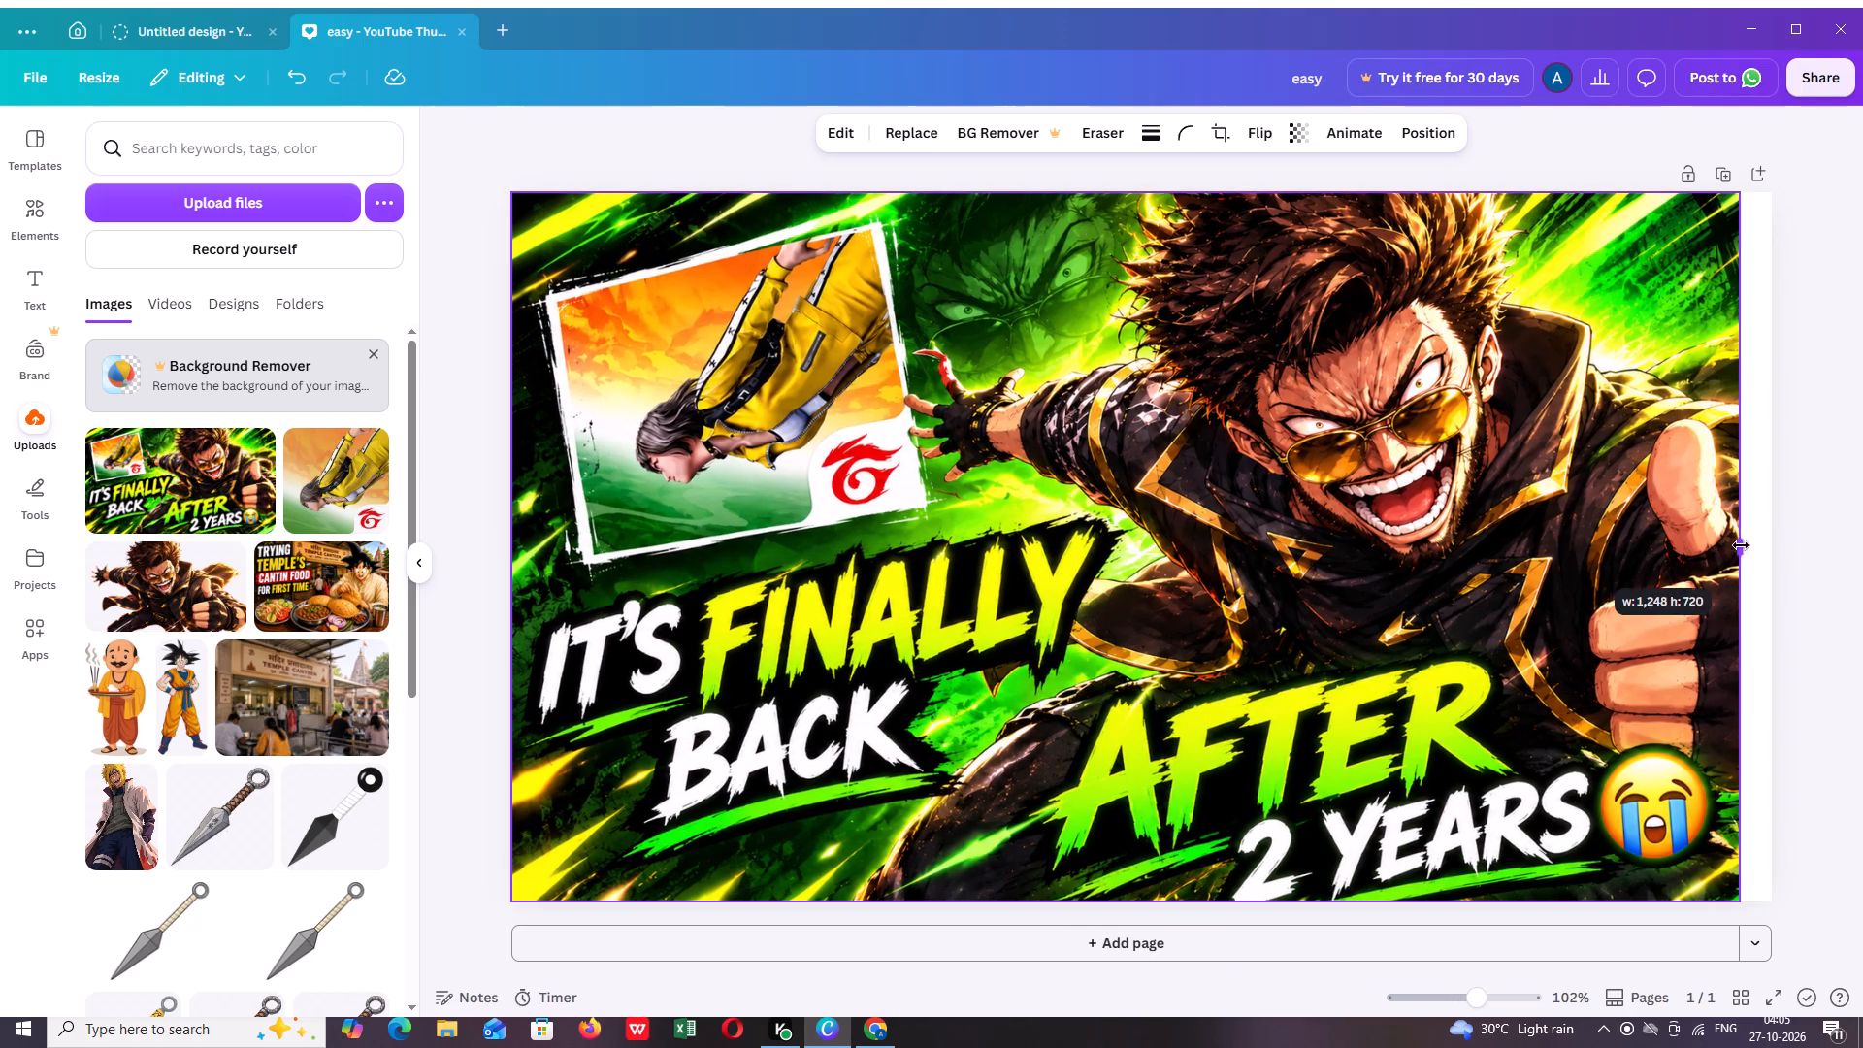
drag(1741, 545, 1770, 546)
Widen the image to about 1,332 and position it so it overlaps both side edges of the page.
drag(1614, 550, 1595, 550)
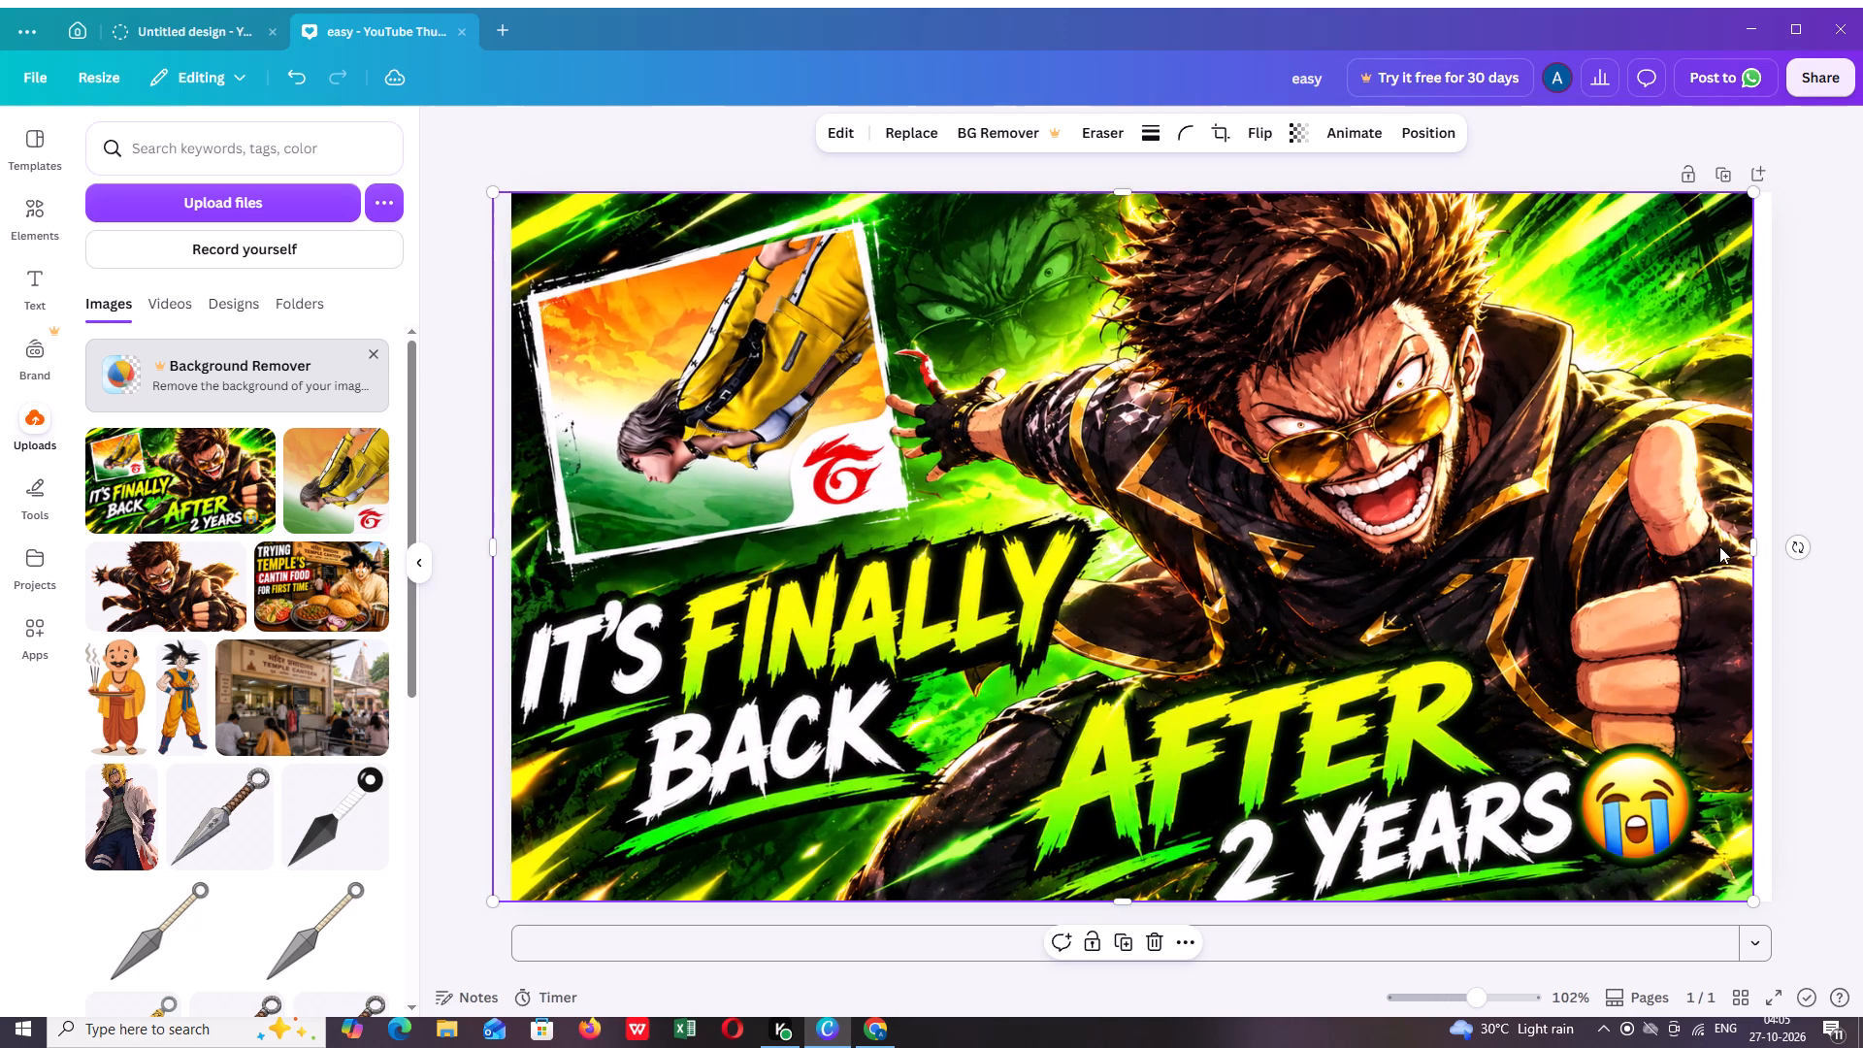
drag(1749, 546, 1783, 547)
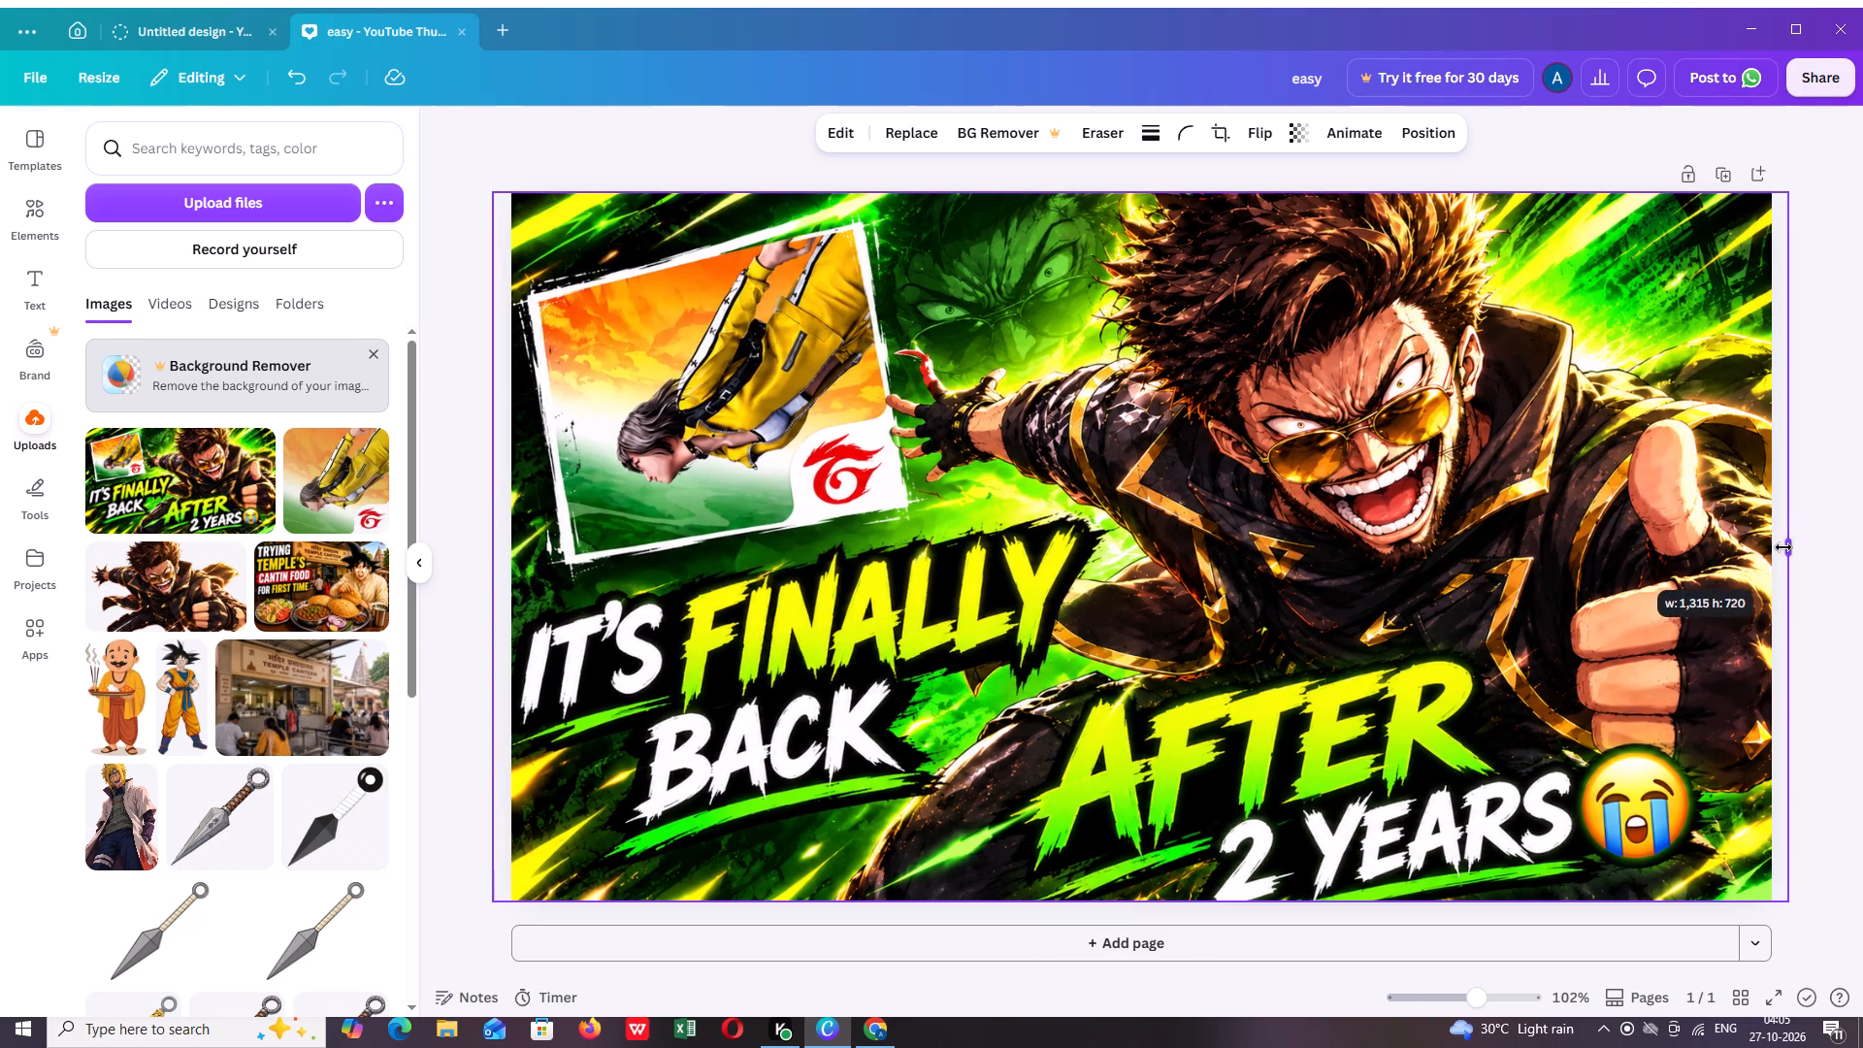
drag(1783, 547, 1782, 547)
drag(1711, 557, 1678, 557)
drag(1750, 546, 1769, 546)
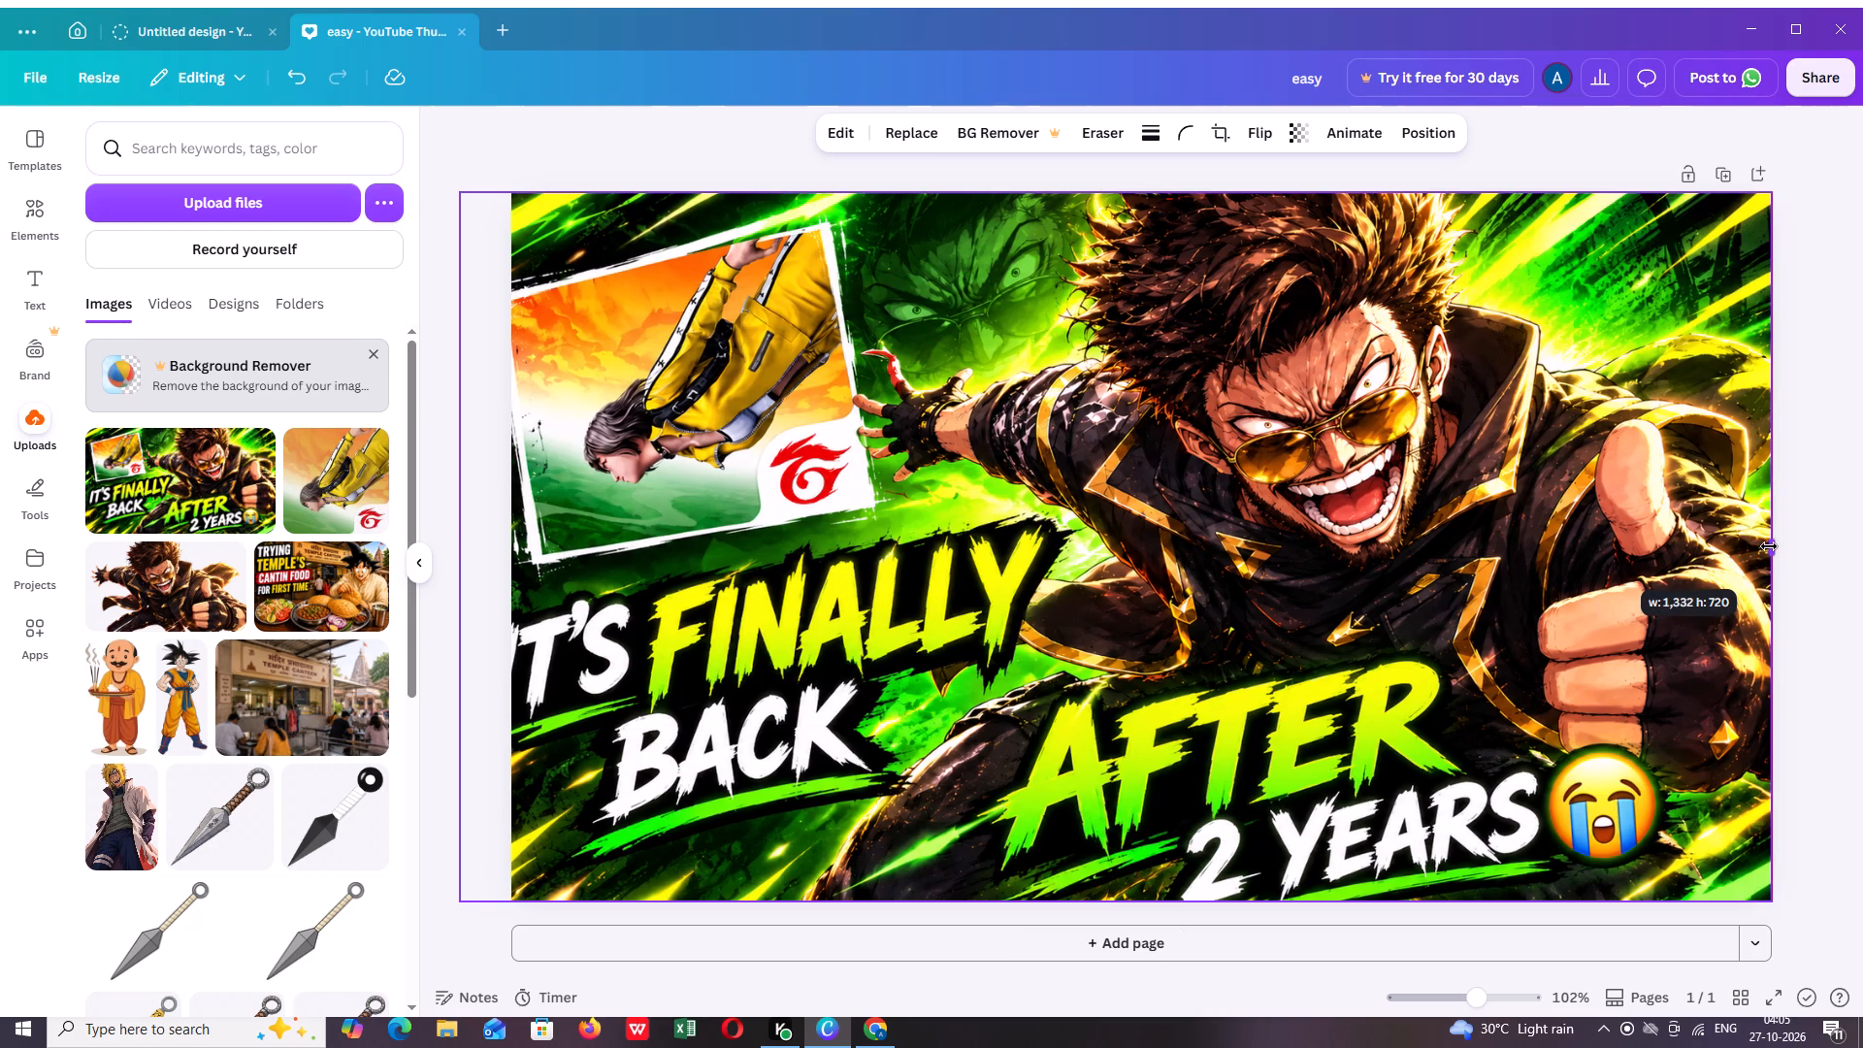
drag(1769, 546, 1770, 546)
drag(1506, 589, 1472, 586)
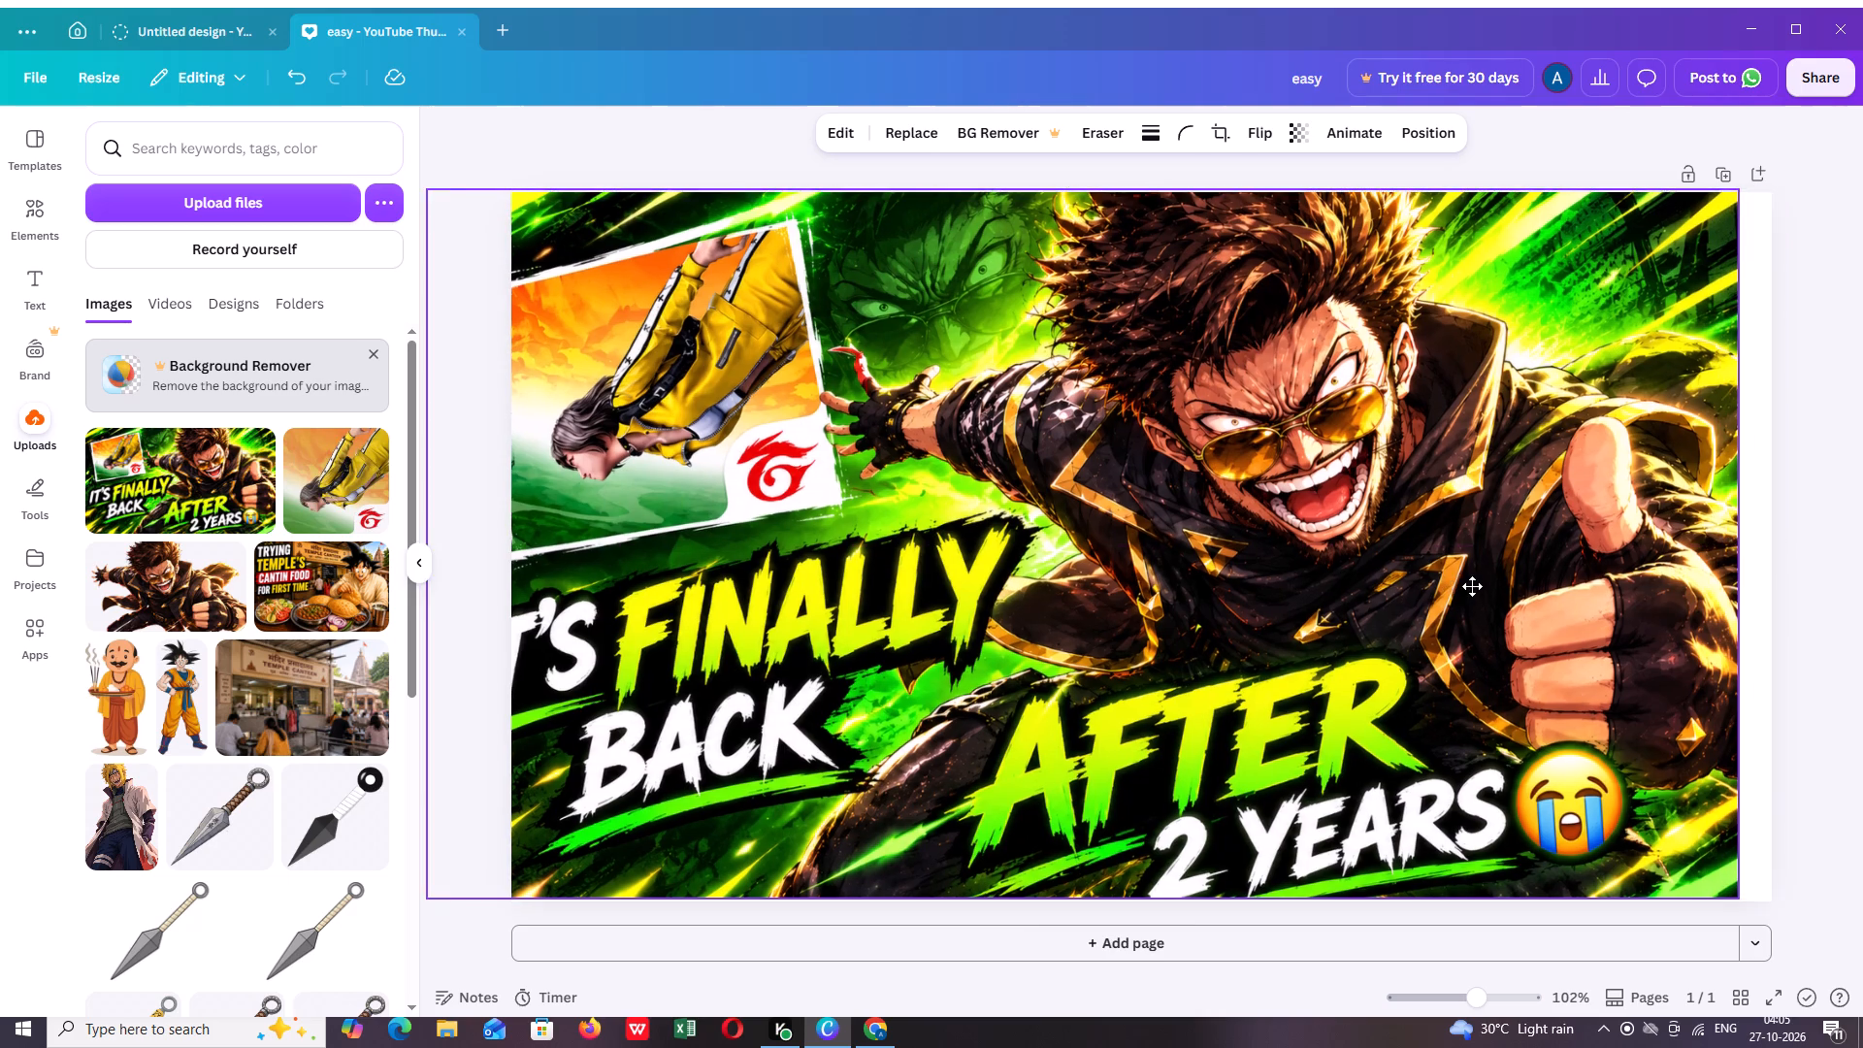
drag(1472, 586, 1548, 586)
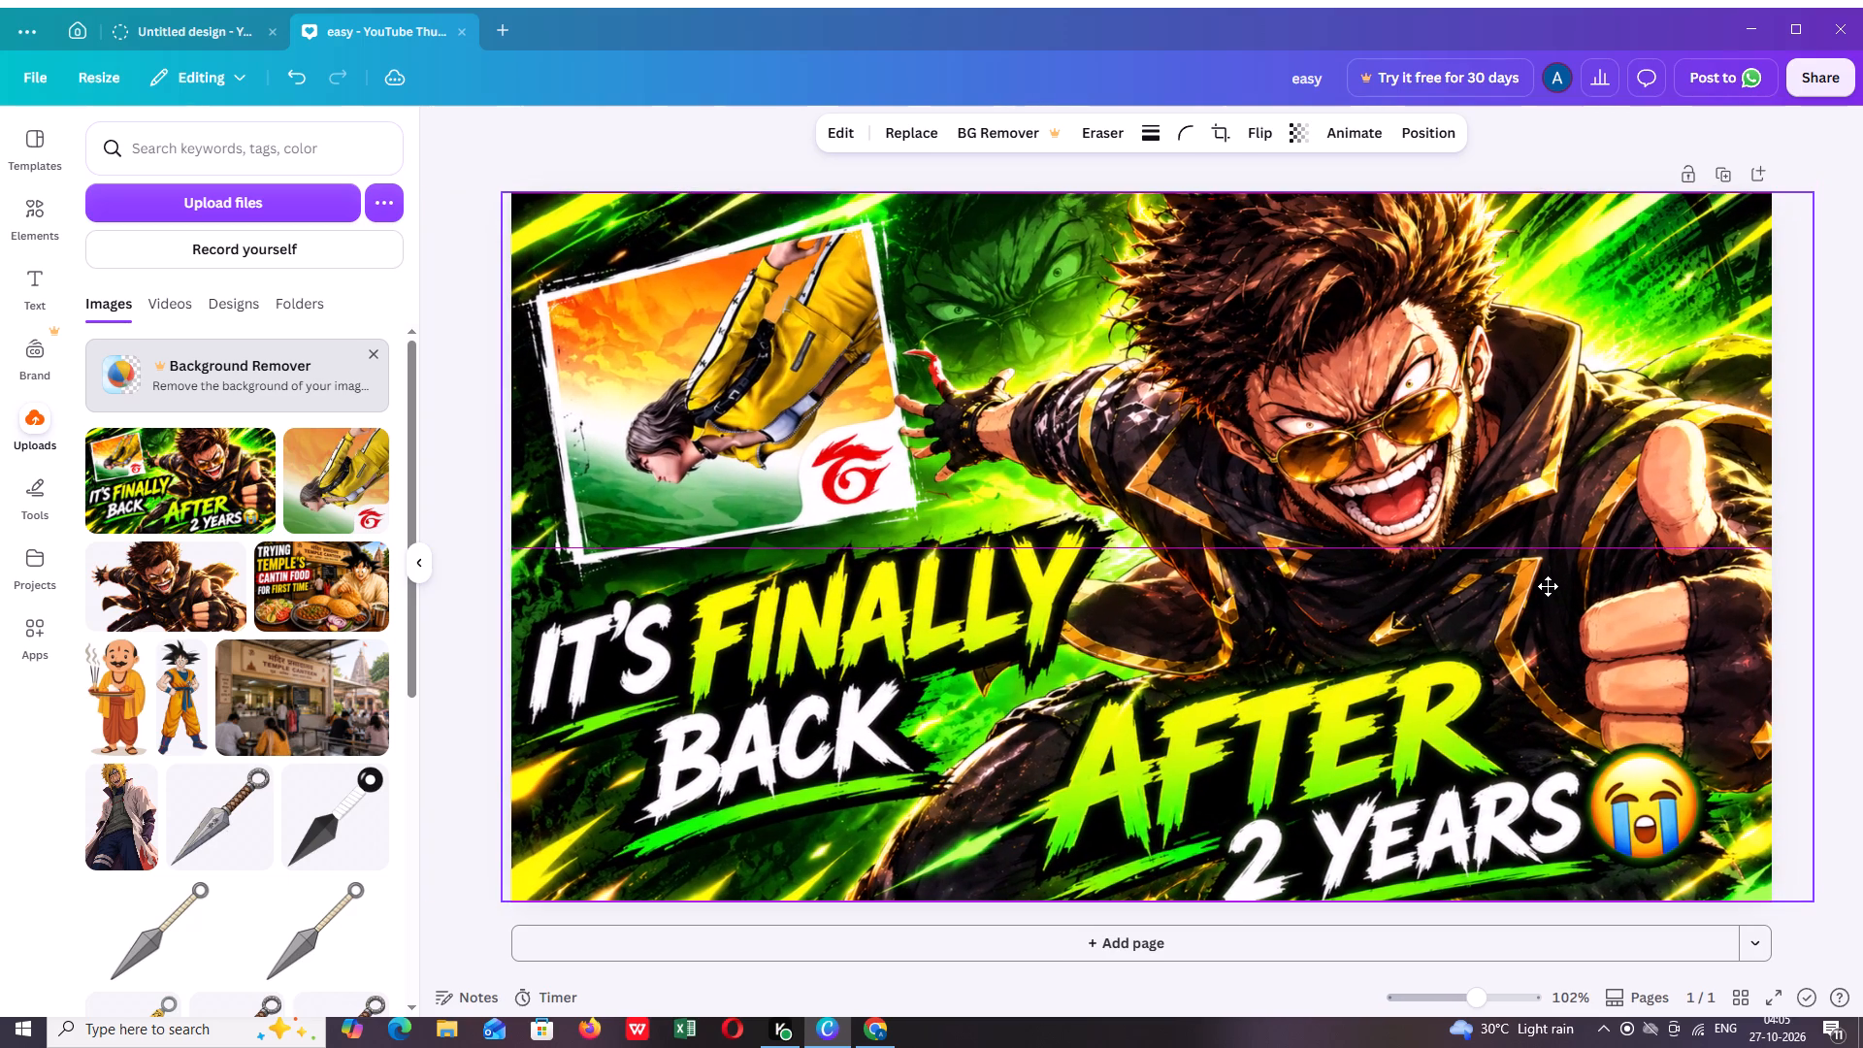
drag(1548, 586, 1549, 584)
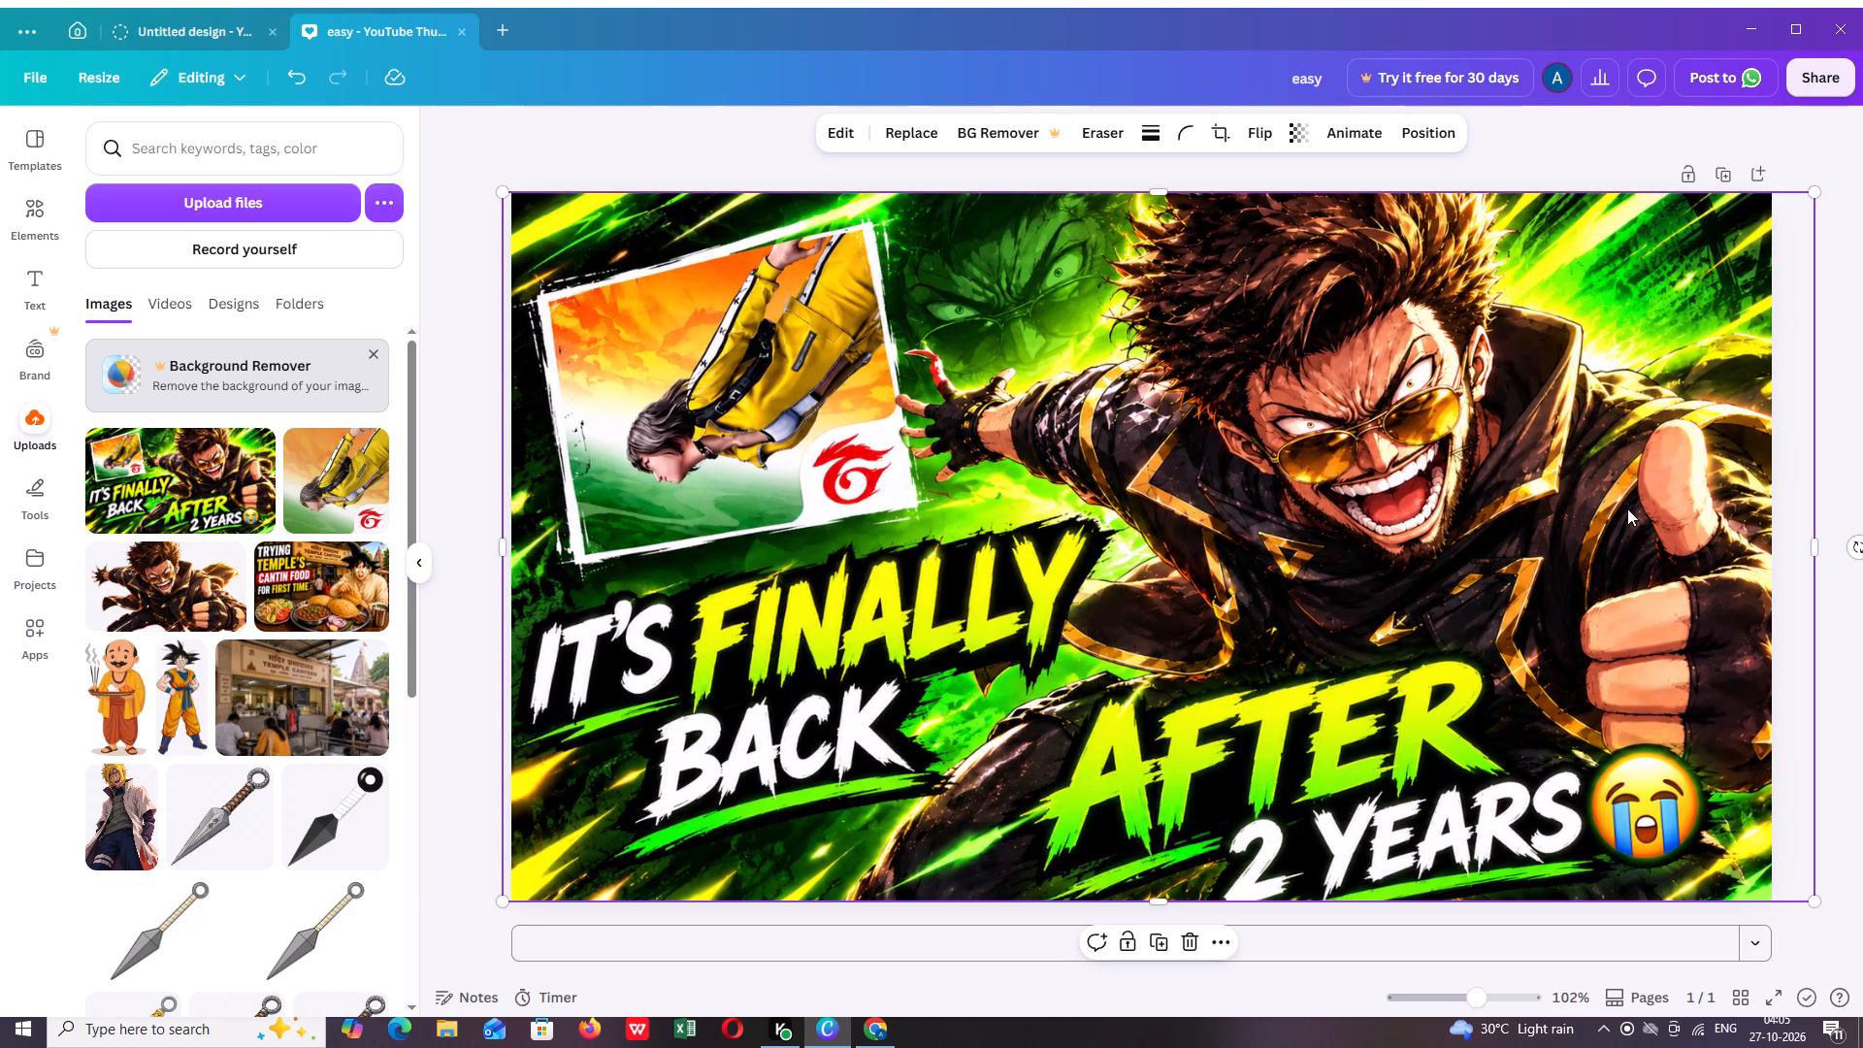
Replace the stretched image with a fresh copy of the uploaded crying-emoji thumbnail, set as the page background.
key(Delete)
click(159, 492)
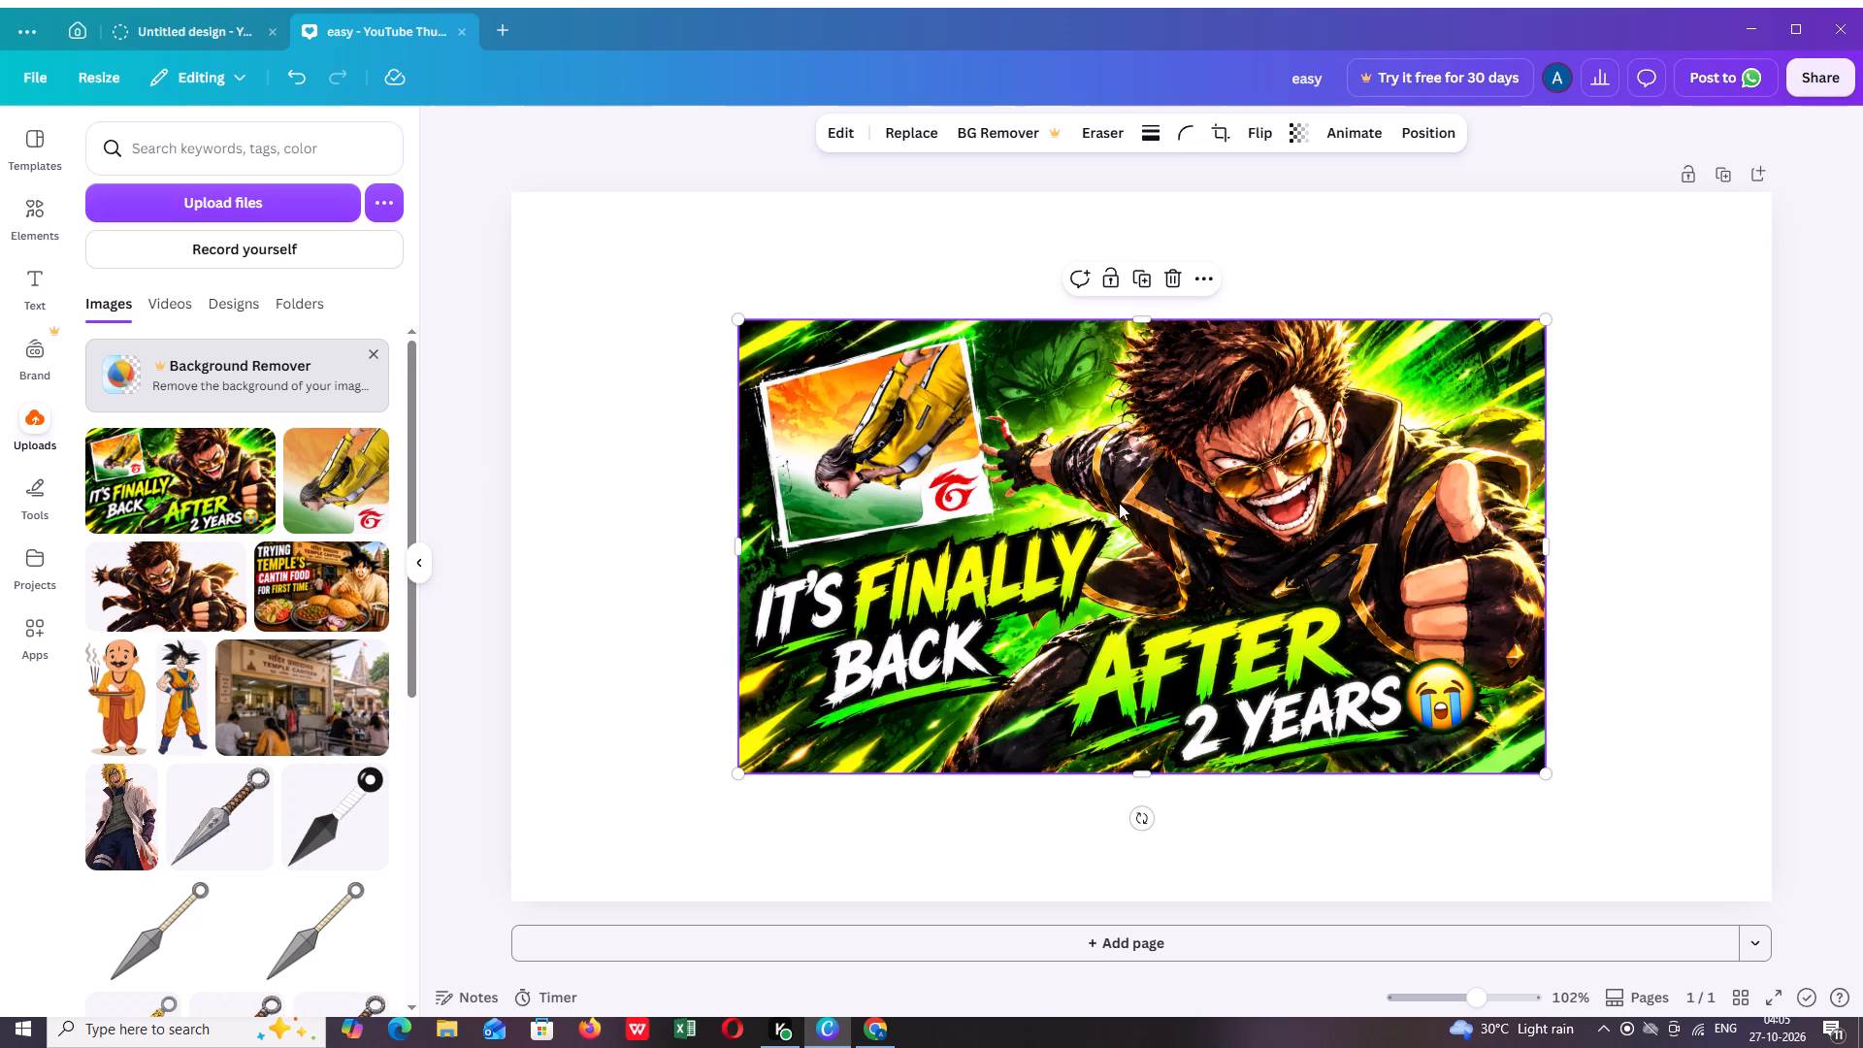
click(1201, 280)
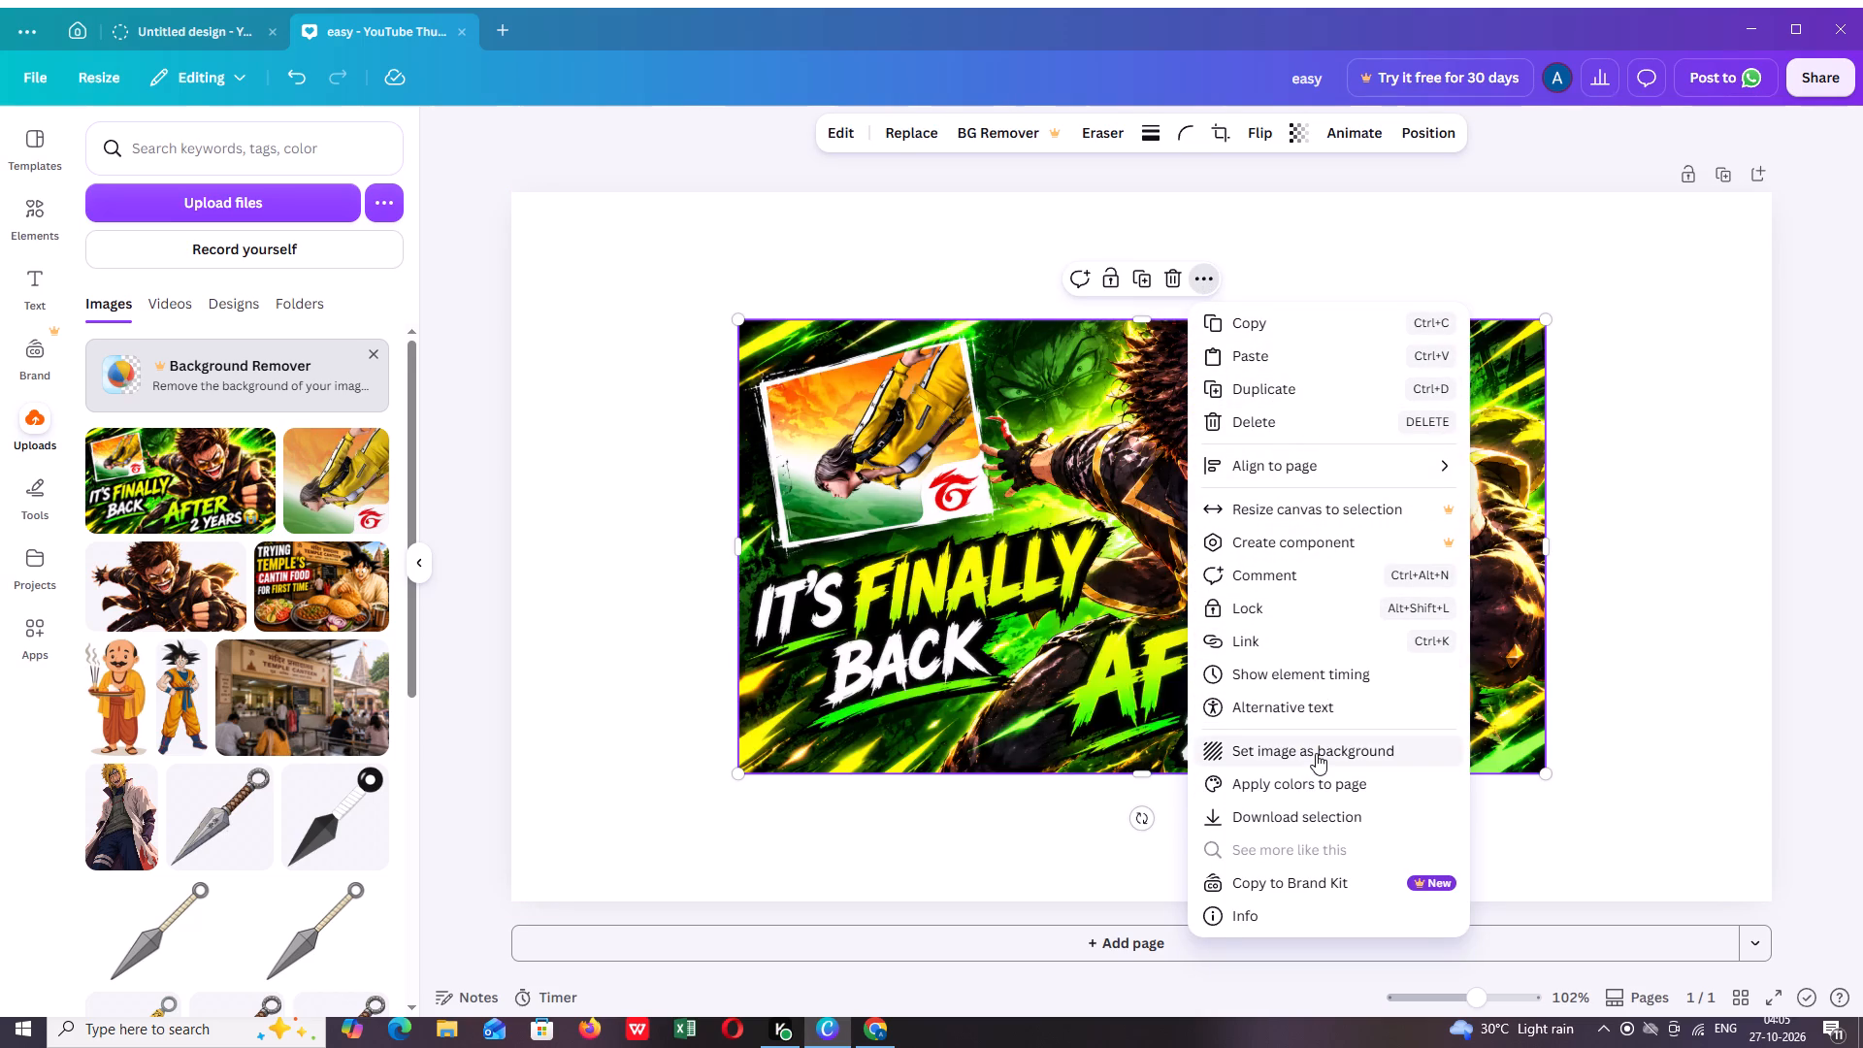
click(1340, 744)
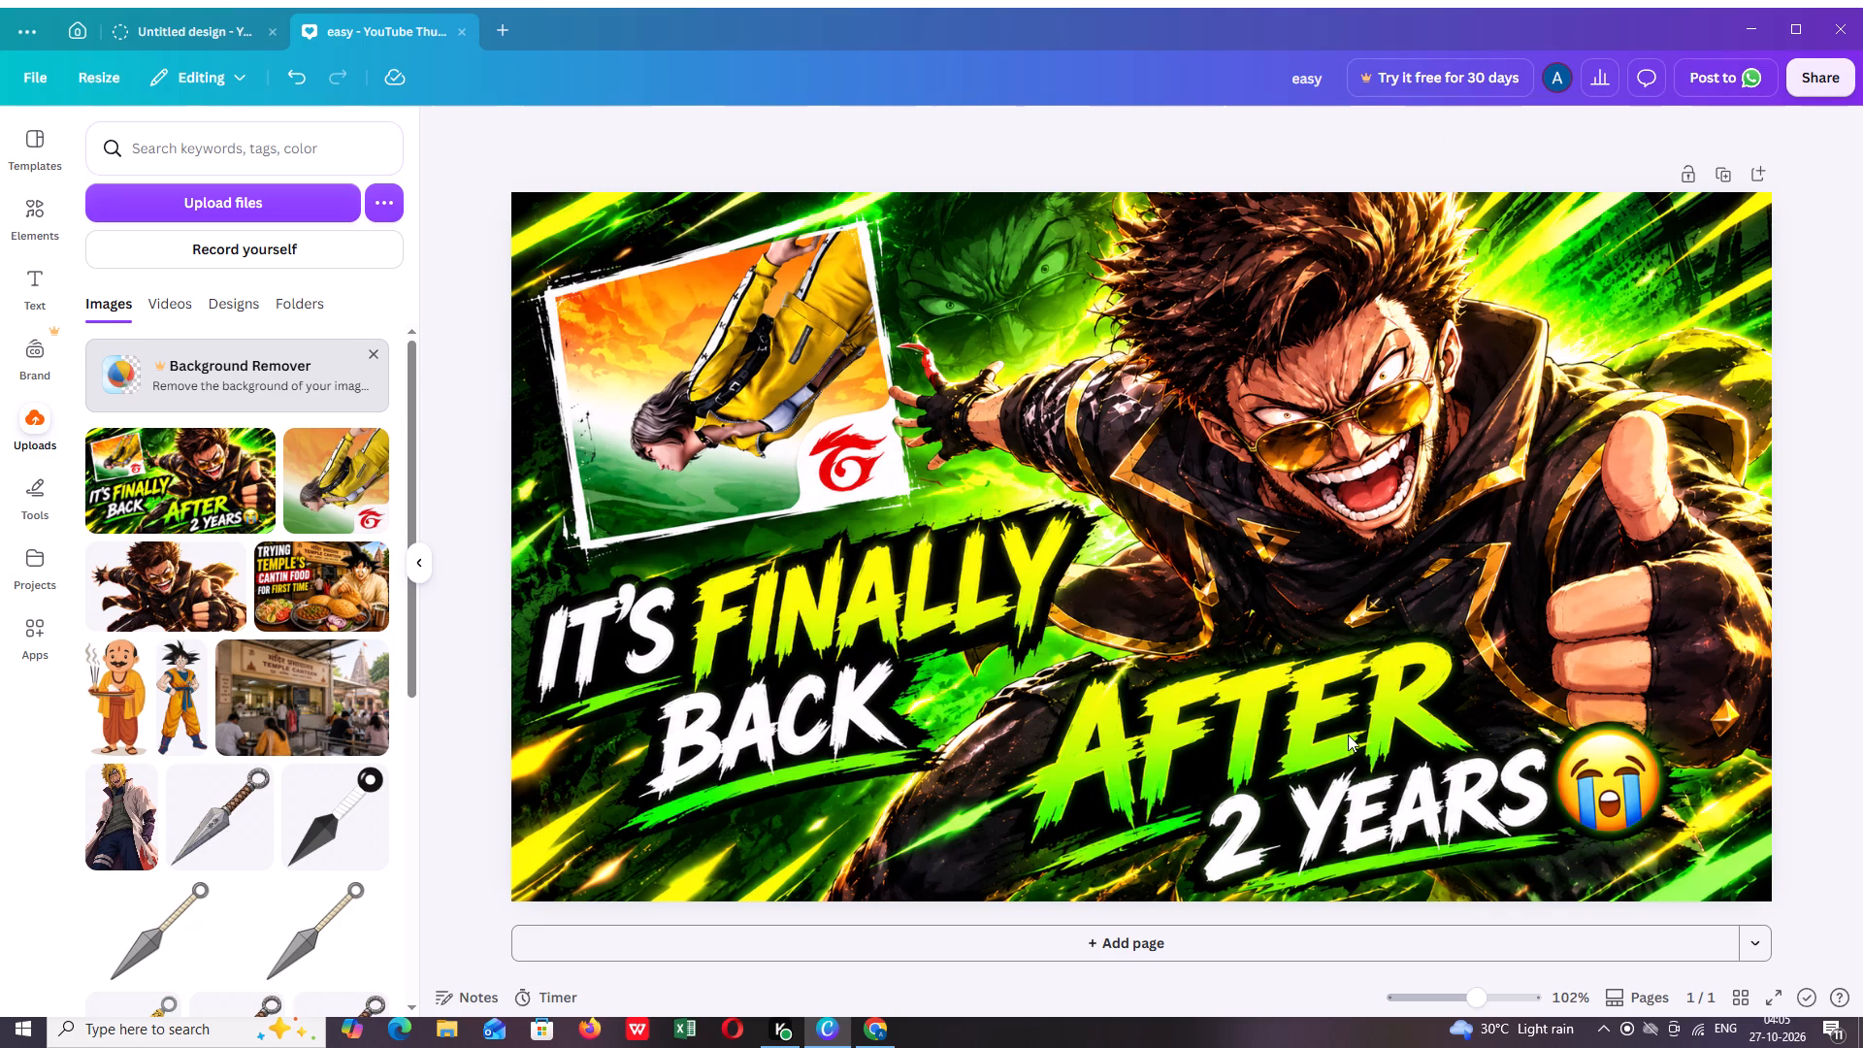
Detach the background image by its top-left corner and fit it to the full page at 1,280 × 720.
click(1368, 540)
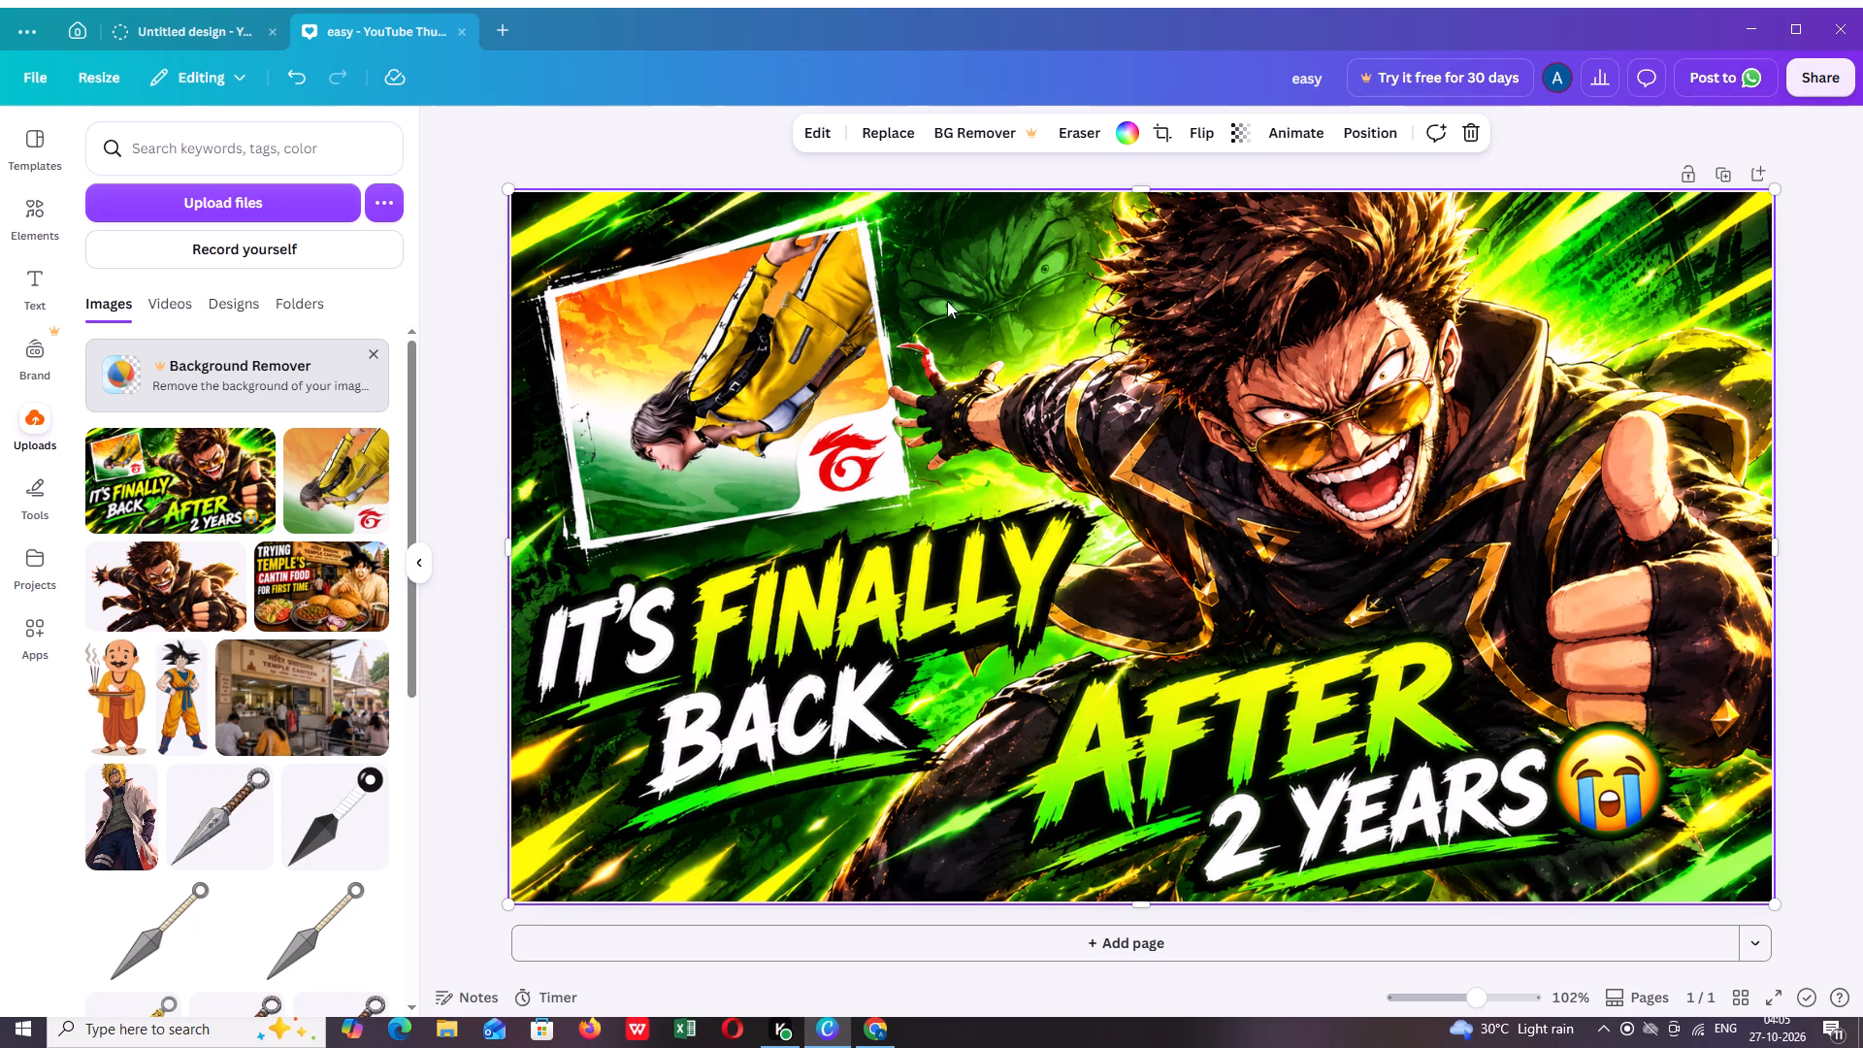
drag(514, 189, 509, 198)
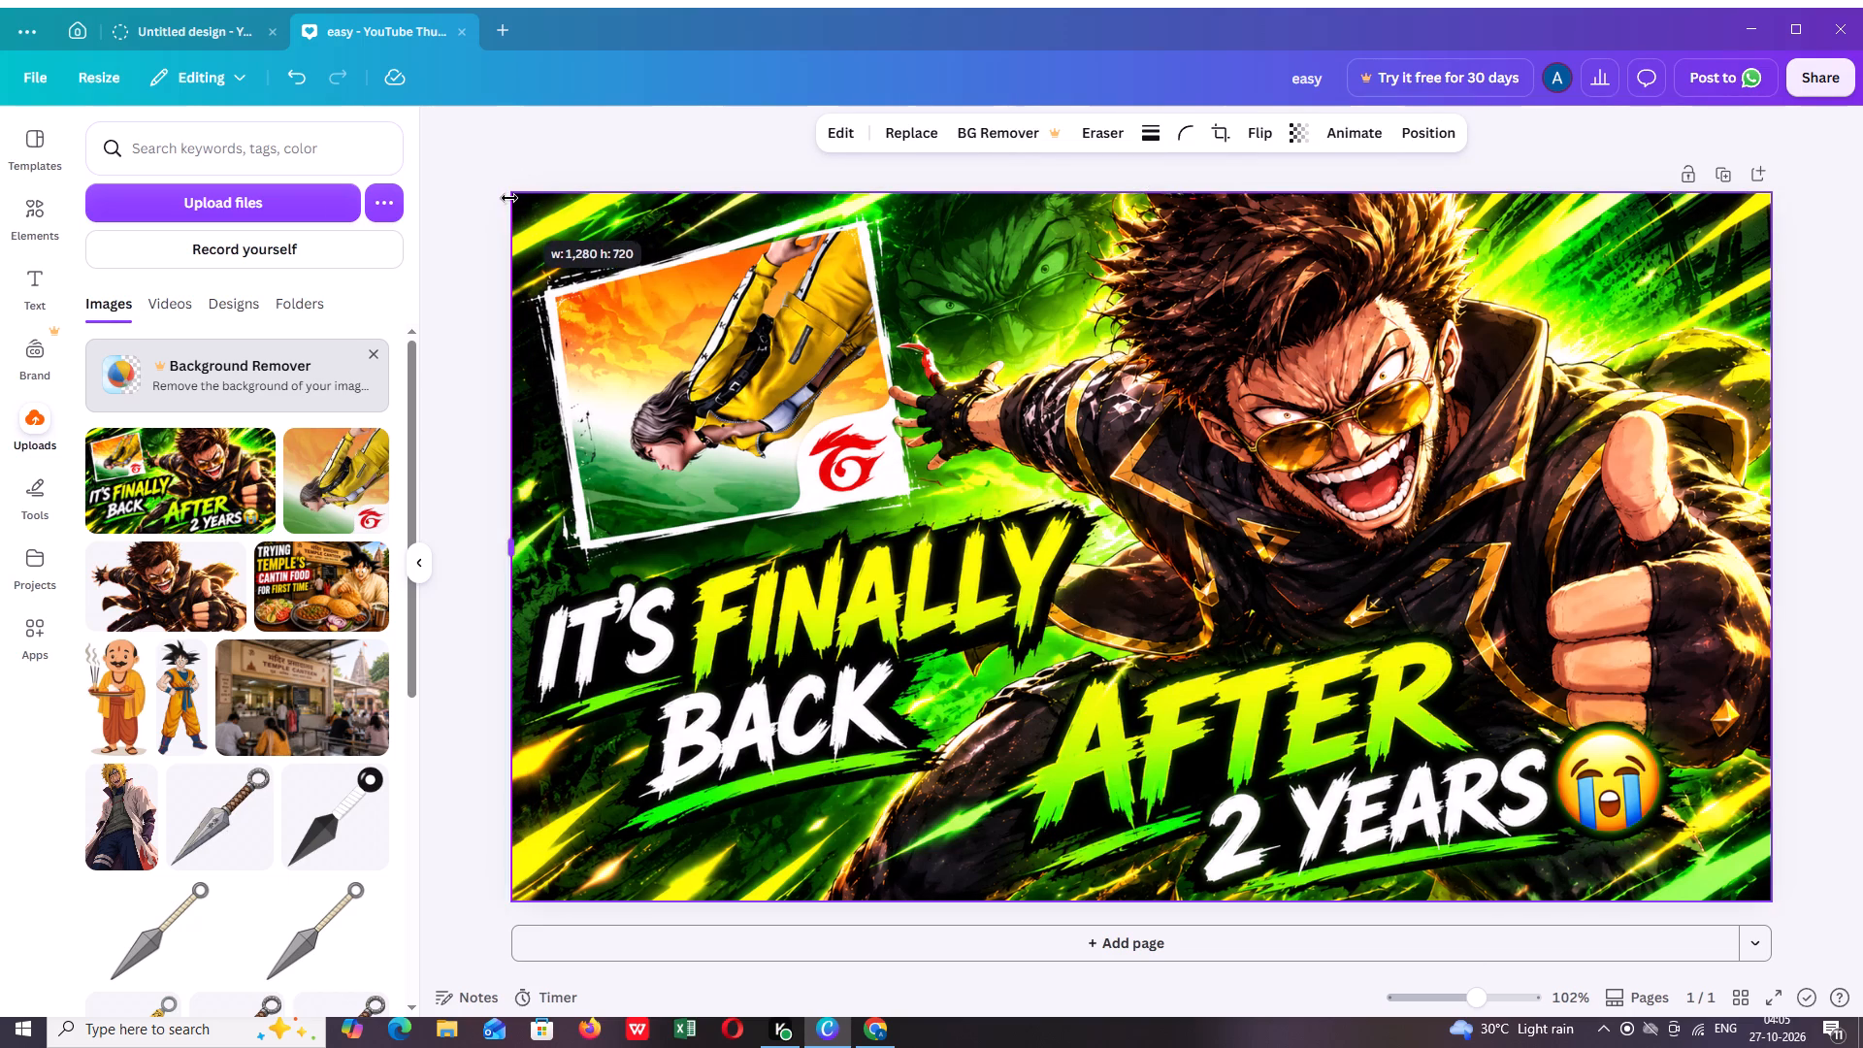
drag(509, 198, 510, 198)
drag(513, 188, 514, 198)
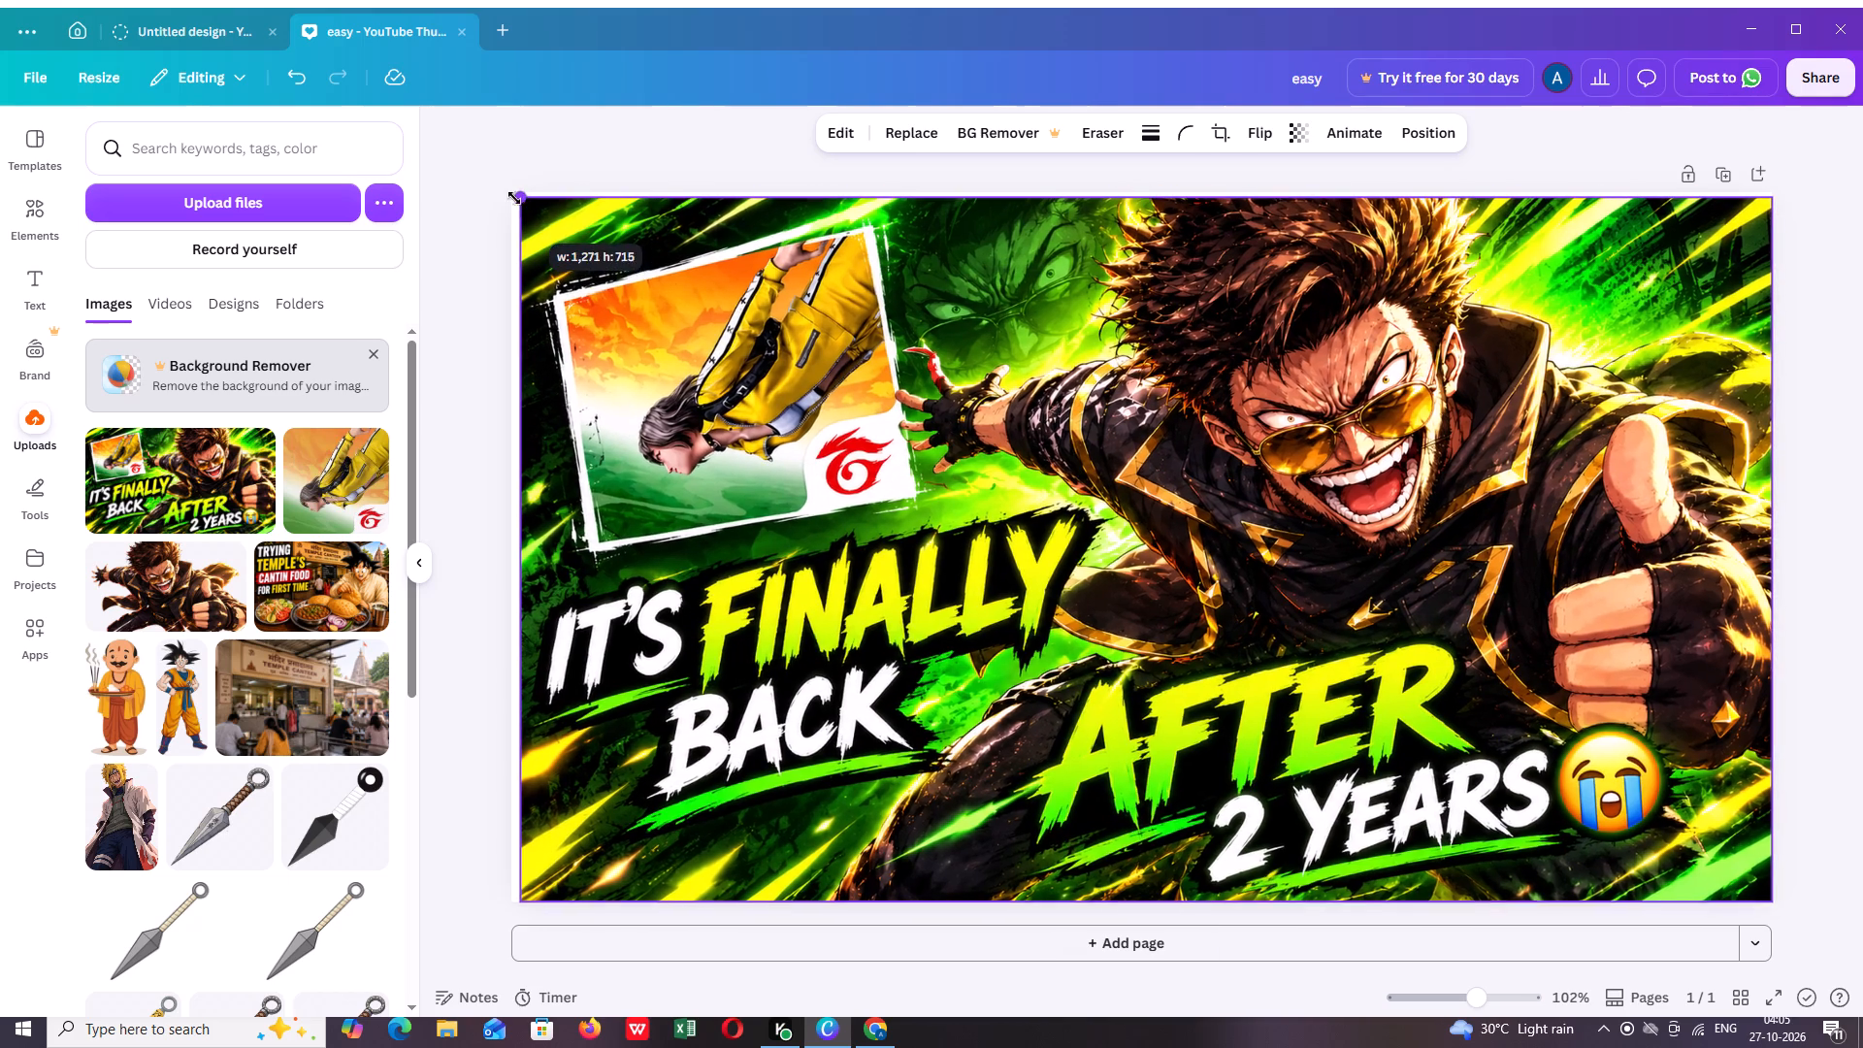
drag(514, 198, 511, 197)
click(1775, 190)
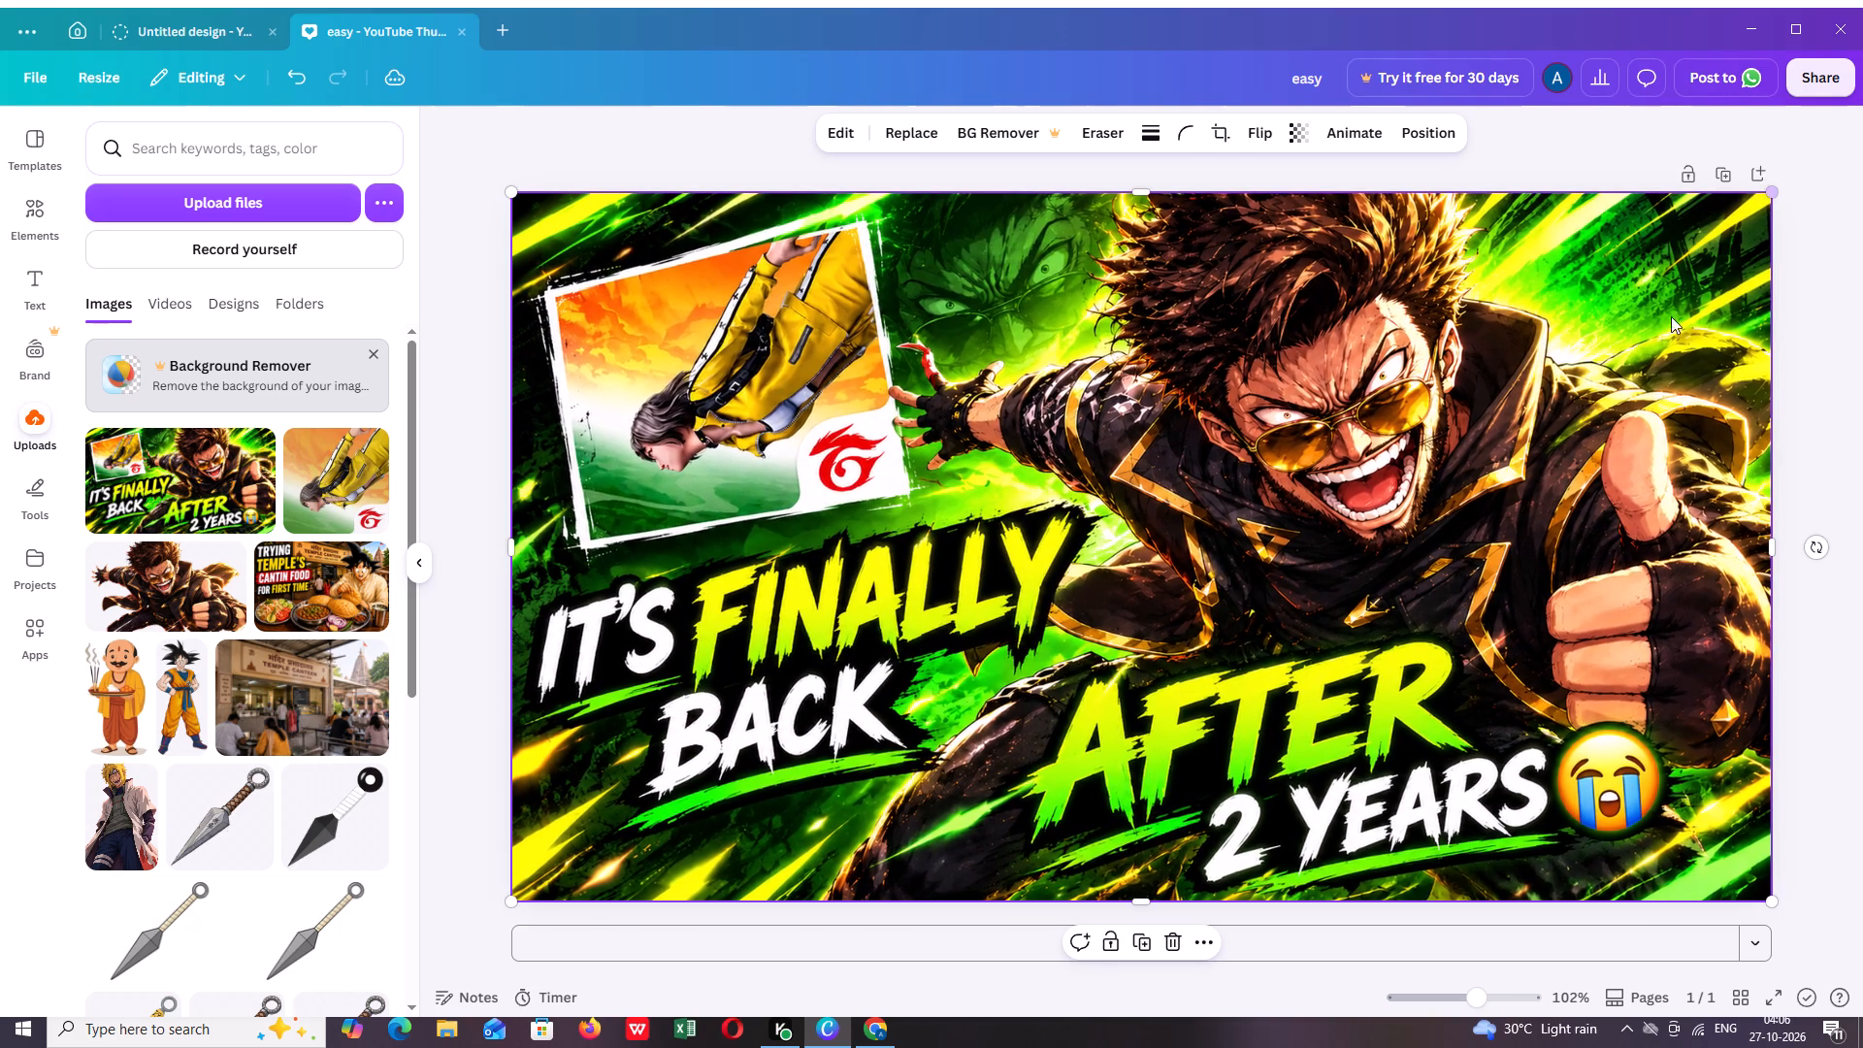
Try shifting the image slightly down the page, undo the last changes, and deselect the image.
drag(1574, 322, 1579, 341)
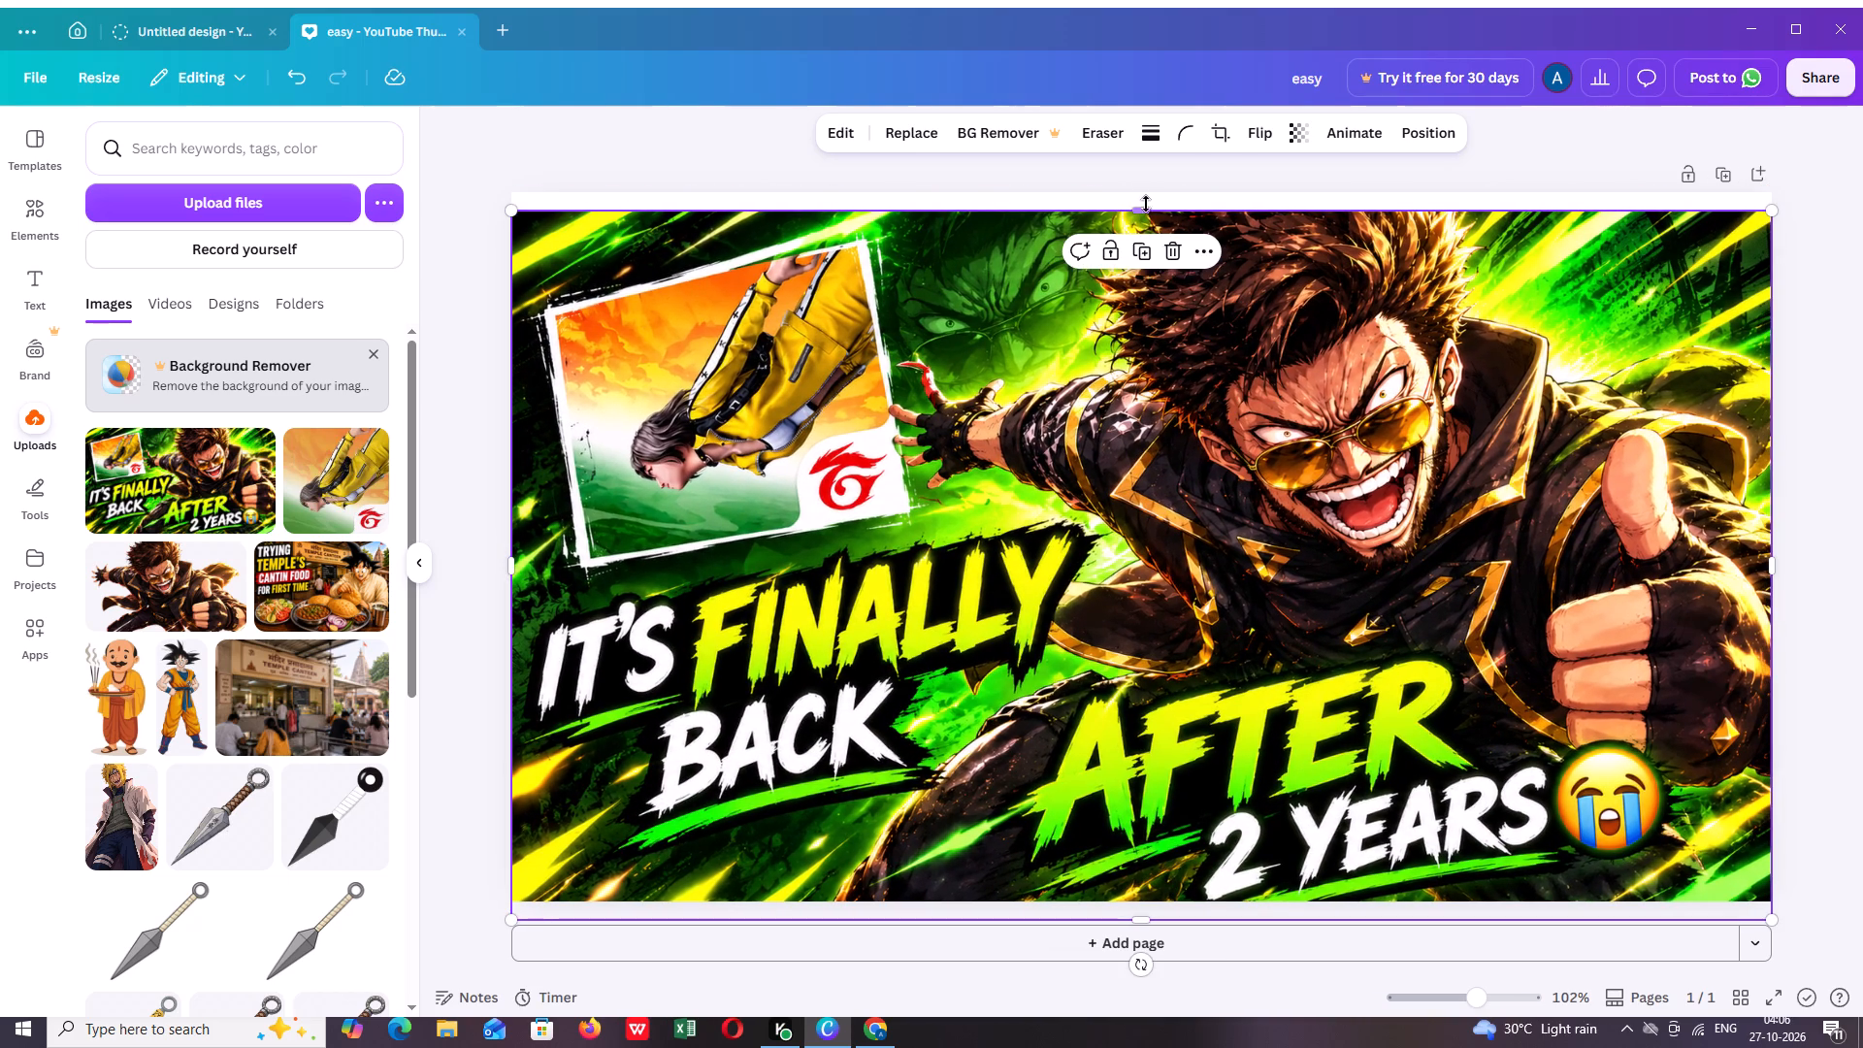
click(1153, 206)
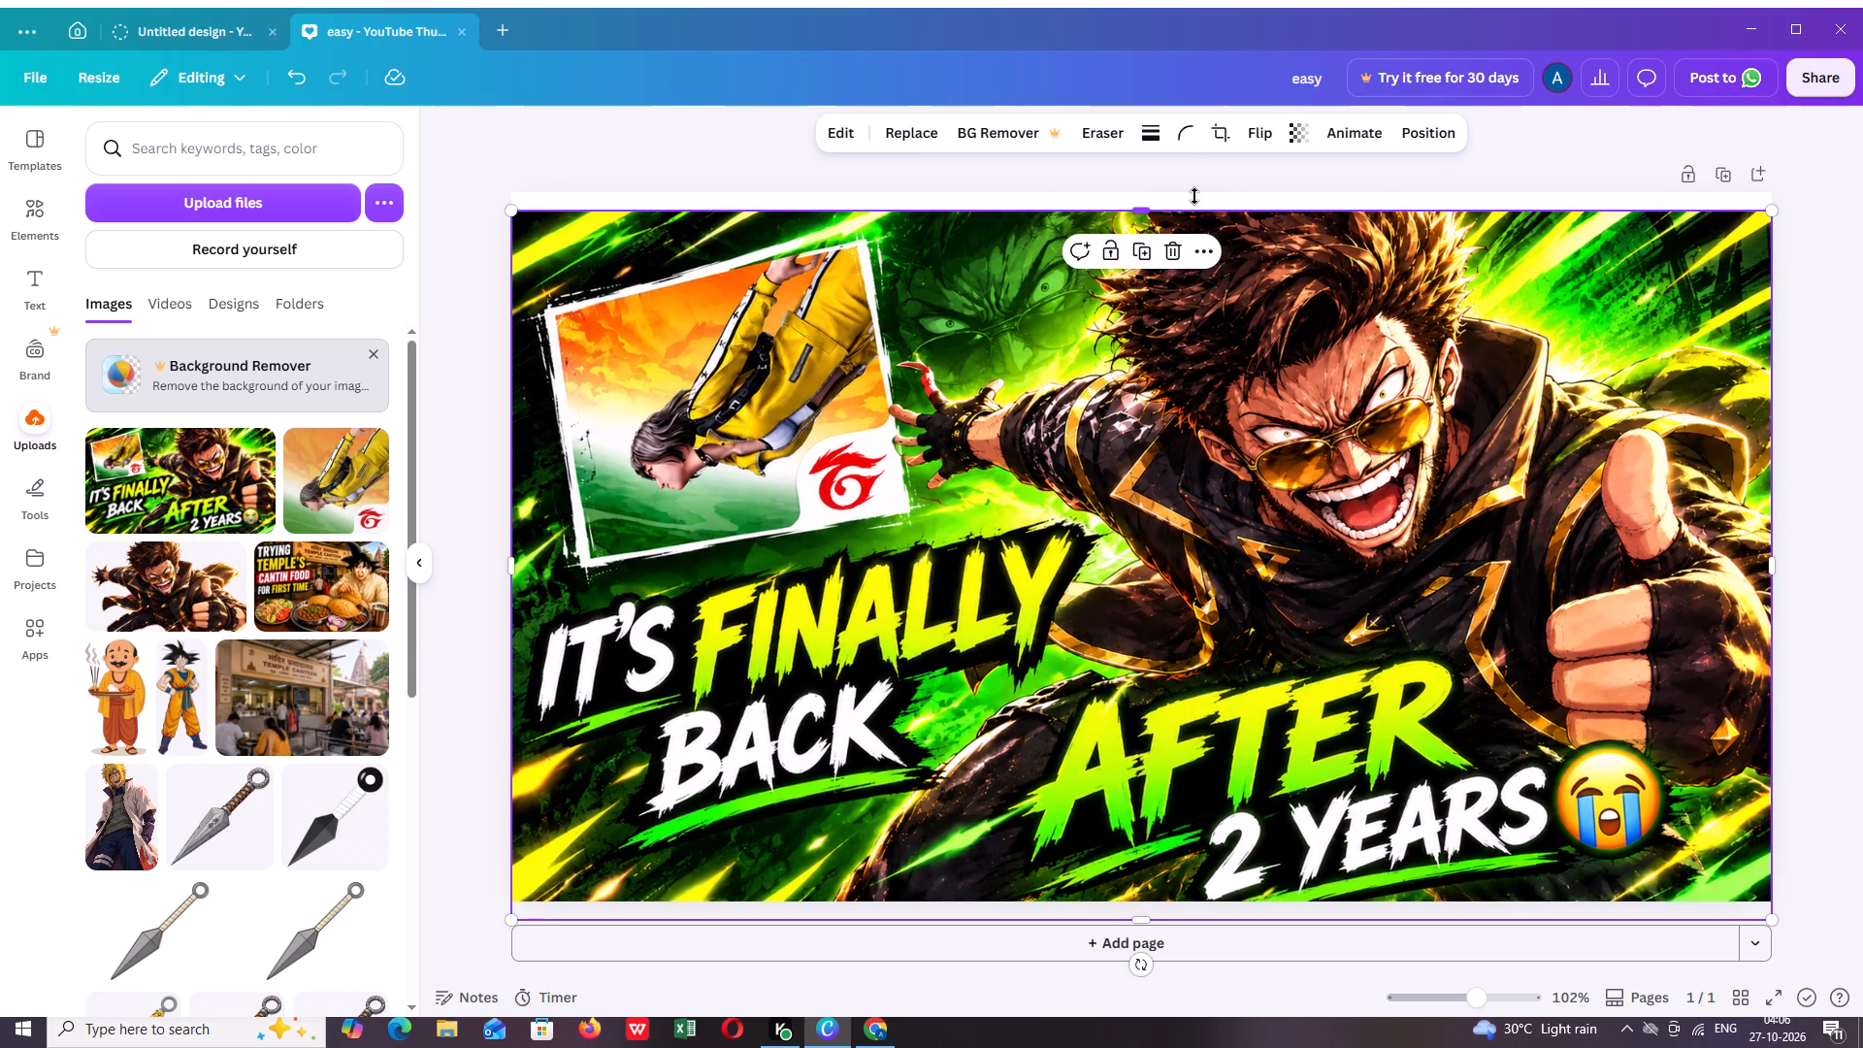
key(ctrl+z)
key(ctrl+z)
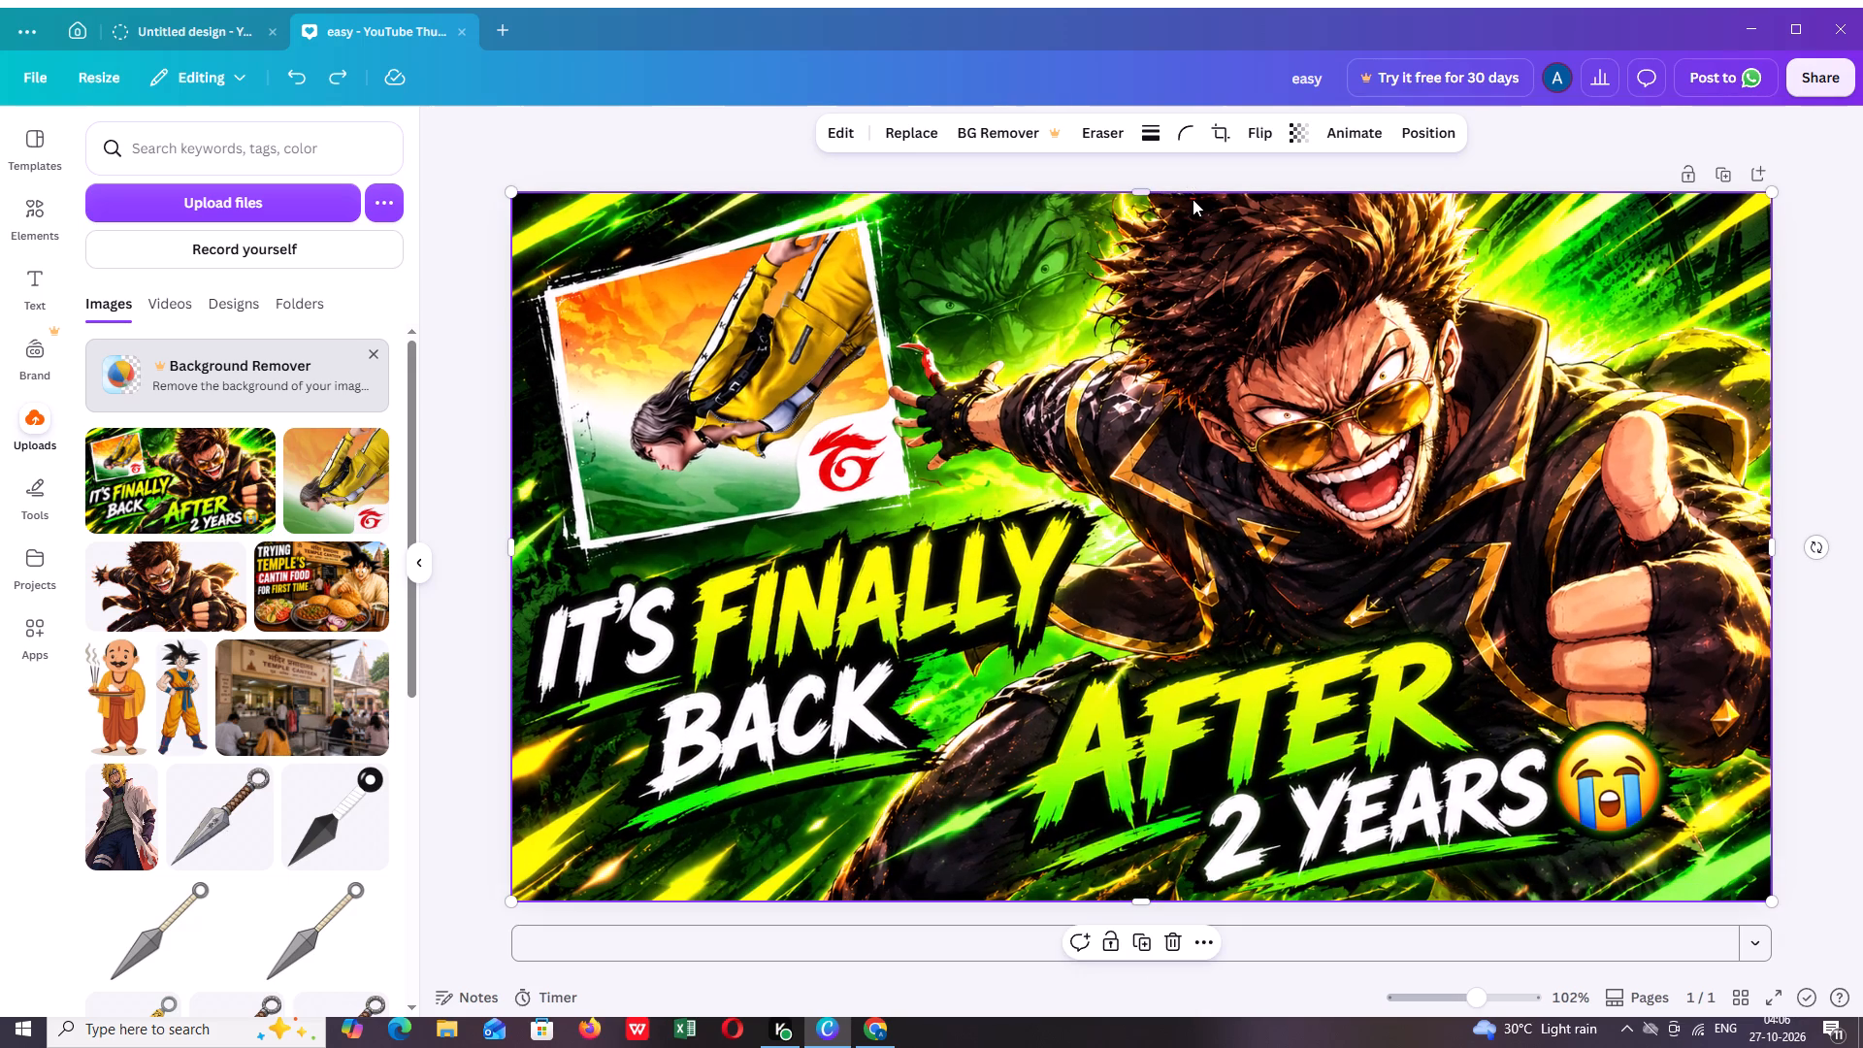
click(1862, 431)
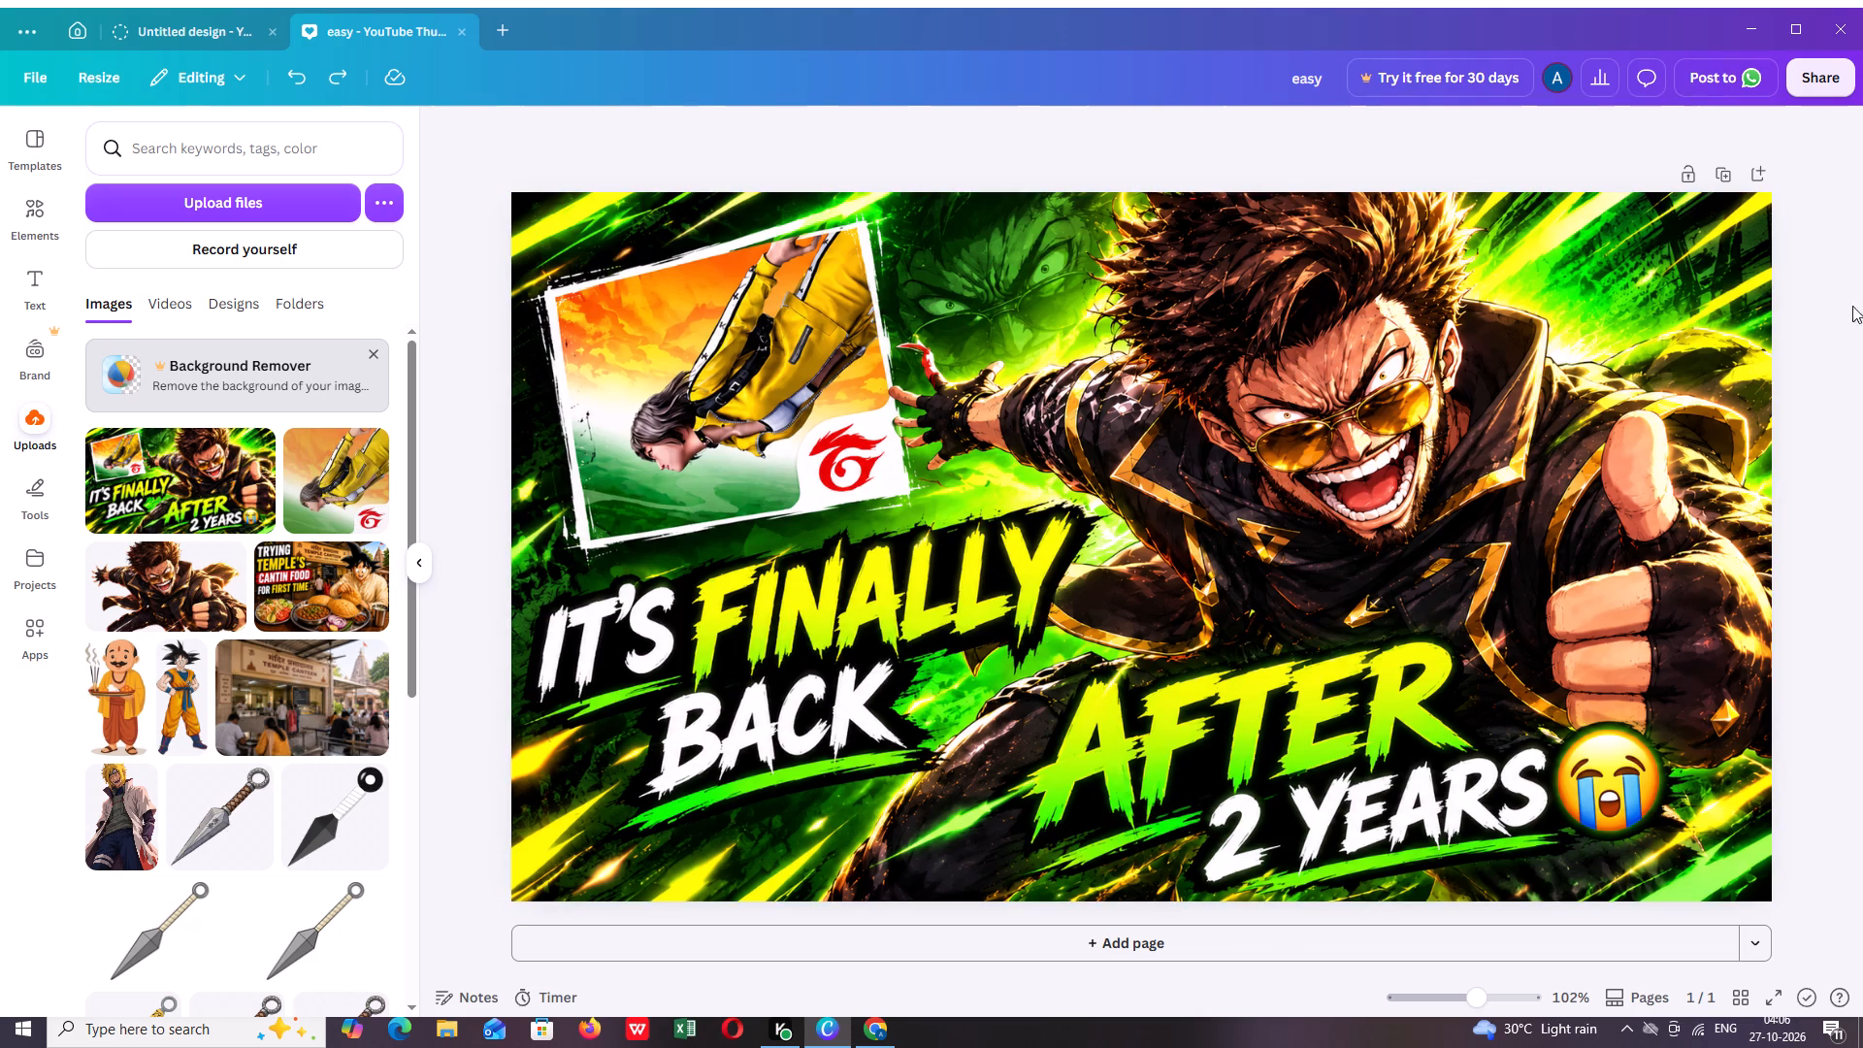
Download the design as a PNG and save it in the Downloads folder as FREE FIRE.
click(1805, 73)
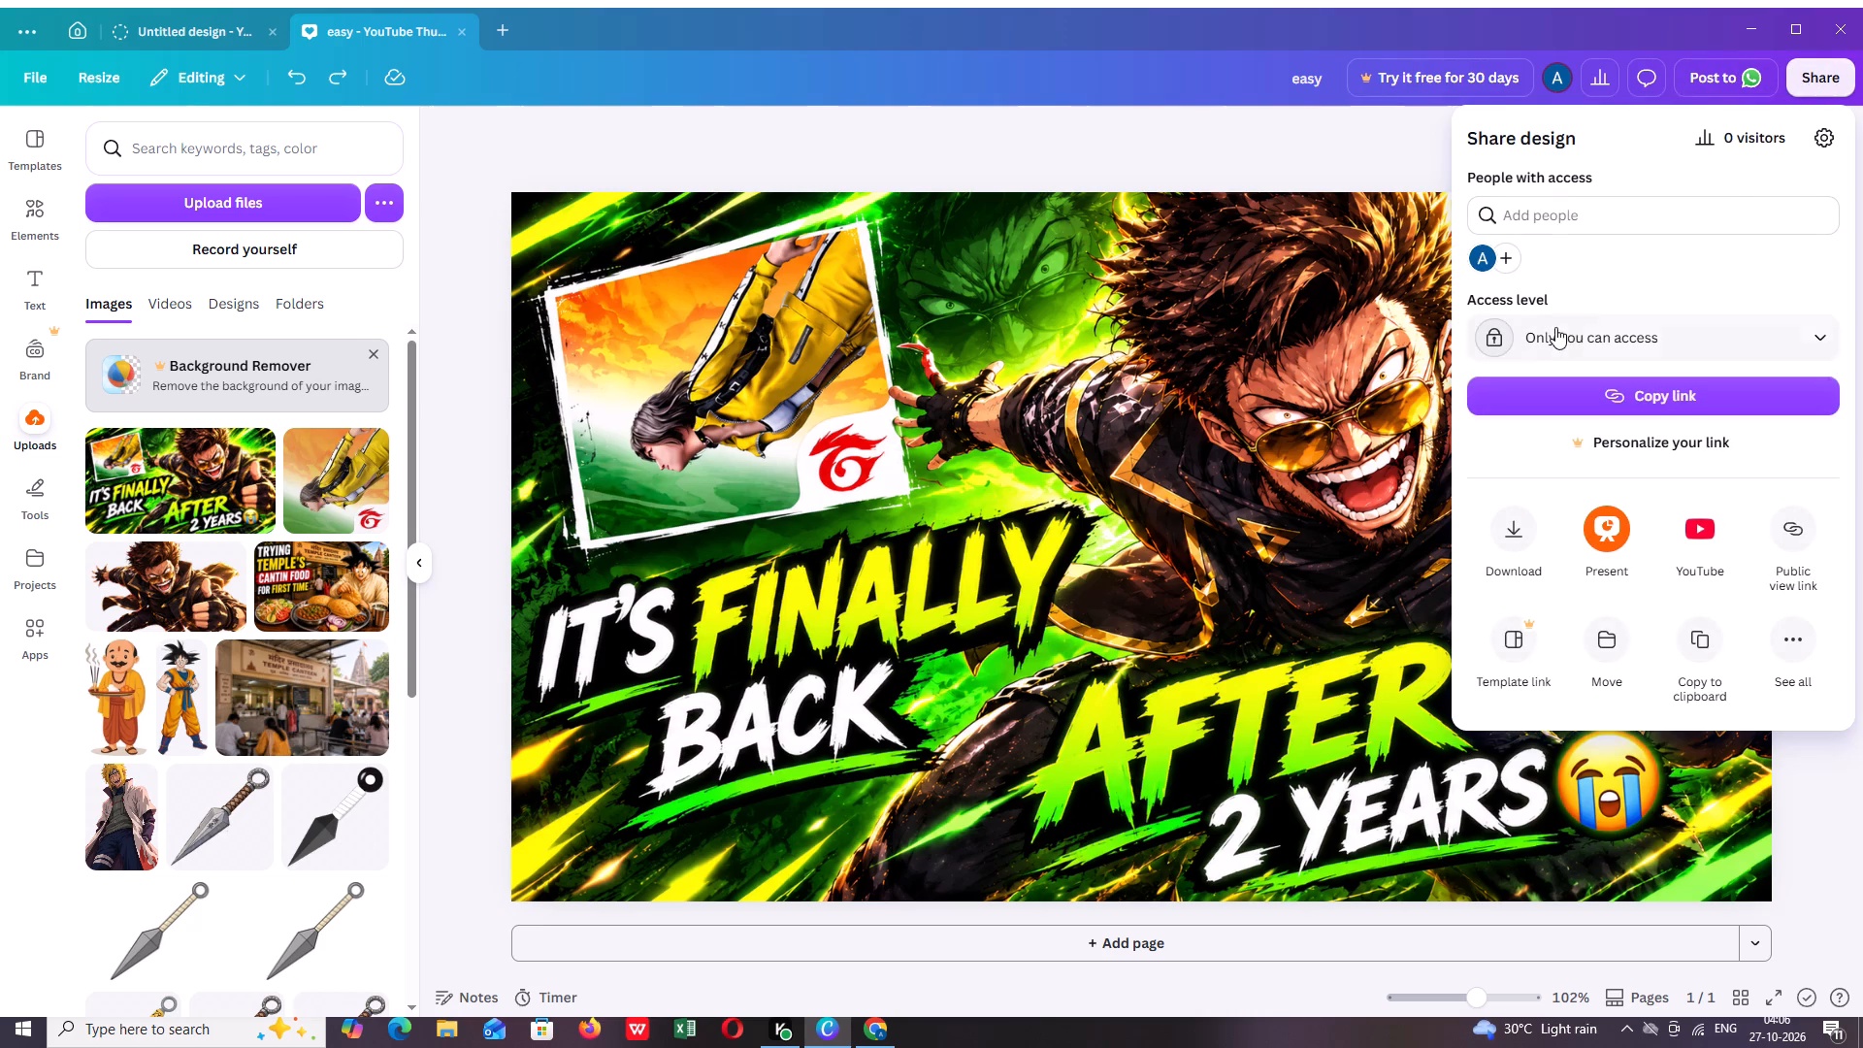
click(1514, 538)
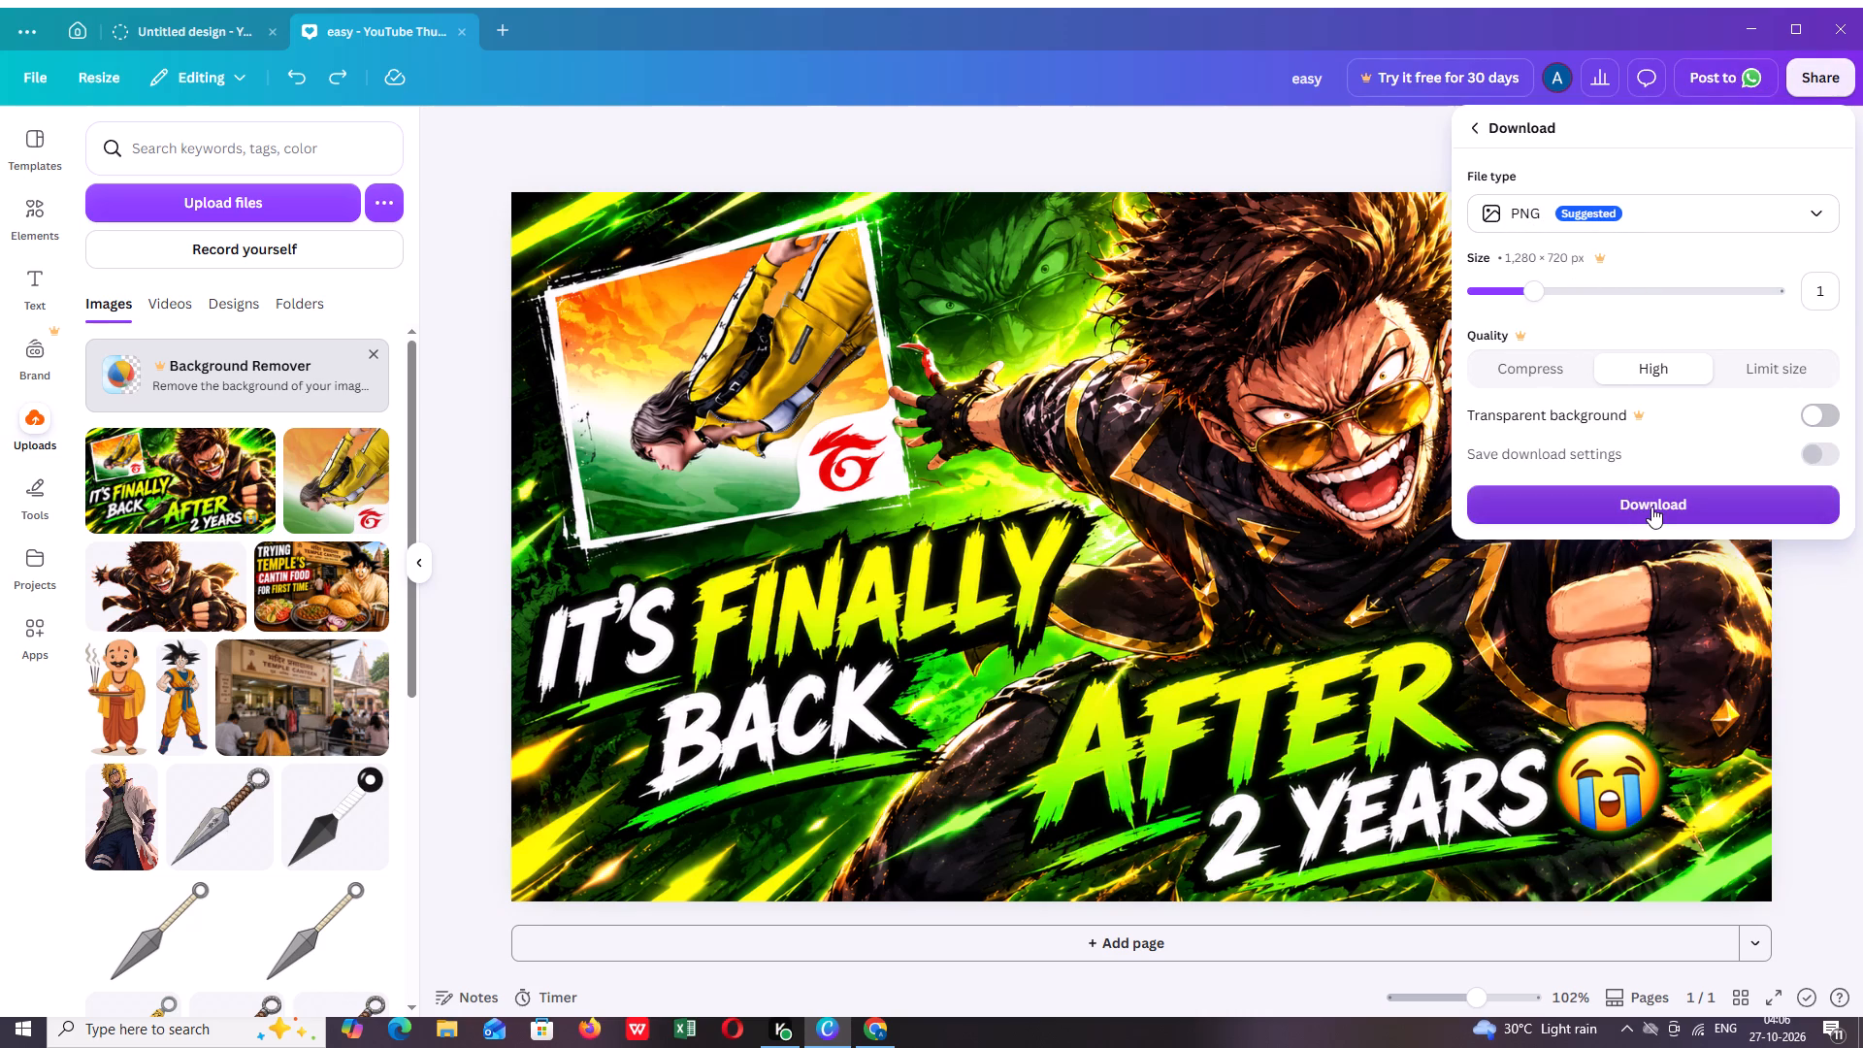
click(1651, 507)
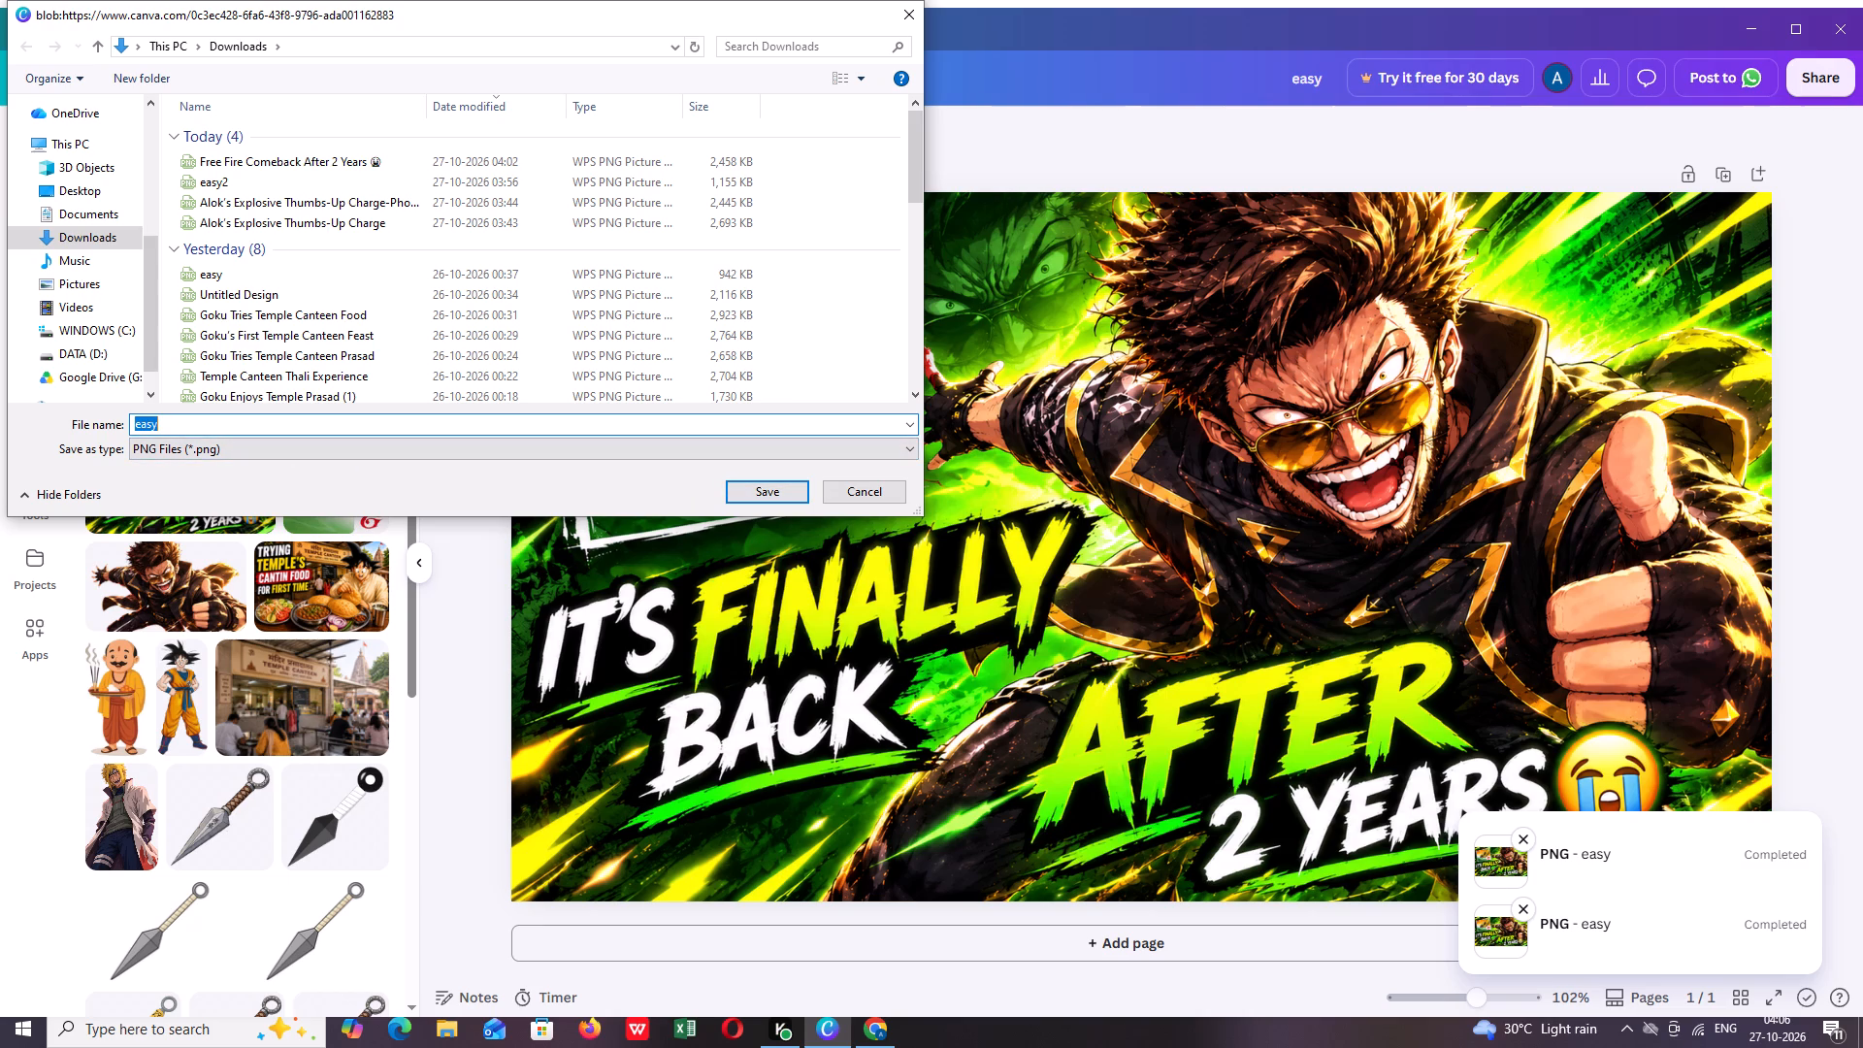
key(BackSpace)
text(FREE FIRE)
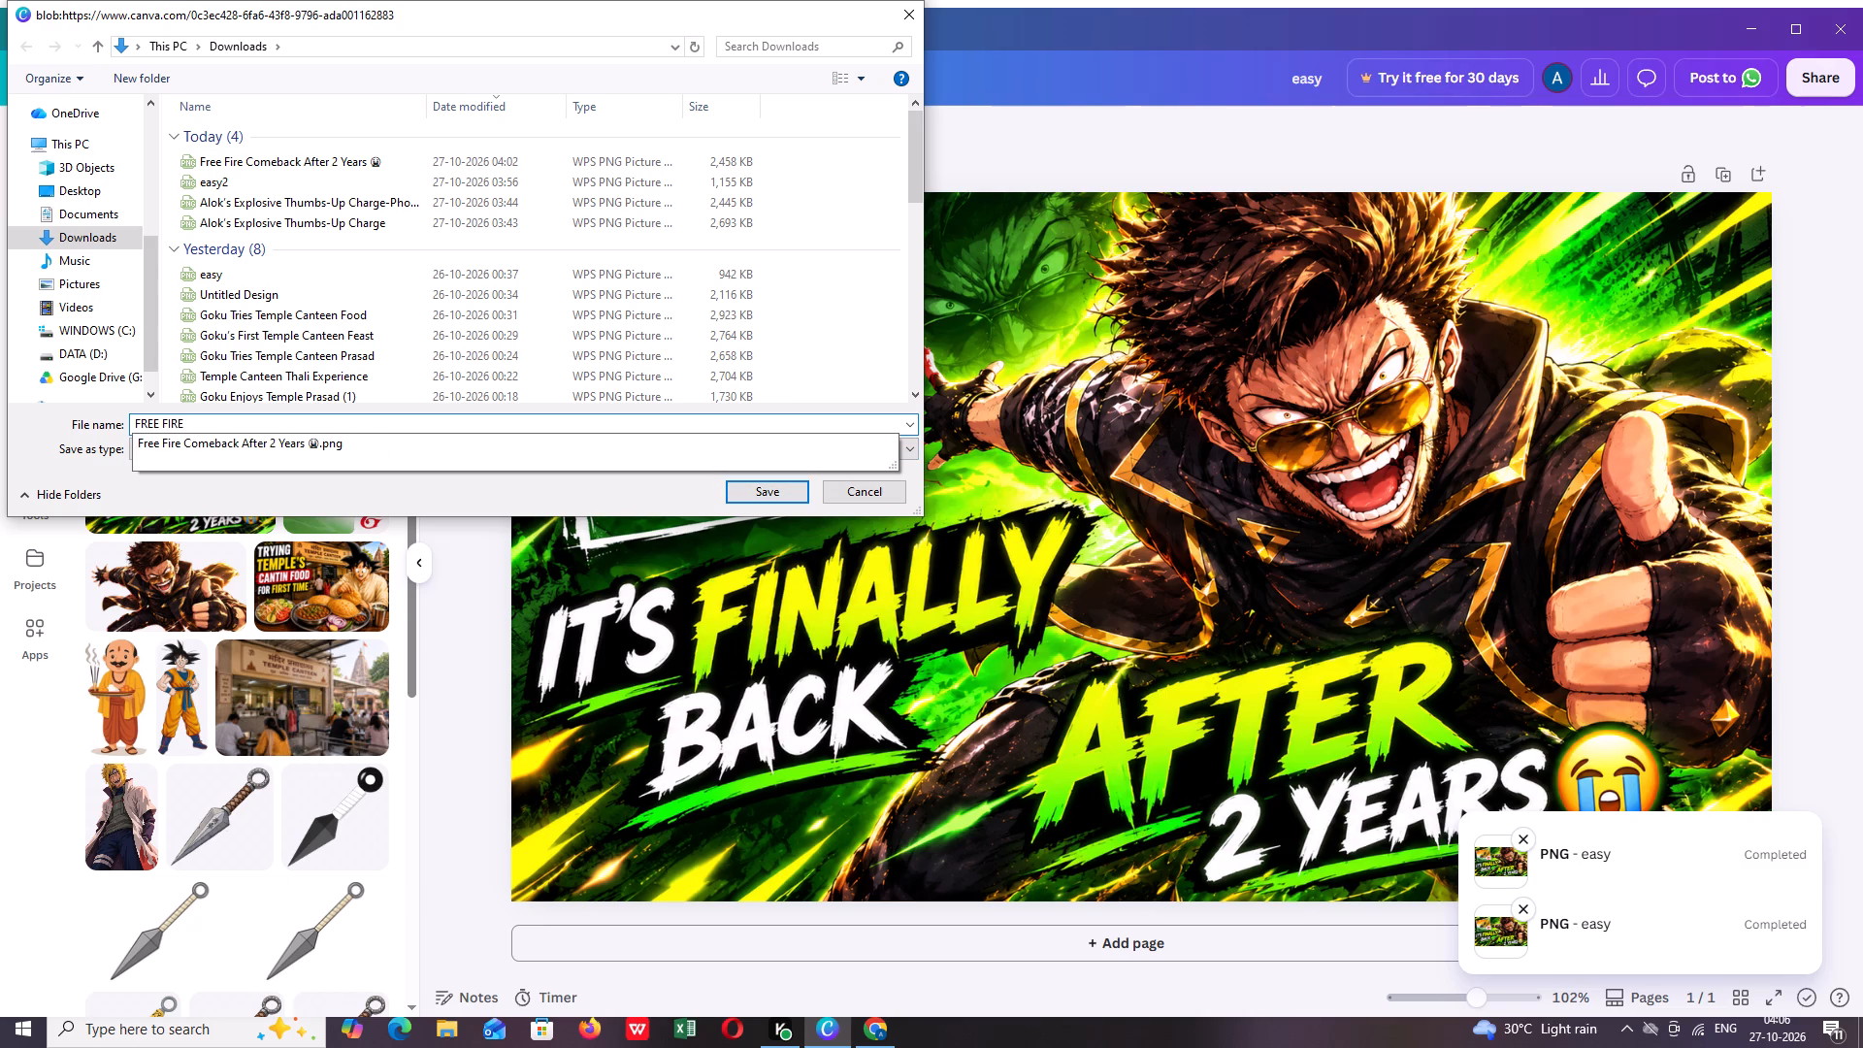
click(779, 491)
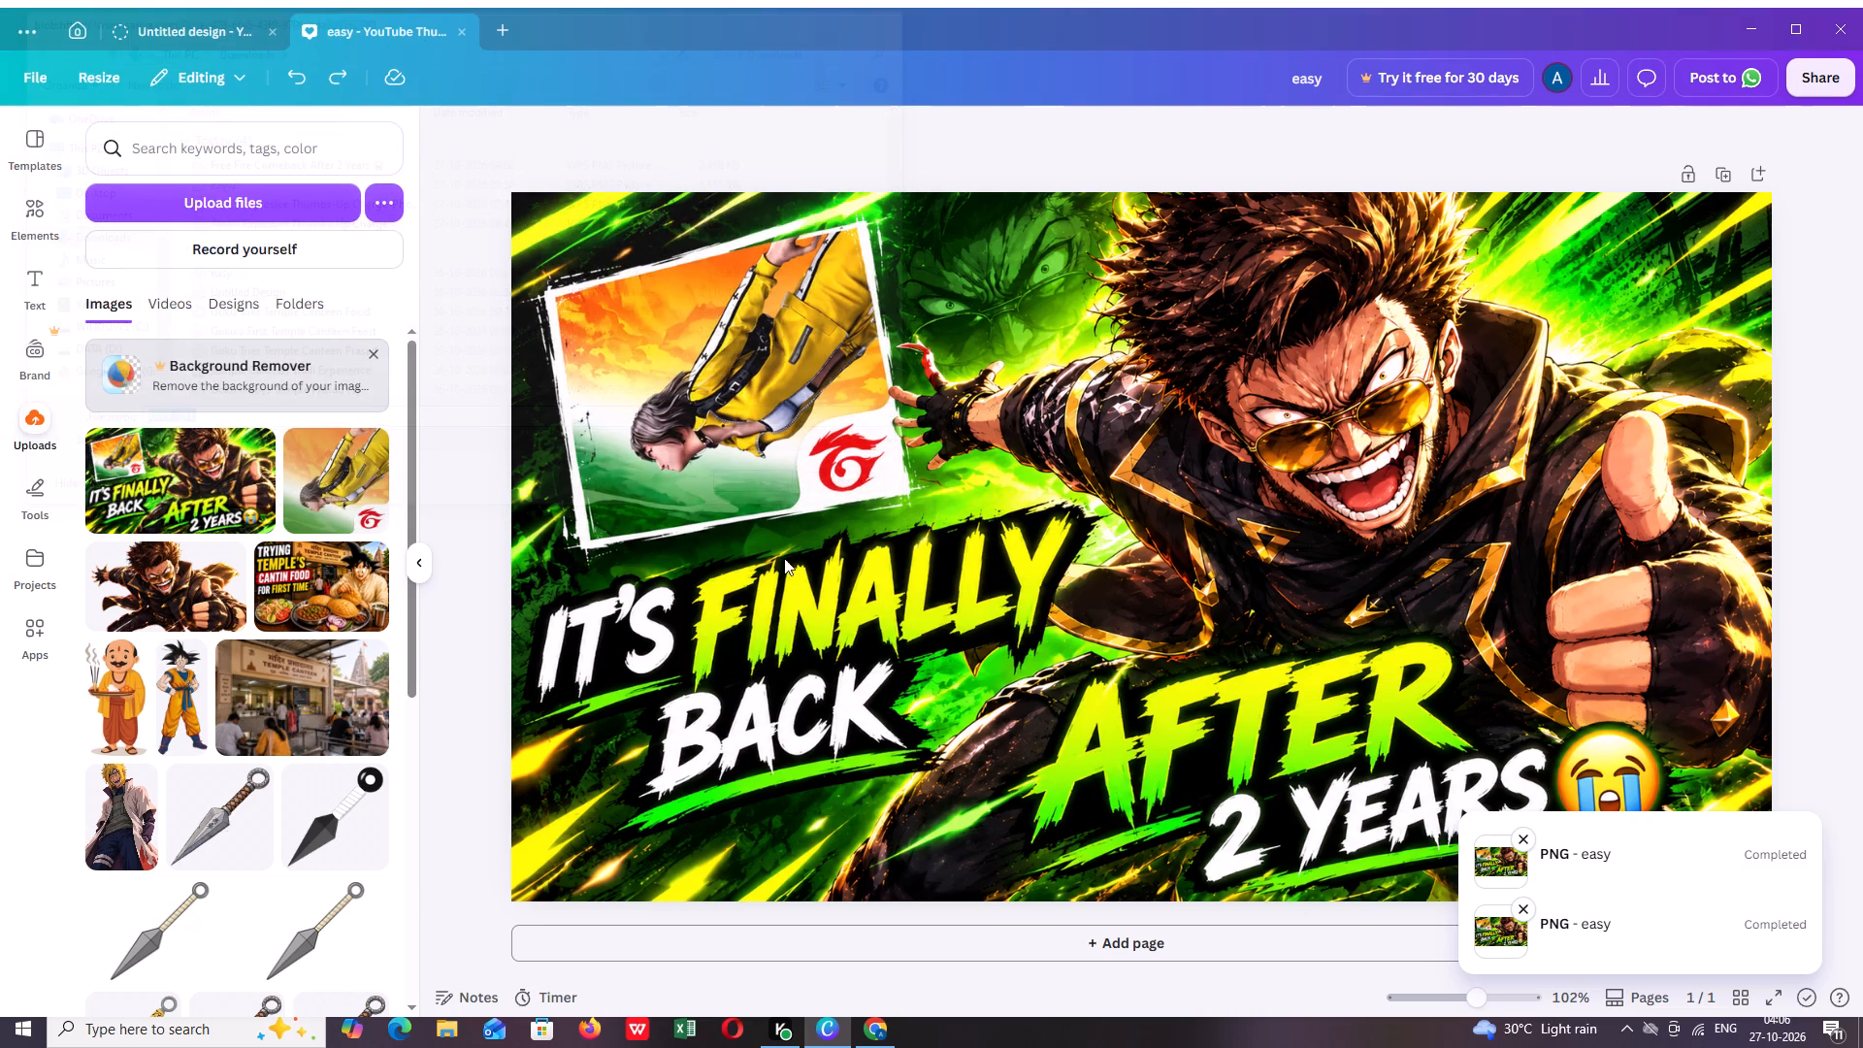
Switch to File Explorer and preview the FREE FIRE image in the Downloads folder.
double_click(455, 1034)
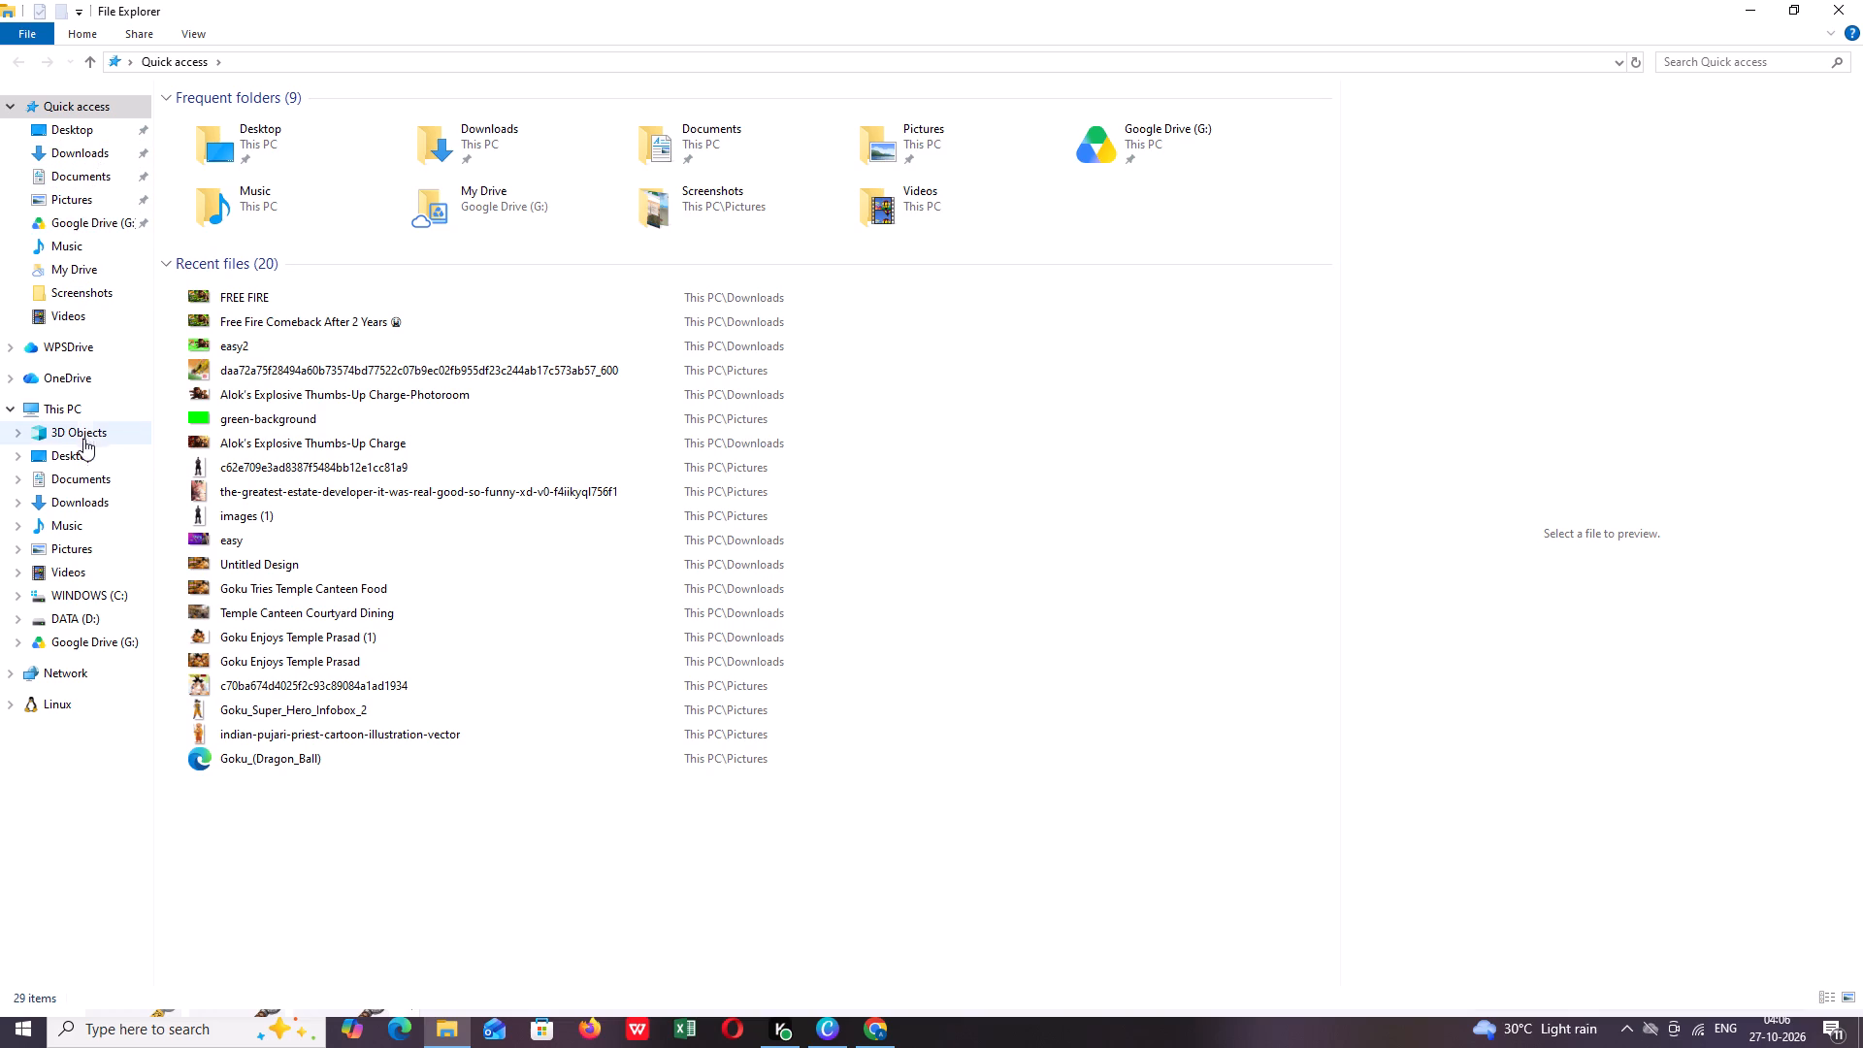
click(103, 150)
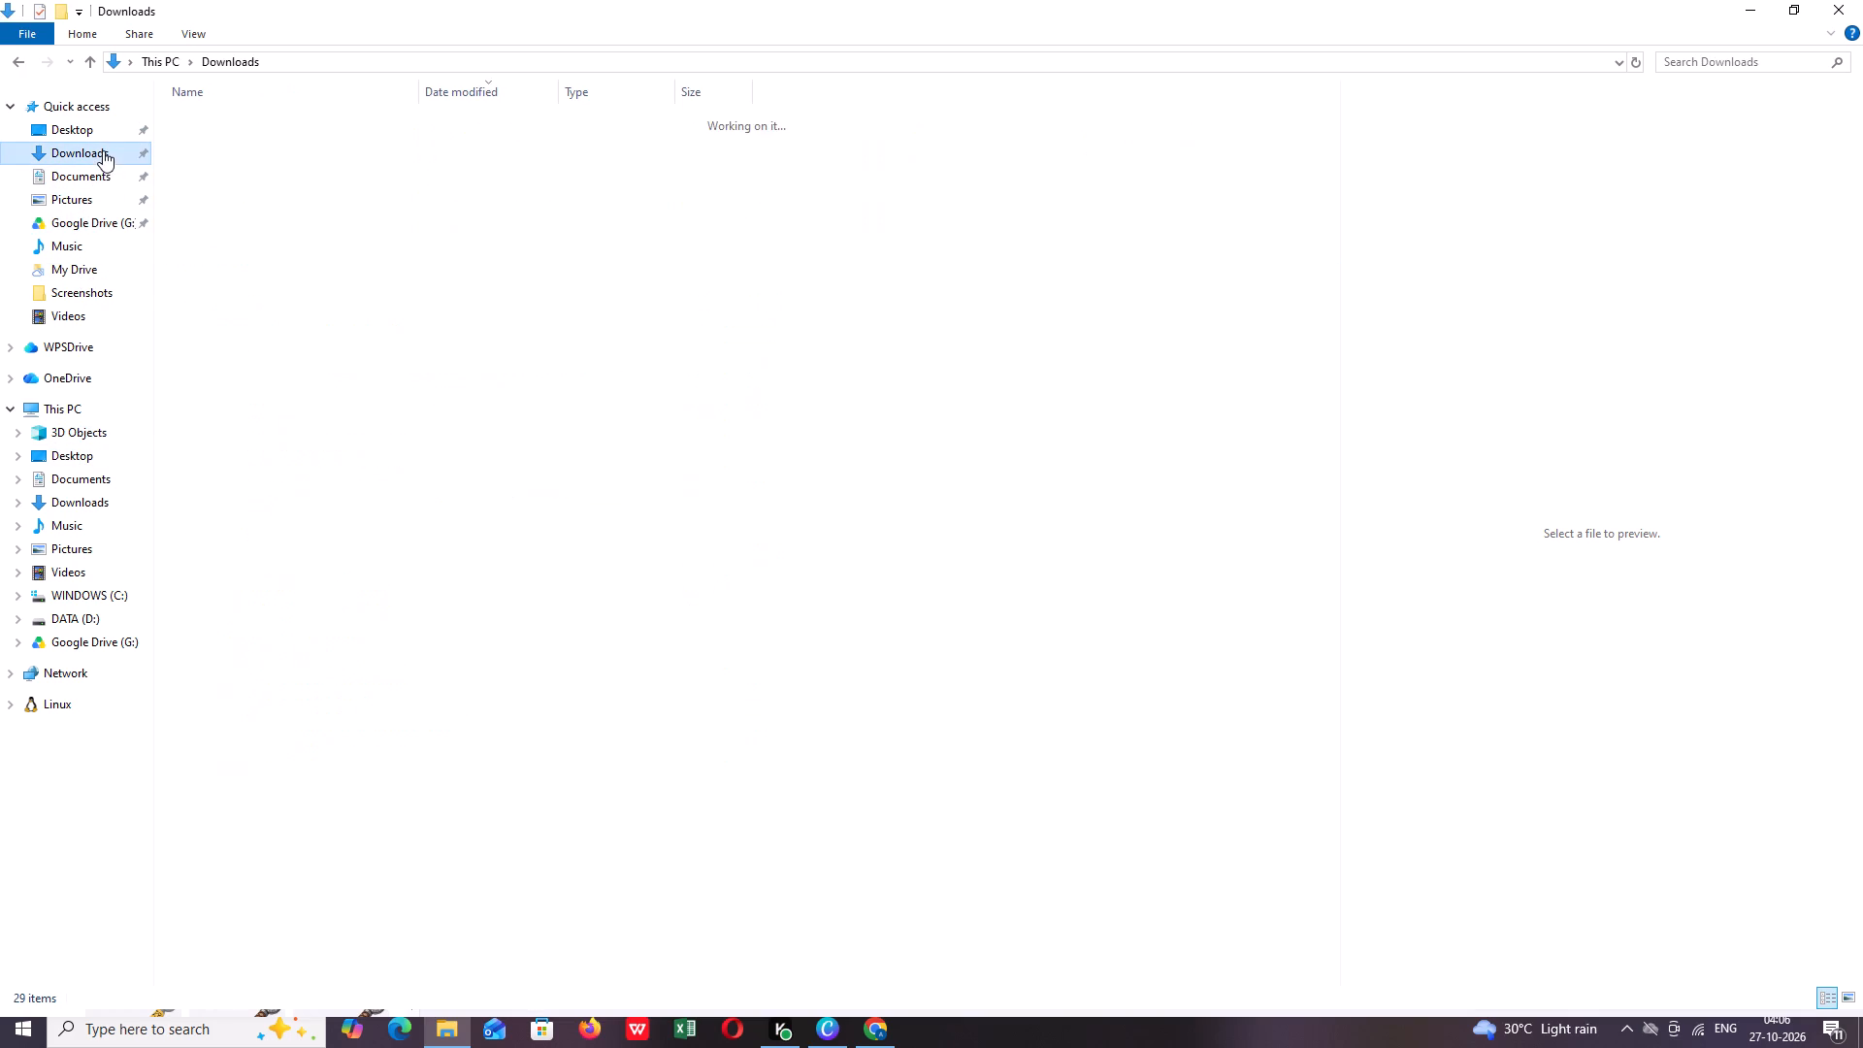
click(348, 142)
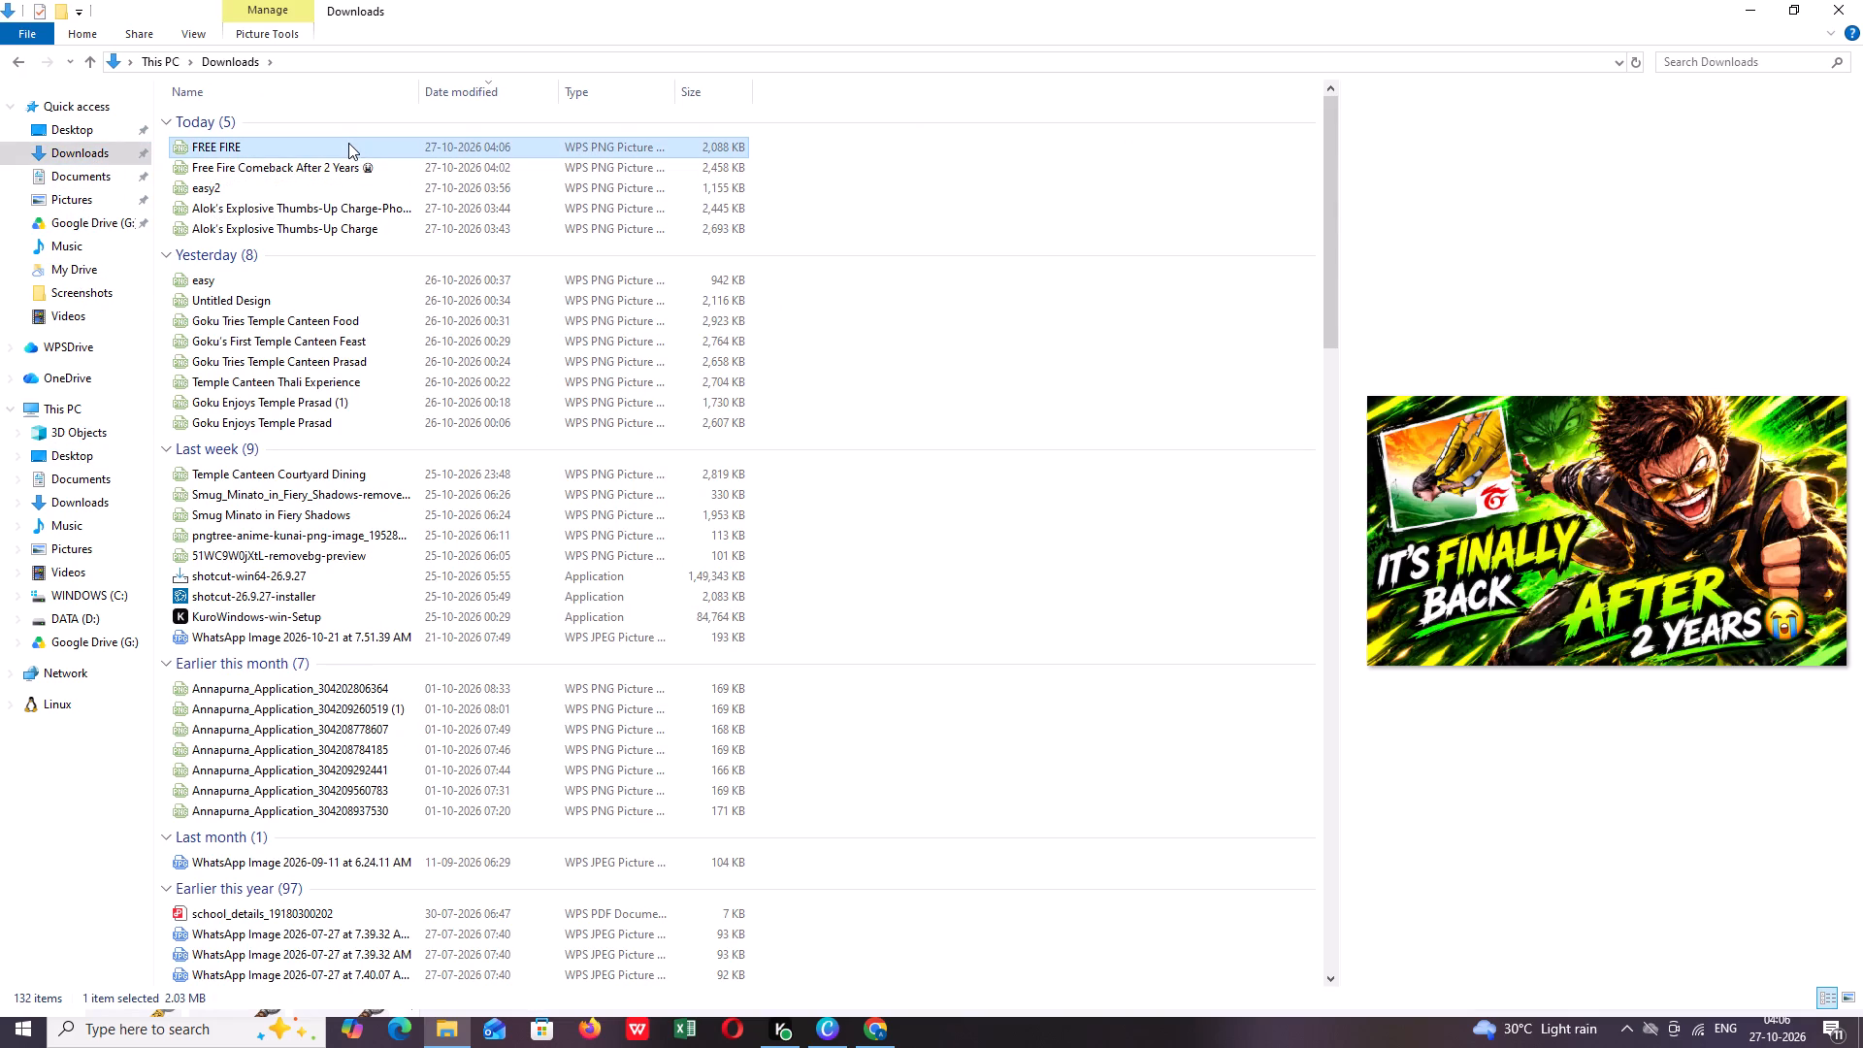
Share the FREE FIRE image from the Downloads folder to WhatsApp.
right_click(348, 143)
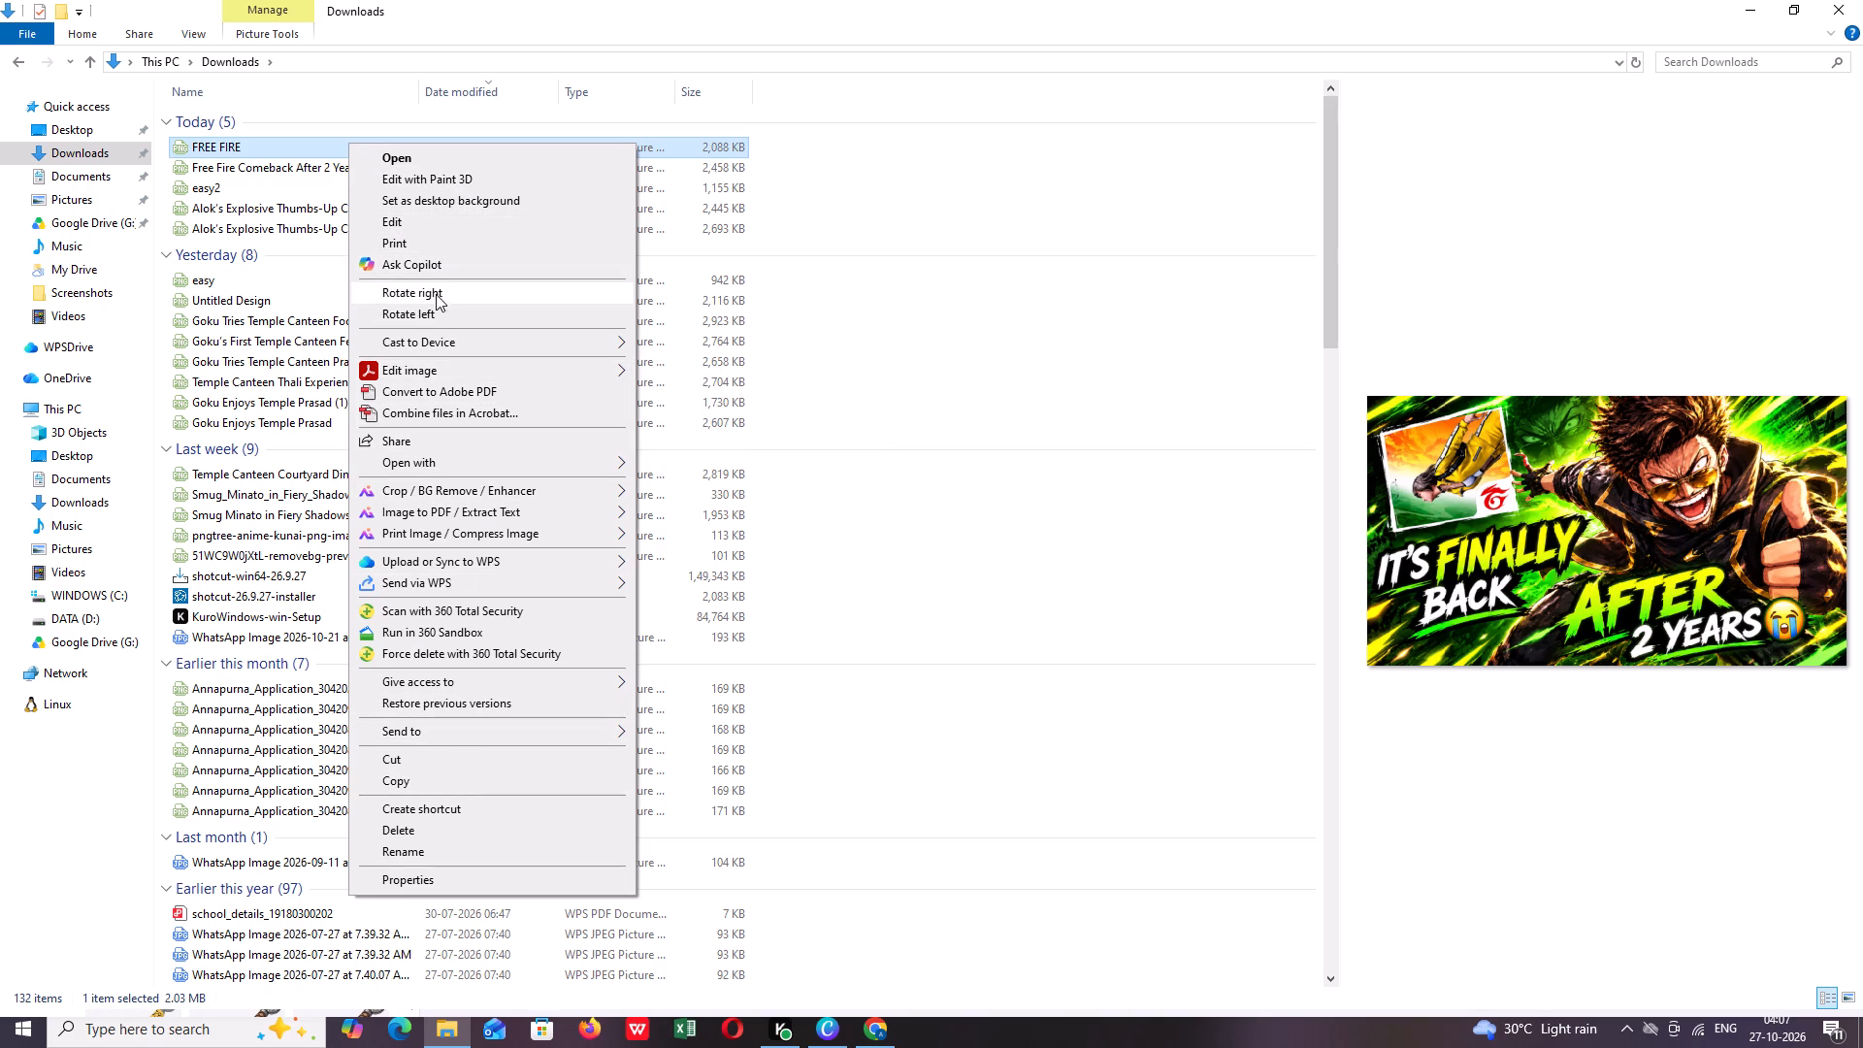
click(425, 439)
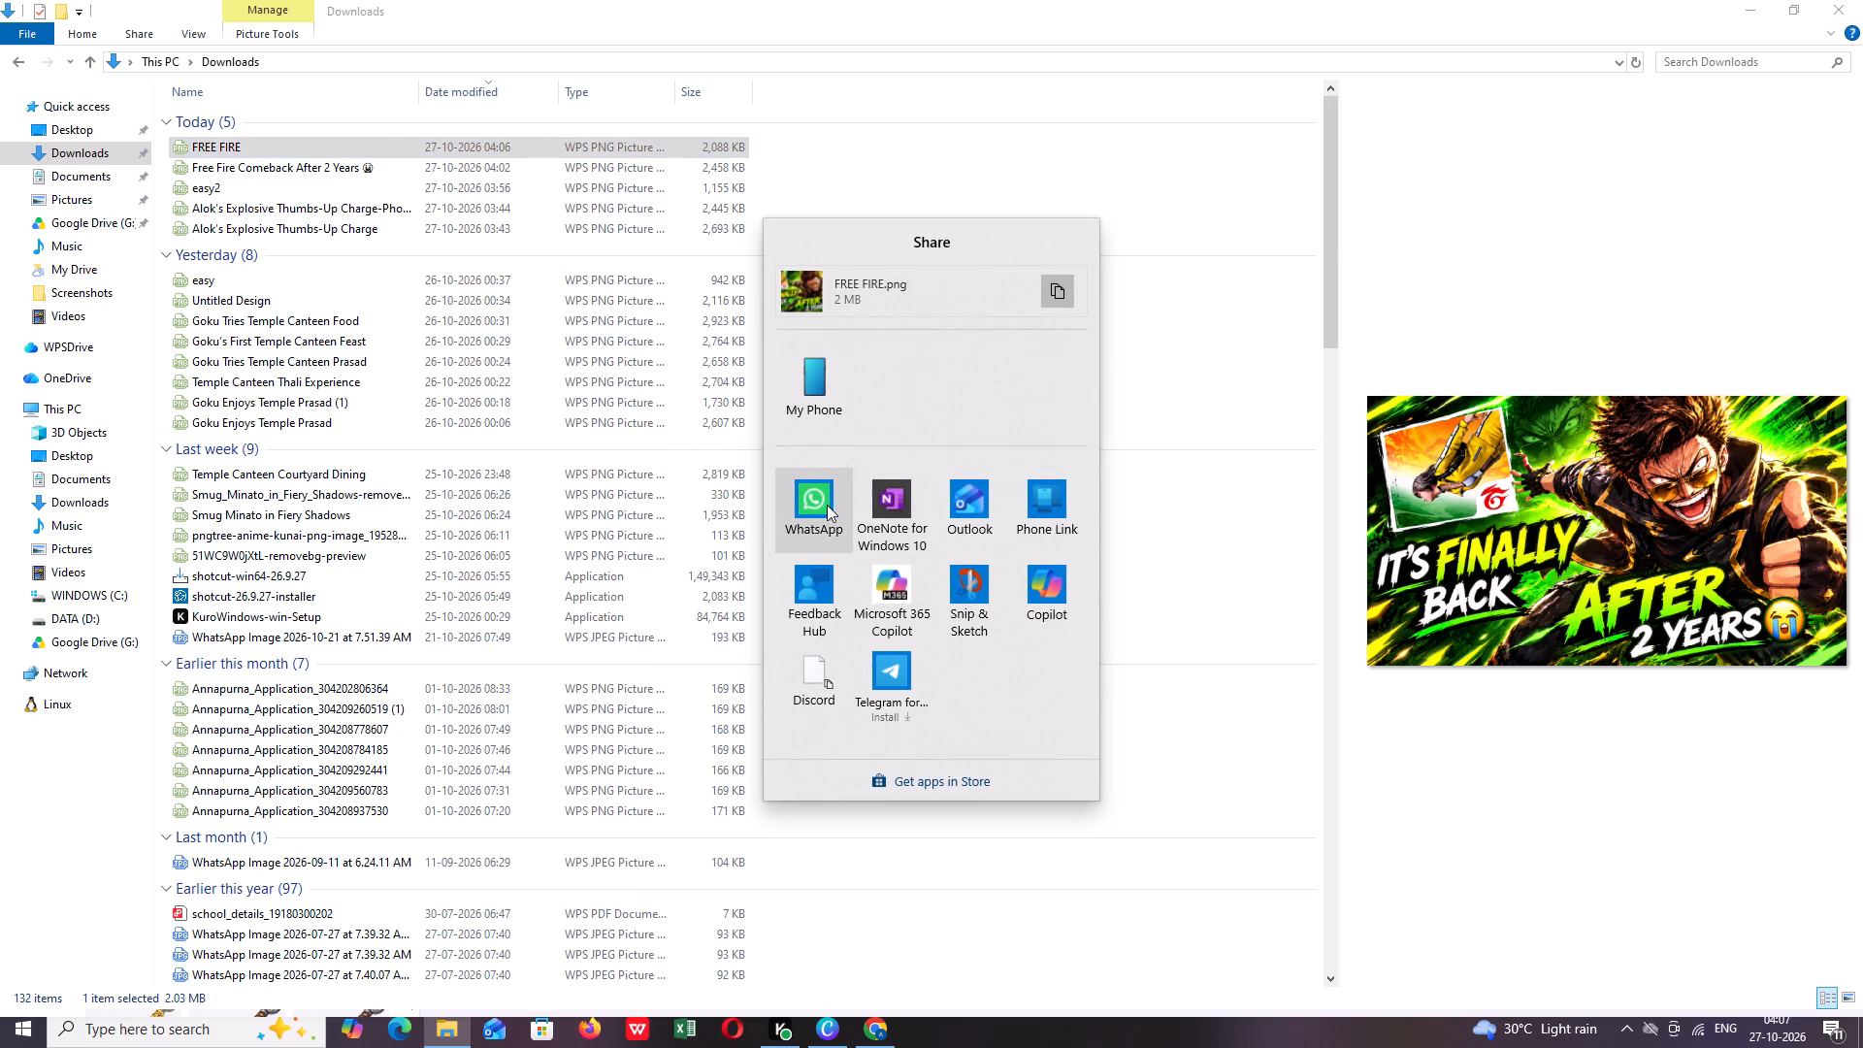
click(824, 502)
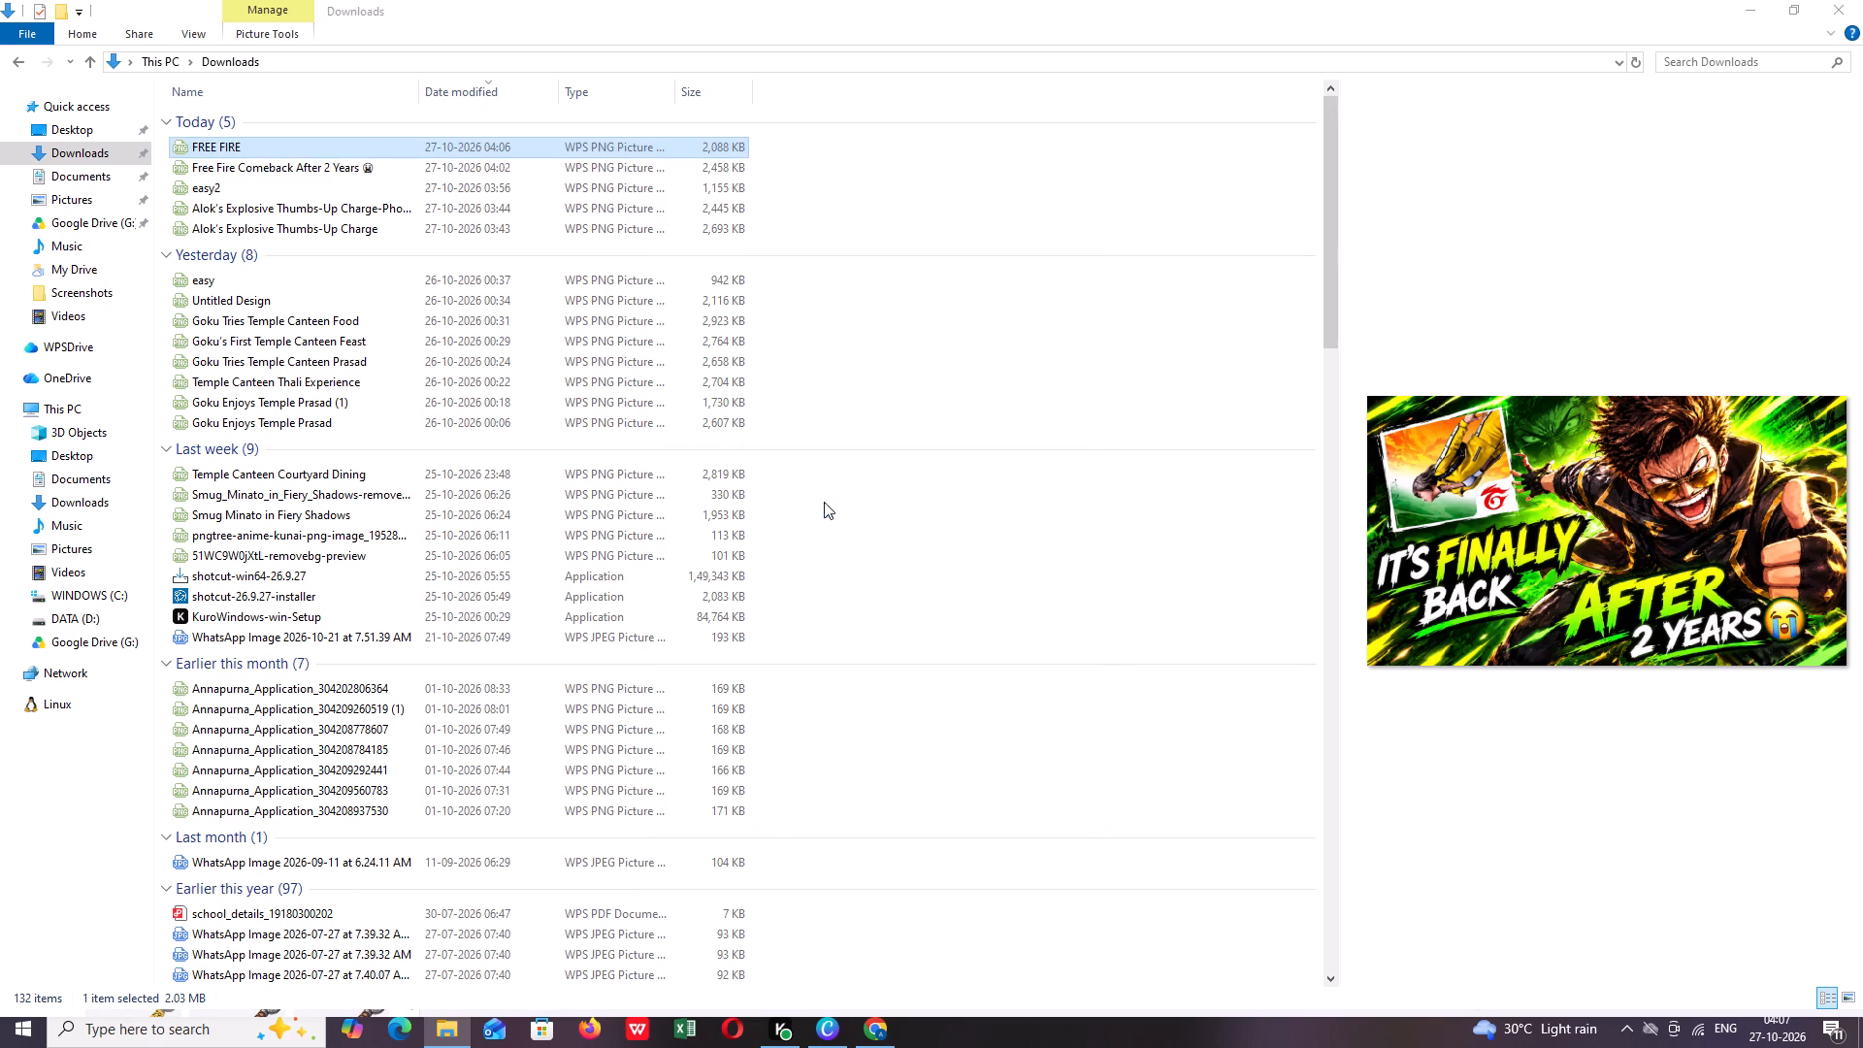
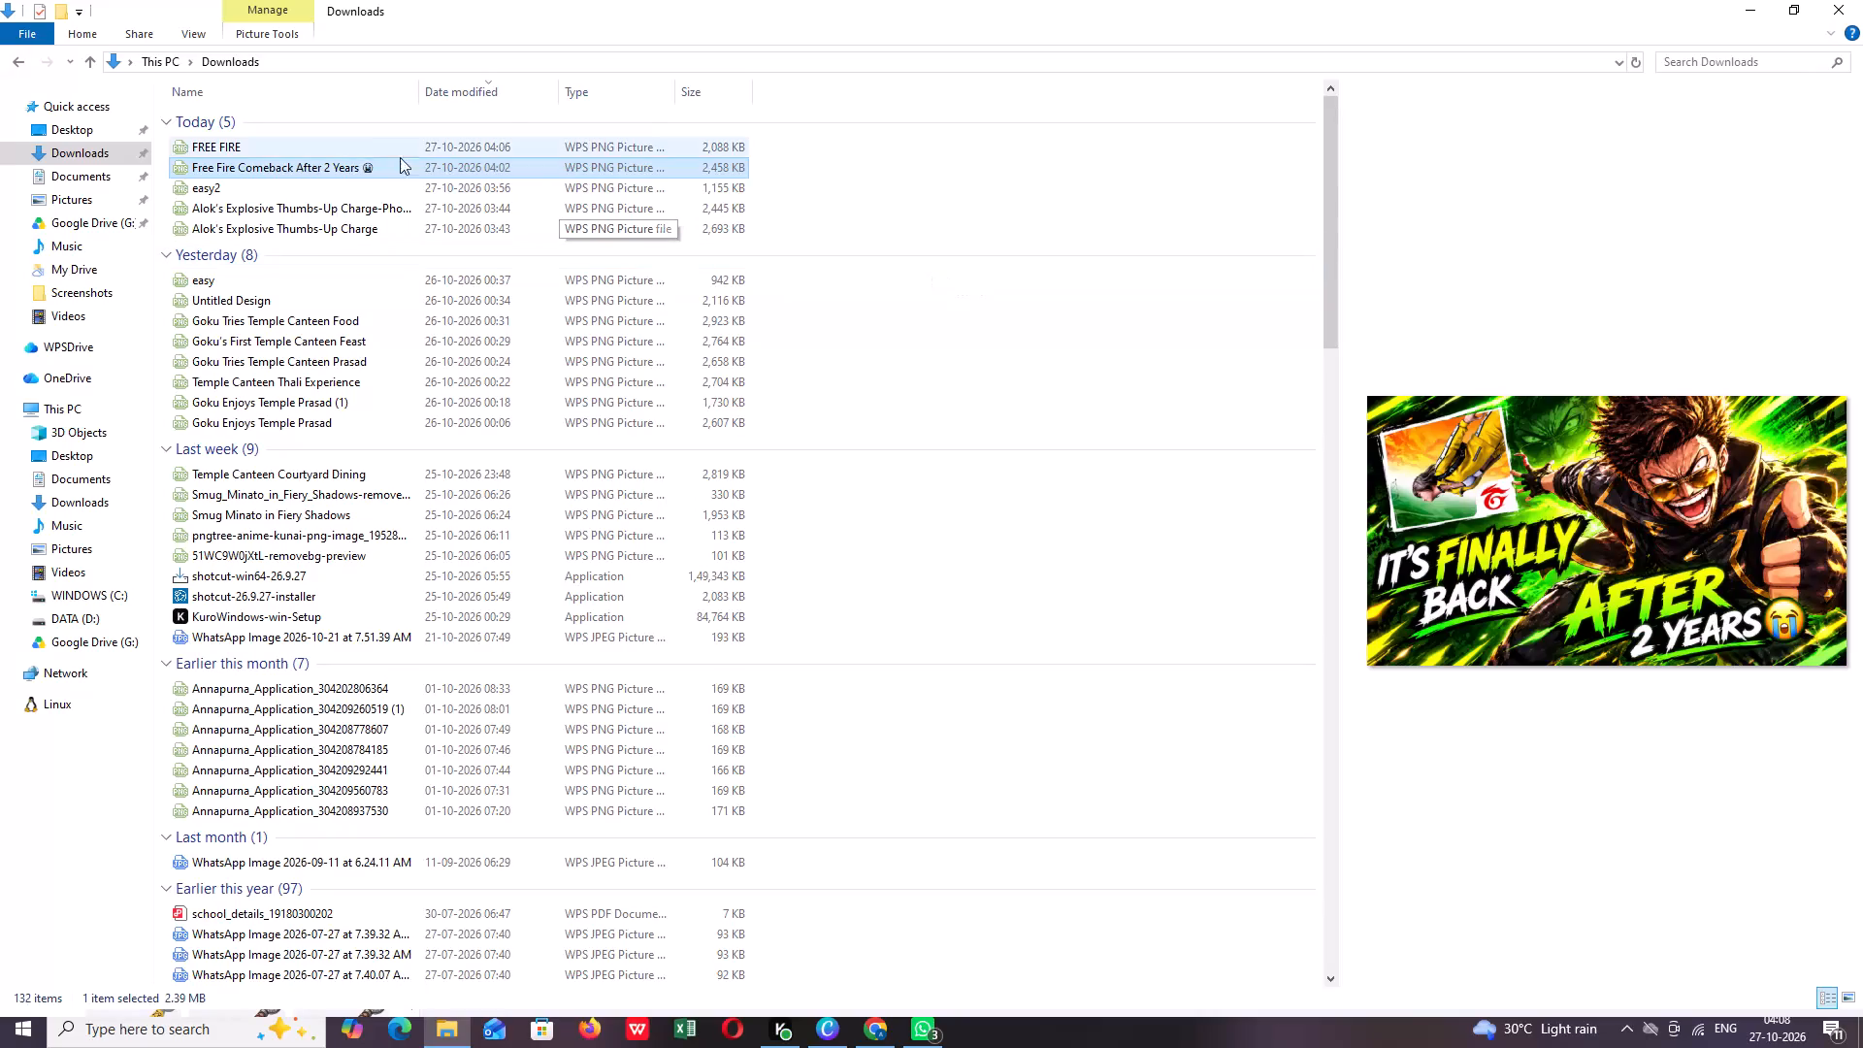
Start sharing the Free Fire Comeback After 2 Years PNG from the Downloads folder using the Share command.
right_click(337, 167)
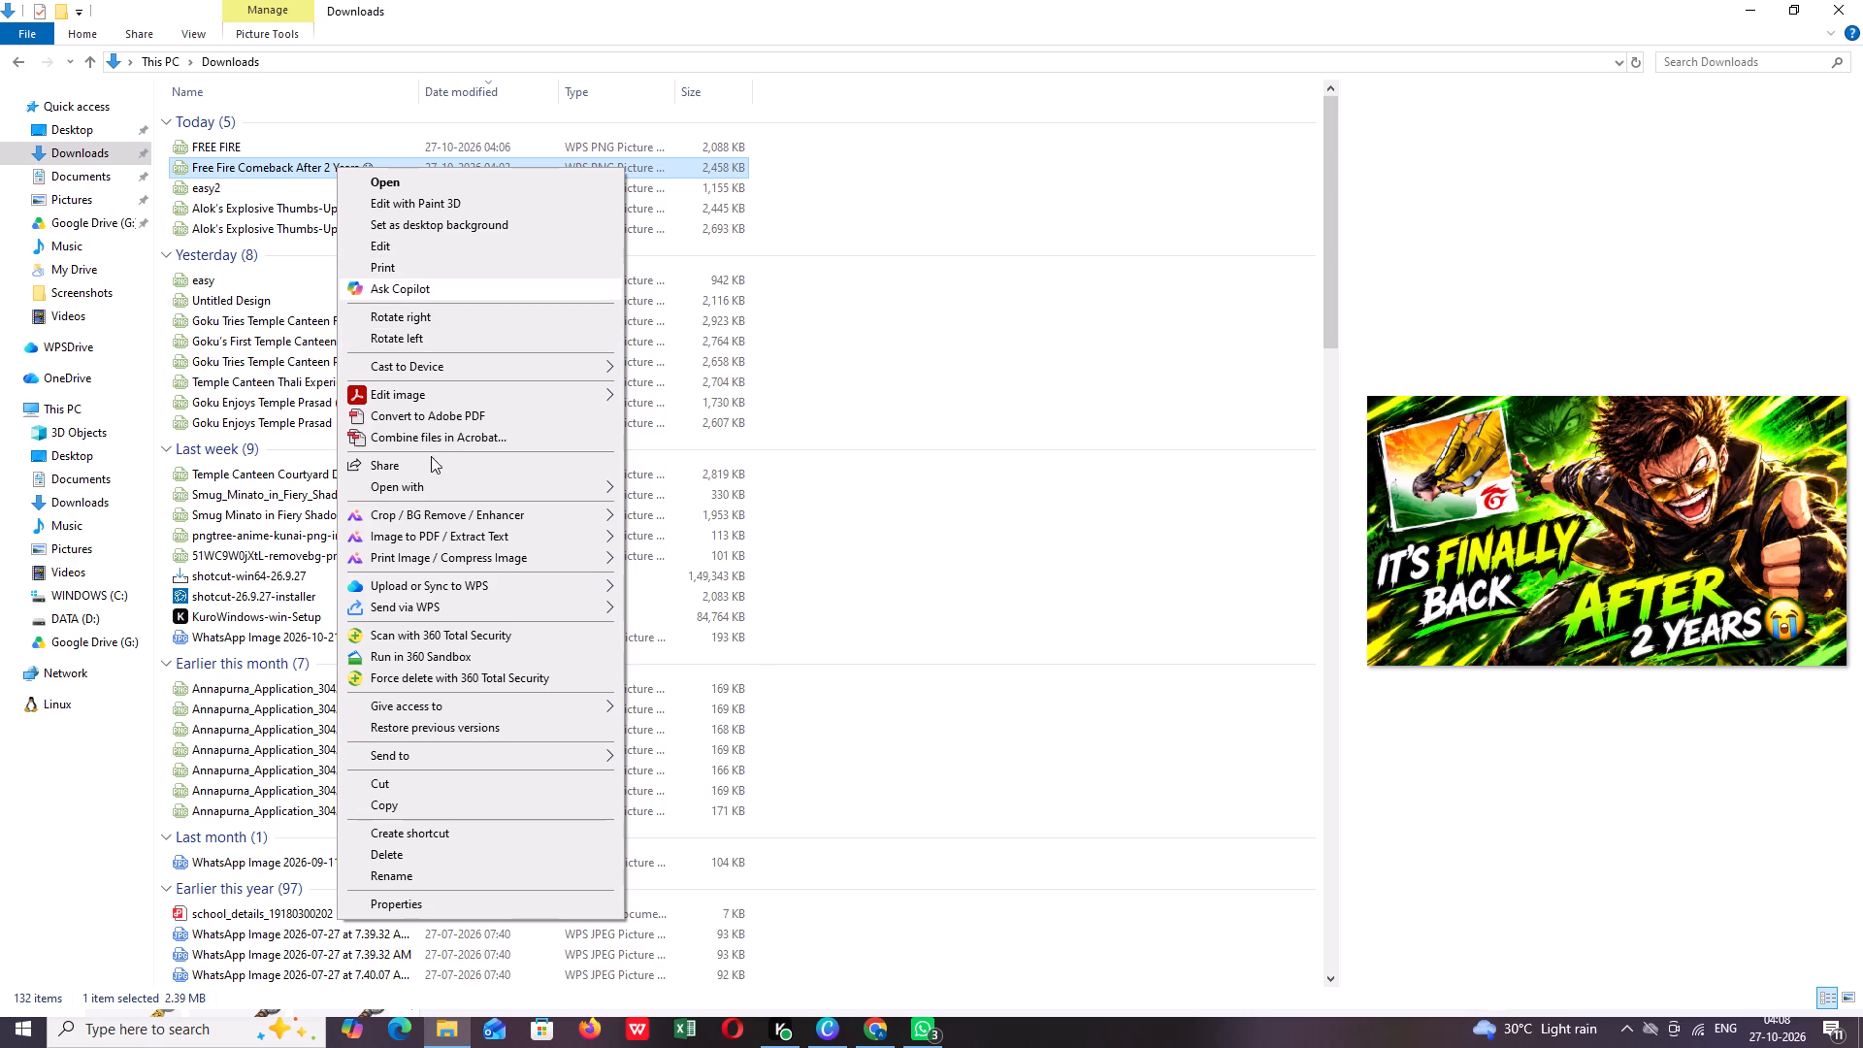
click(401, 468)
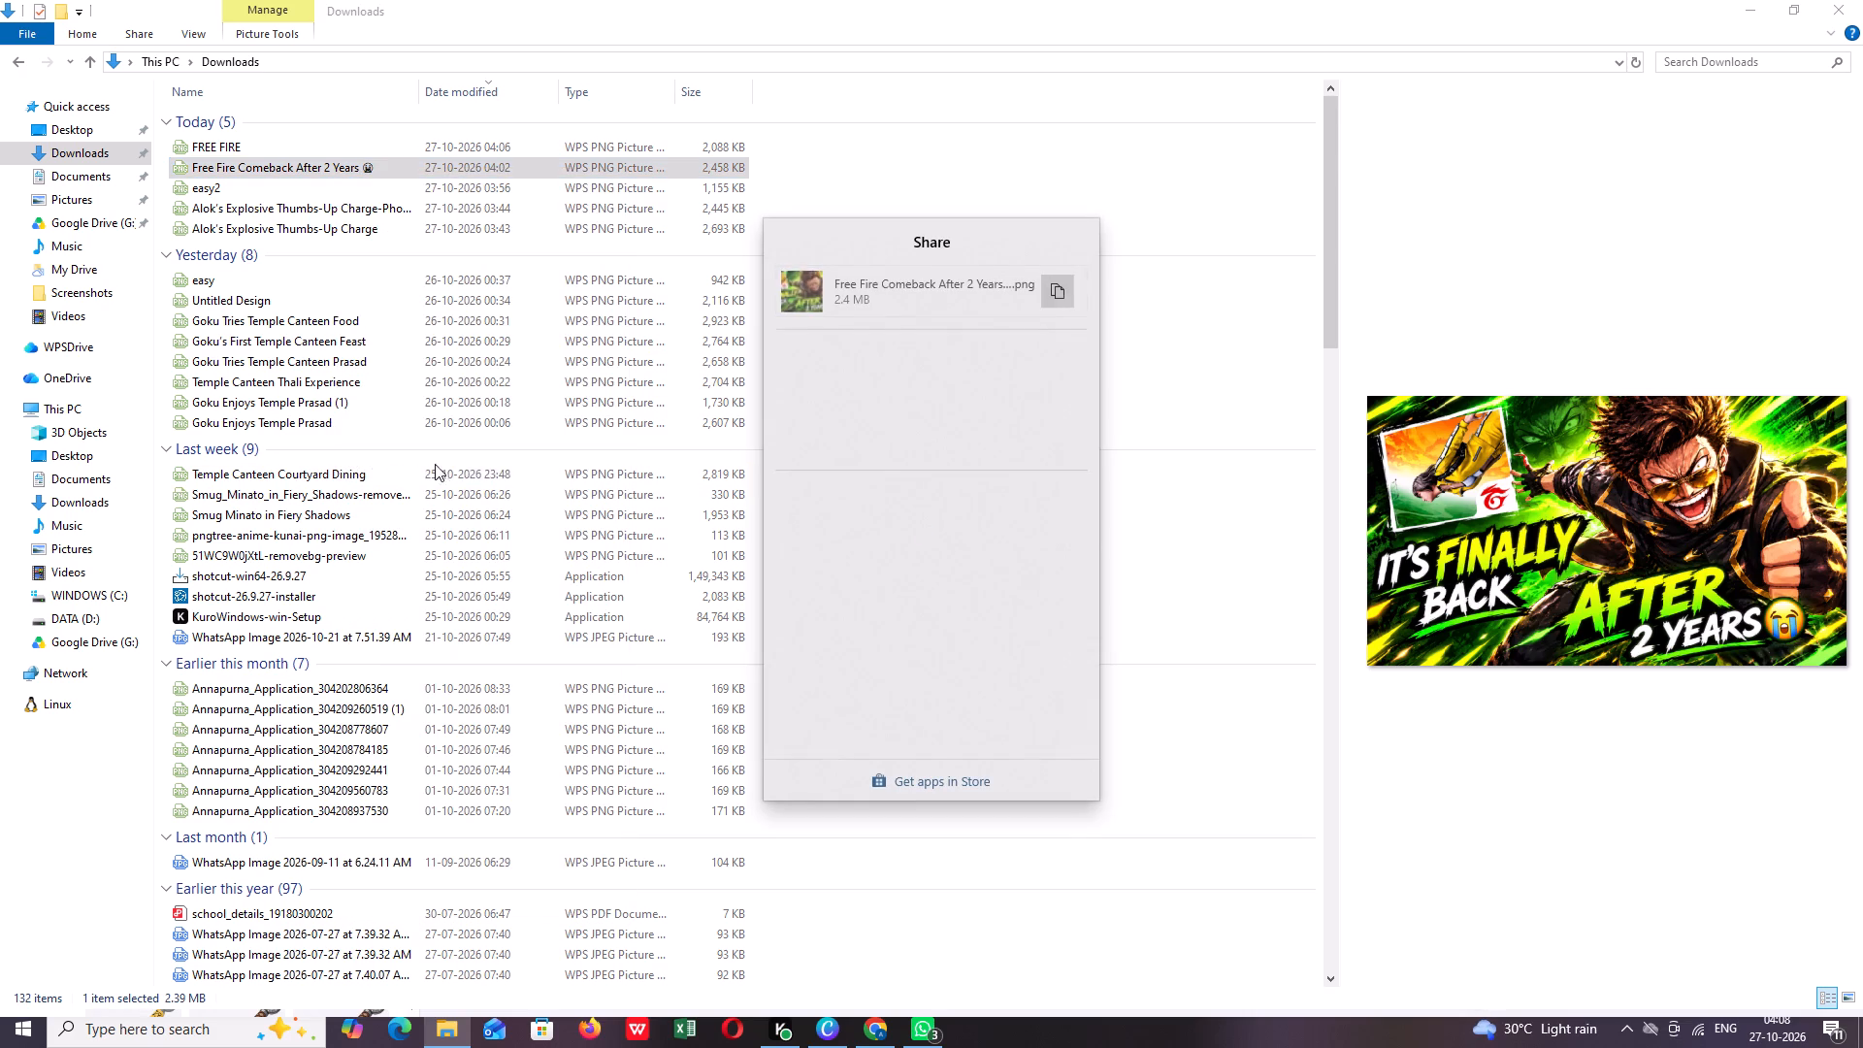
Share the Free Fire Comeback After 2 Years PNG from the Downloads folder to WhatsApp.
click(827, 511)
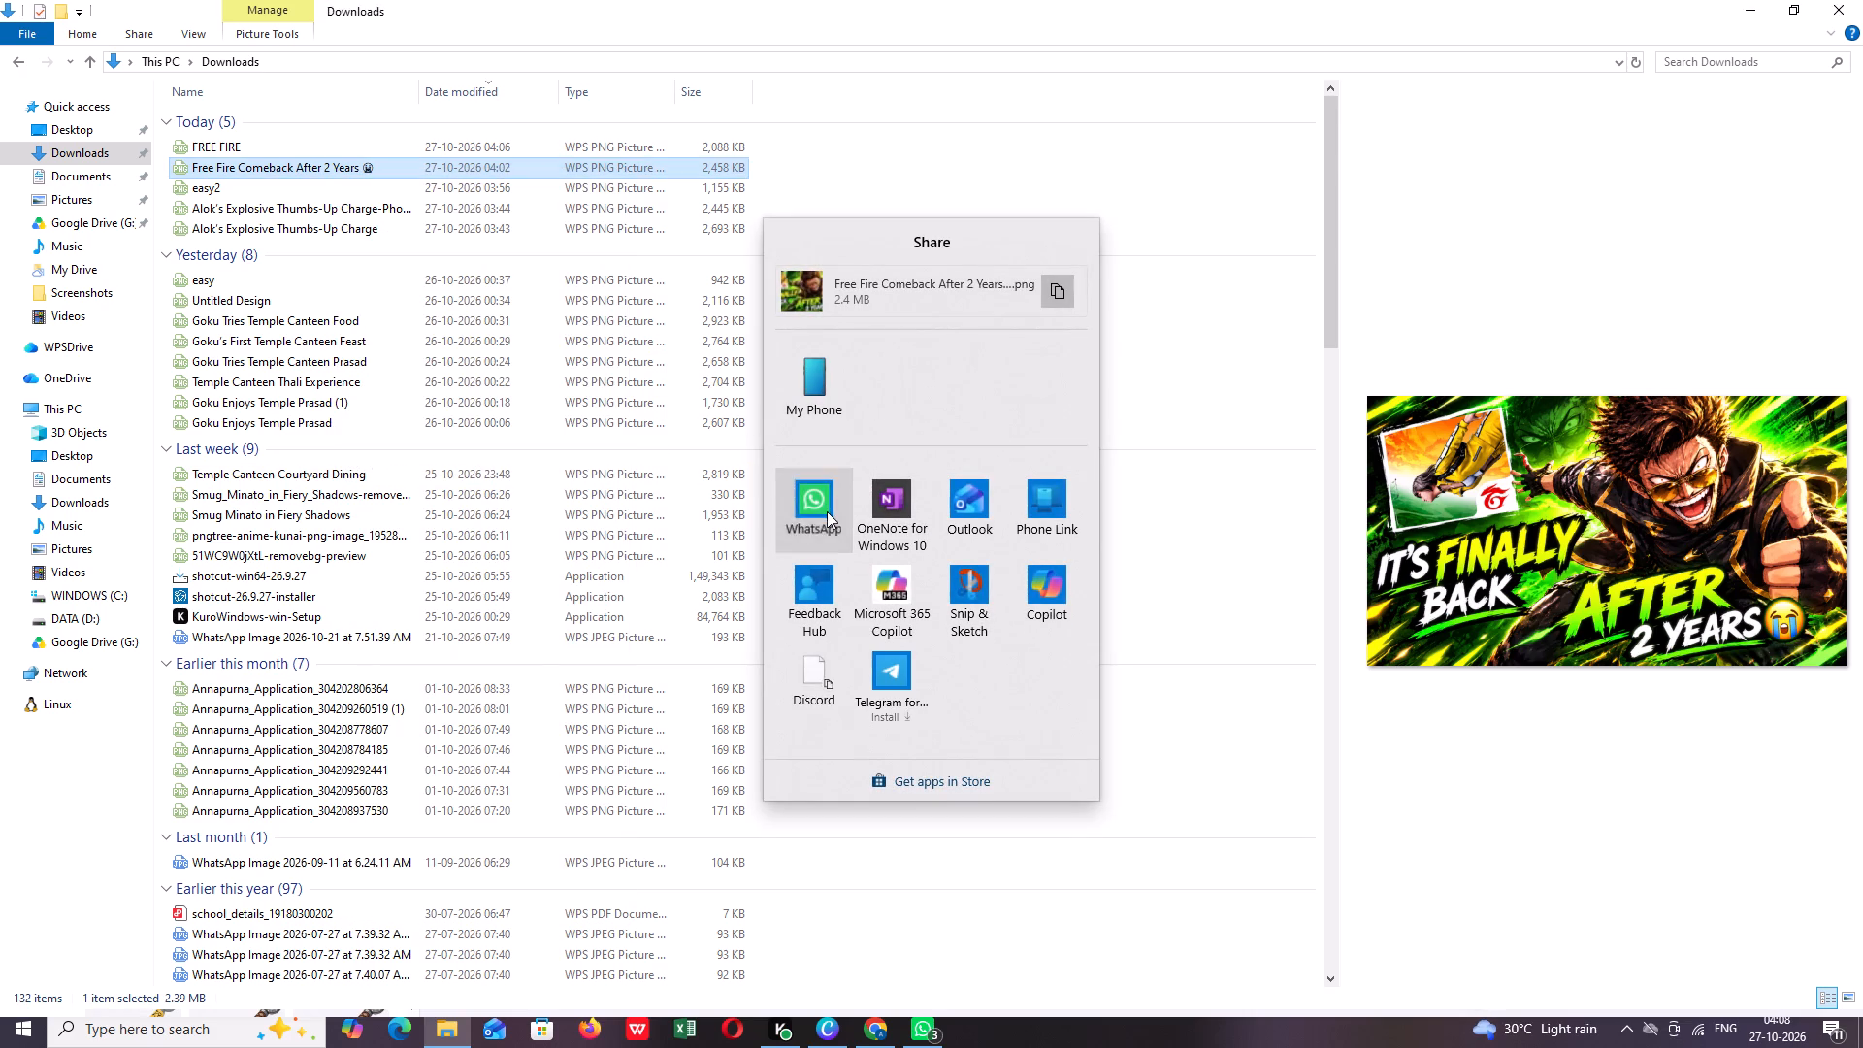
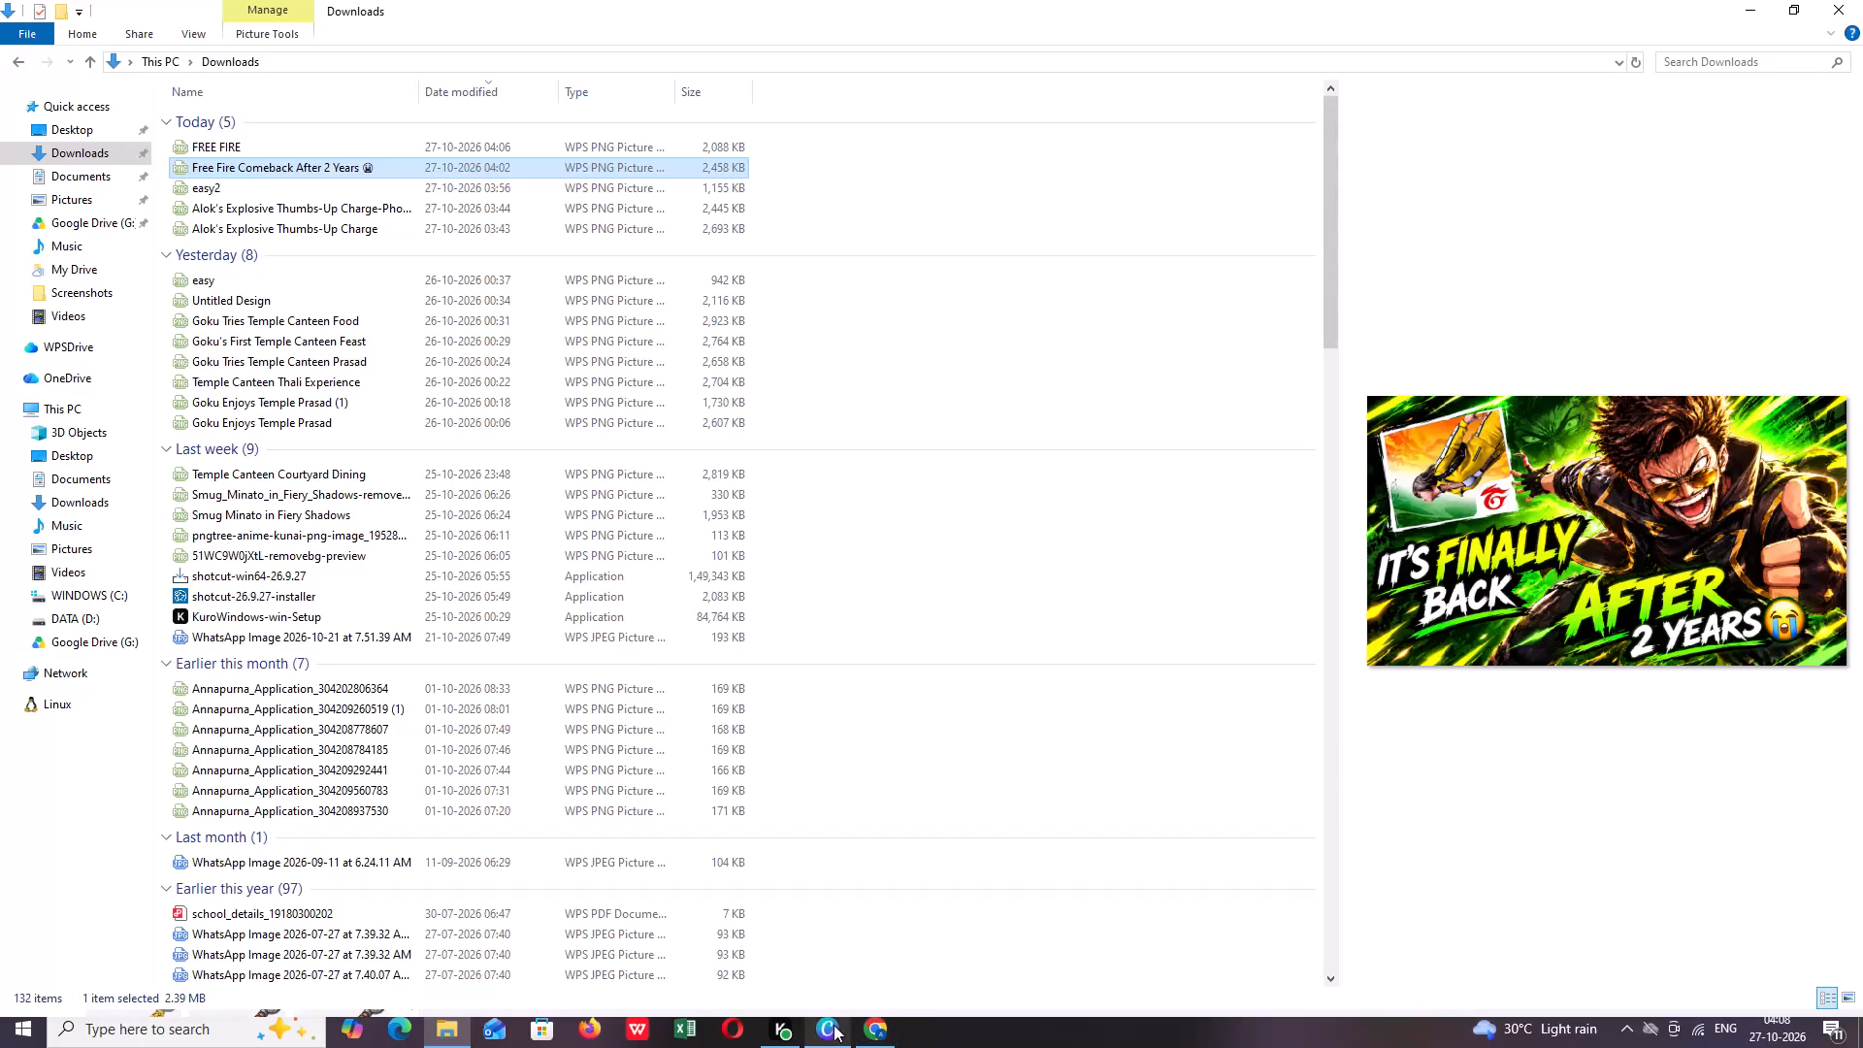
Switch to Canva and dismiss the two completed PNG download notifications for the easy design.
click(833, 1025)
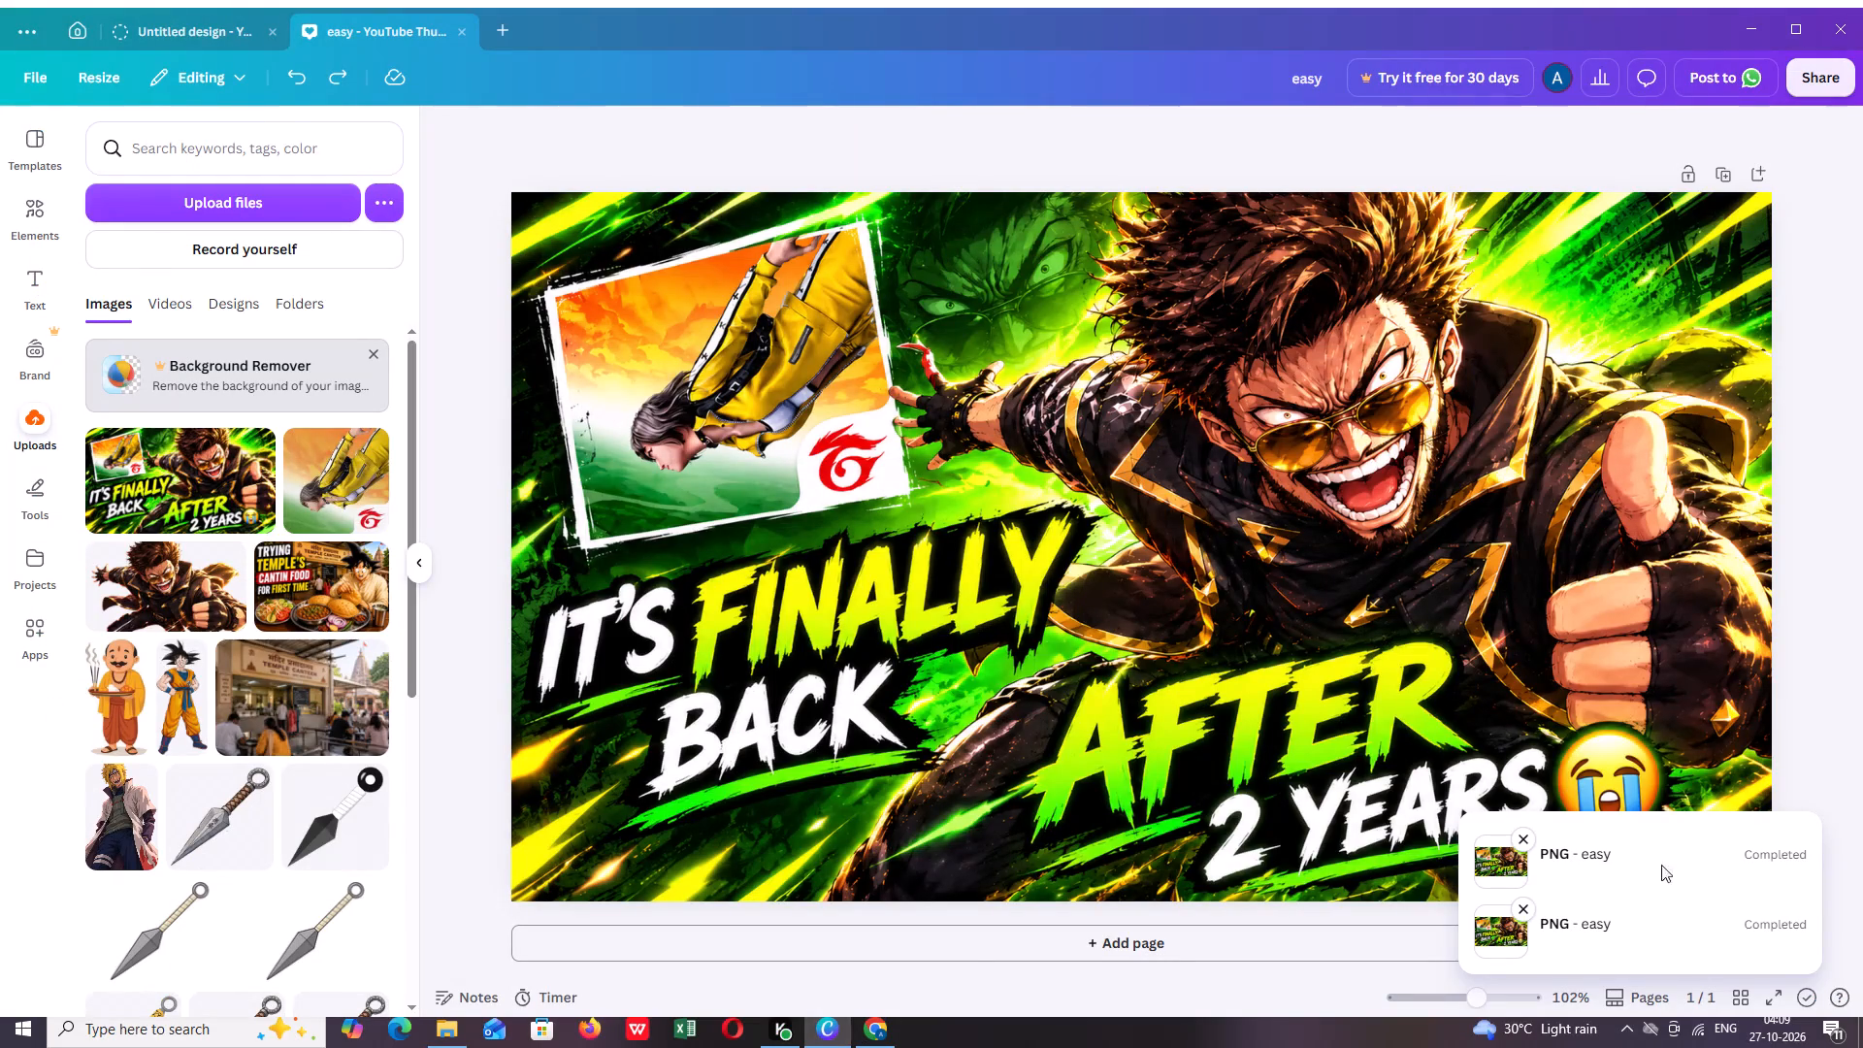
click(1522, 838)
click(1528, 901)
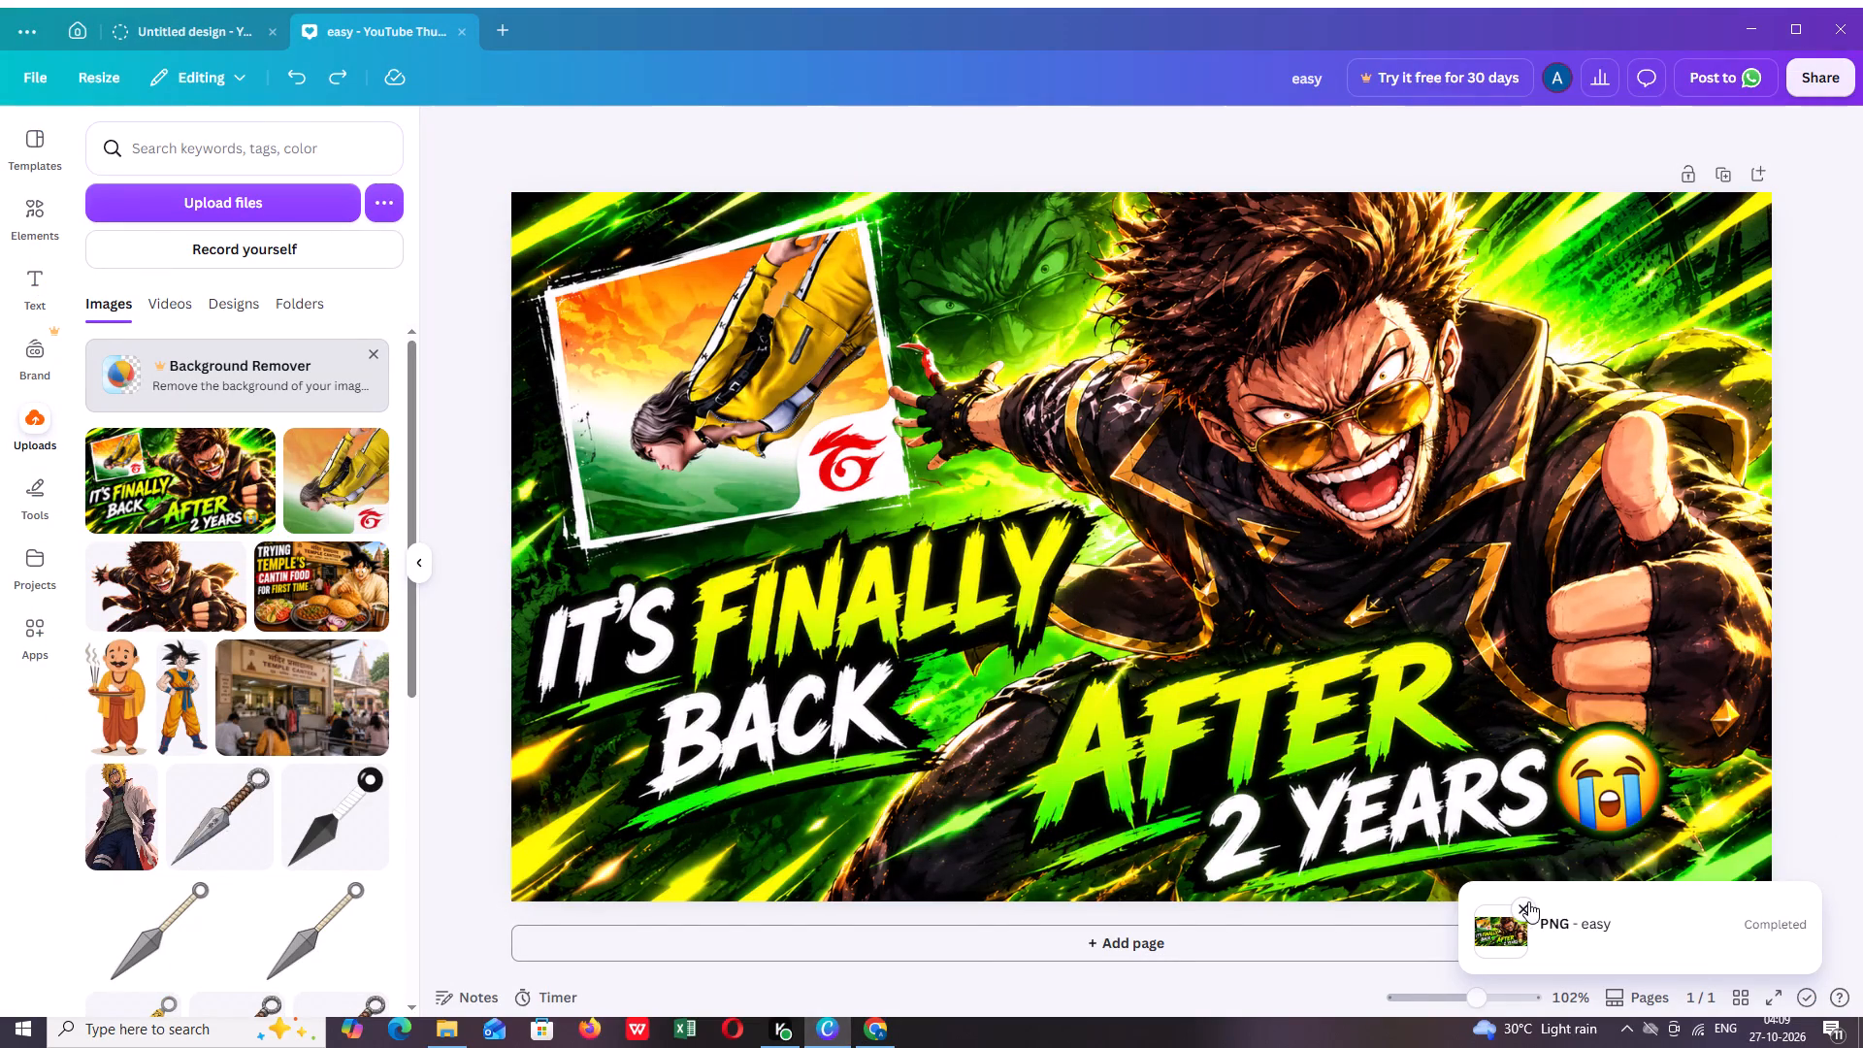